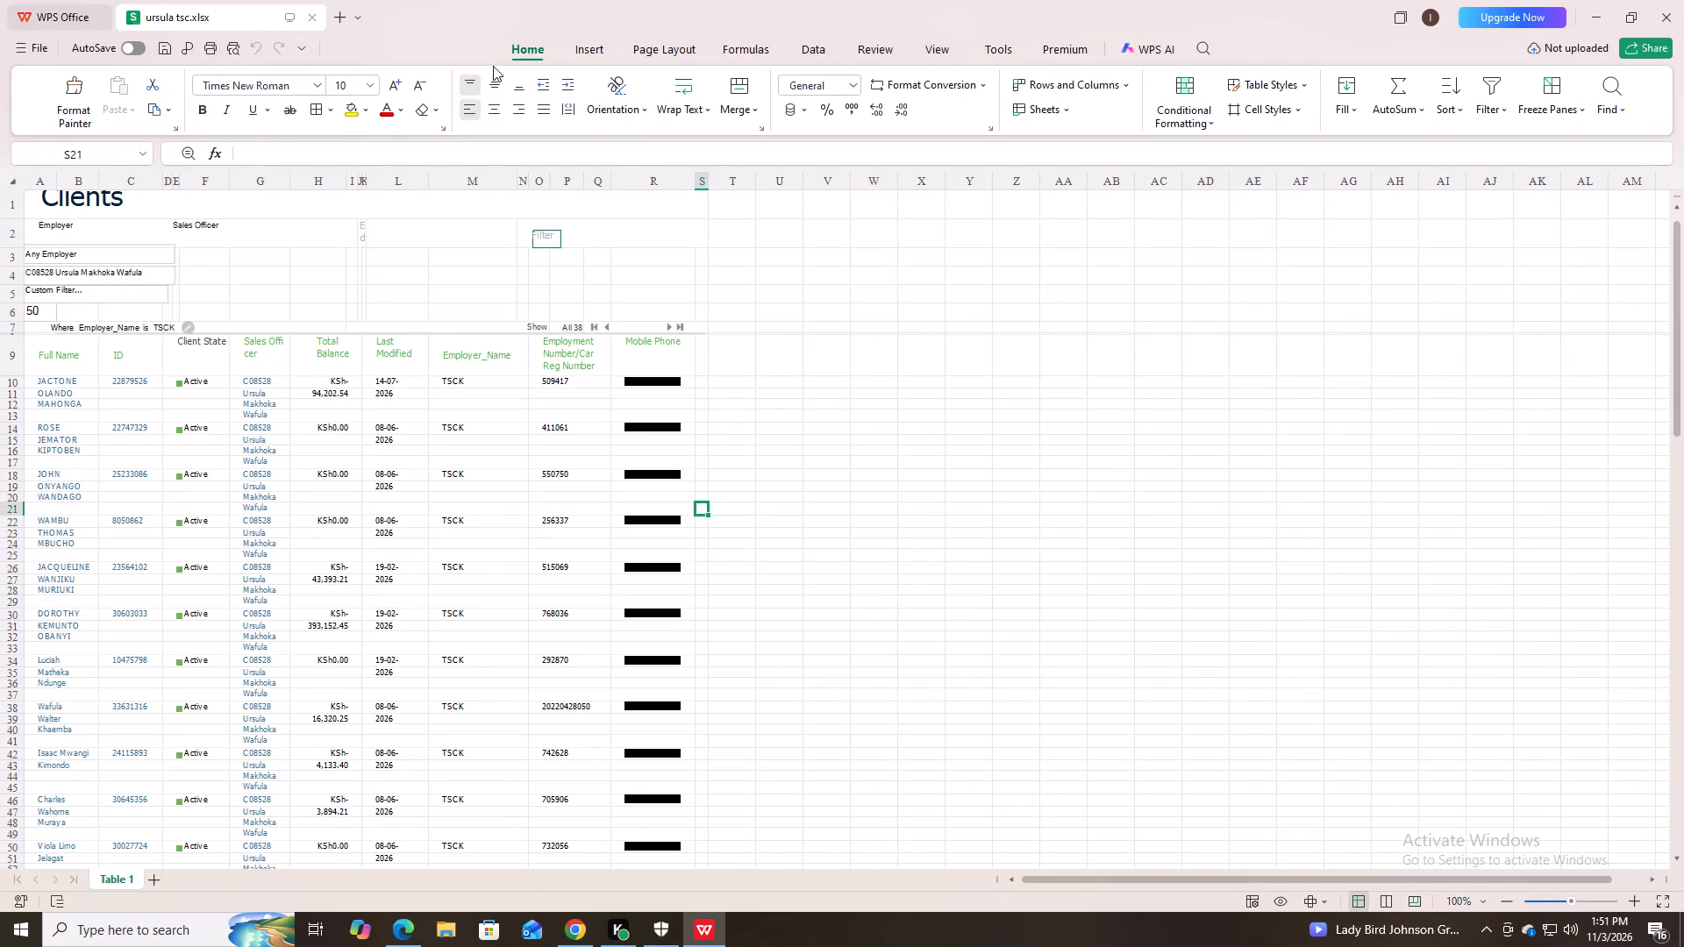
# Create a new blank text document in WPS Docs, leaving the client spreadsheet open.
pyautogui.click(25, 14)
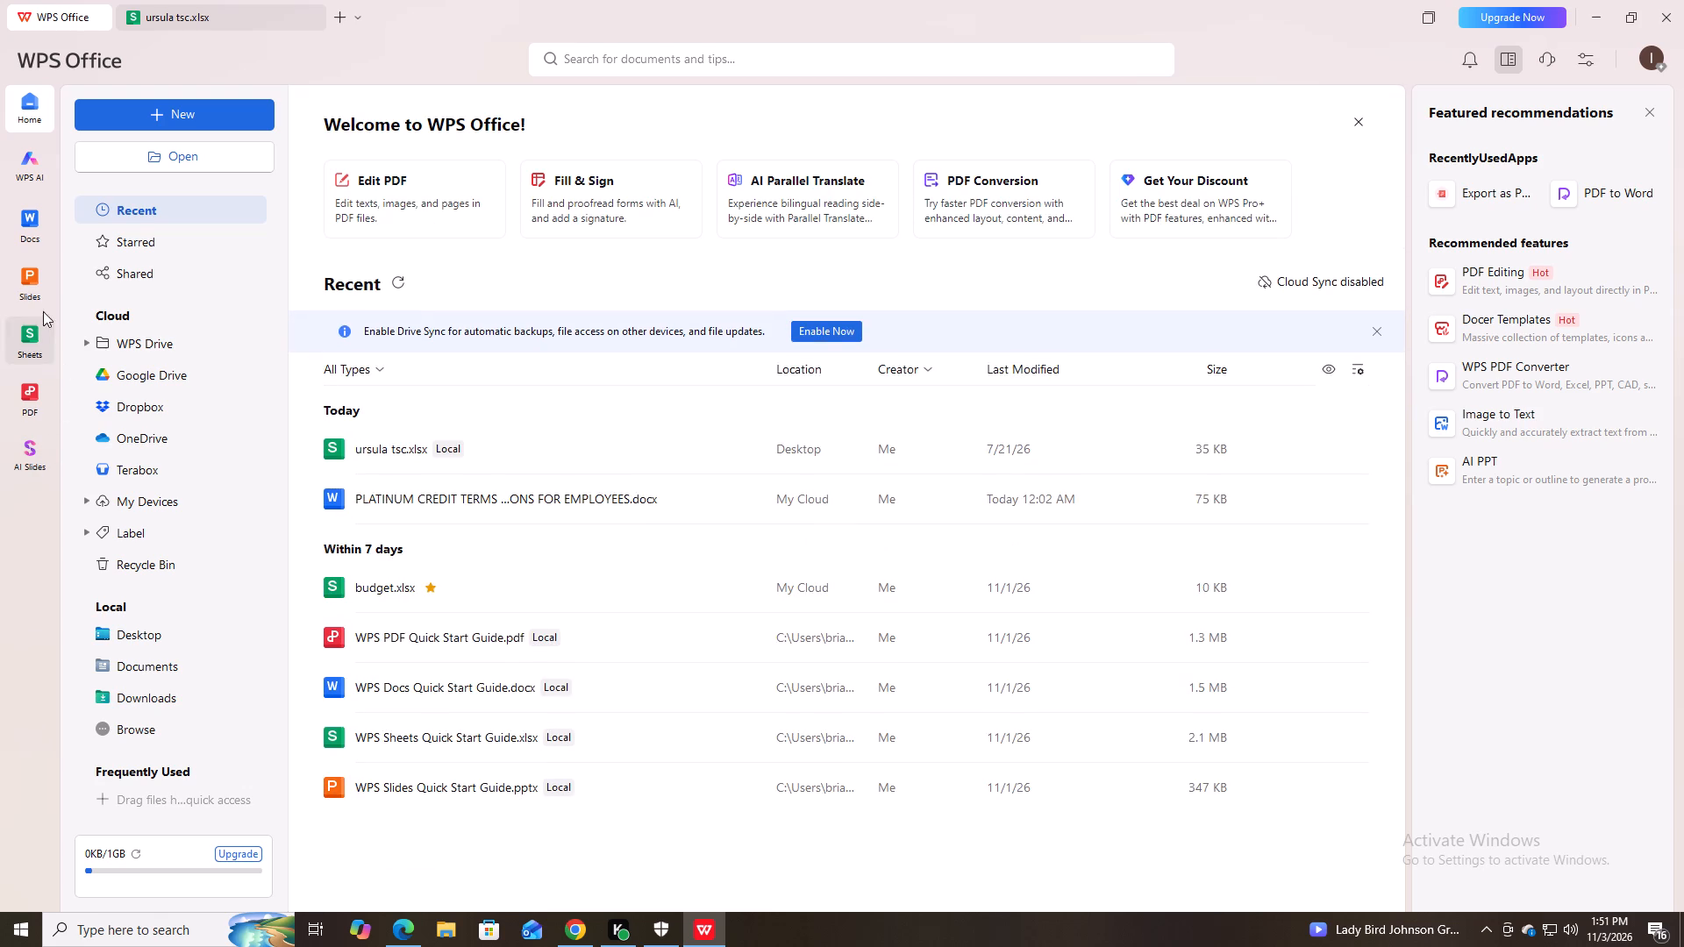
pyautogui.click(47, 213)
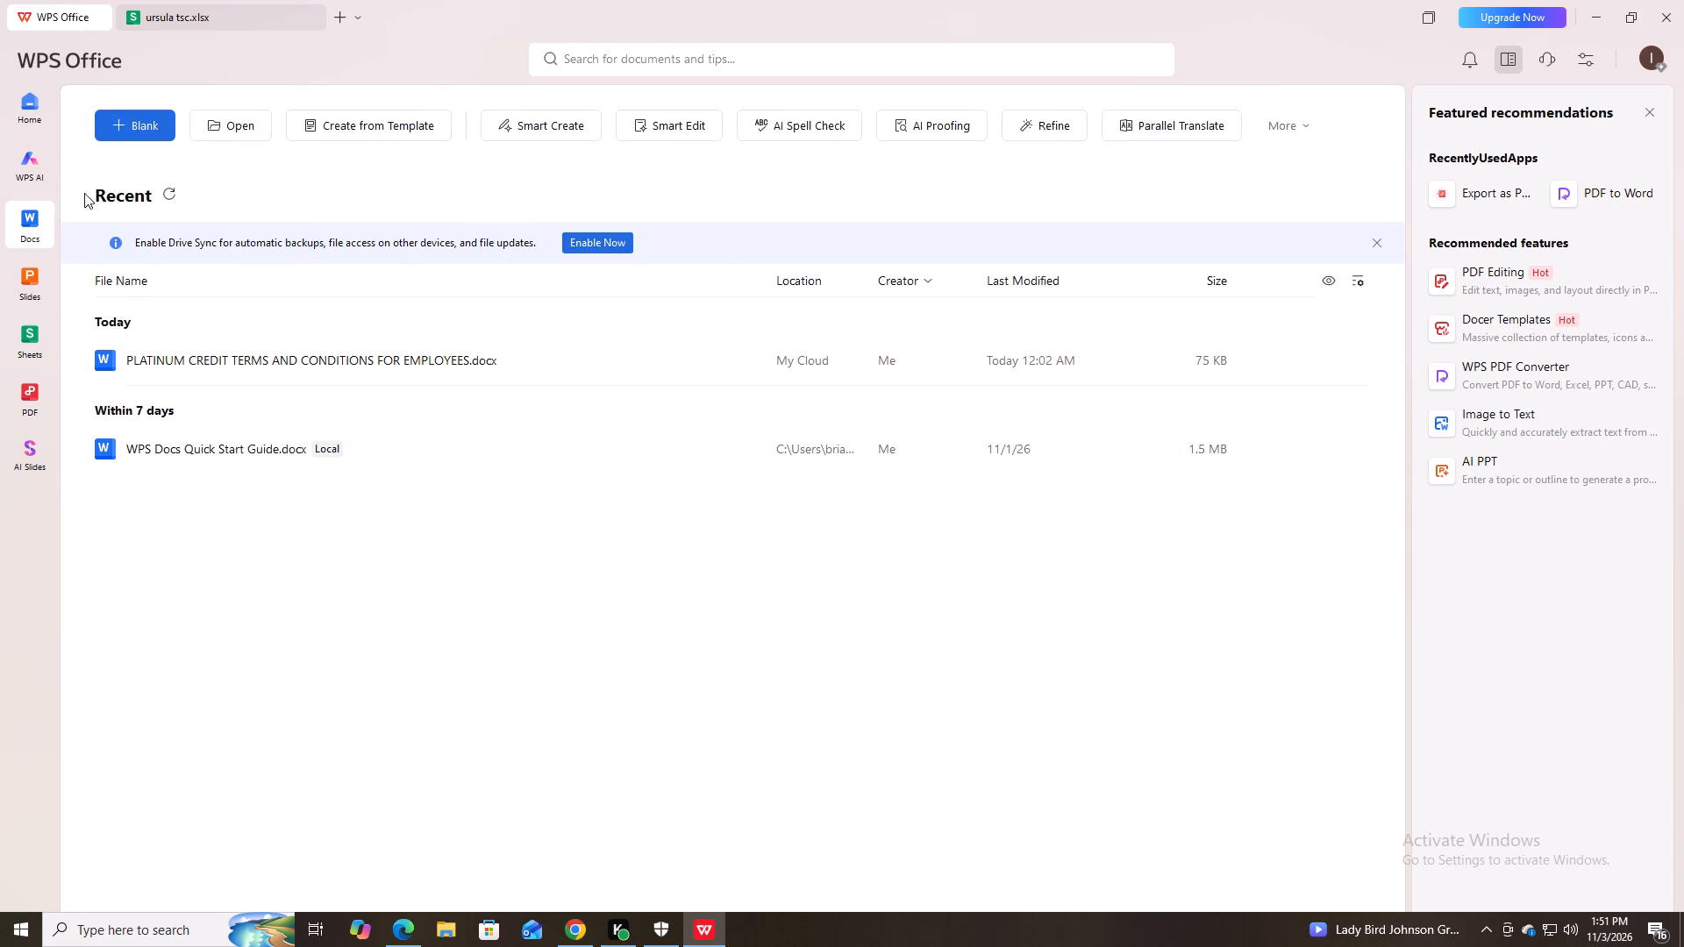
pyautogui.click(134, 132)
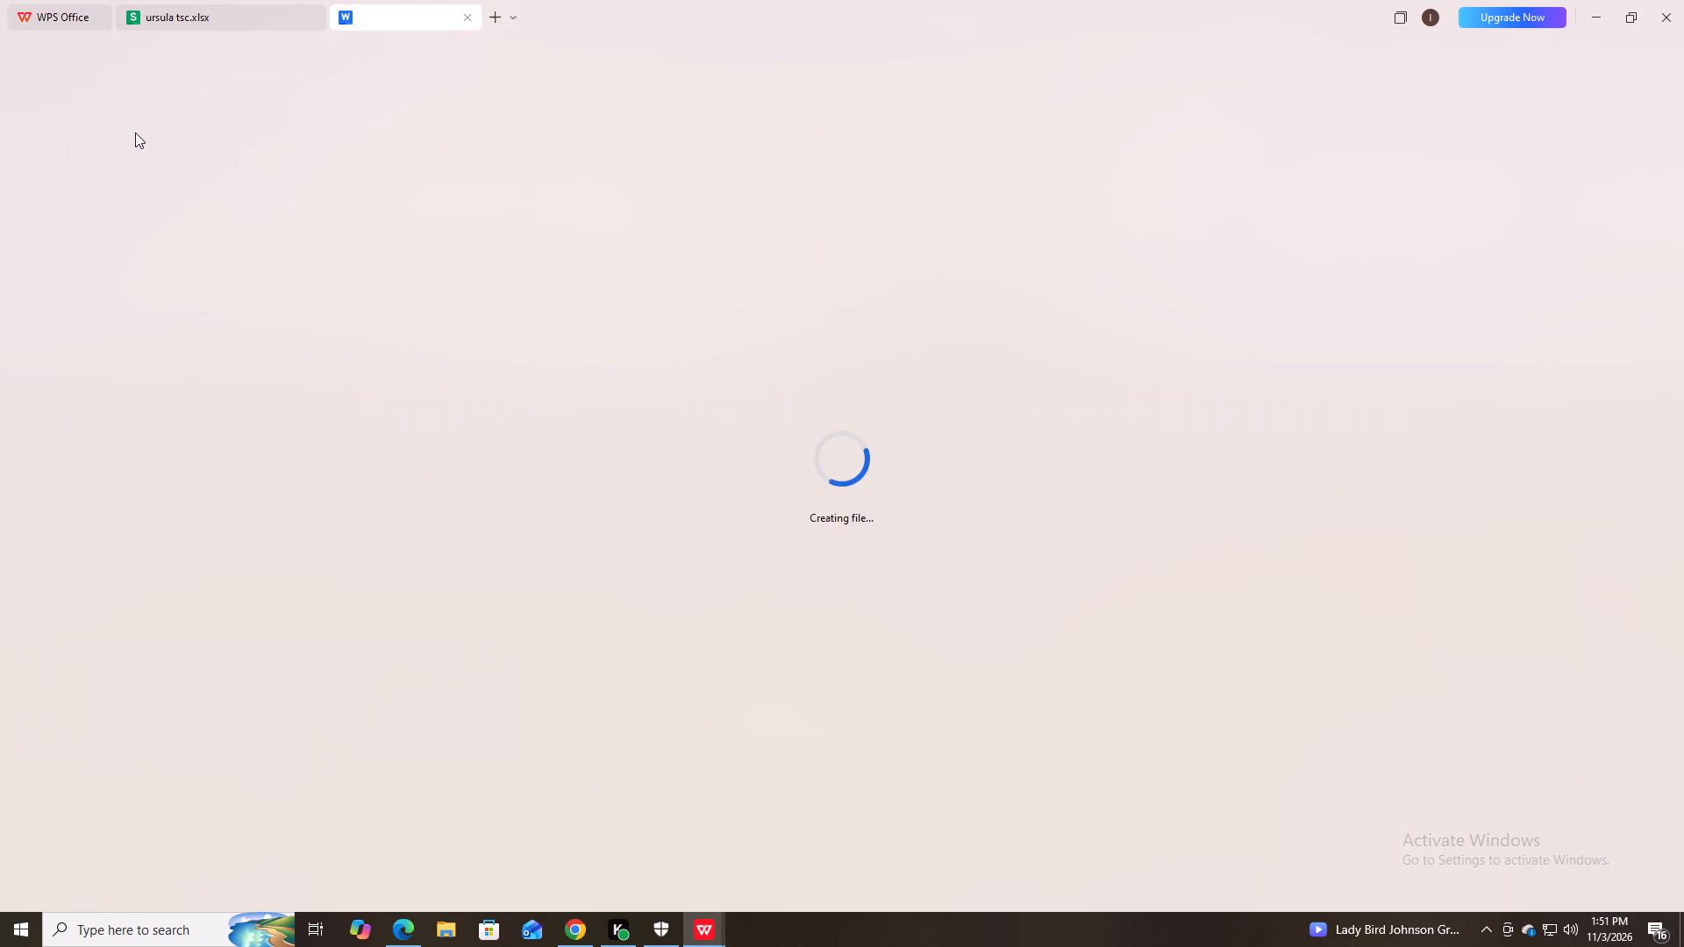
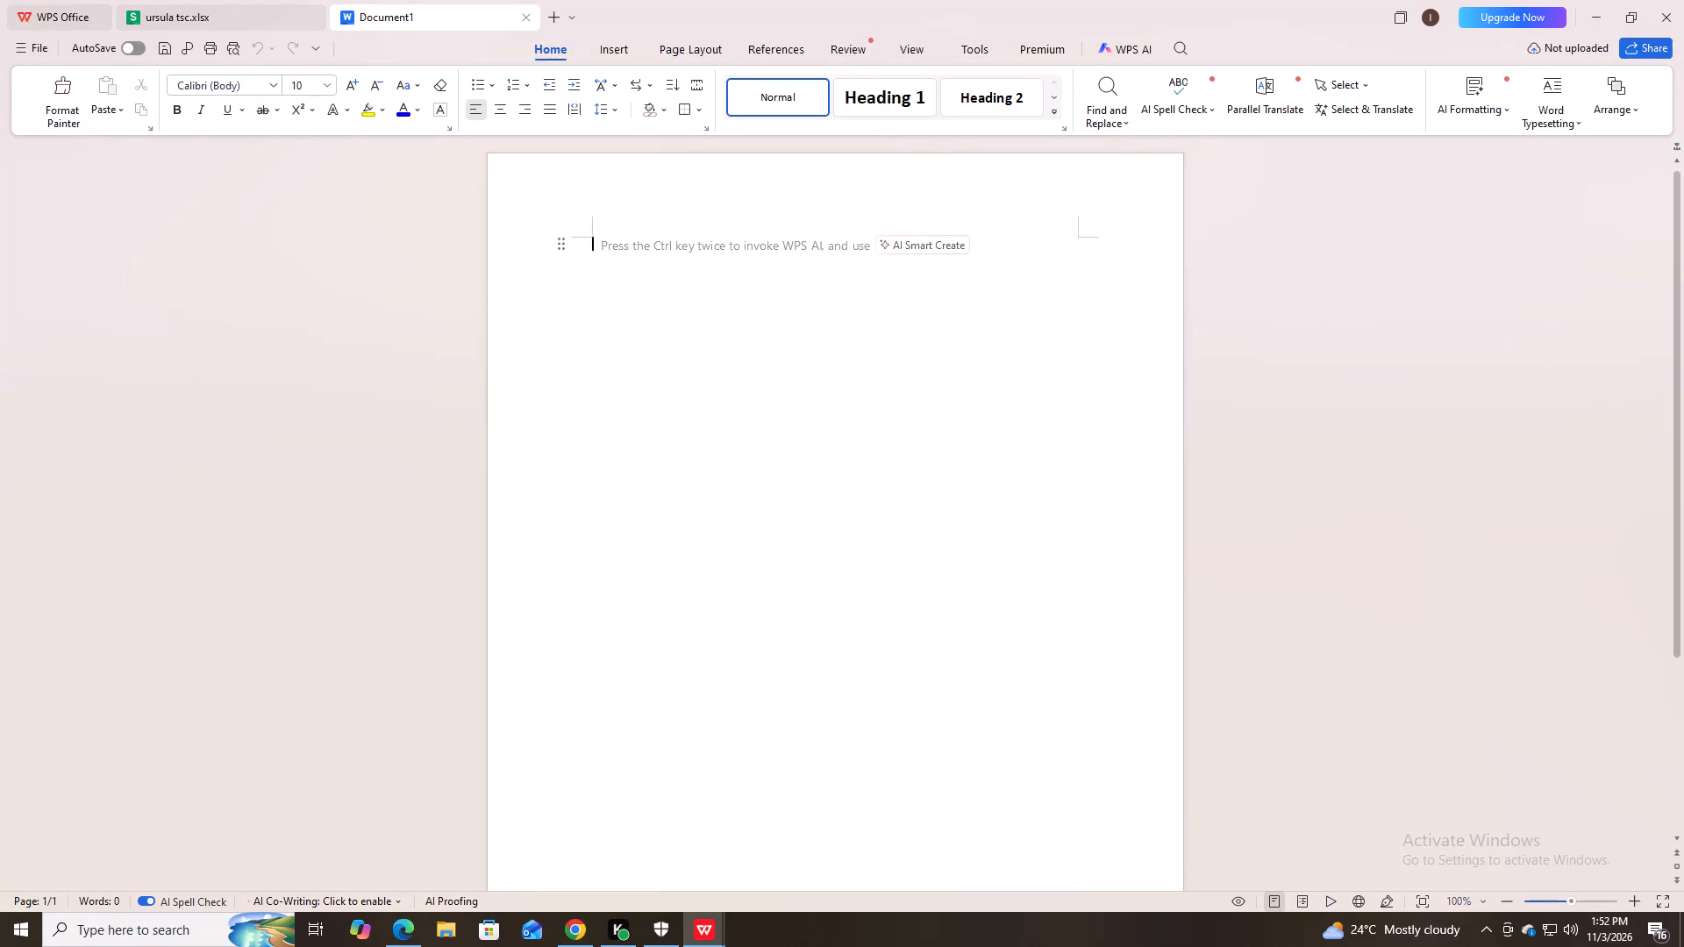
# Set the blank document's page to A4 size with landscape orientation.
pyautogui.click(673, 42)
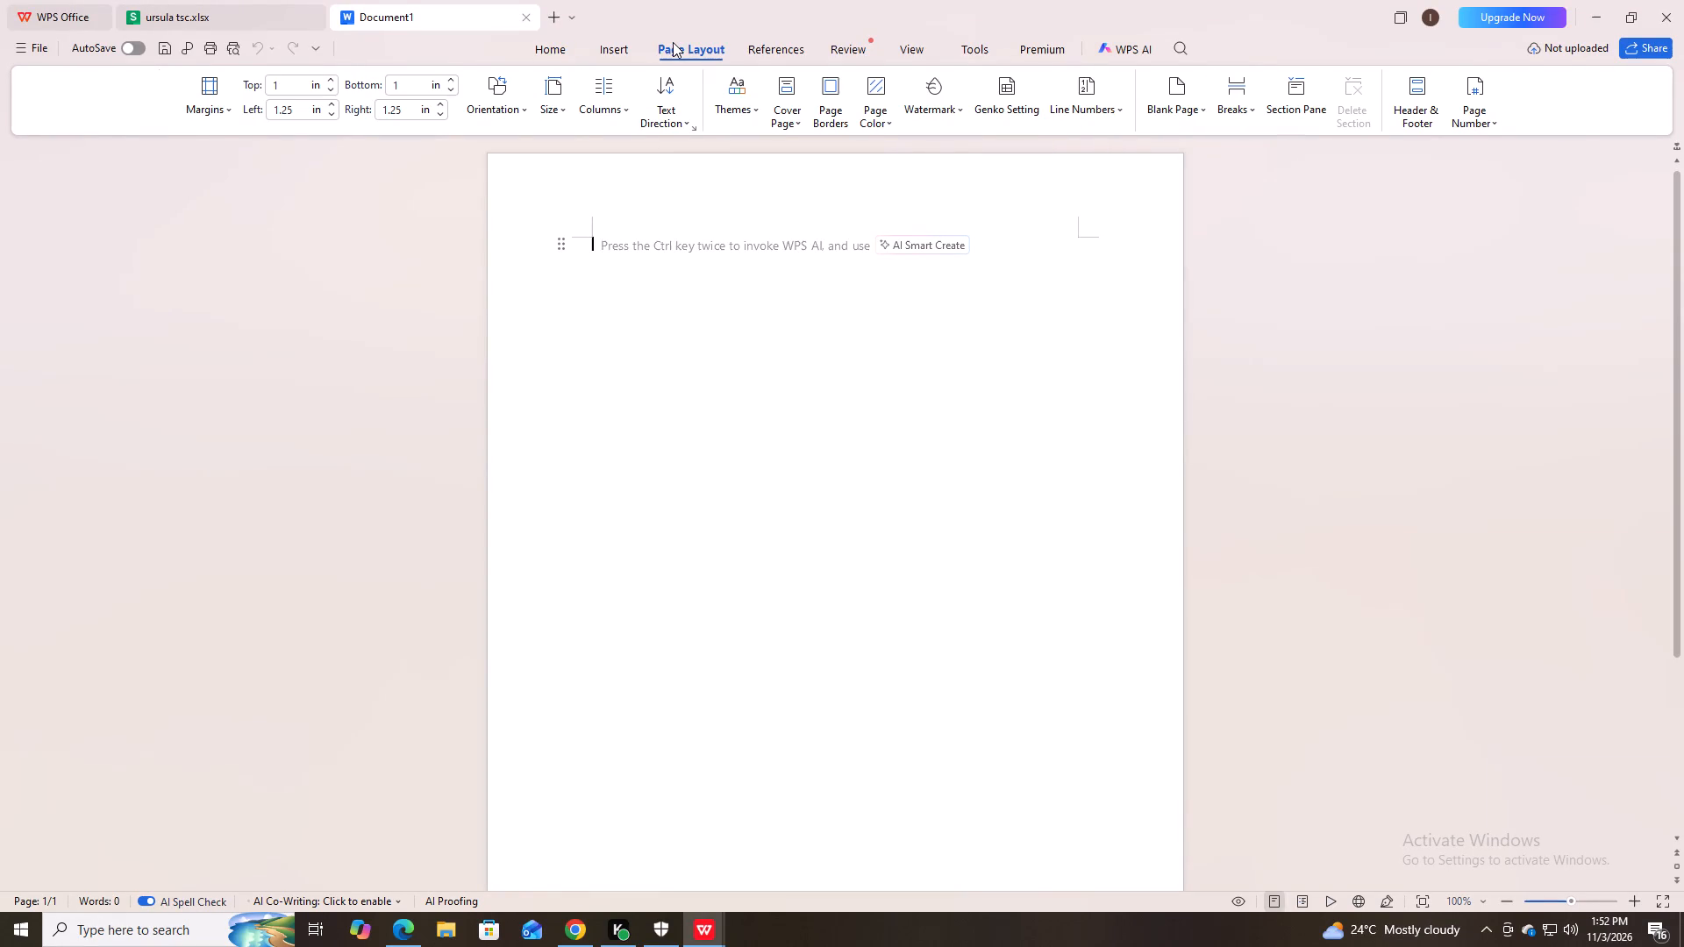
pyautogui.click(560, 113)
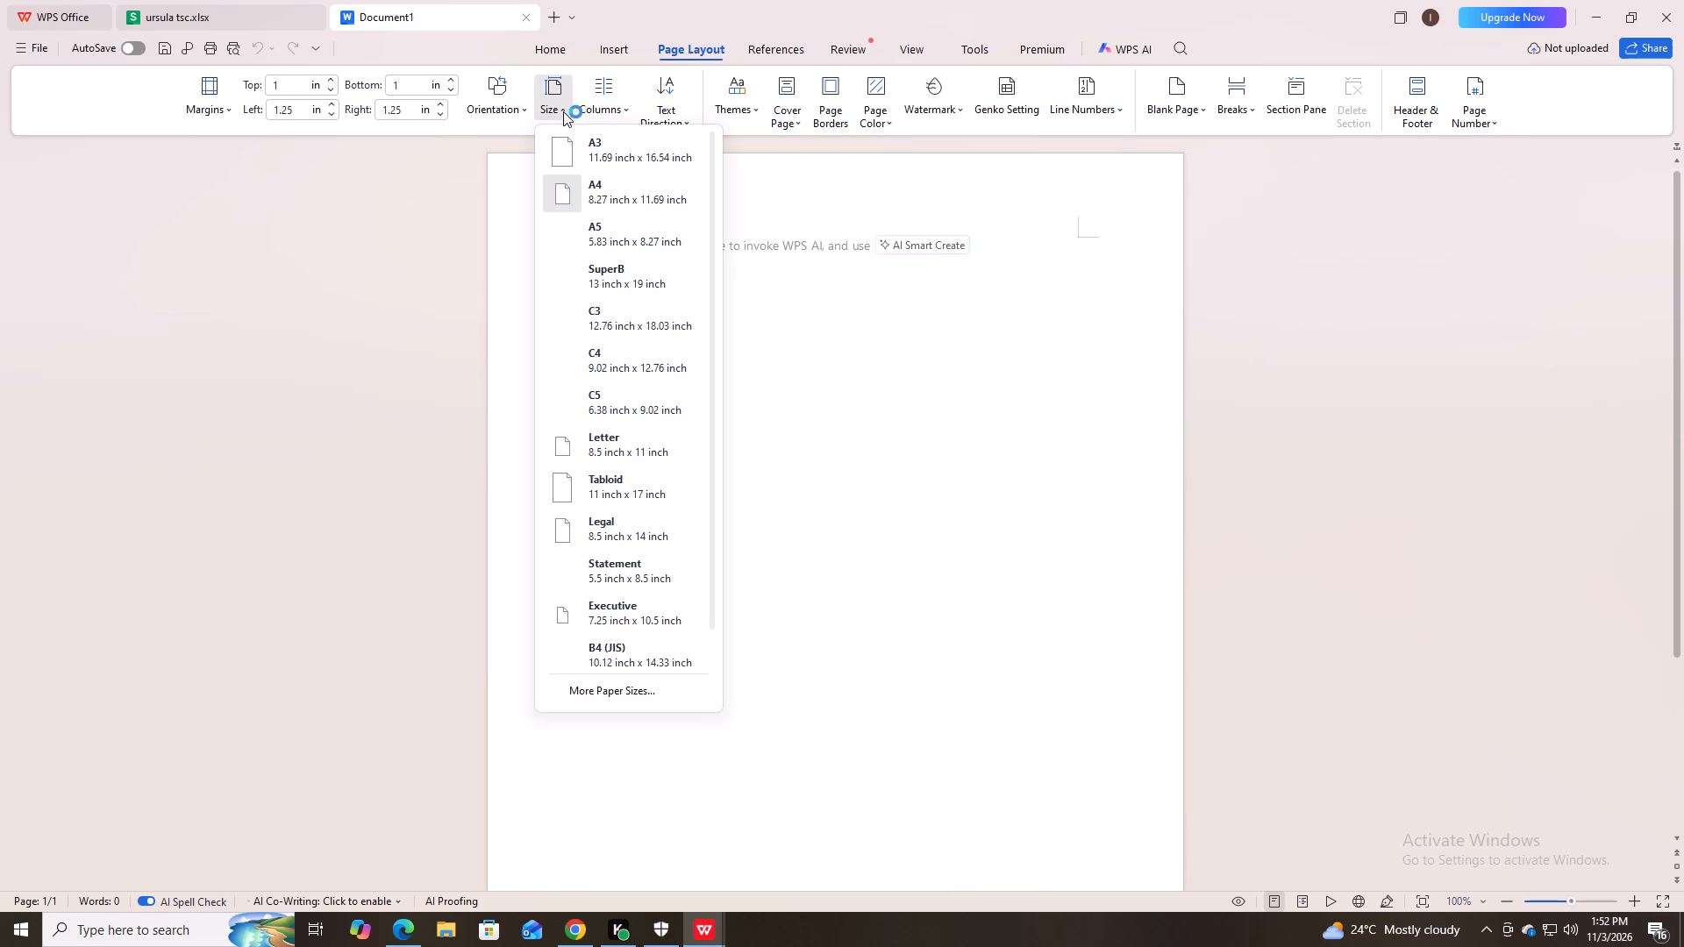
pyautogui.click(571, 194)
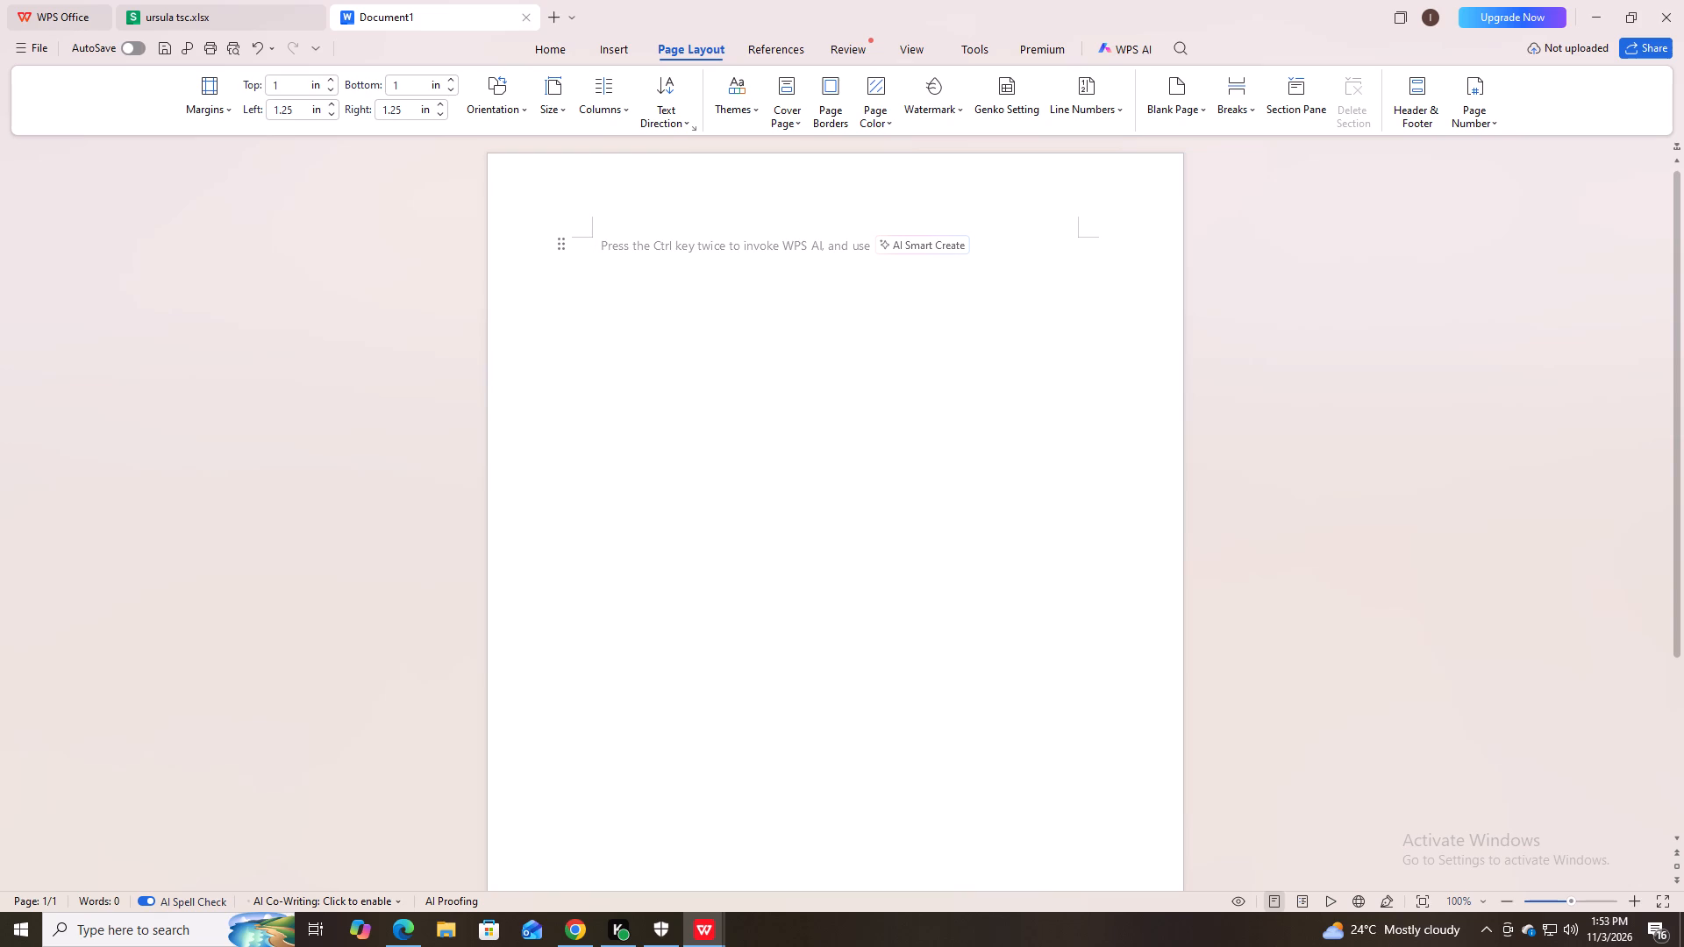
pyautogui.click(527, 110)
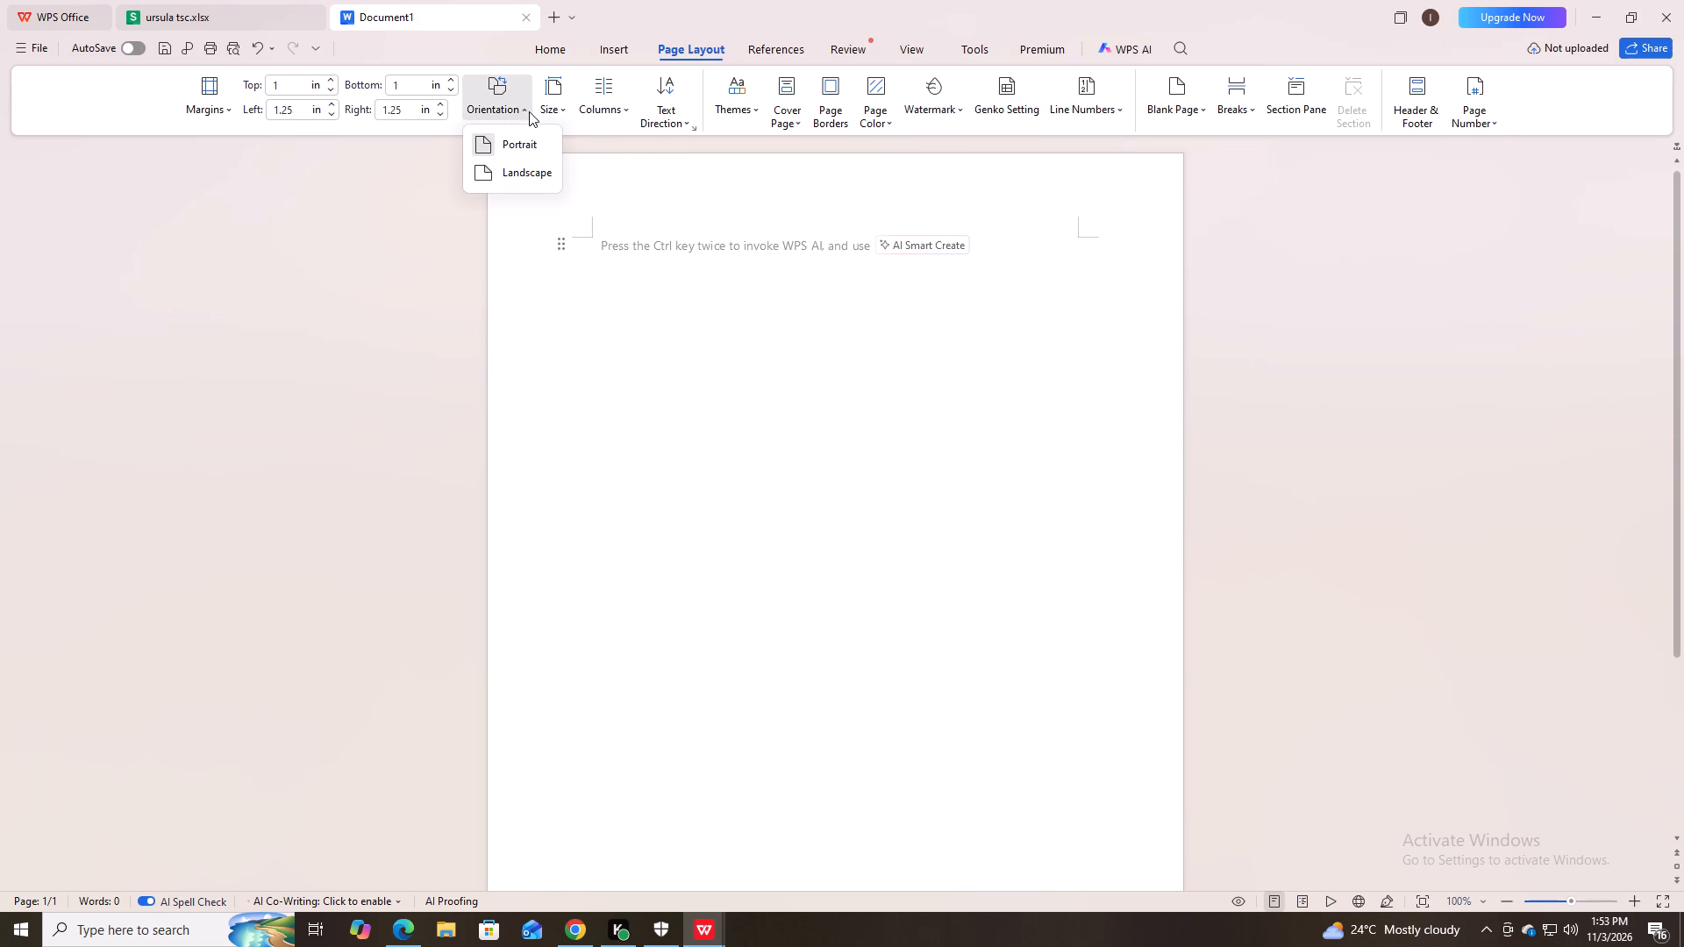
pyautogui.click(519, 174)
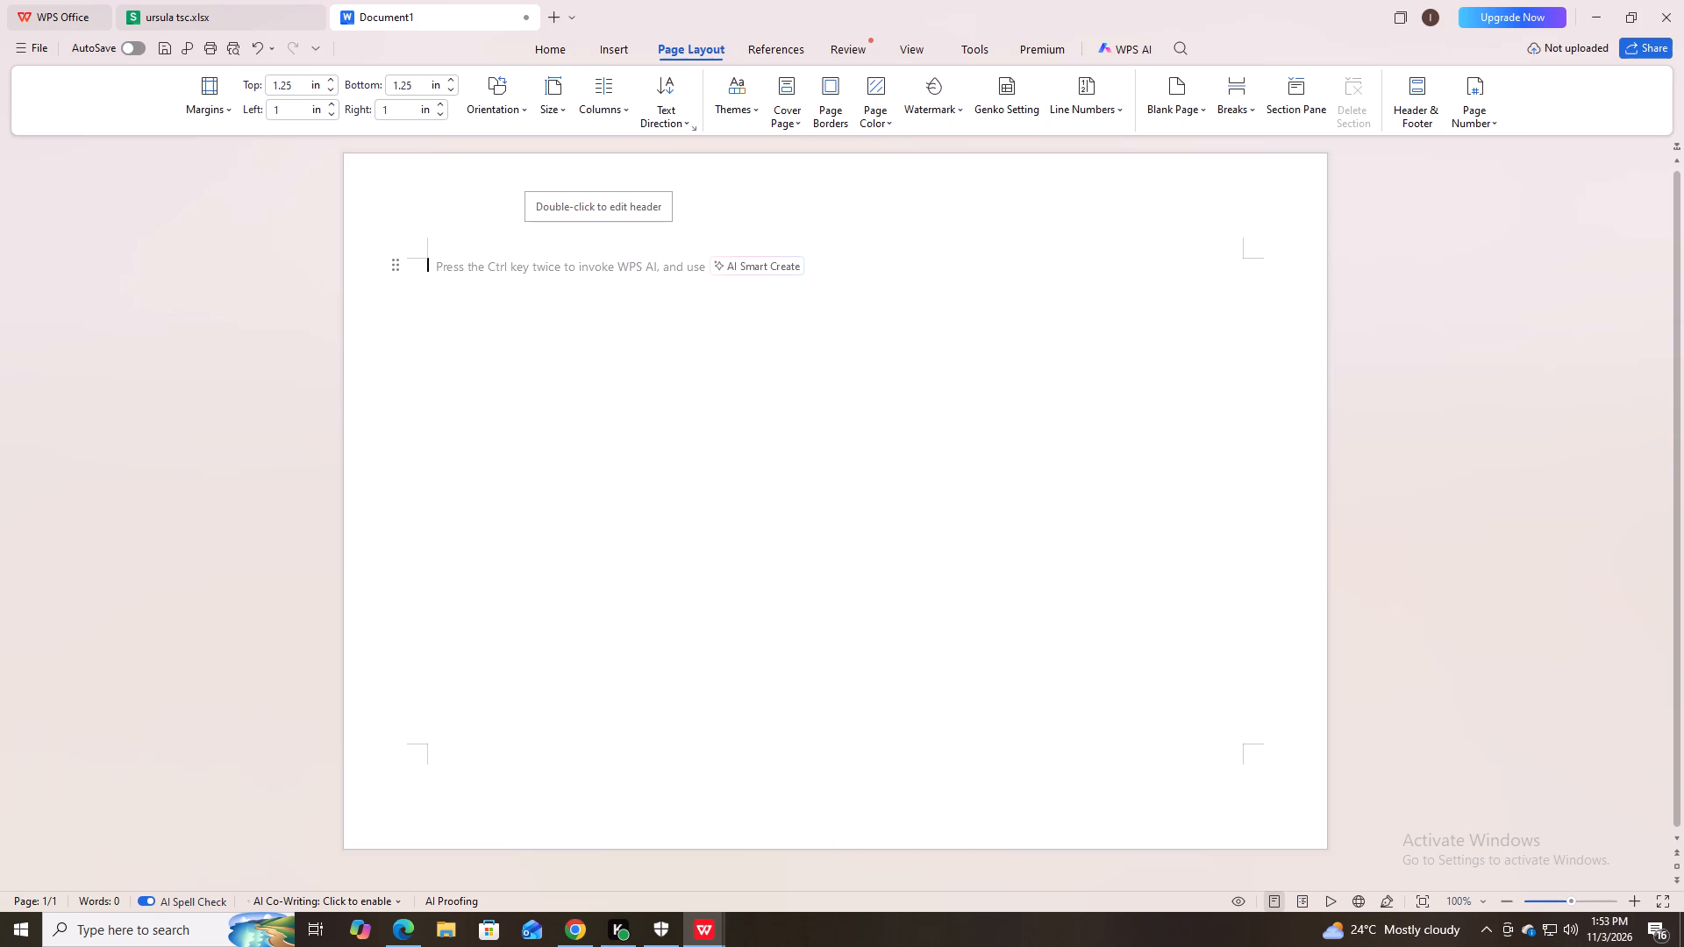
# Open the custom margin settings and set the top page margin to 0.5 inch.
pyautogui.click(230, 112)
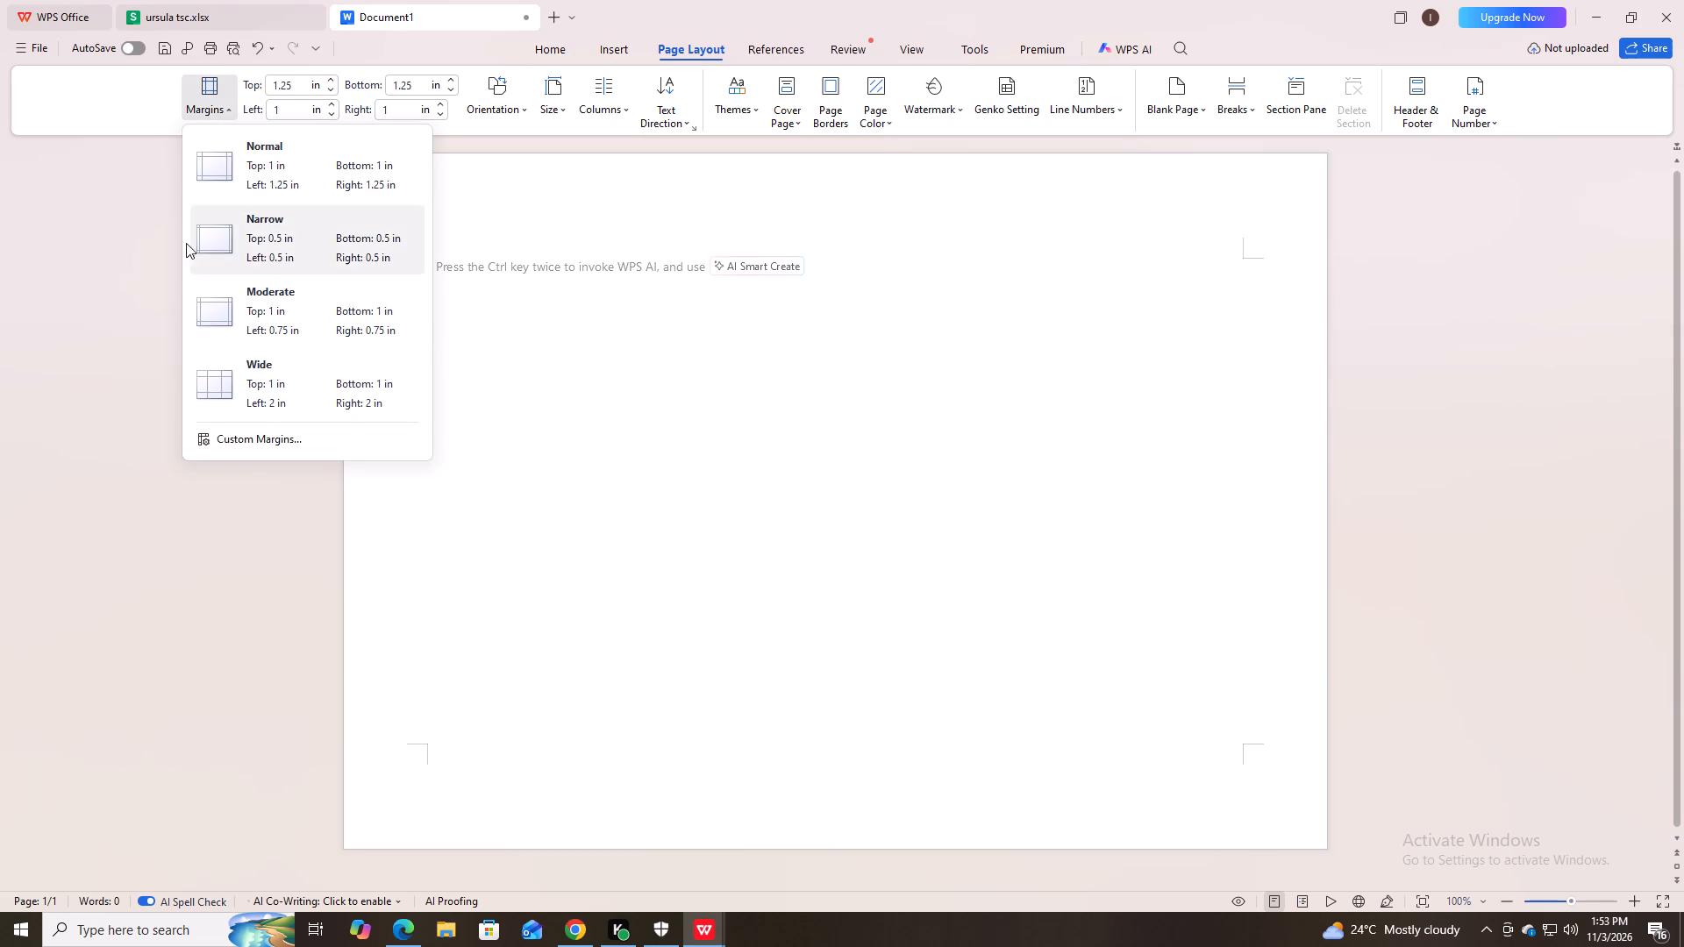
pyautogui.click(265, 441)
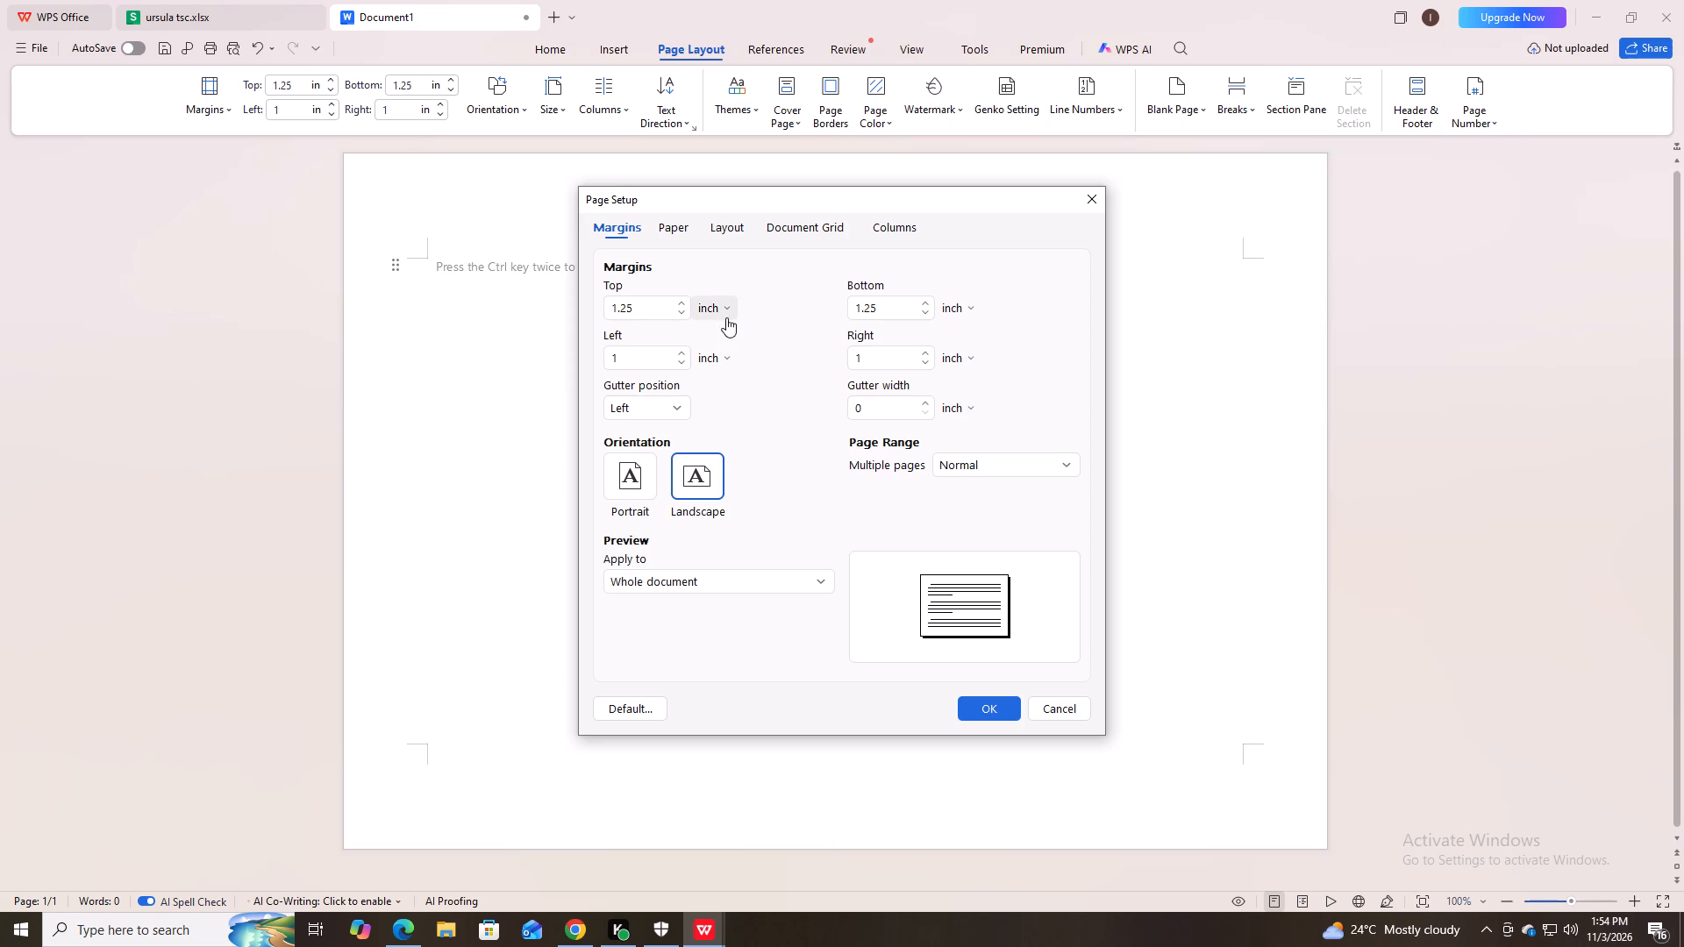
pyautogui.click(651, 309)
pyautogui.press('BackSpace')
pyautogui.press('BackSpace')
pyautogui.press('BackSpace')
pyautogui.press('BackSpace')
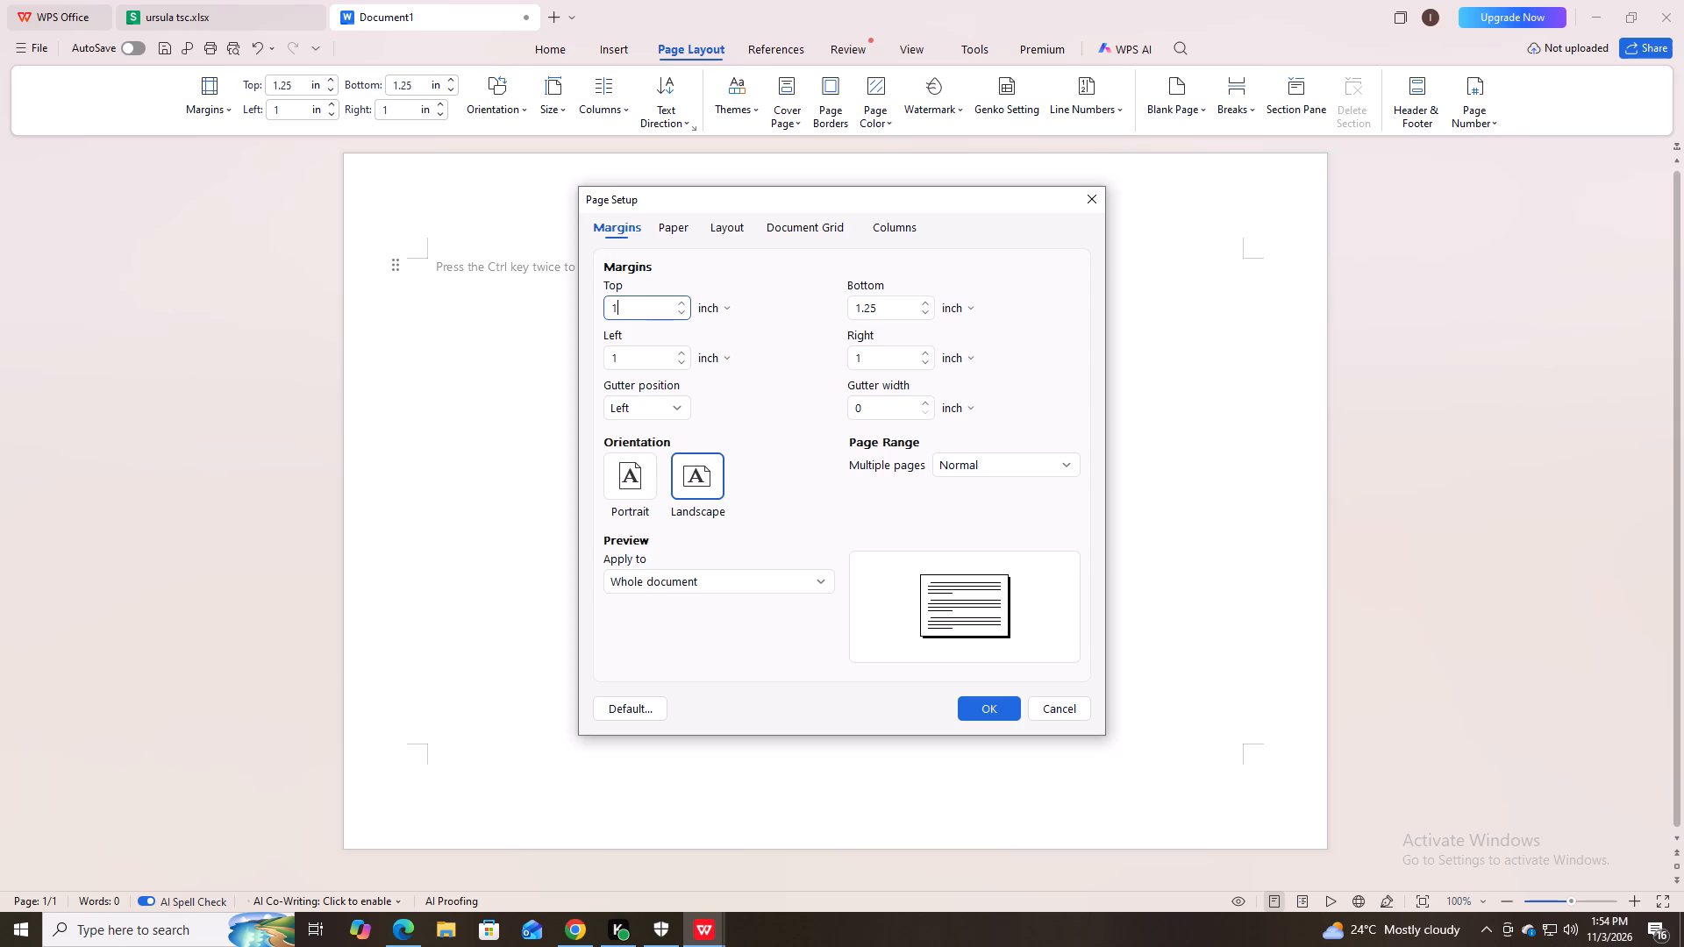
pyautogui.press('0')
pyautogui.press('.')
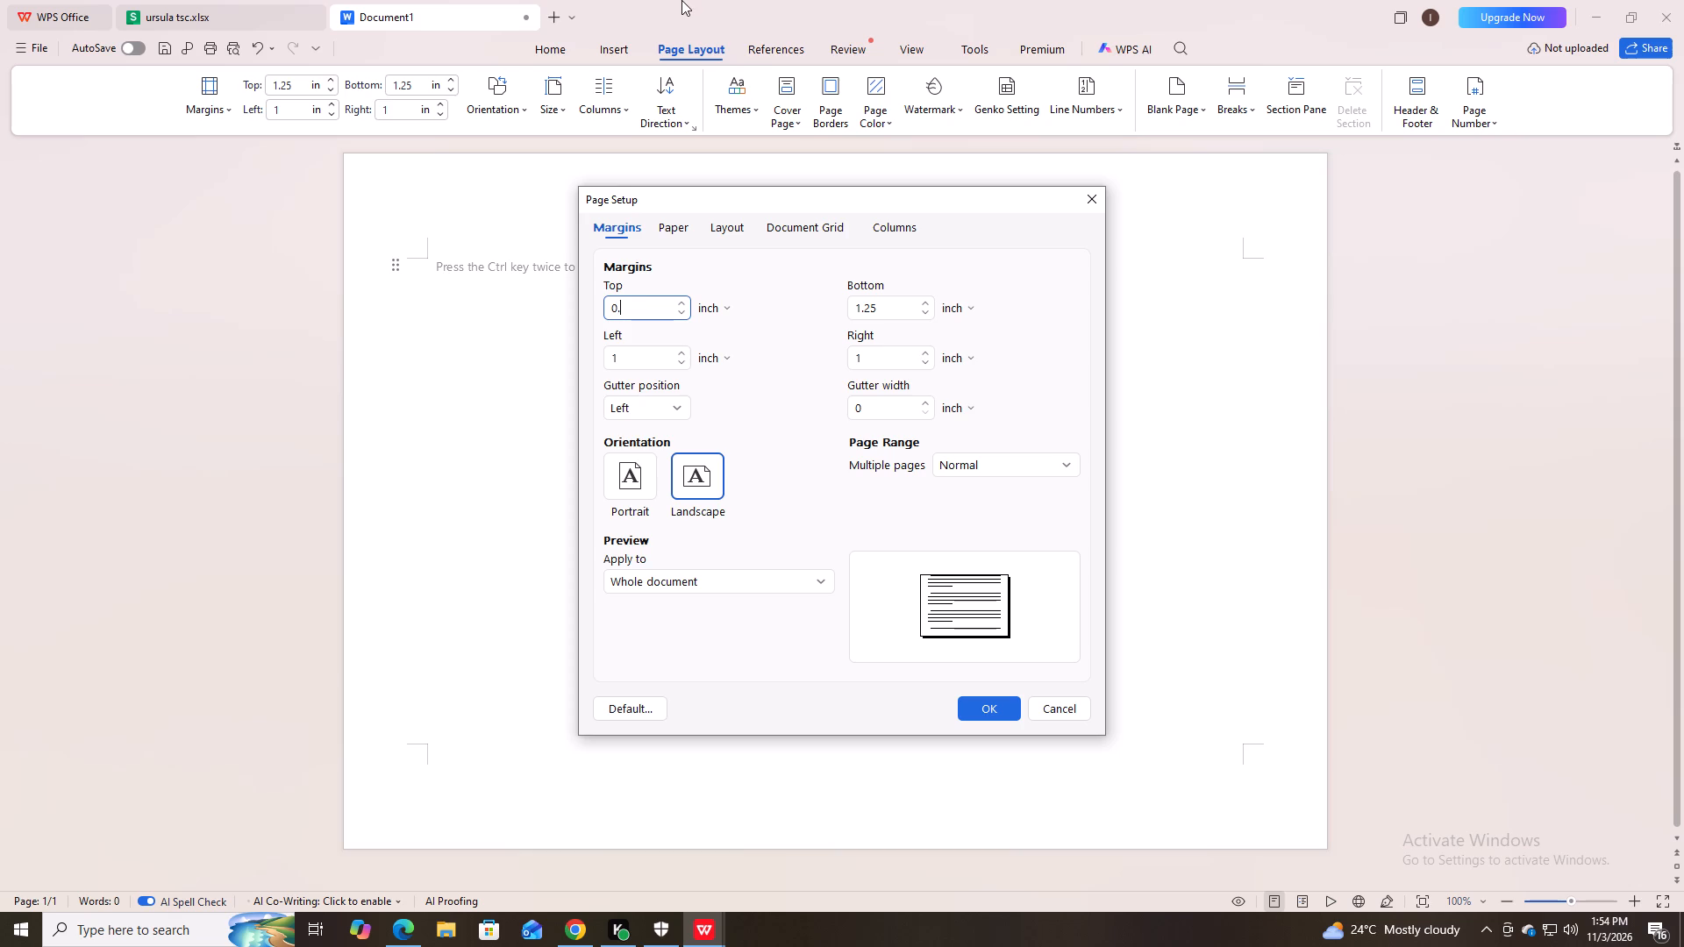
pyautogui.press('5')
# Set the bottom, right and left page margins to 0.5 inch each, matching the top margin.
pyautogui.moveTo(627, 304); pyautogui.dragTo(611, 308)
pyautogui.moveTo(611, 308); pyautogui.dragTo(610, 308)
pyautogui.hotkey('ctrl', 'c')
pyautogui.moveTo(881, 310); pyautogui.dragTo(859, 310)
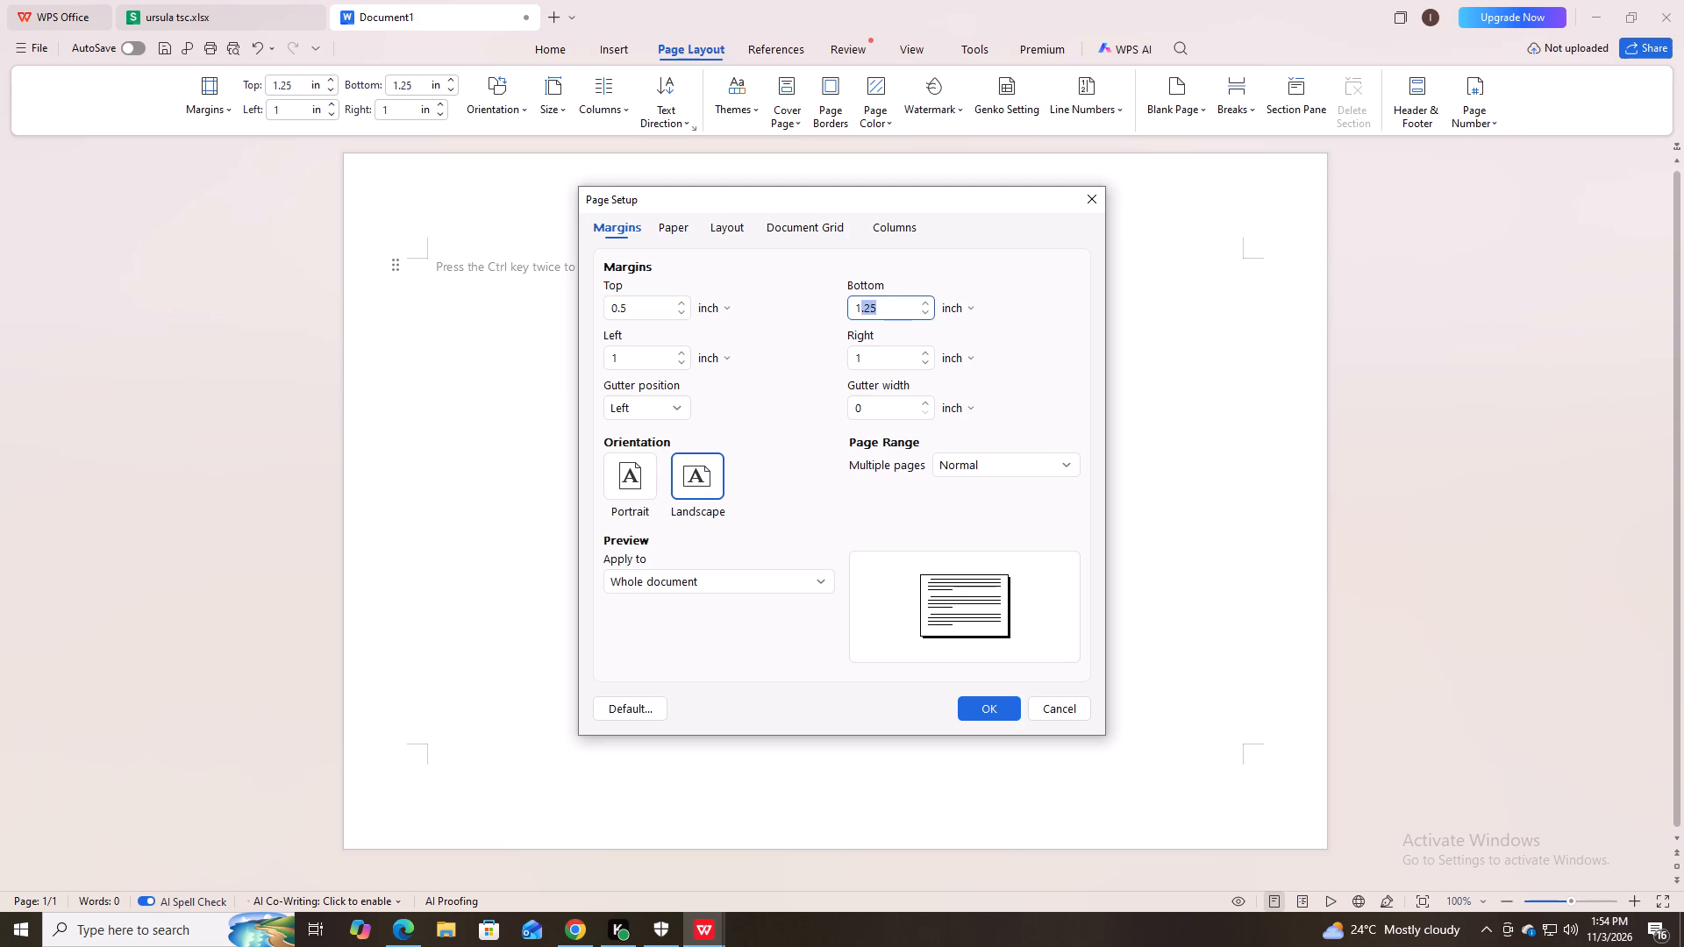
pyautogui.moveTo(859, 310); pyautogui.dragTo(854, 311)
pyautogui.hotkey('ctrl', 'v')
pyautogui.moveTo(871, 357); pyautogui.dragTo(852, 353)
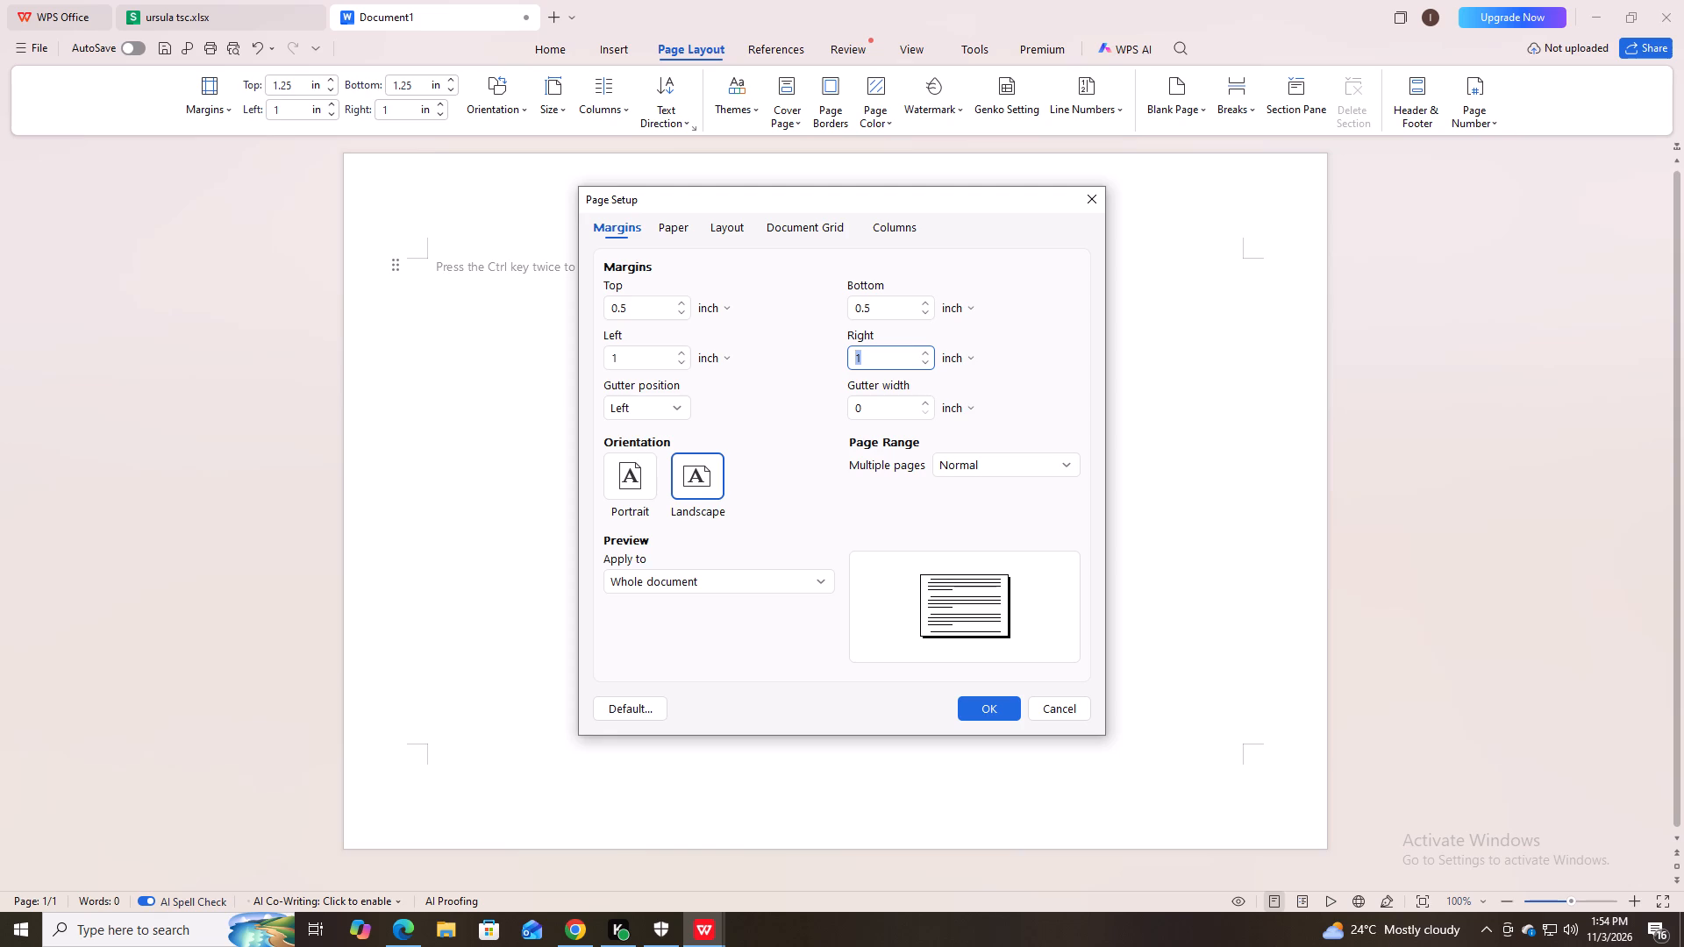
pyautogui.hotkey('ctrl', 'v')
pyautogui.doubleClick(618, 363)
pyautogui.hotkey('ctrl', 'v')
pyautogui.hotkey('ctrl', 'v')
pyautogui.hotkey('ctrl', 'v')
pyautogui.hotkey('ctrl', 'v')
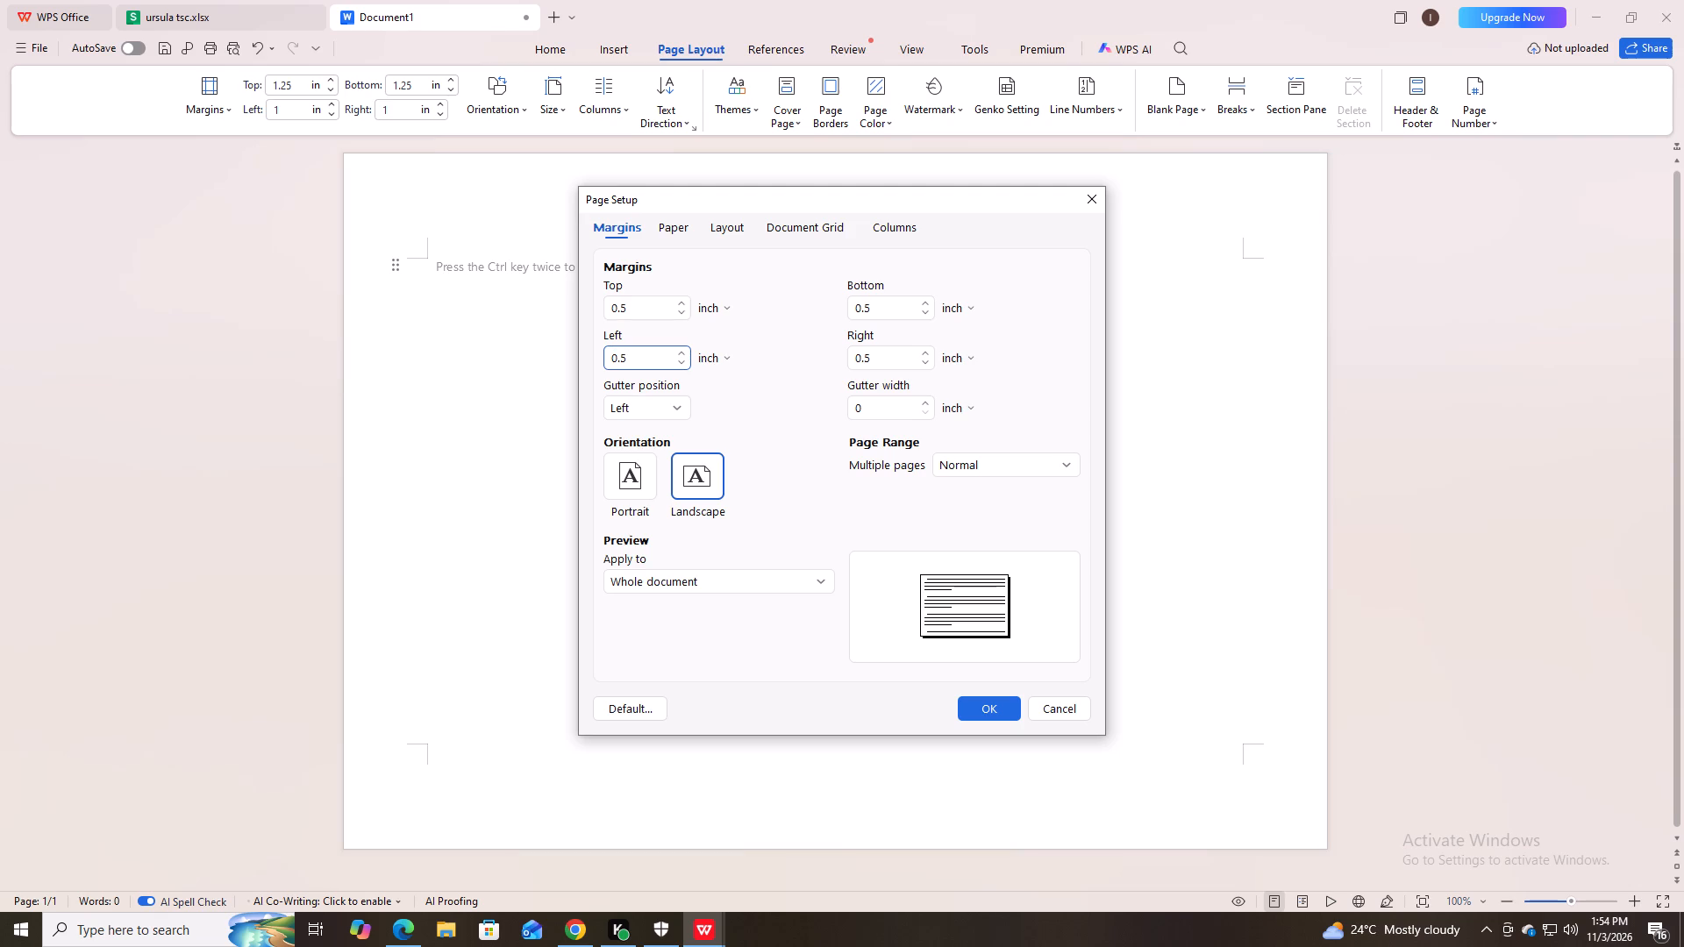
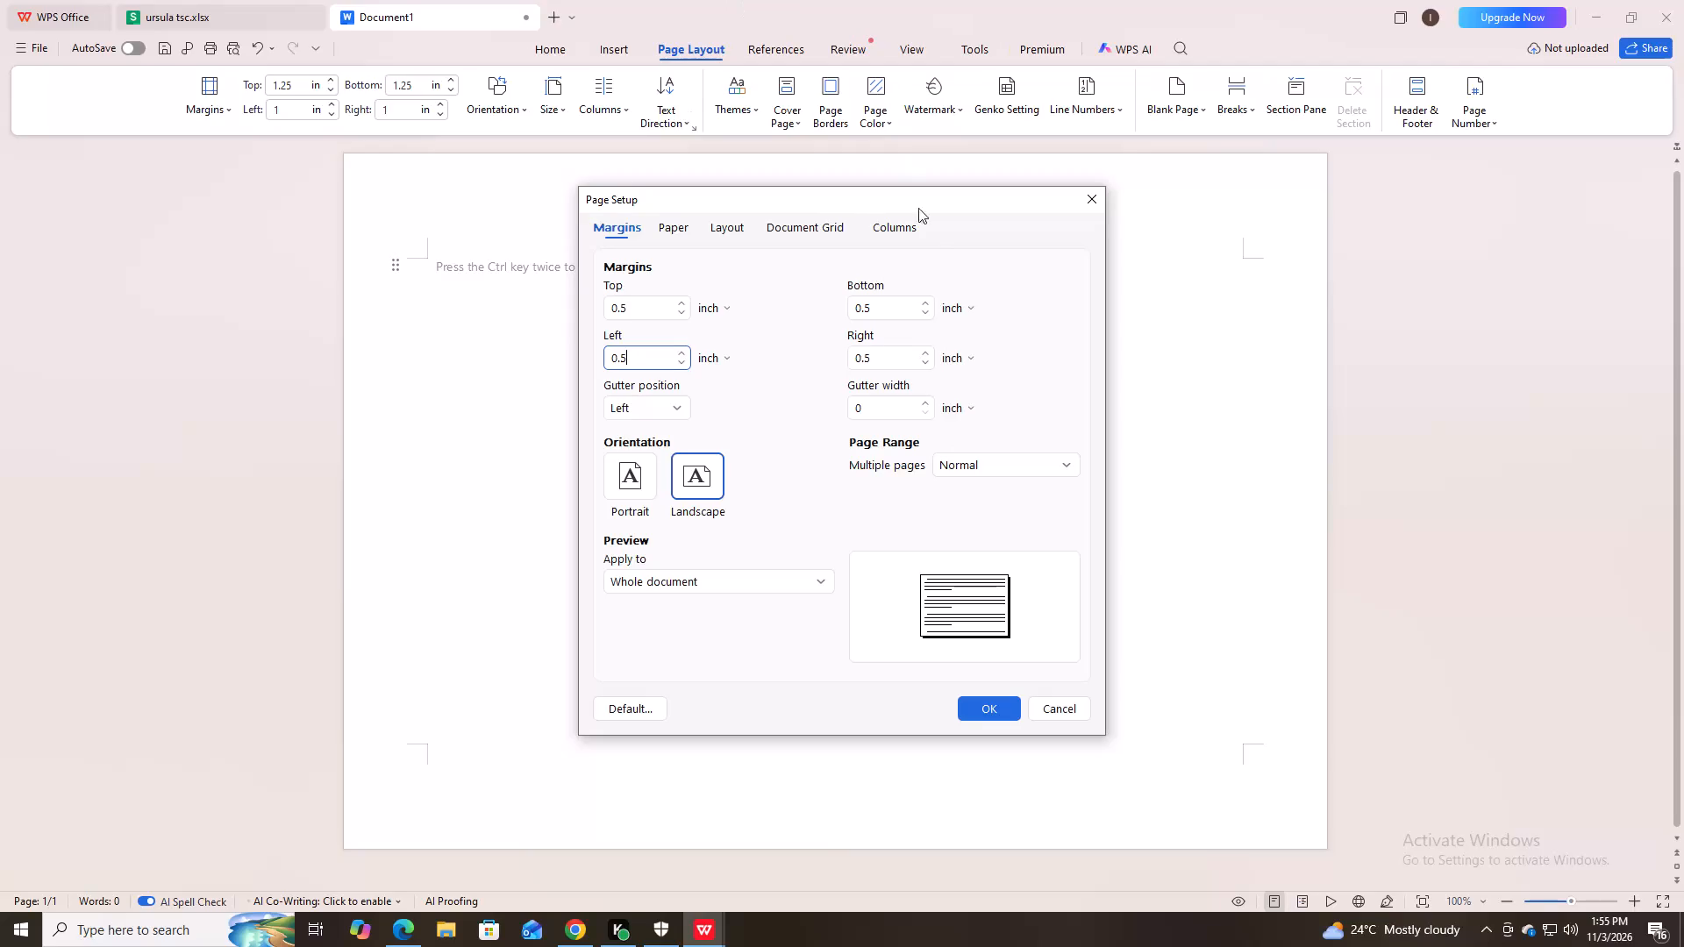
# Apply the 0.5 inch page margins to the whole document.
pyautogui.click(995, 707)
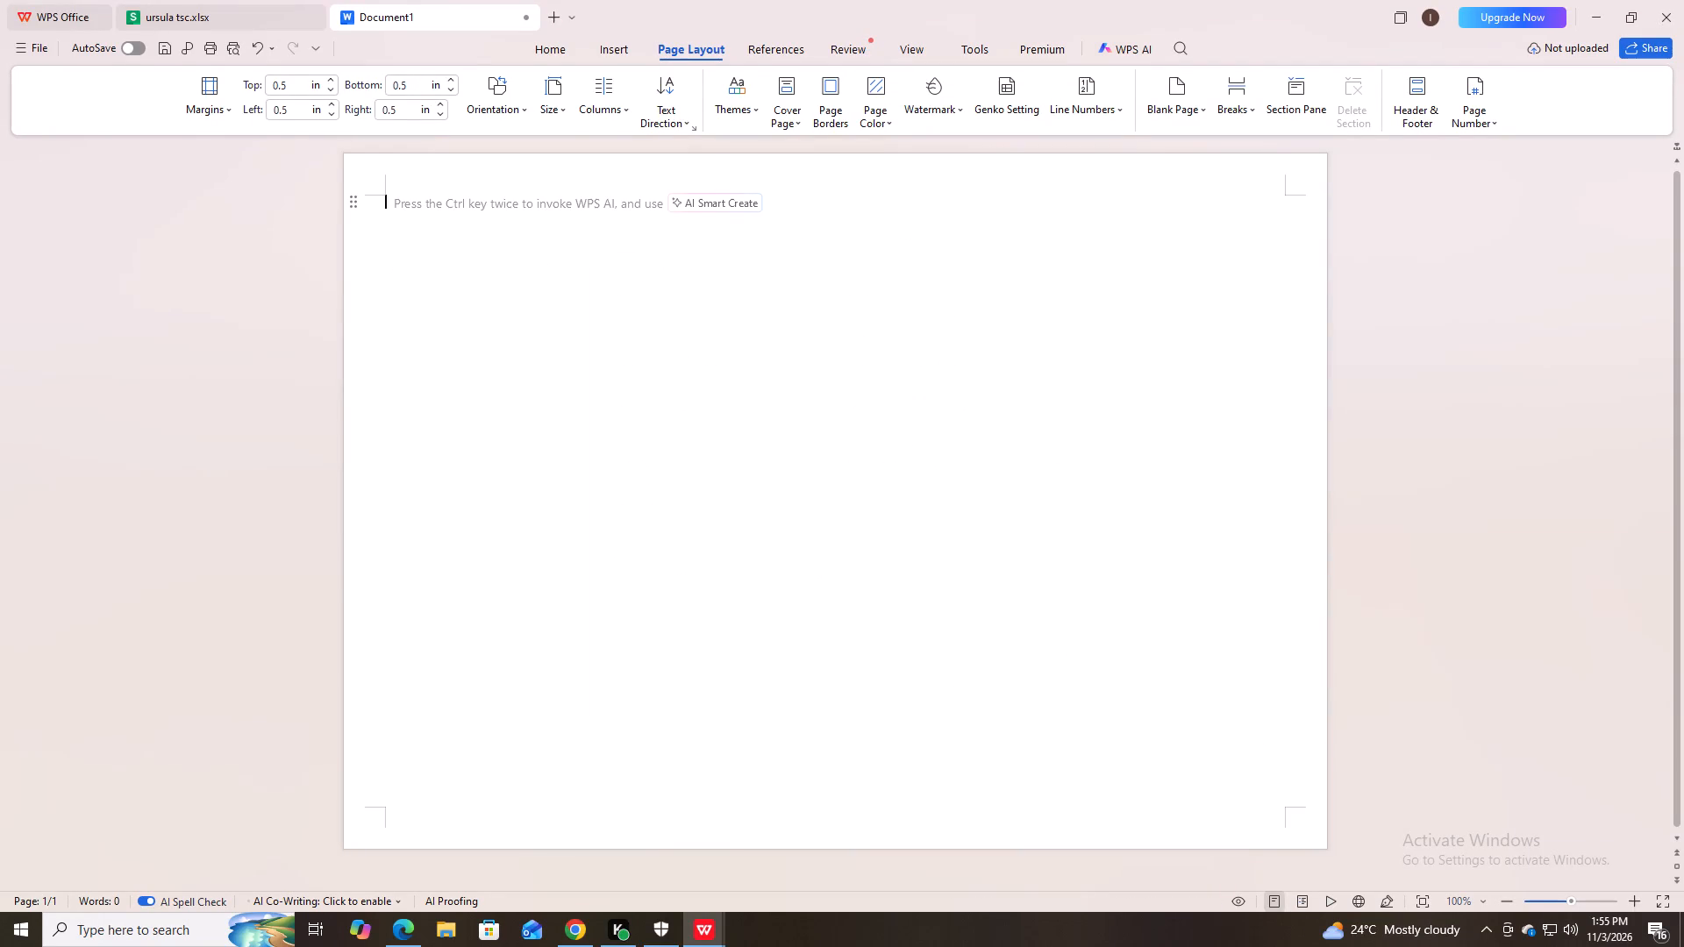
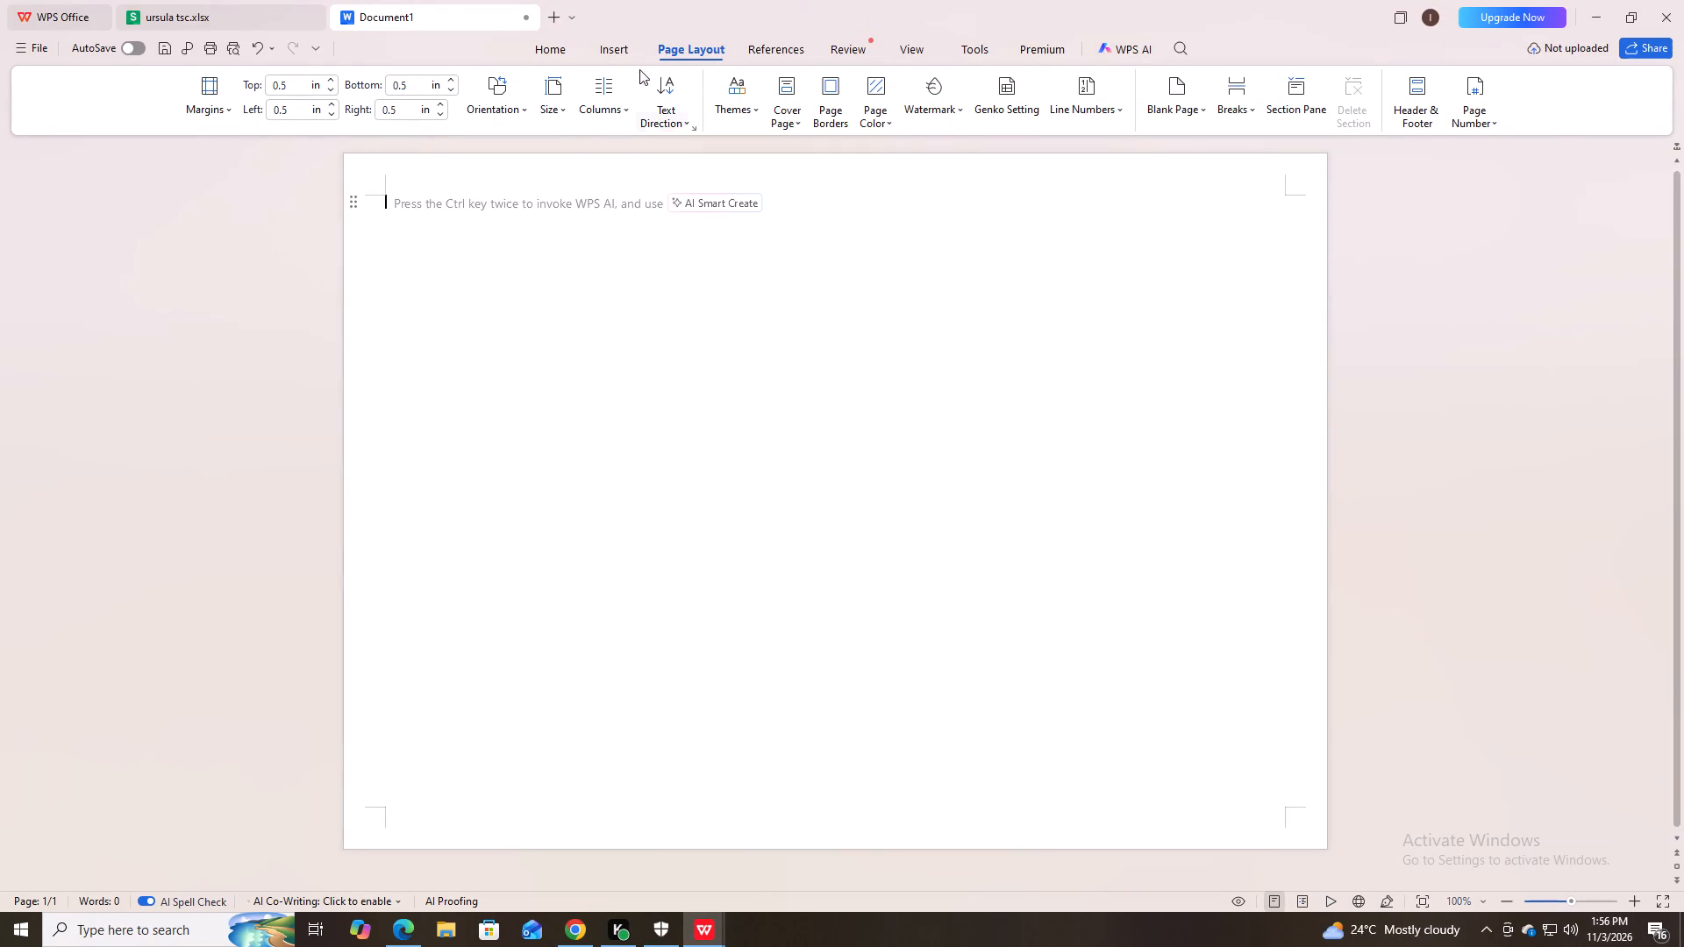
# Draw a wide horizontal text box across the top of the page, just inside the margins.
pyautogui.click(610, 46)
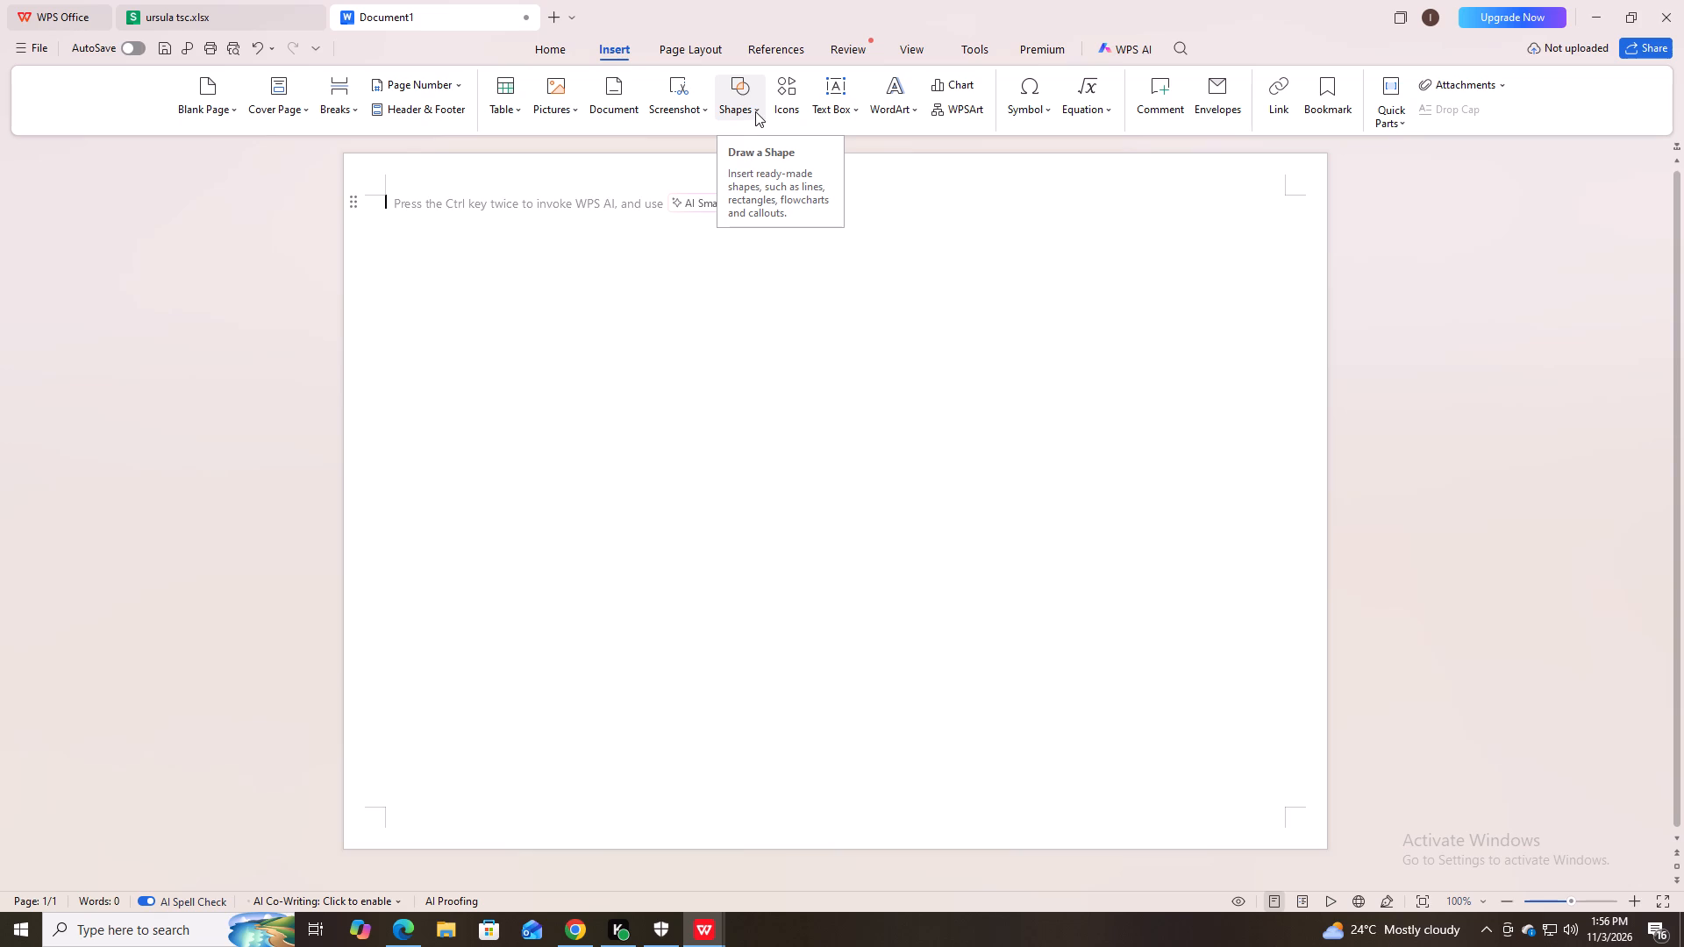
pyautogui.click(748, 110)
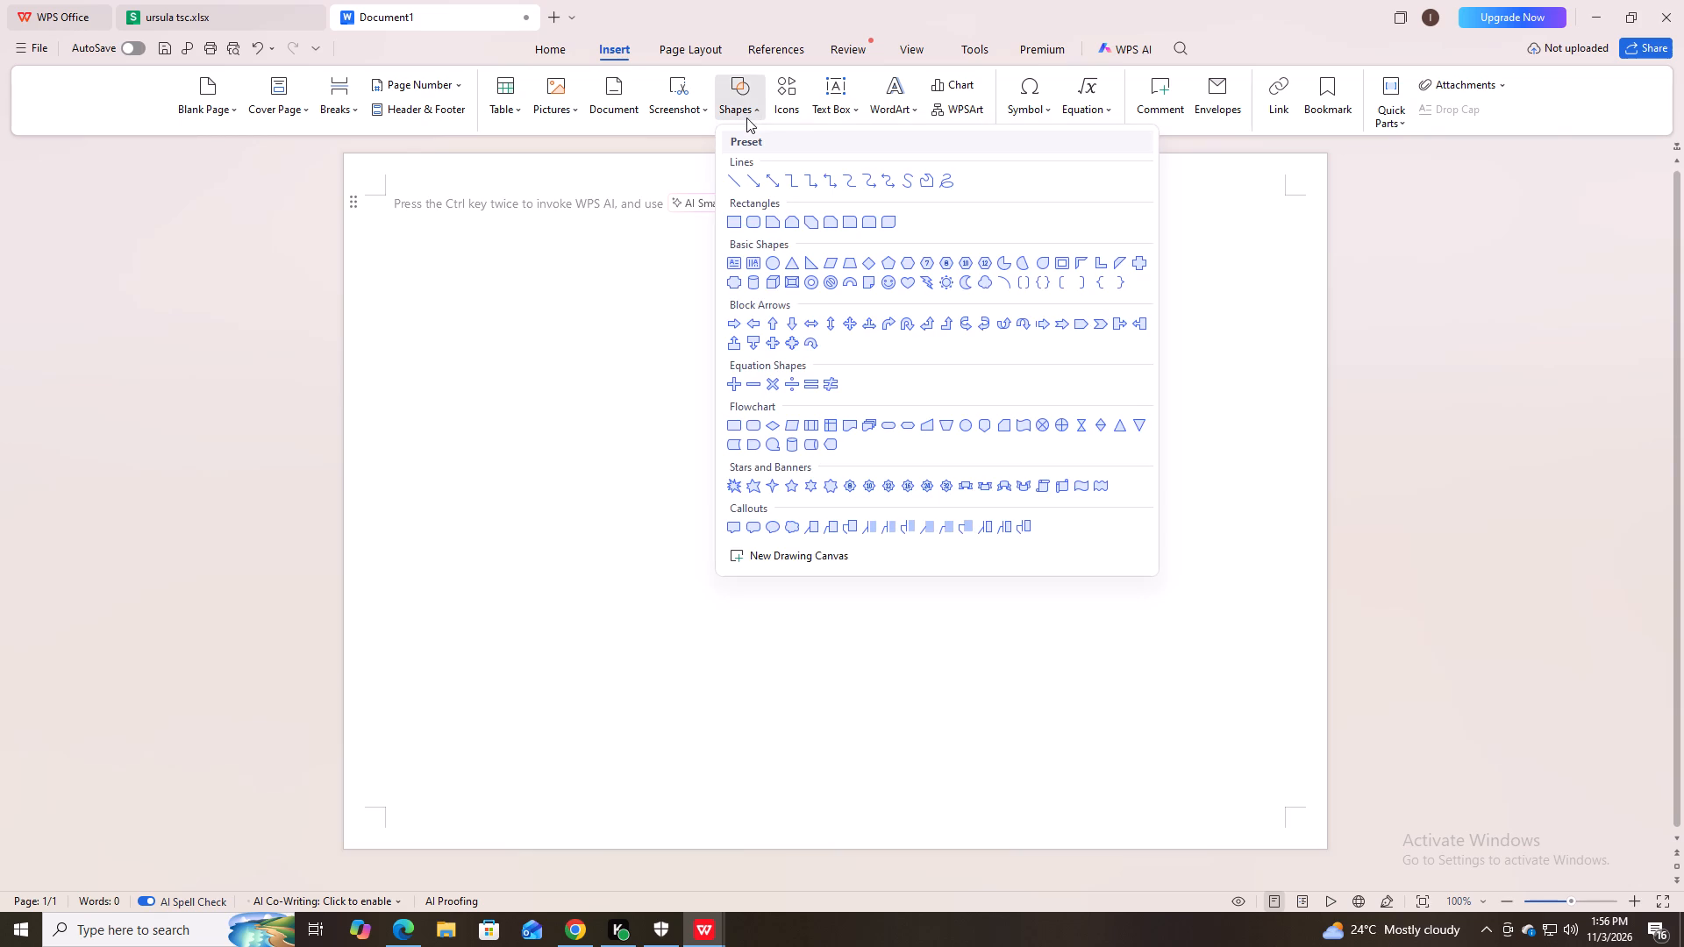
pyautogui.click(735, 260)
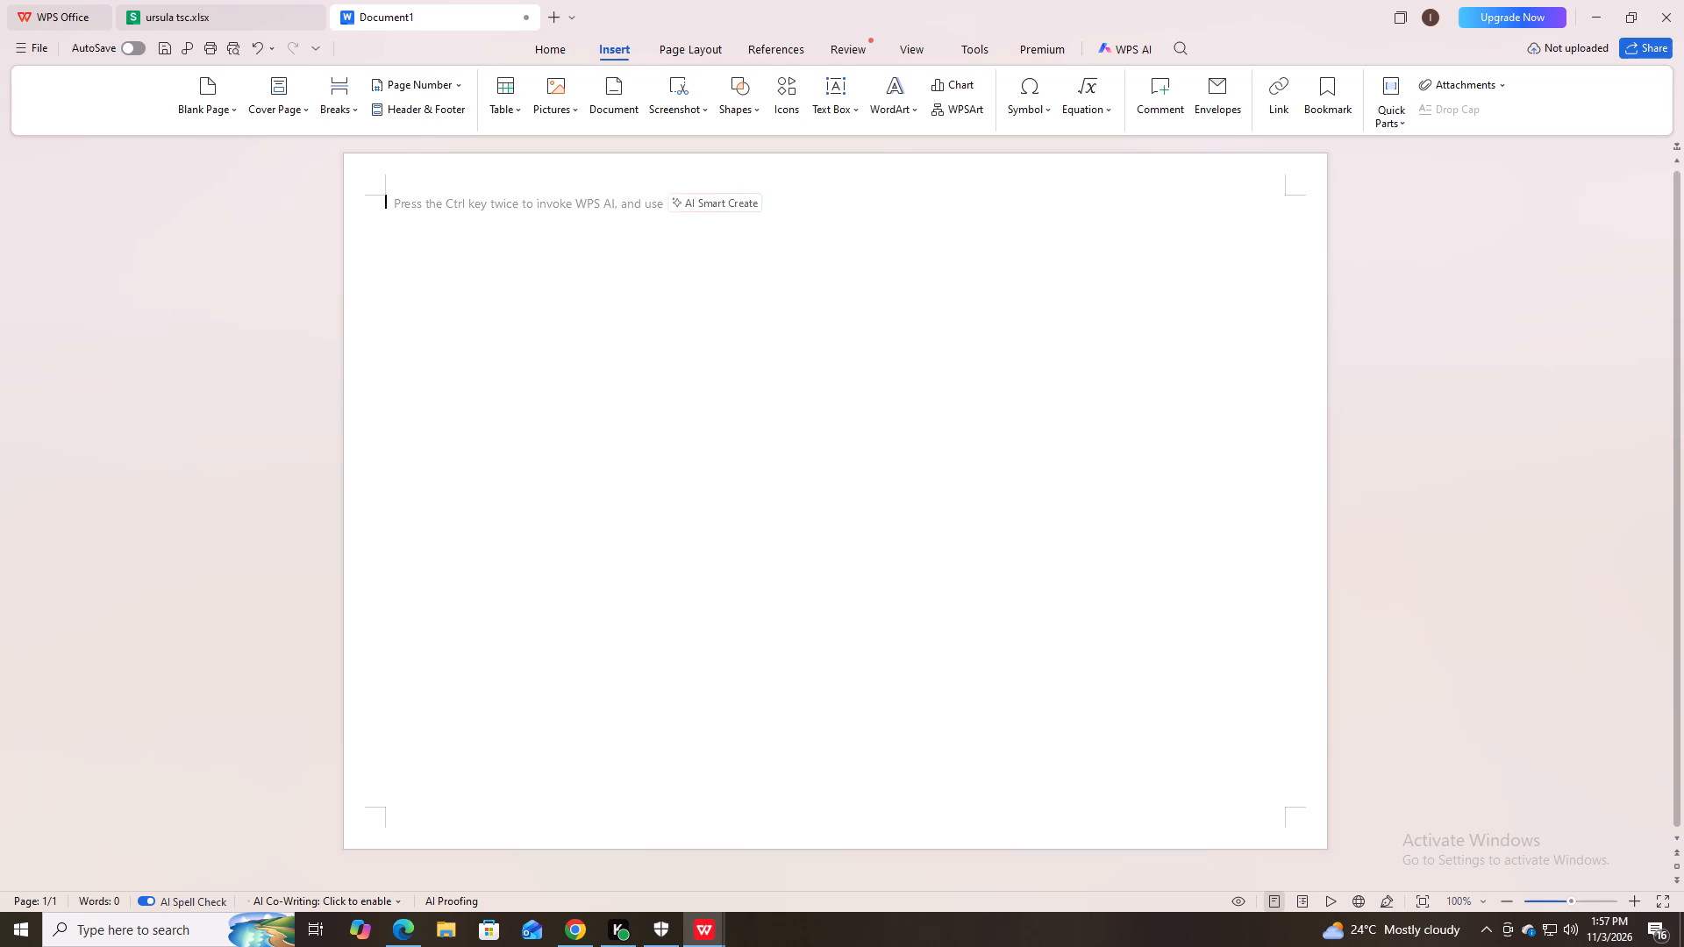
pyautogui.moveTo(440, 216); pyautogui.dragTo(1161, 298)
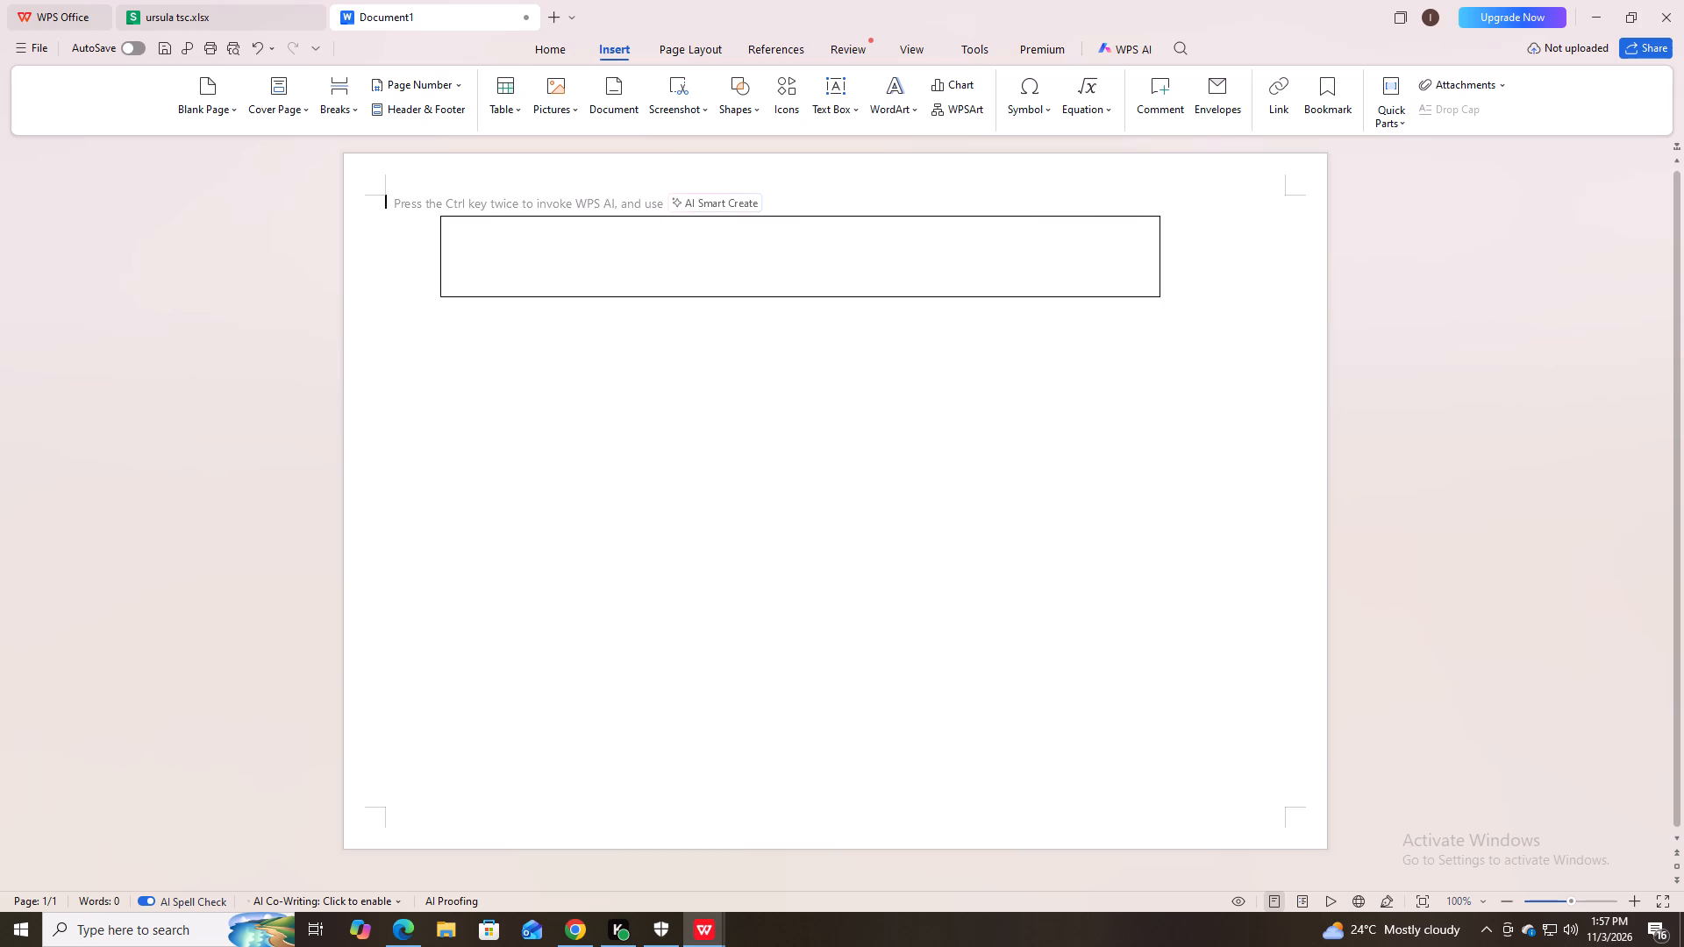
pyautogui.moveTo(1161, 298); pyautogui.dragTo(1167, 336)
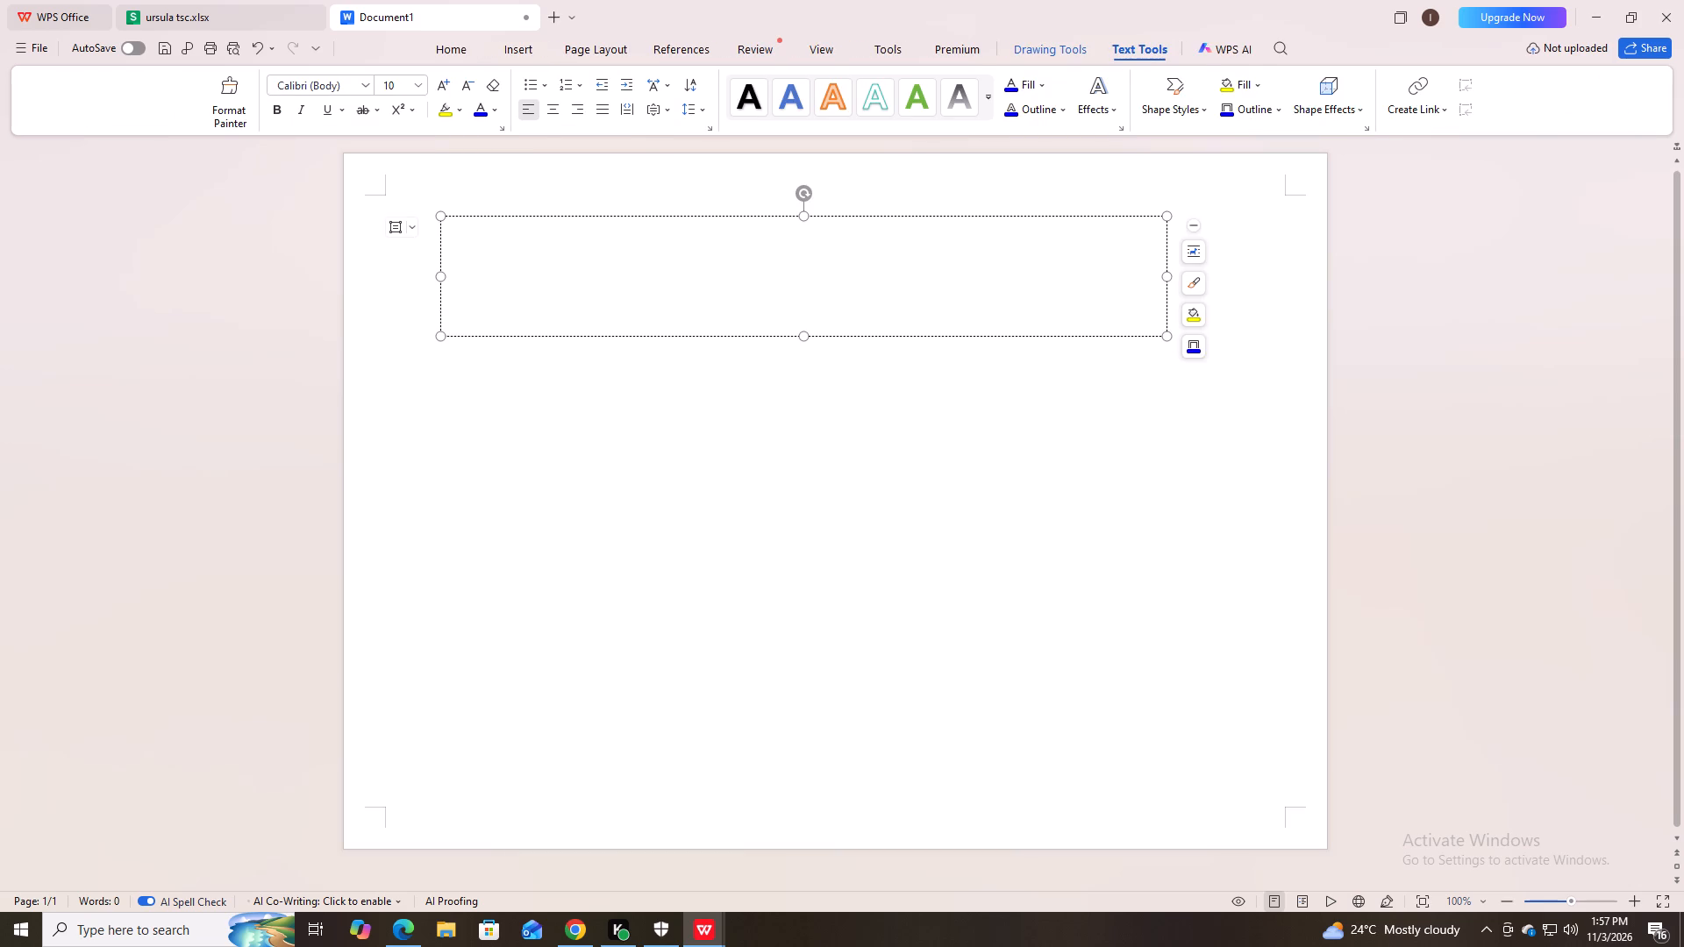
# Enter the title CERTIFICATE in capitals in the new text box.
pyautogui.press('c')
pyautogui.press('e')
pyautogui.write('RT')
pyautogui.write('IFI')
pyautogui.write('CA')
pyautogui.press('t')
pyautogui.press('e')
# Set the font size of the whole CERTIFICATE title to 72.
pyautogui.moveTo(511, 221); pyautogui.dragTo(426, 222)
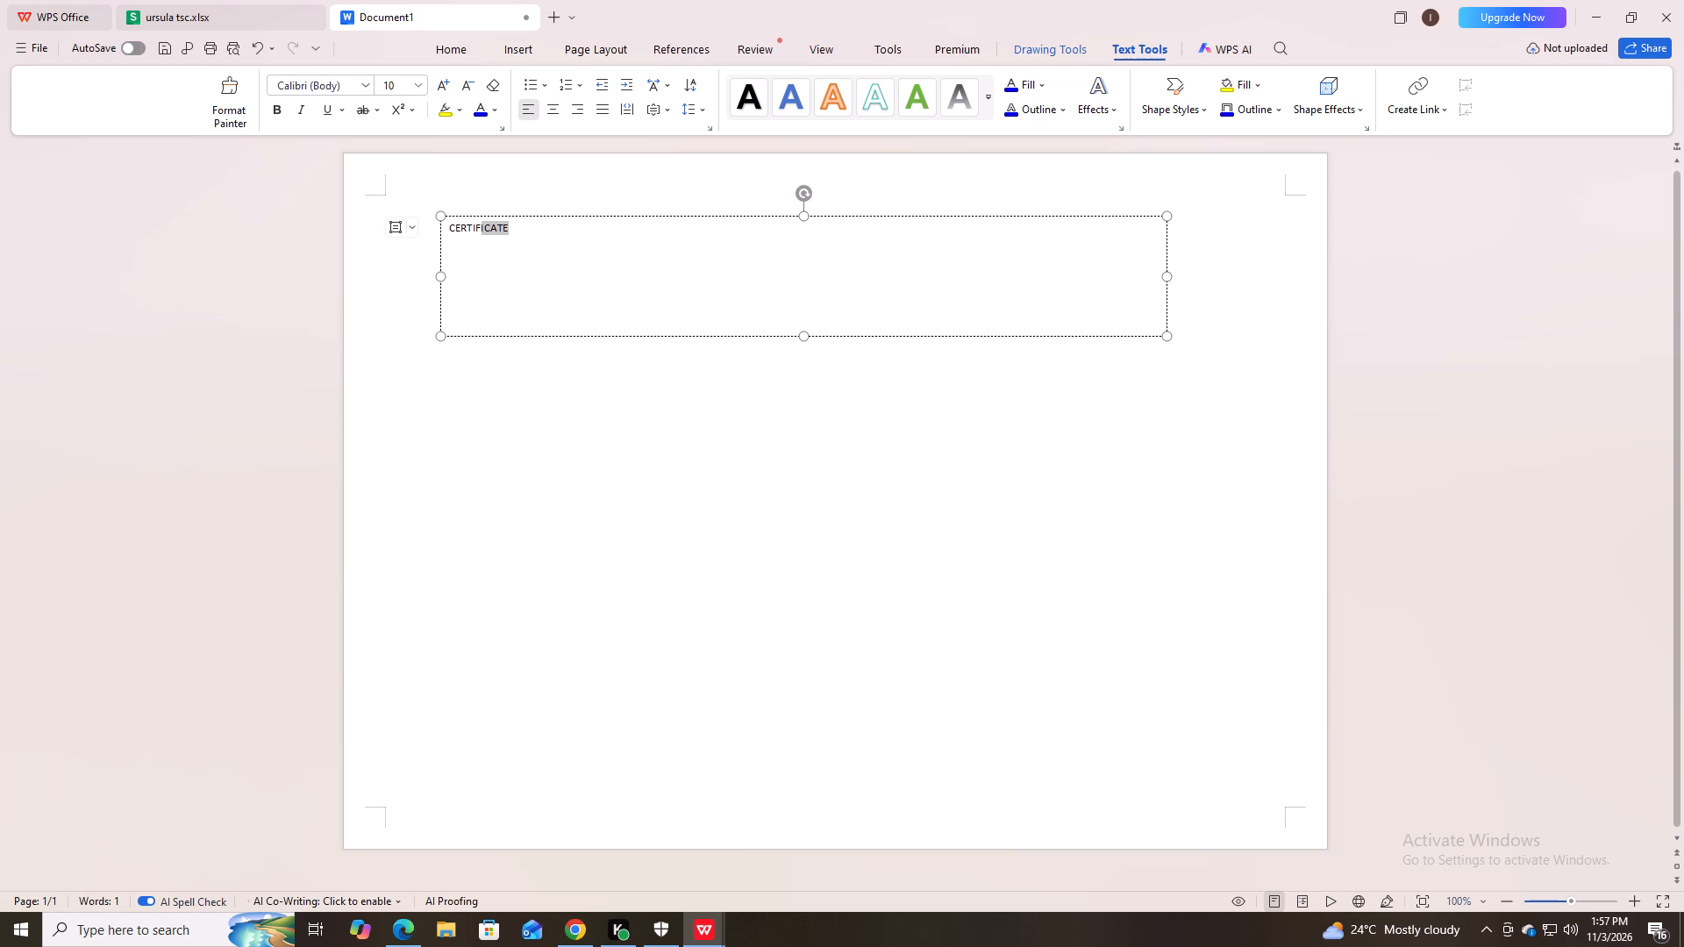
pyautogui.moveTo(426, 222); pyautogui.dragTo(451, 233)
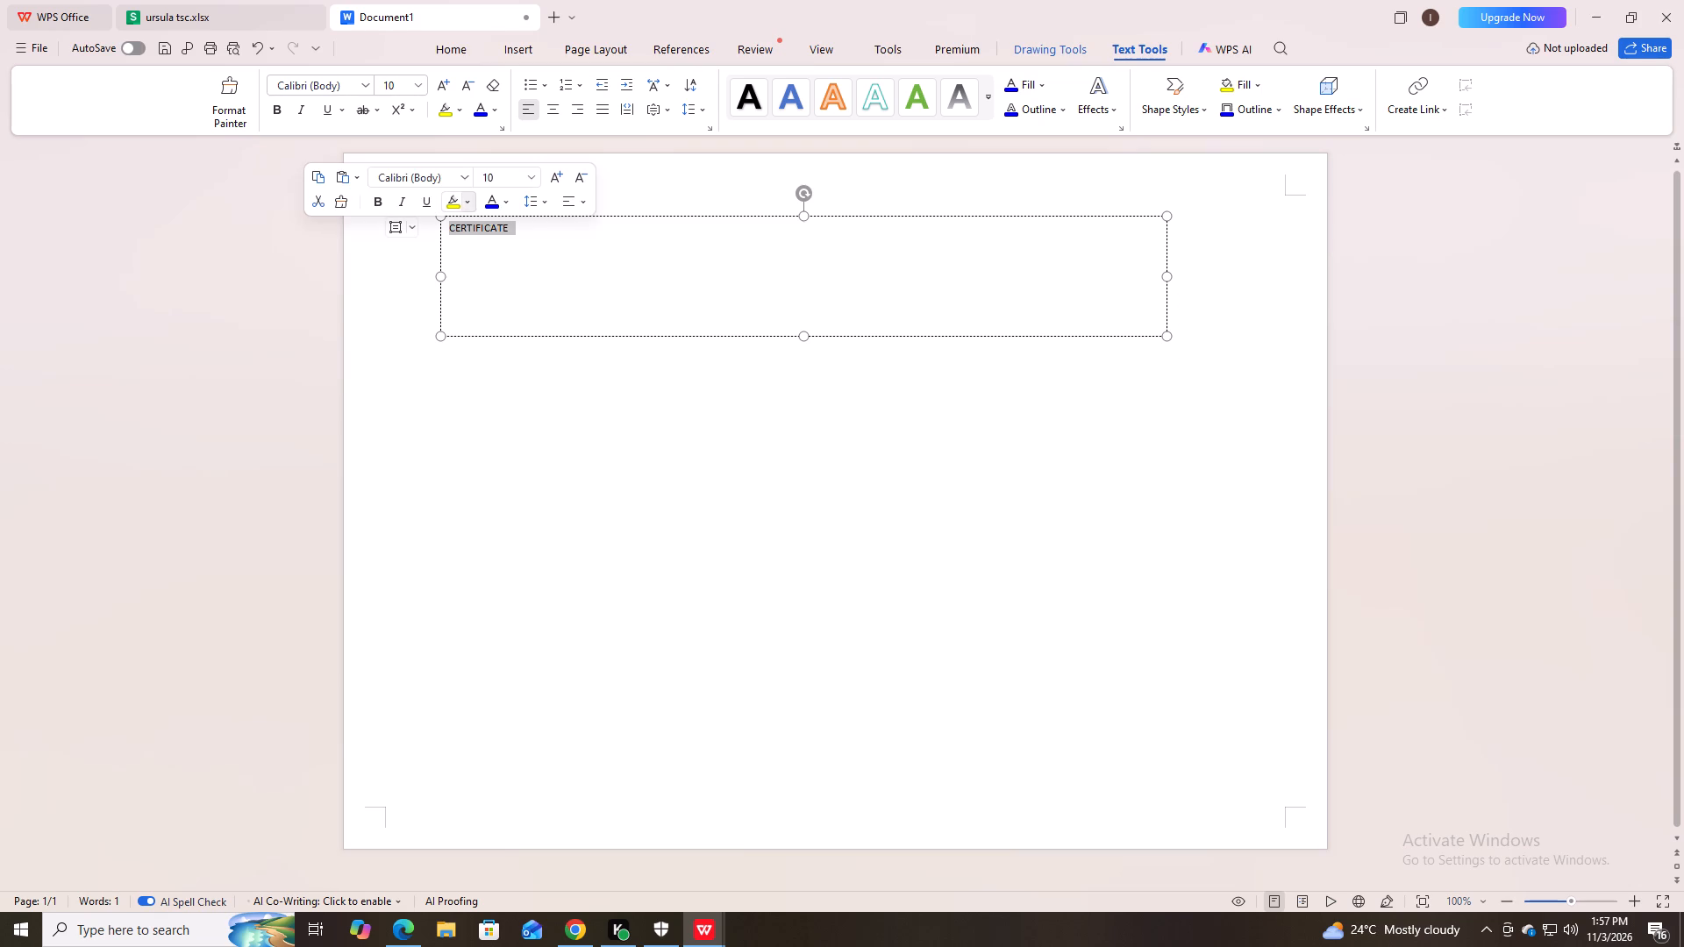
pyautogui.click(456, 54)
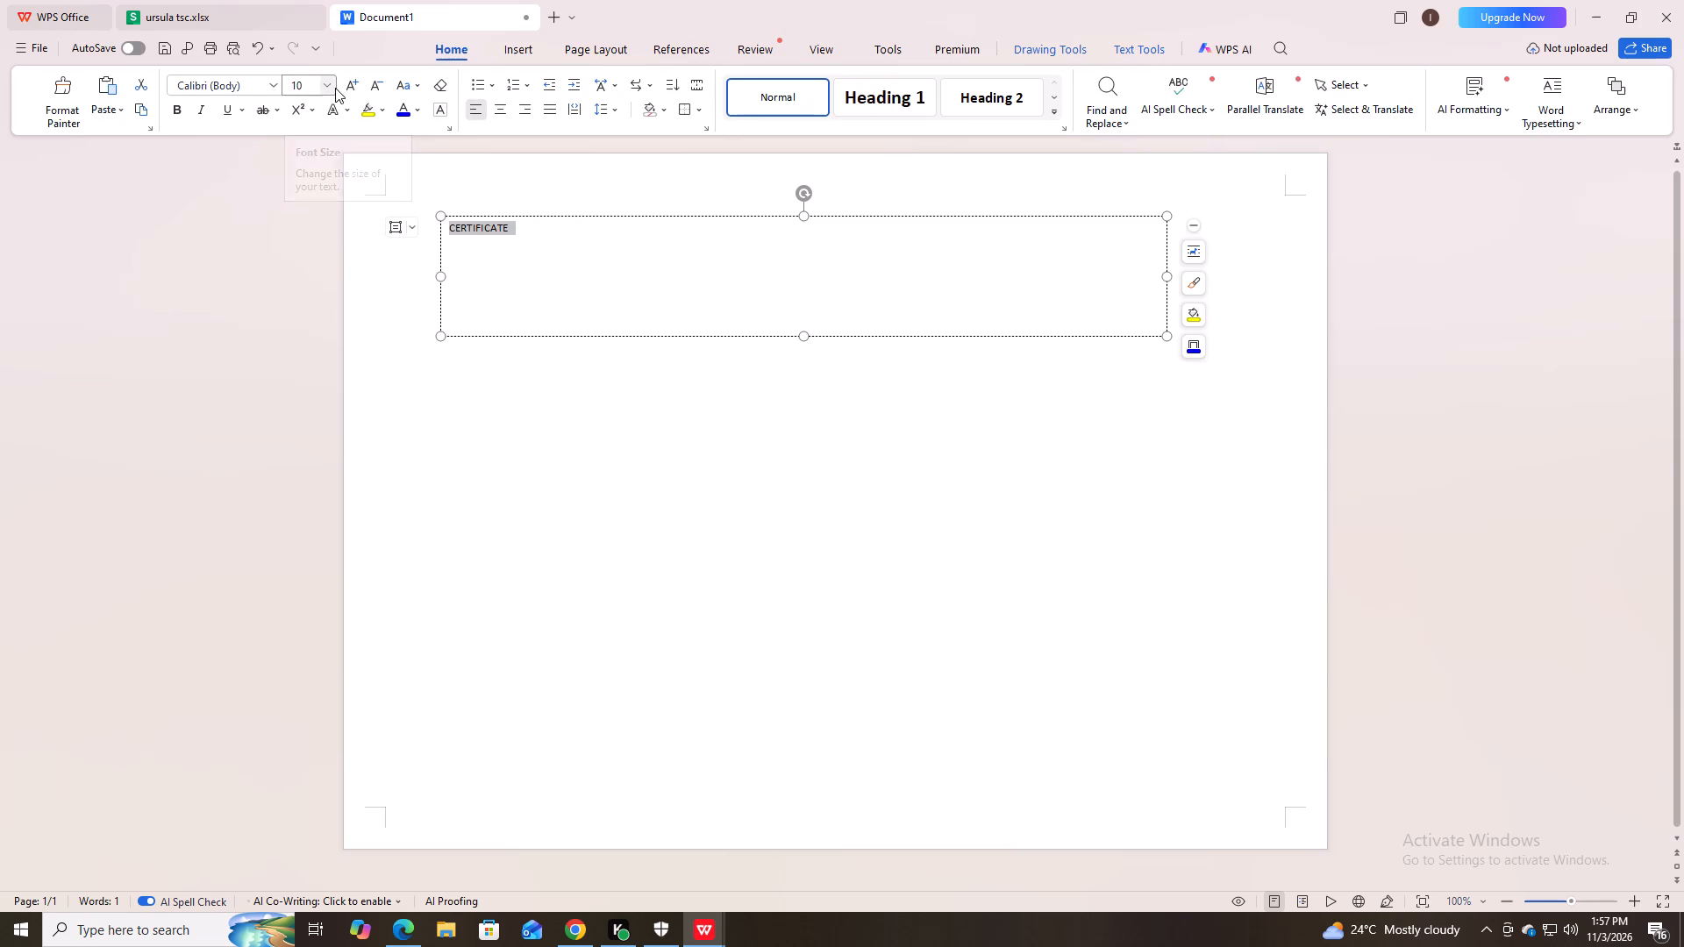
pyautogui.click(330, 80)
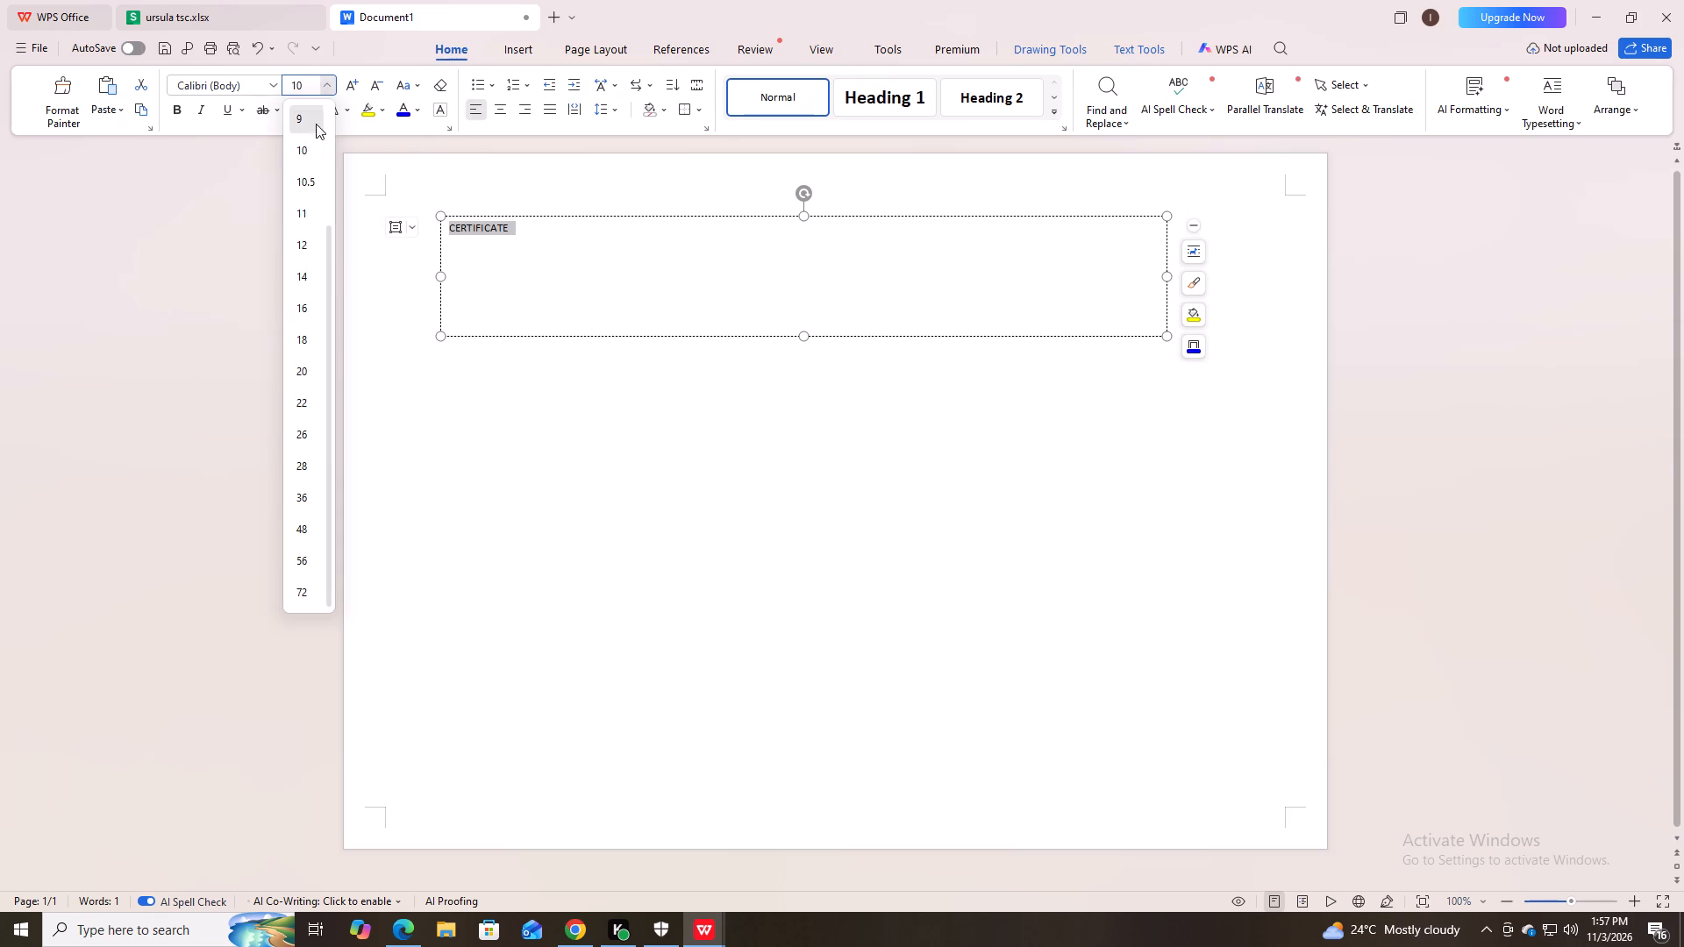
pyautogui.click(311, 593)
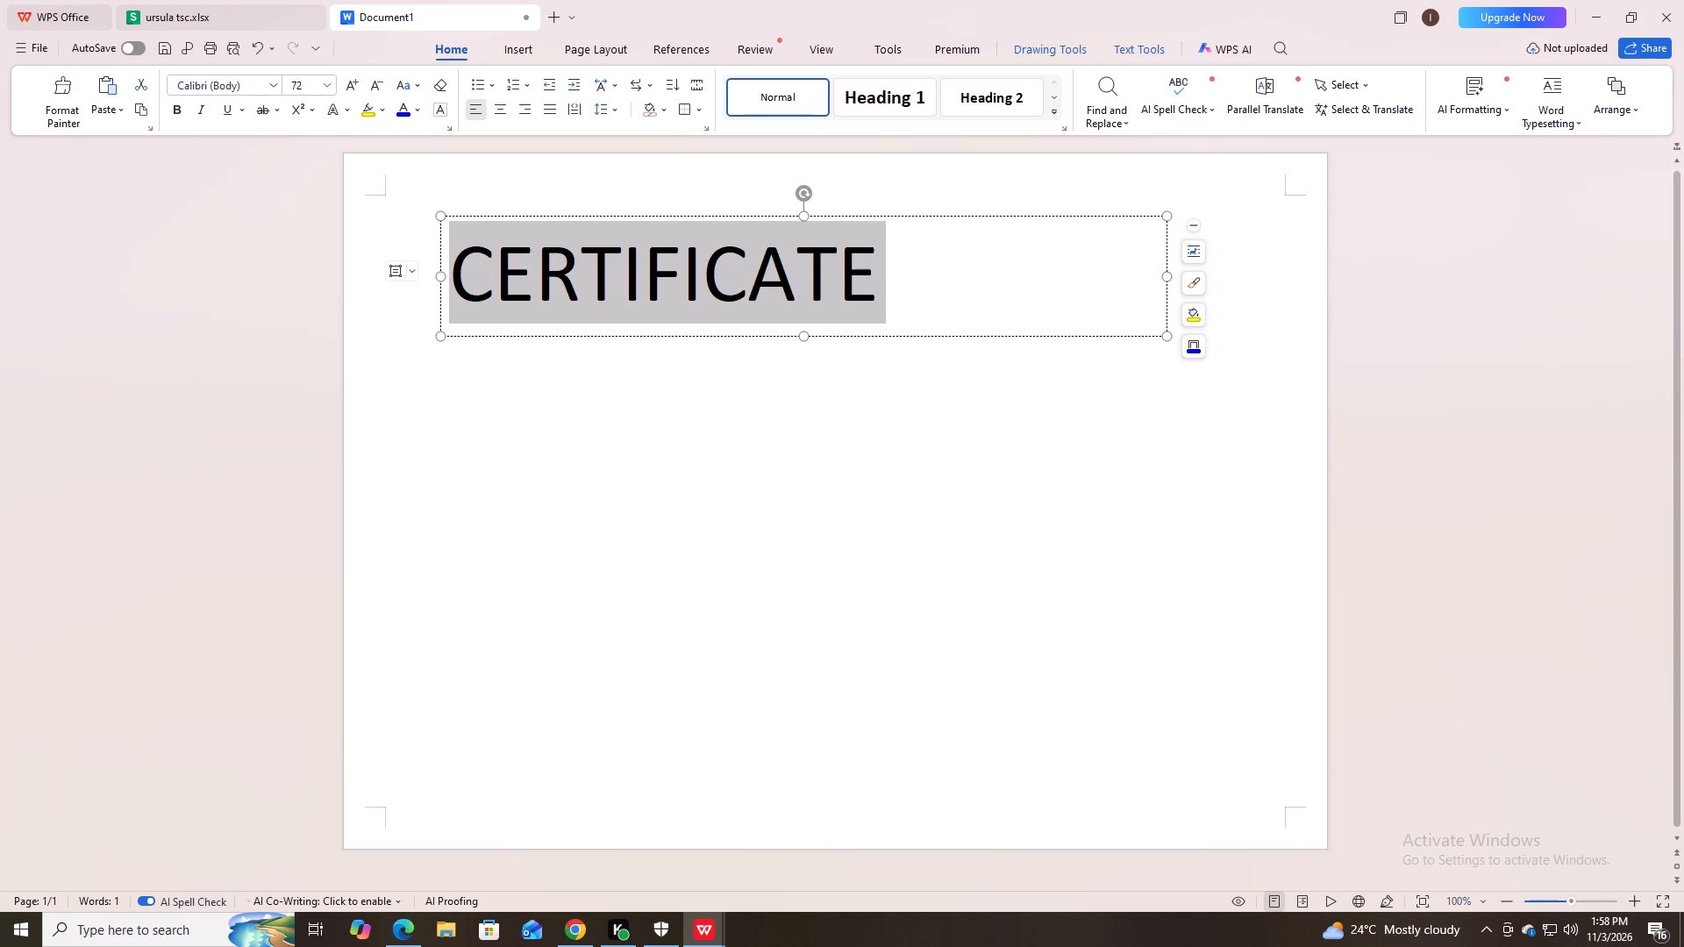
# Search the available fonts for BEBAS NEUE for the CERTIFICATE title, and clear the search.
pyautogui.click(272, 86)
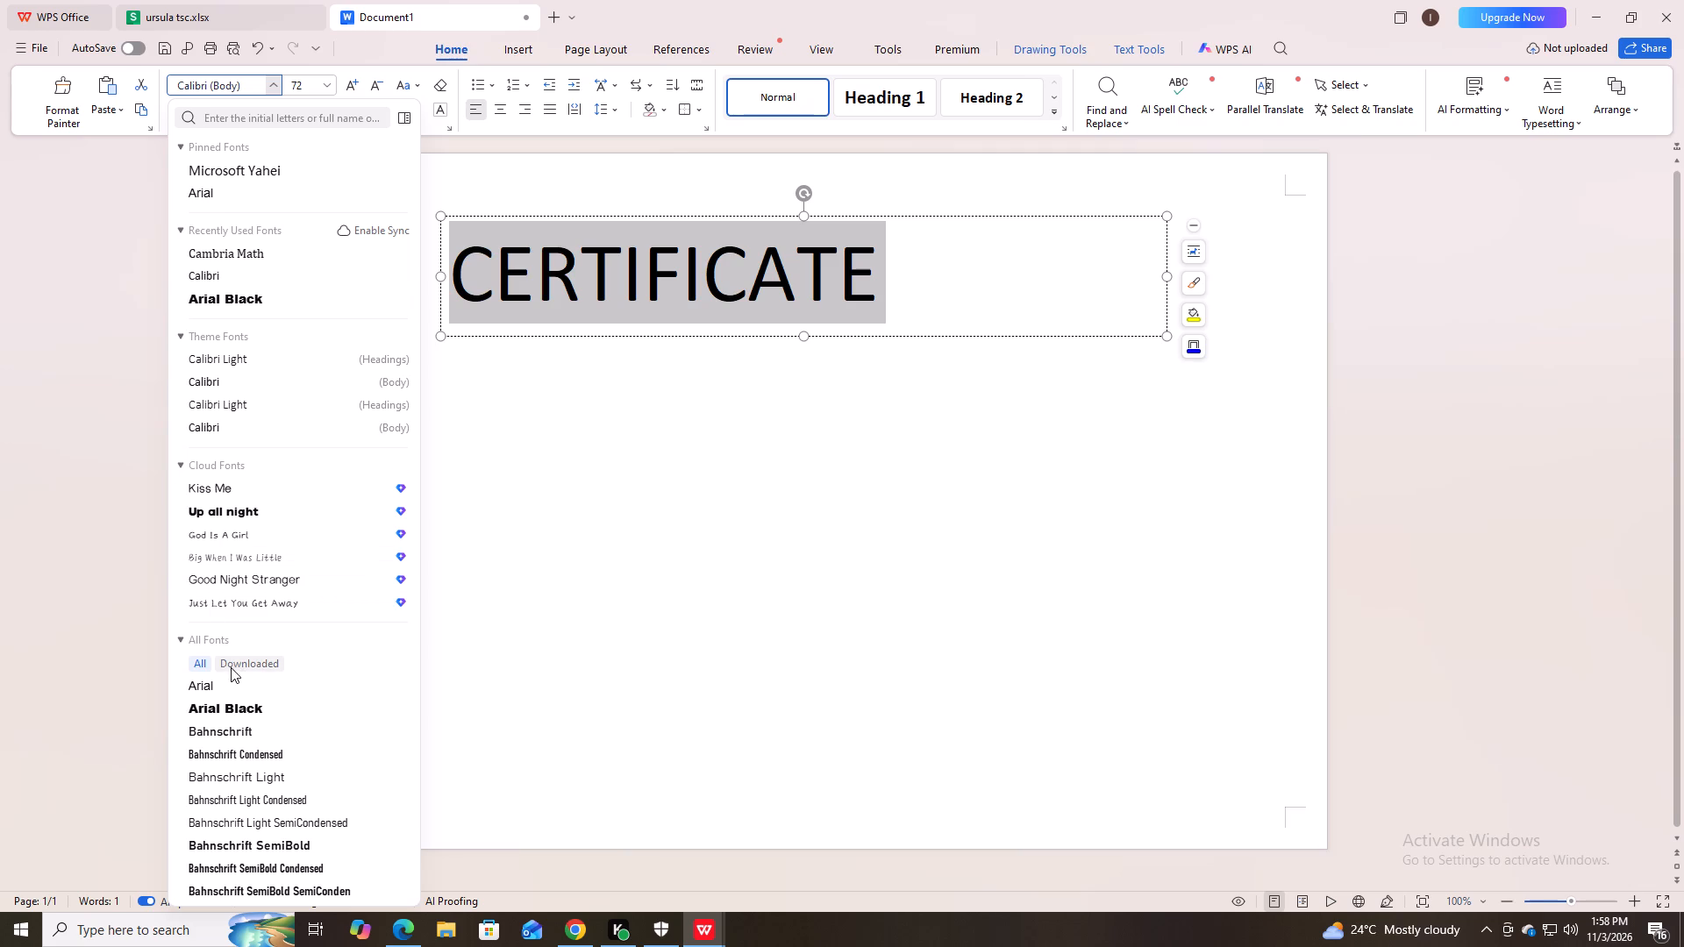
pyautogui.scroll(-3, 229, 671)
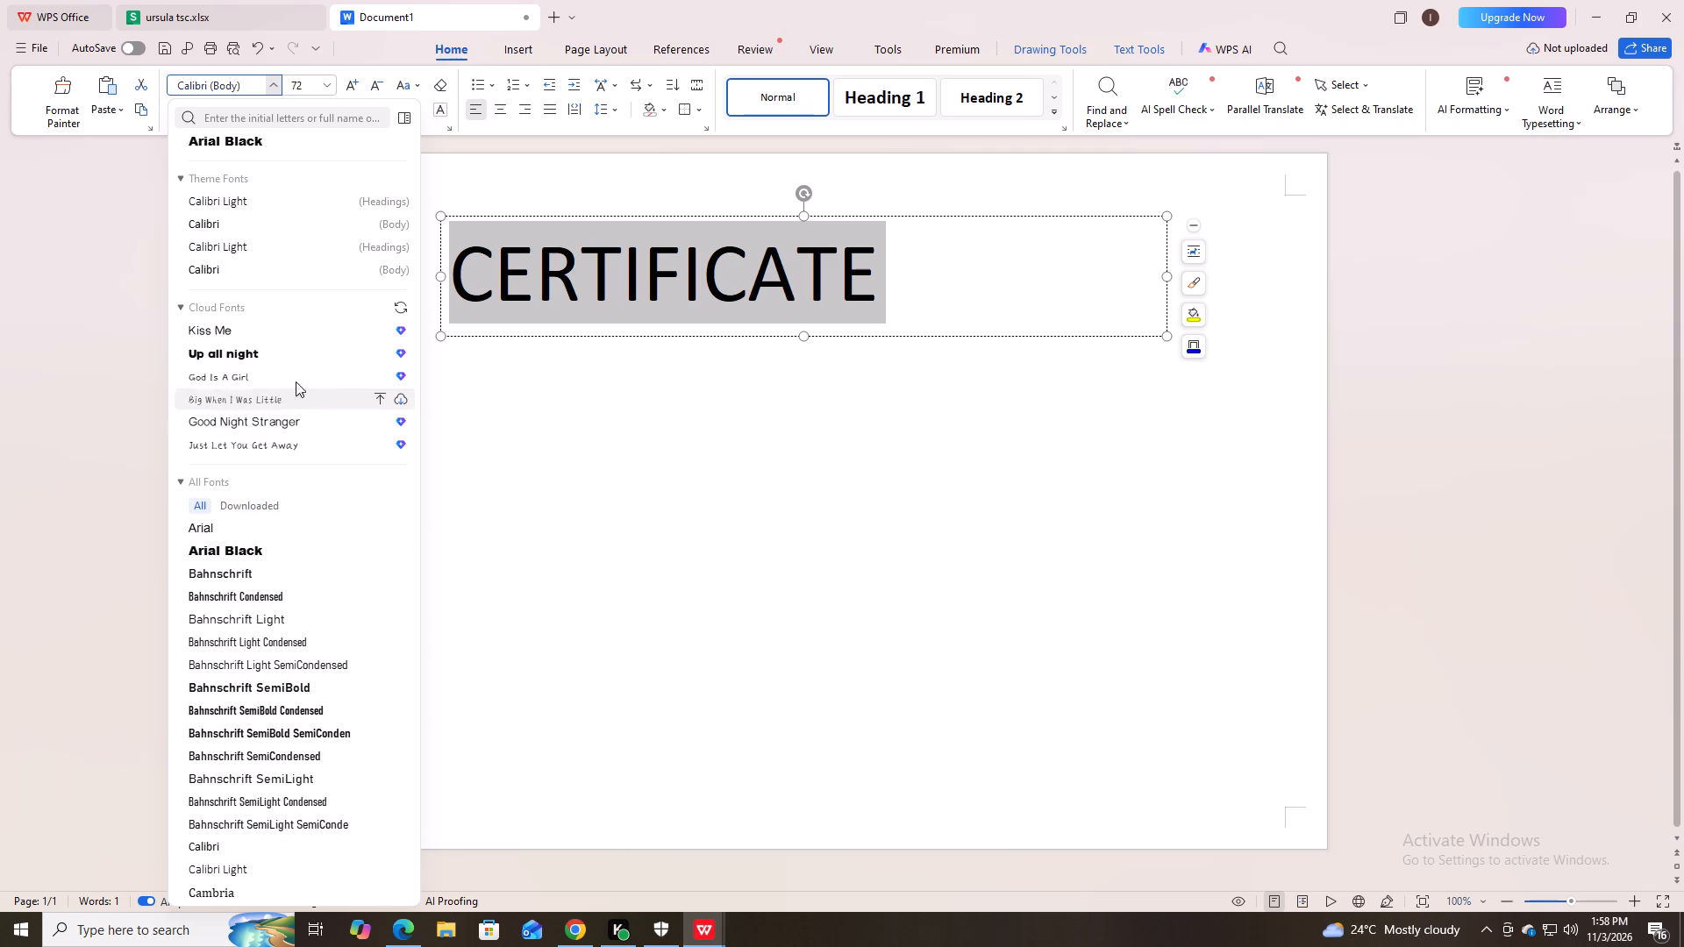
pyautogui.click(235, 118)
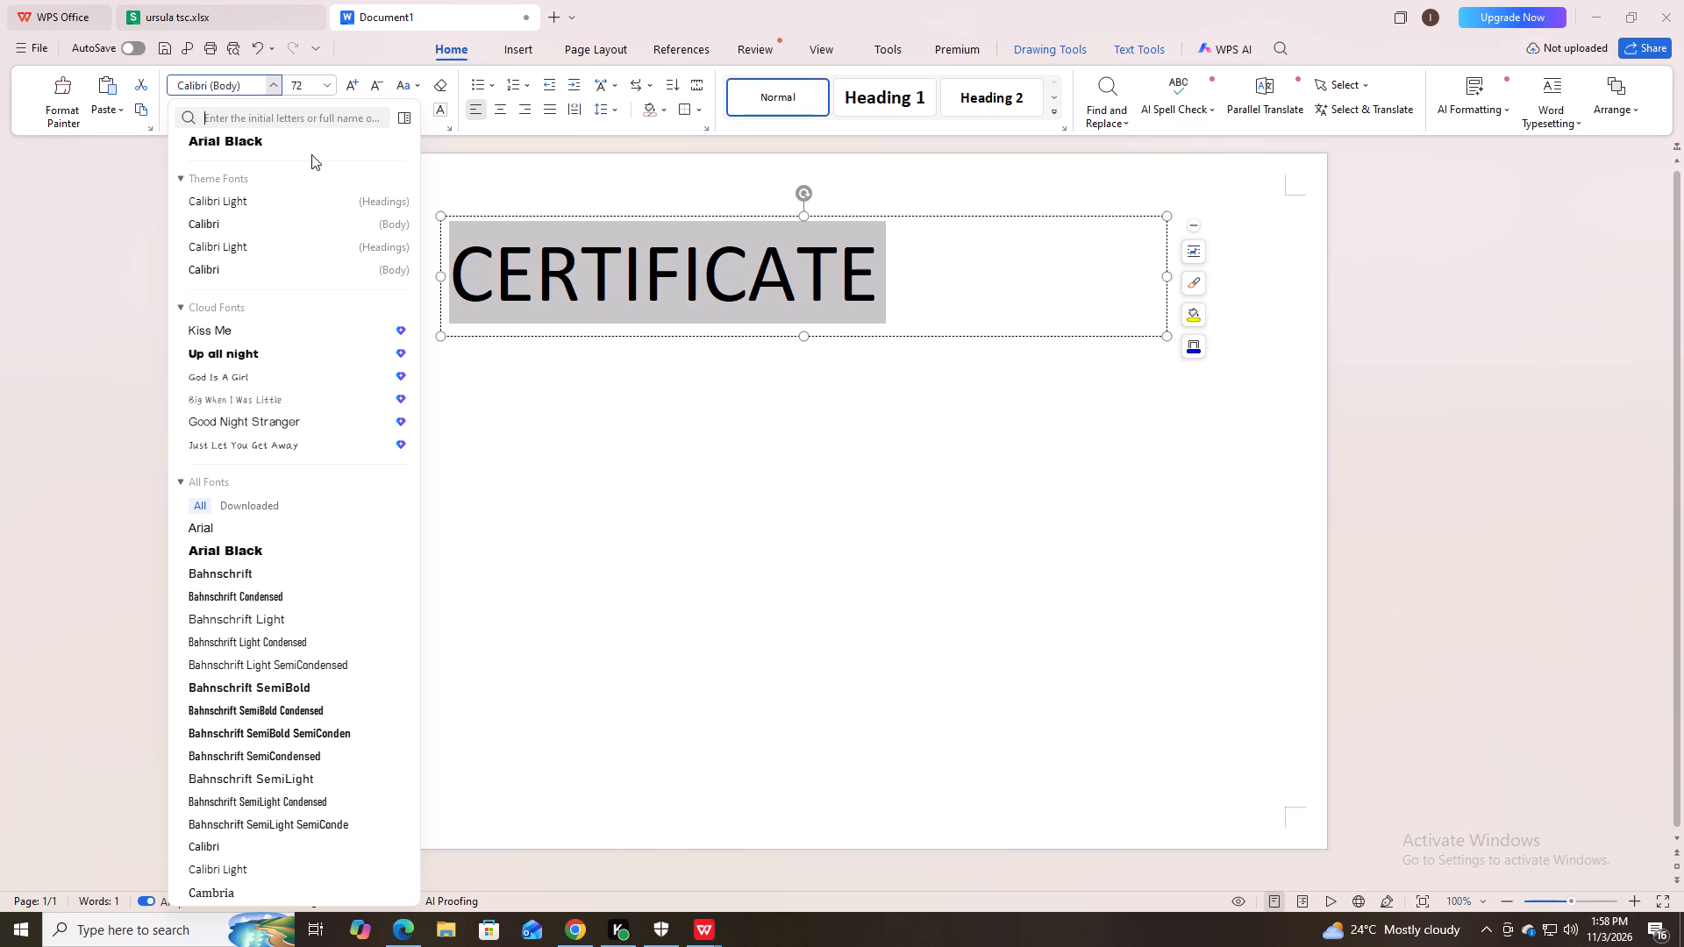
pyautogui.press('b')
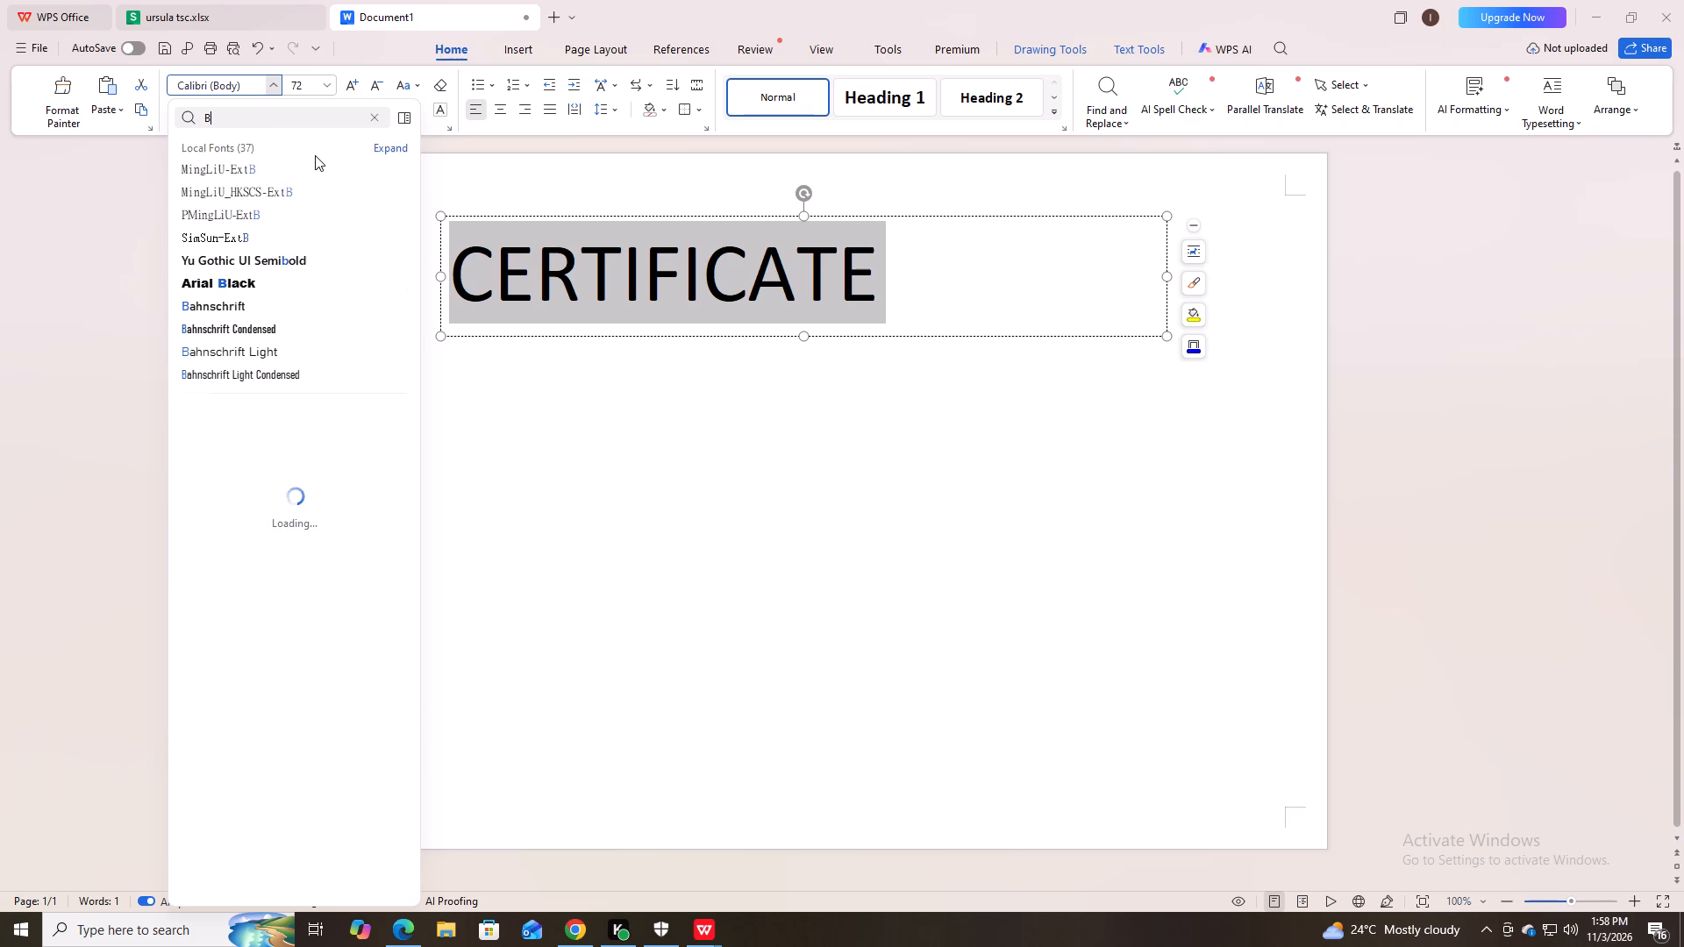
pyautogui.press('e')
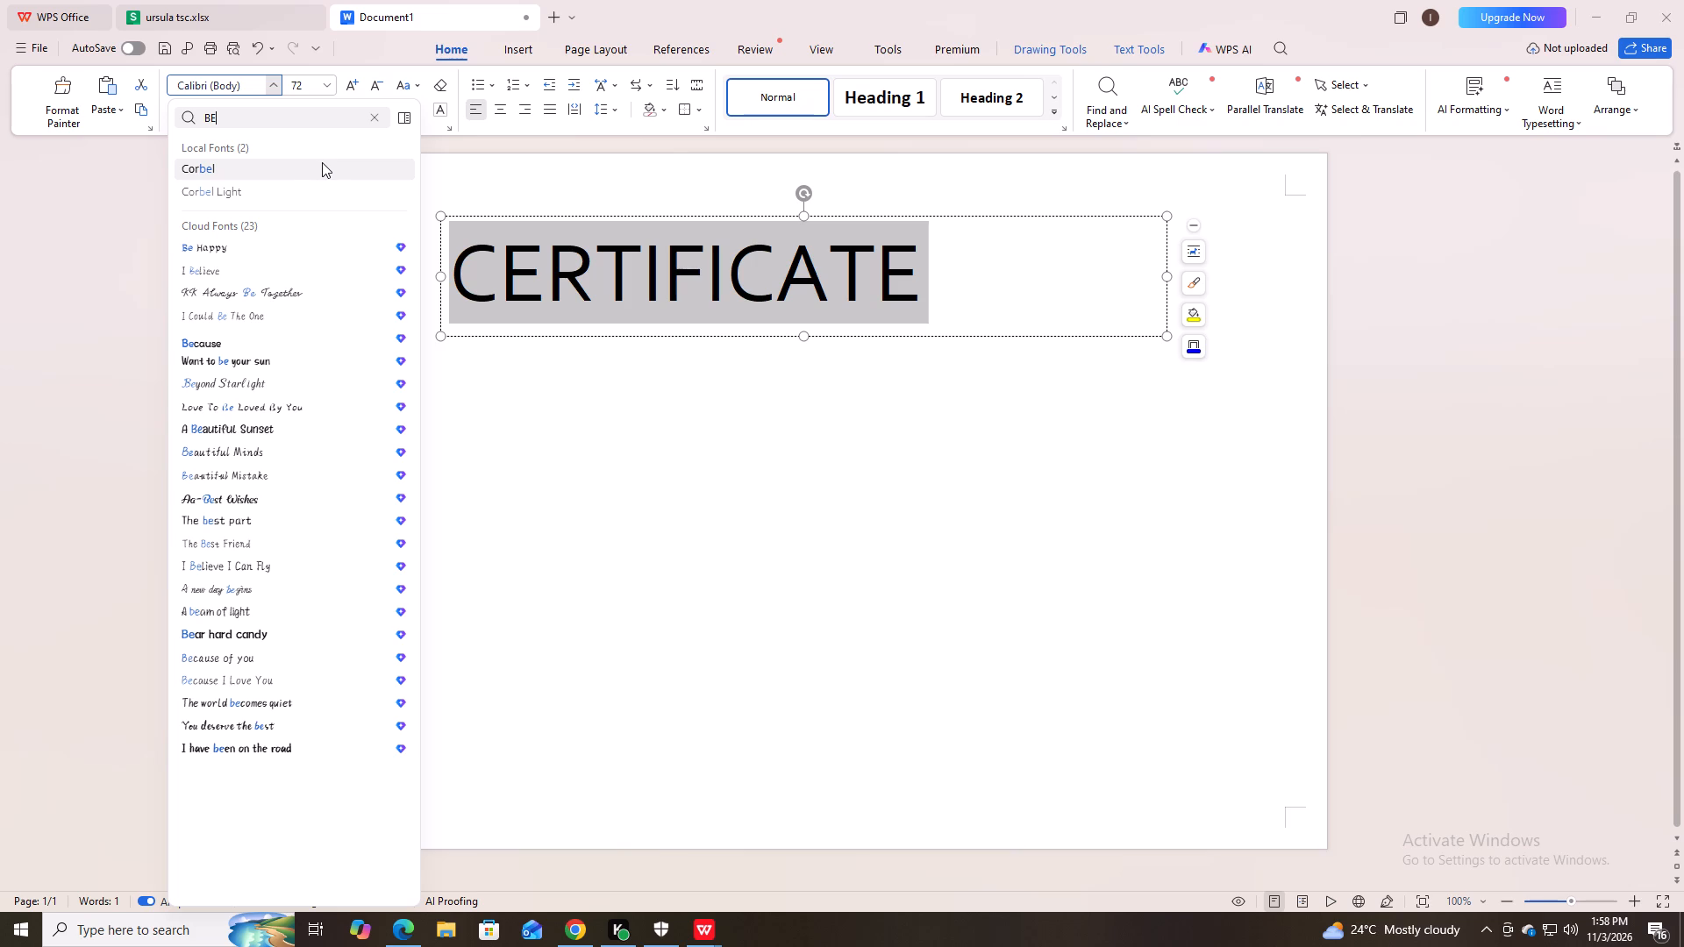
pyautogui.press('b')
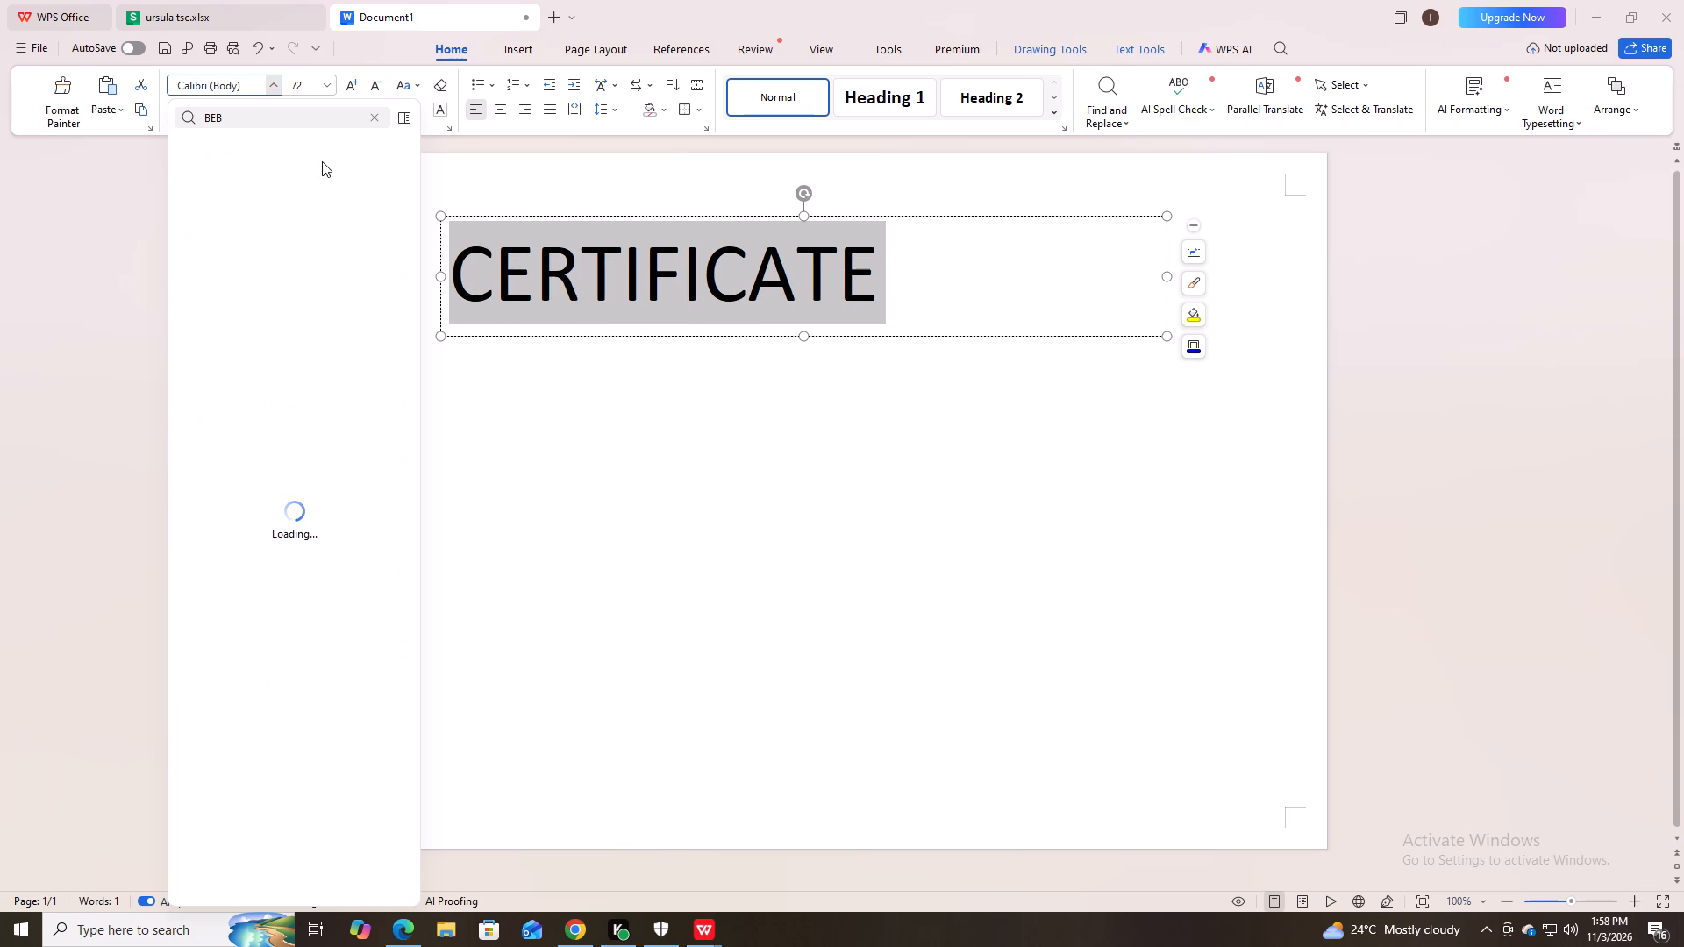
pyautogui.press('a')
pyautogui.press('s')
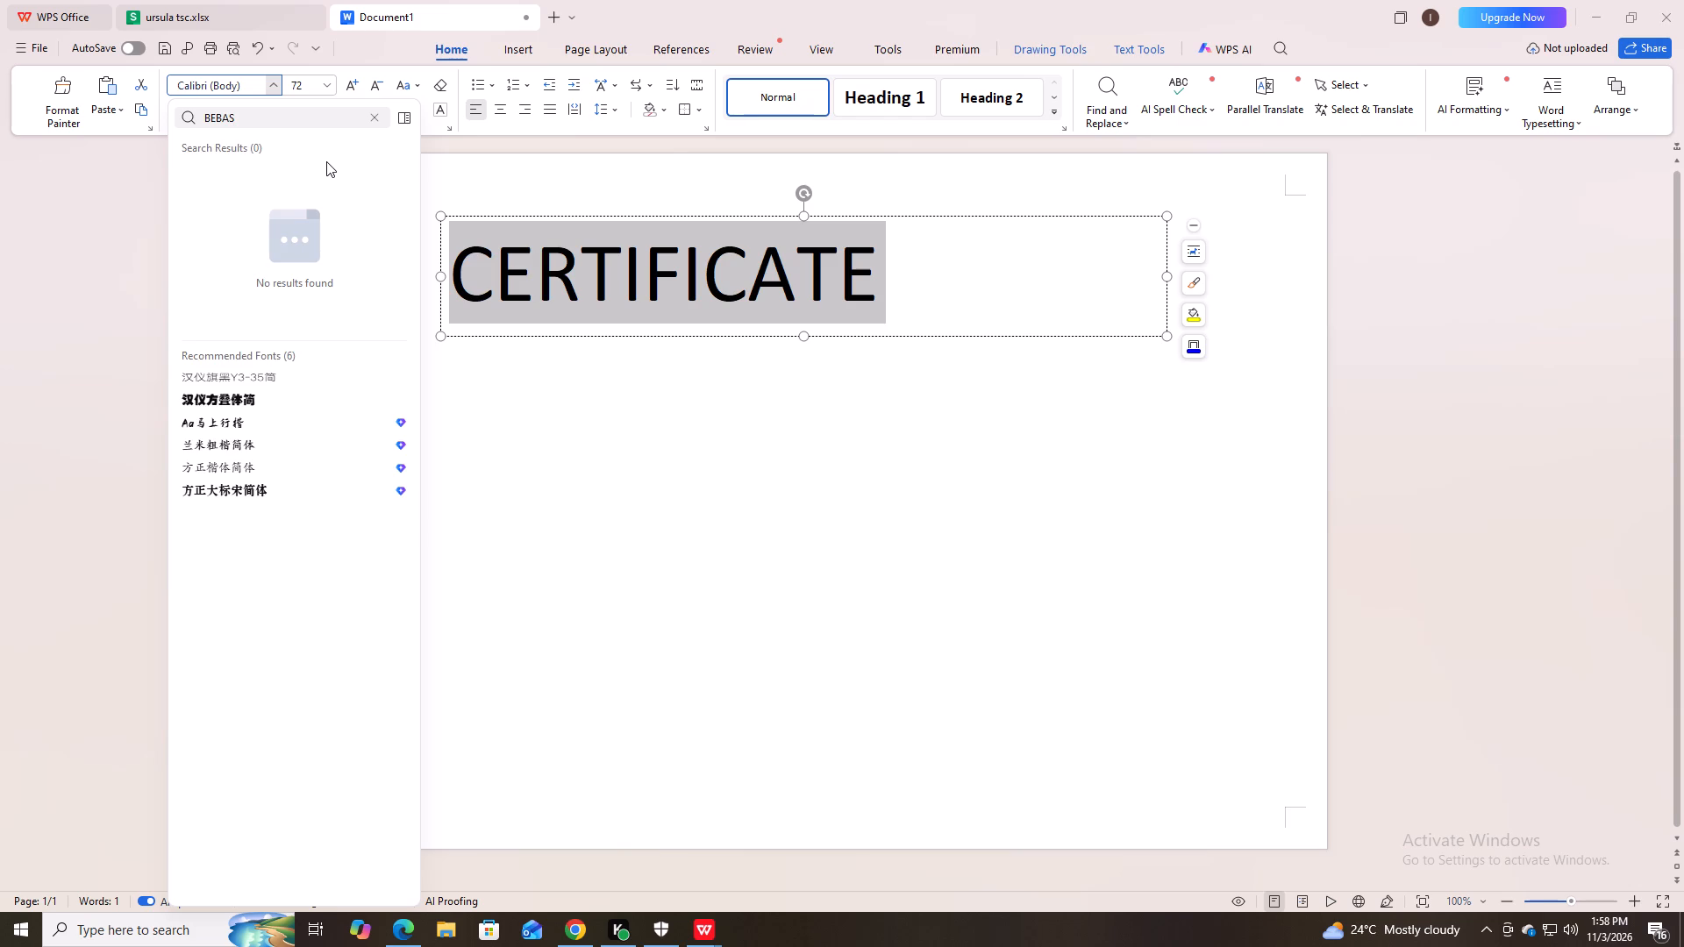
pyautogui.press('space')
pyautogui.write('NE')
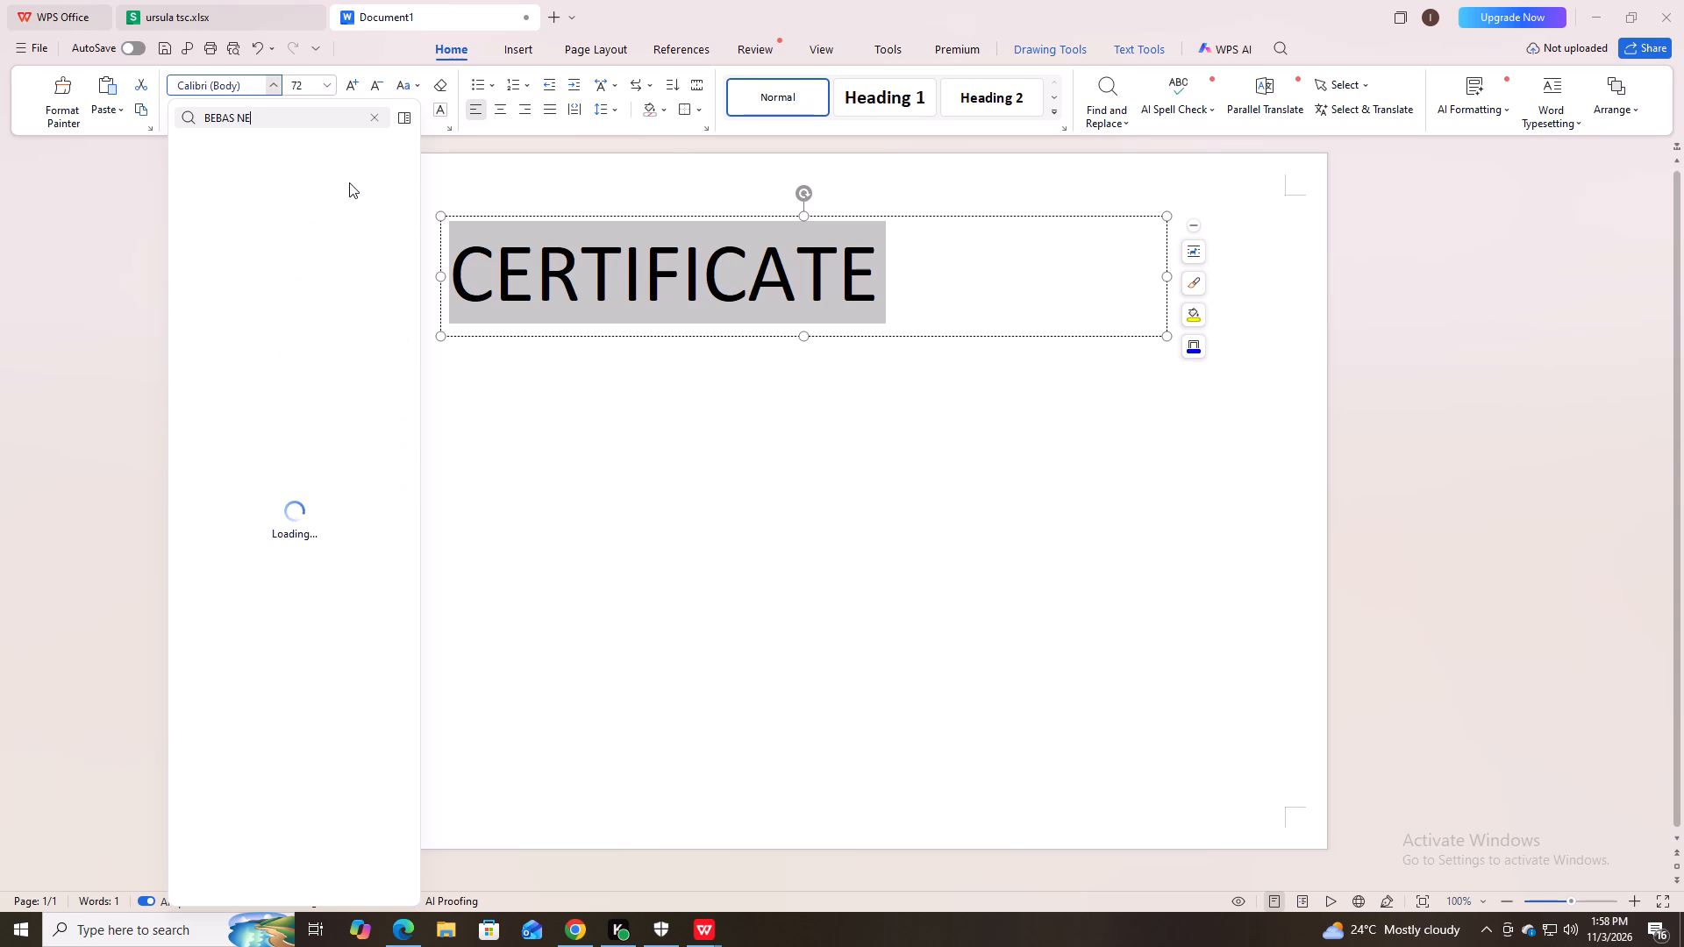
pyautogui.write('UE')
pyautogui.press('Return')
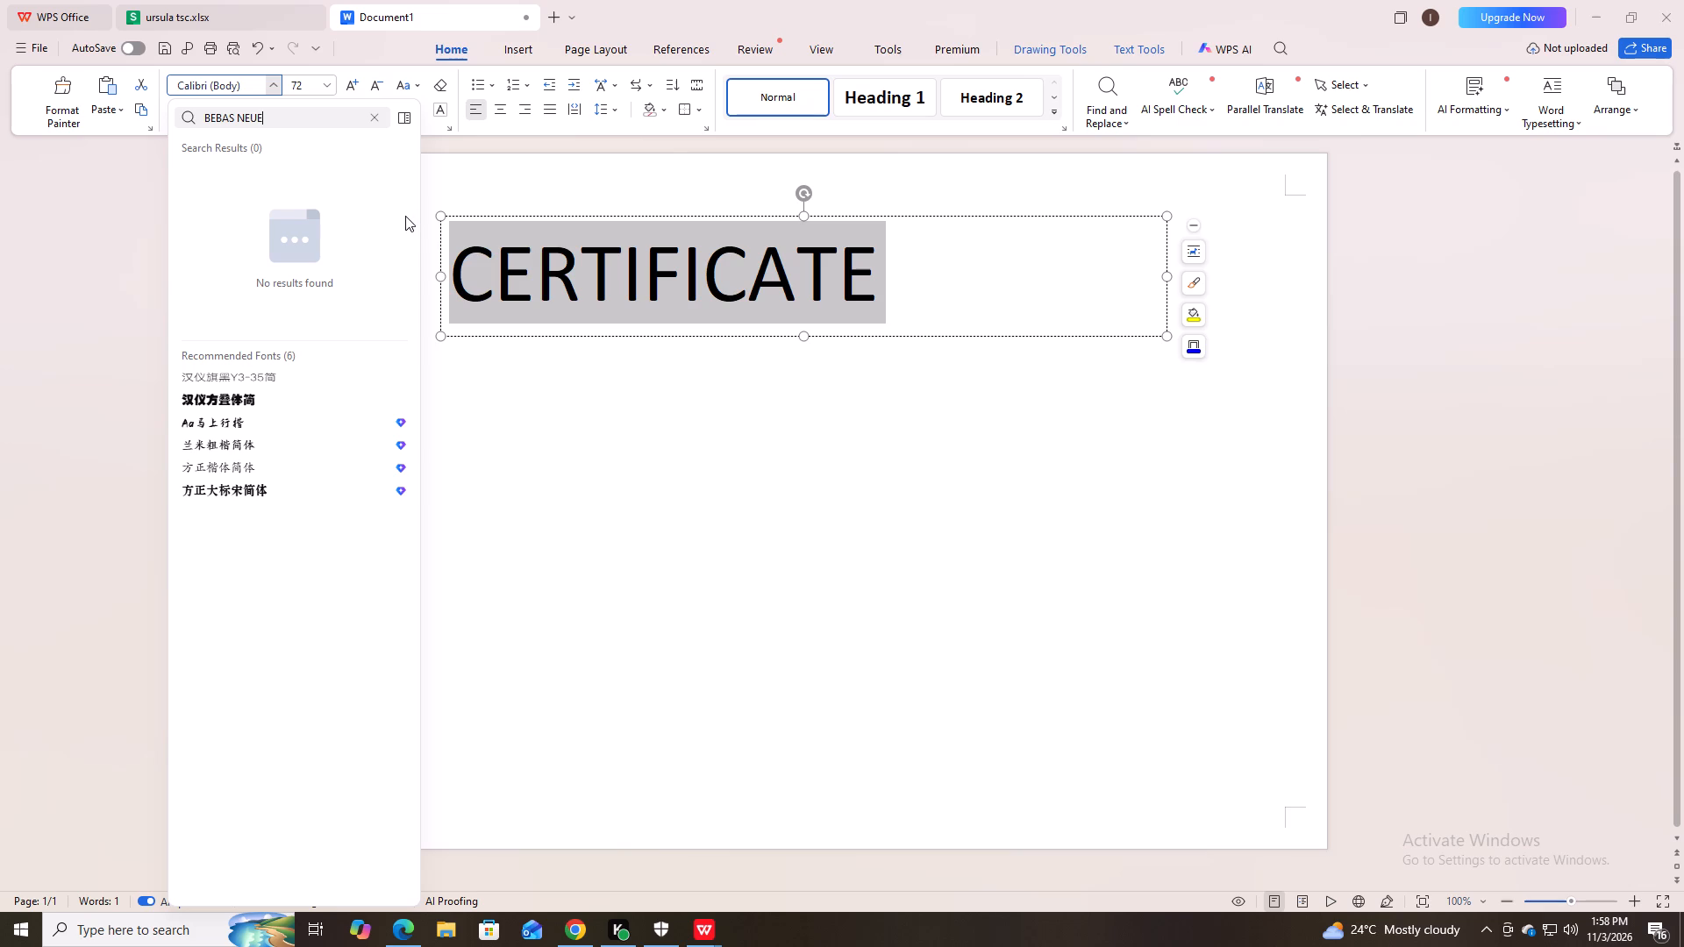
pyautogui.click(369, 117)
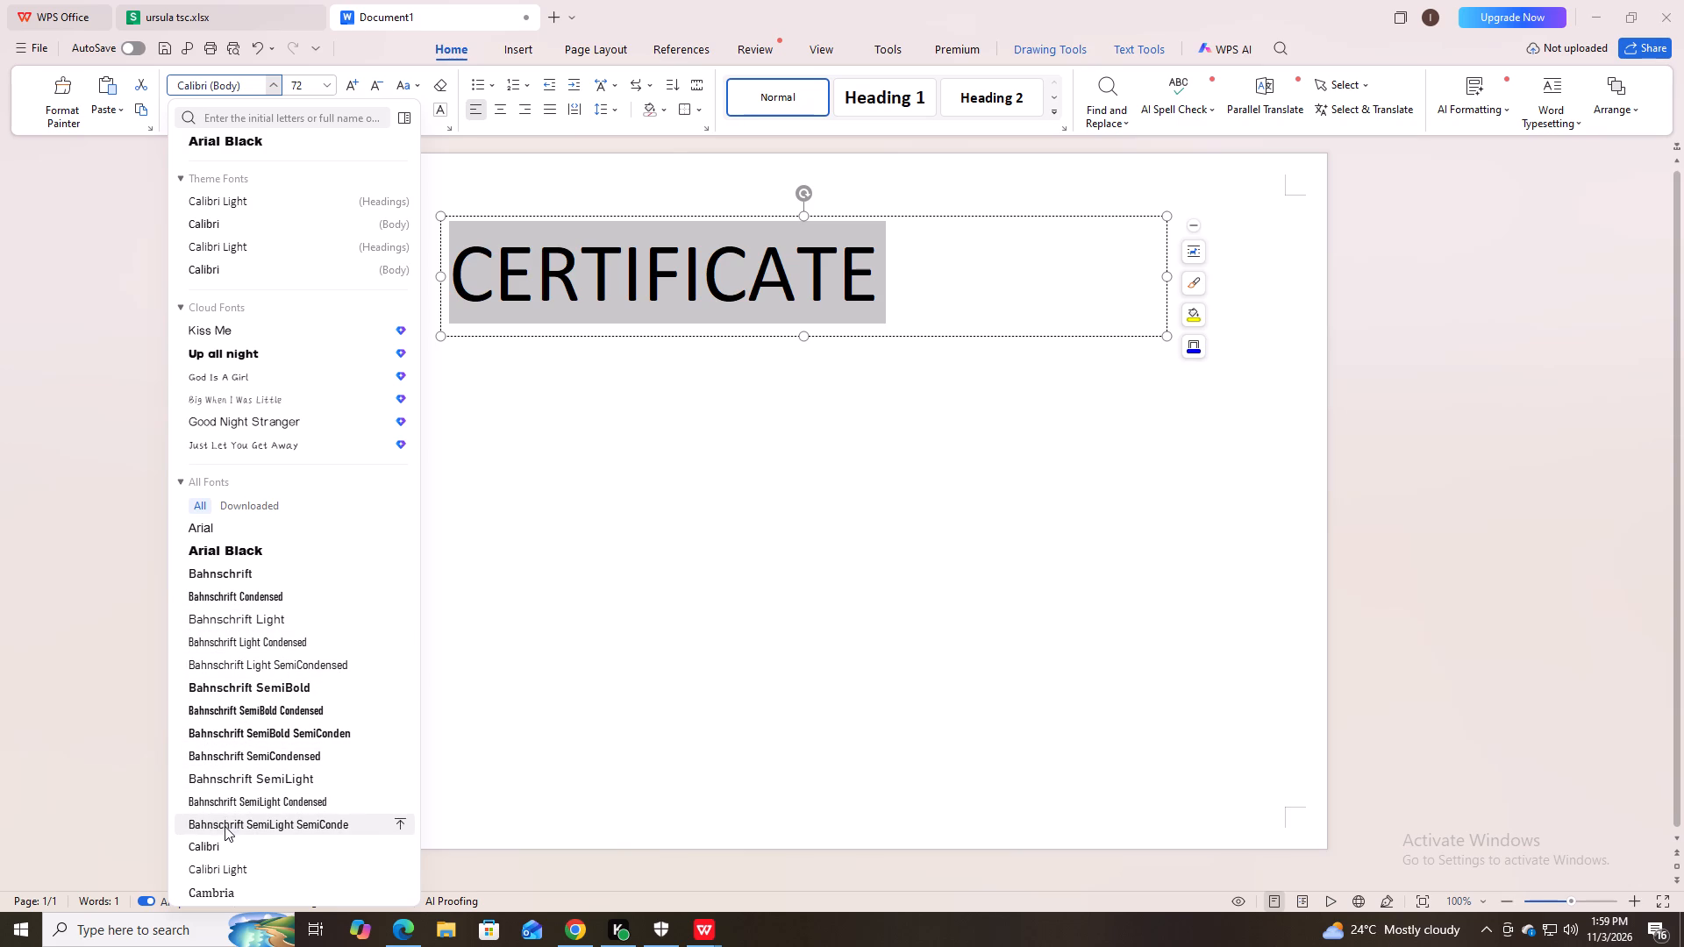
# Change the font of the CERTIFICATE title to Cambria Math.
pyautogui.scroll(-3, 225, 826)
pyautogui.scroll(1, 224, 829)
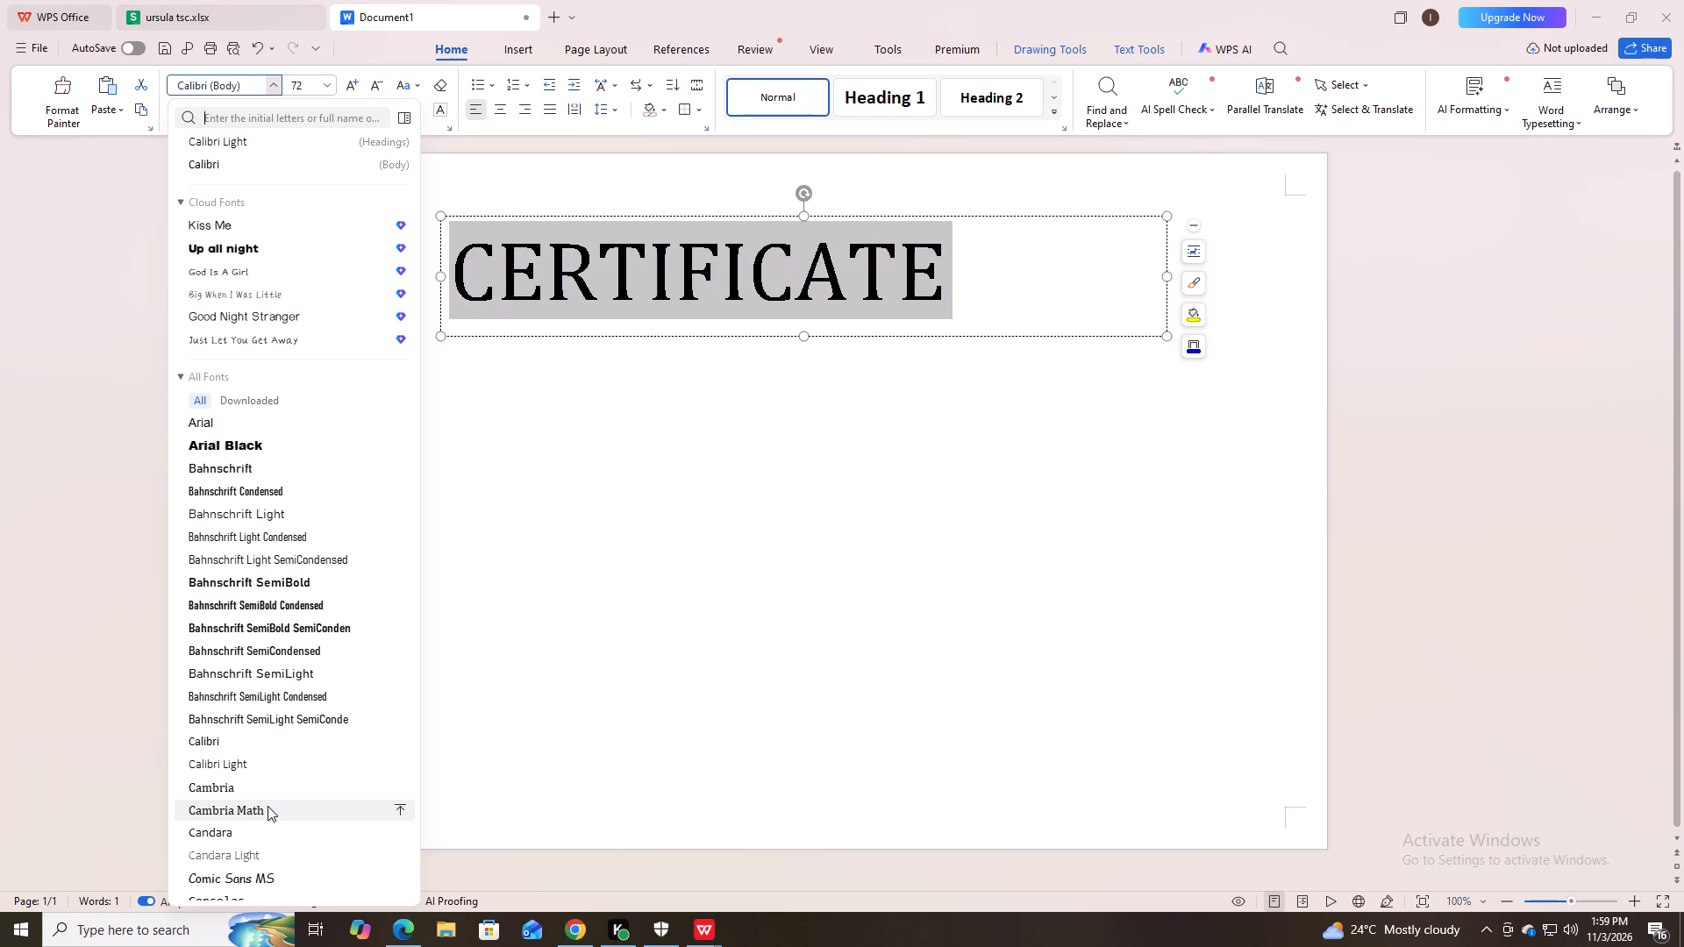
pyautogui.click(268, 806)
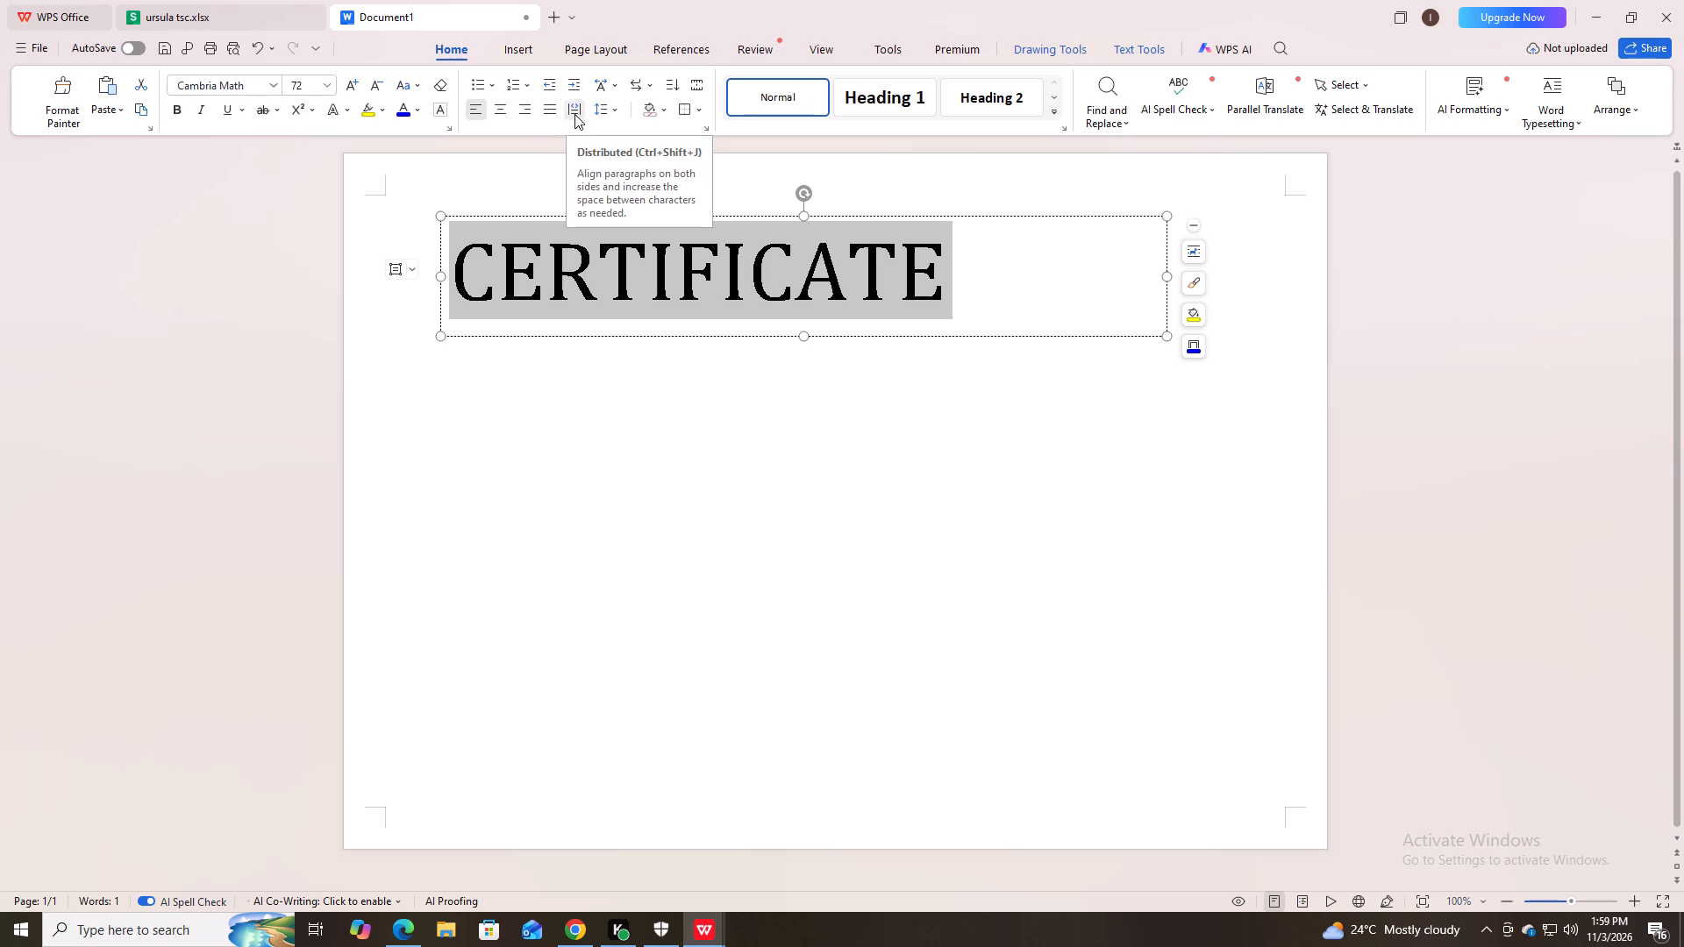
# Apply Distributed alignment to the CERTIFICATE title so its letters spread across the text box.
pyautogui.click(574, 114)
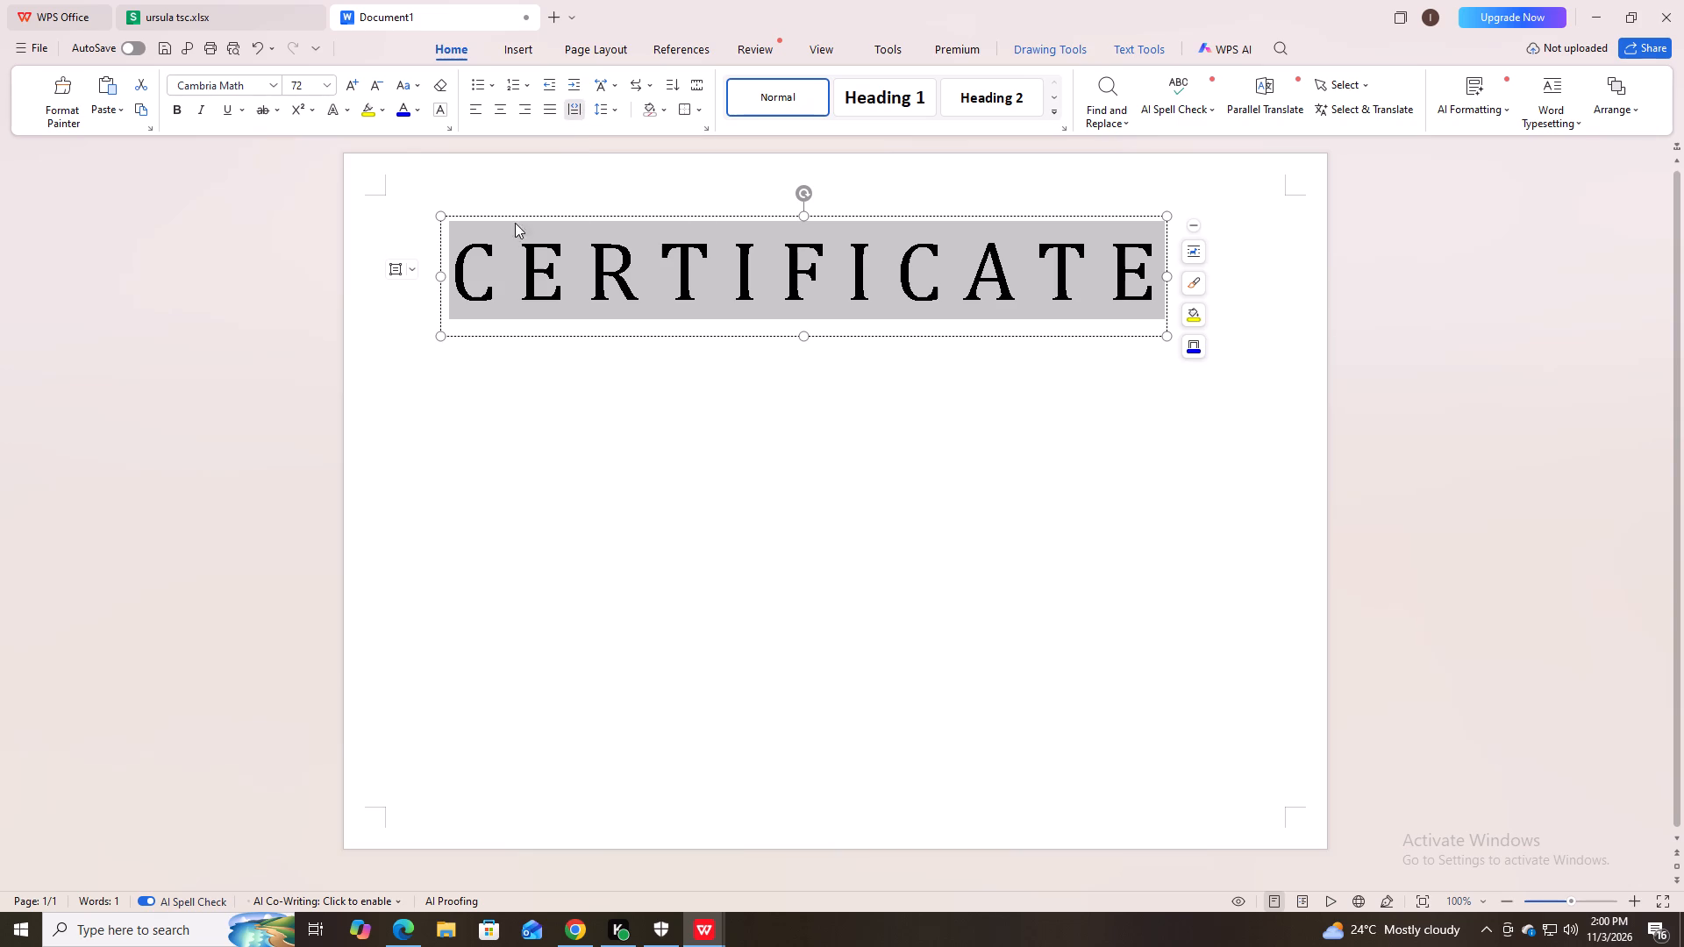
pyautogui.click(513, 463)
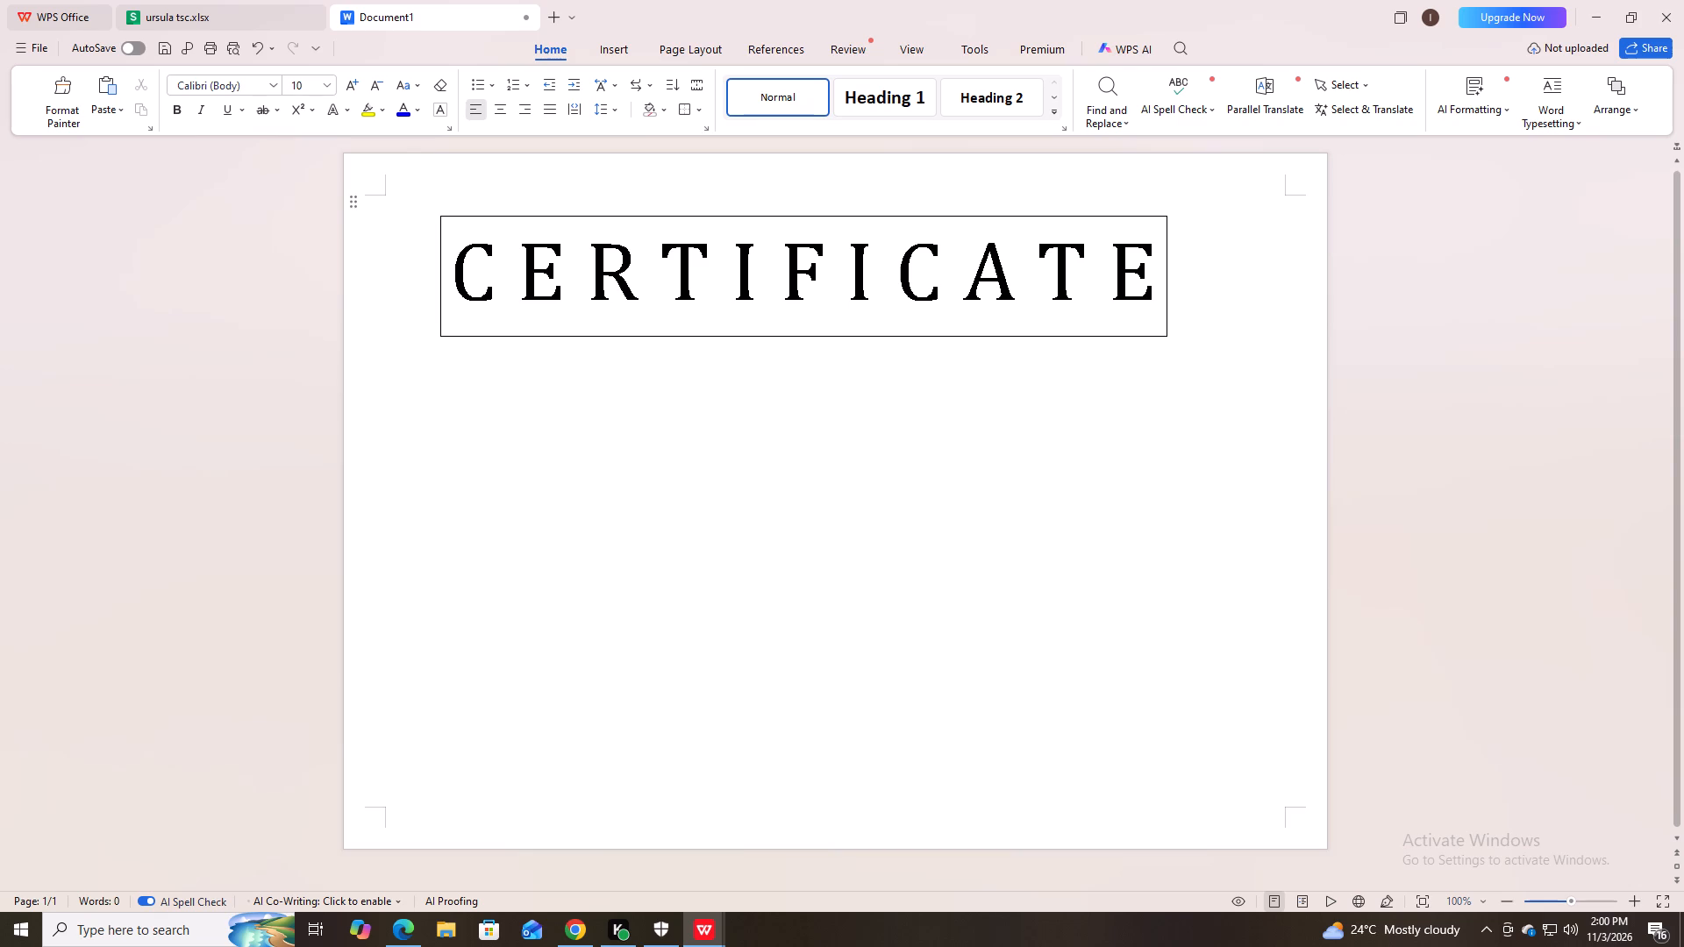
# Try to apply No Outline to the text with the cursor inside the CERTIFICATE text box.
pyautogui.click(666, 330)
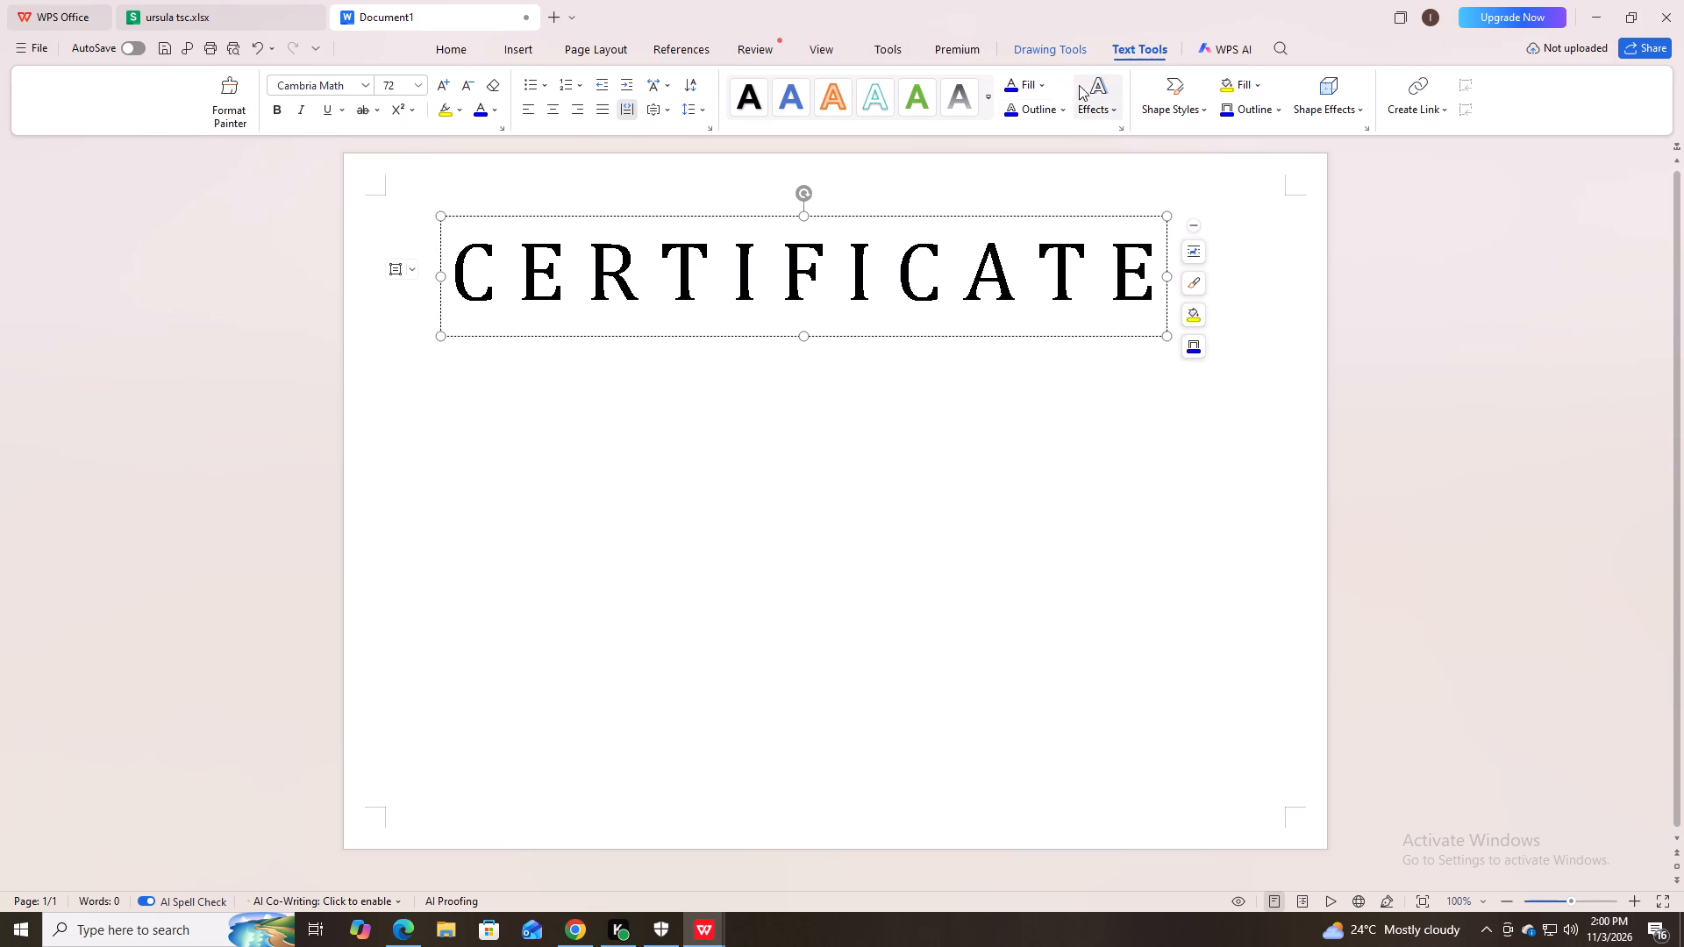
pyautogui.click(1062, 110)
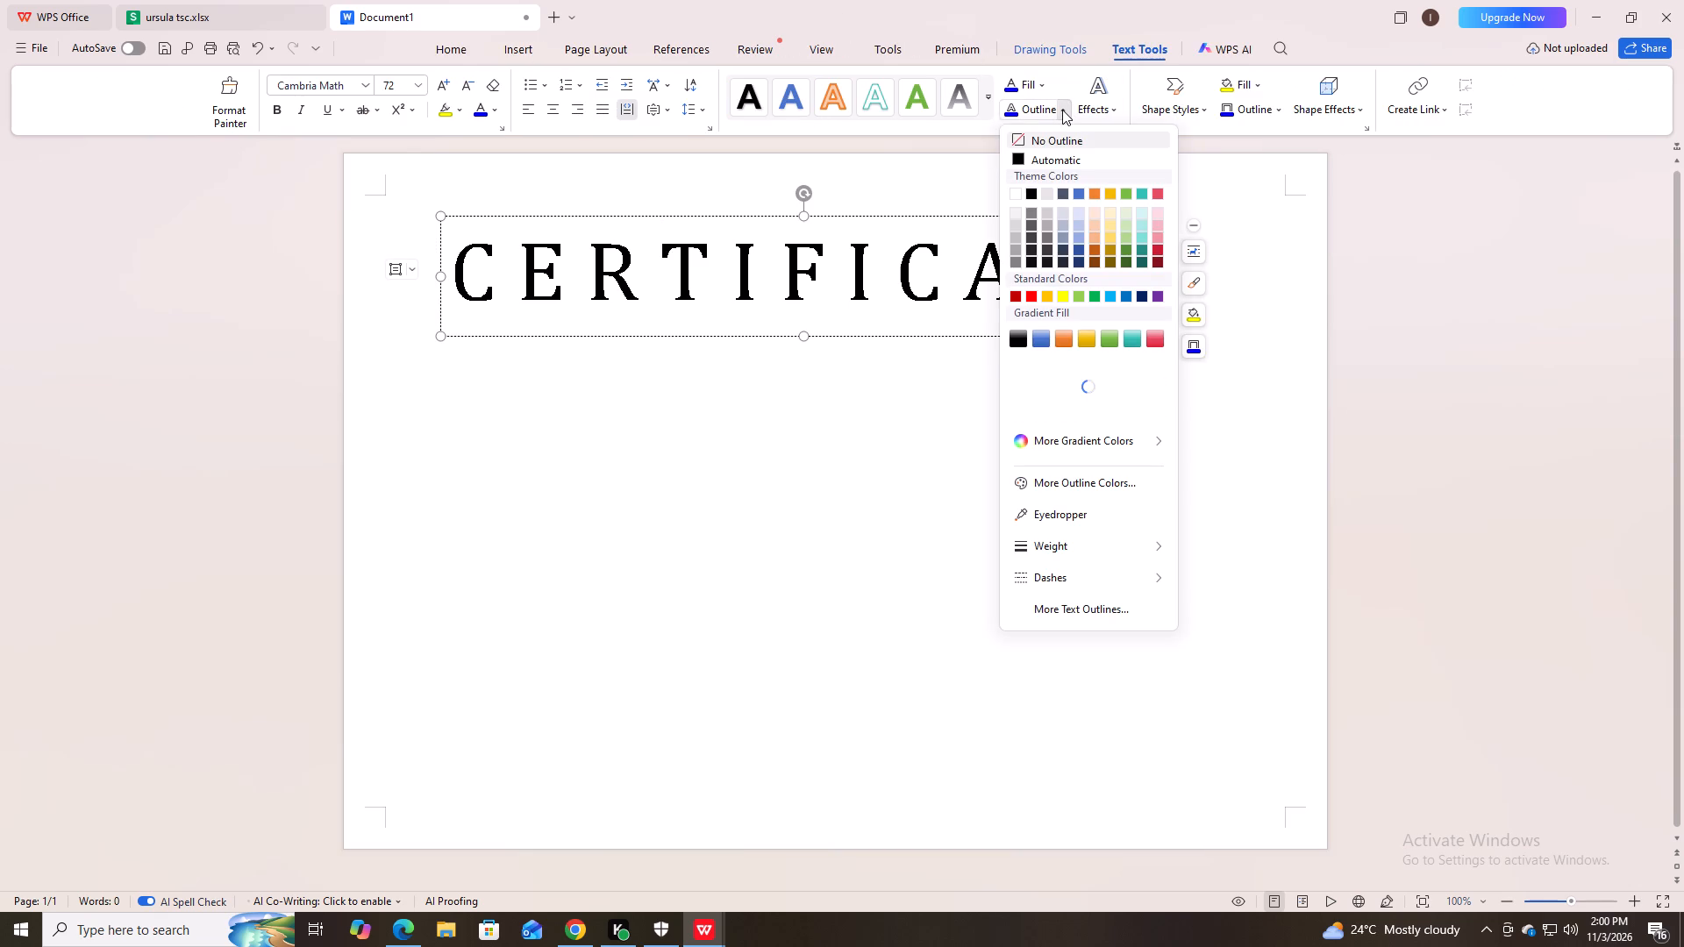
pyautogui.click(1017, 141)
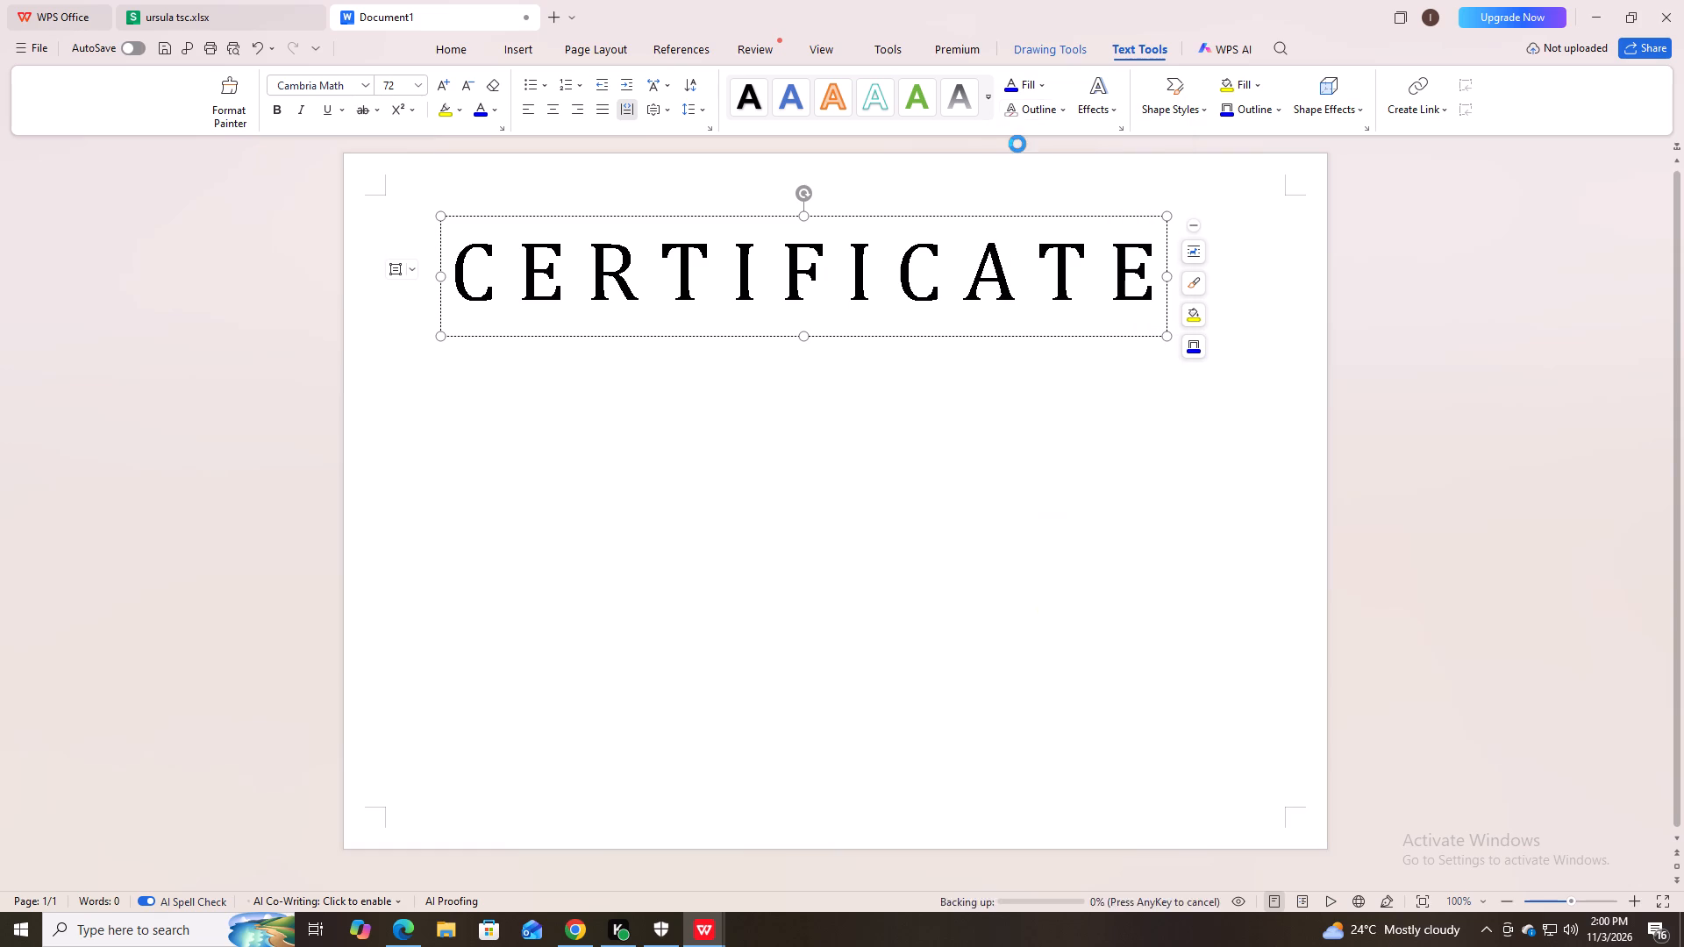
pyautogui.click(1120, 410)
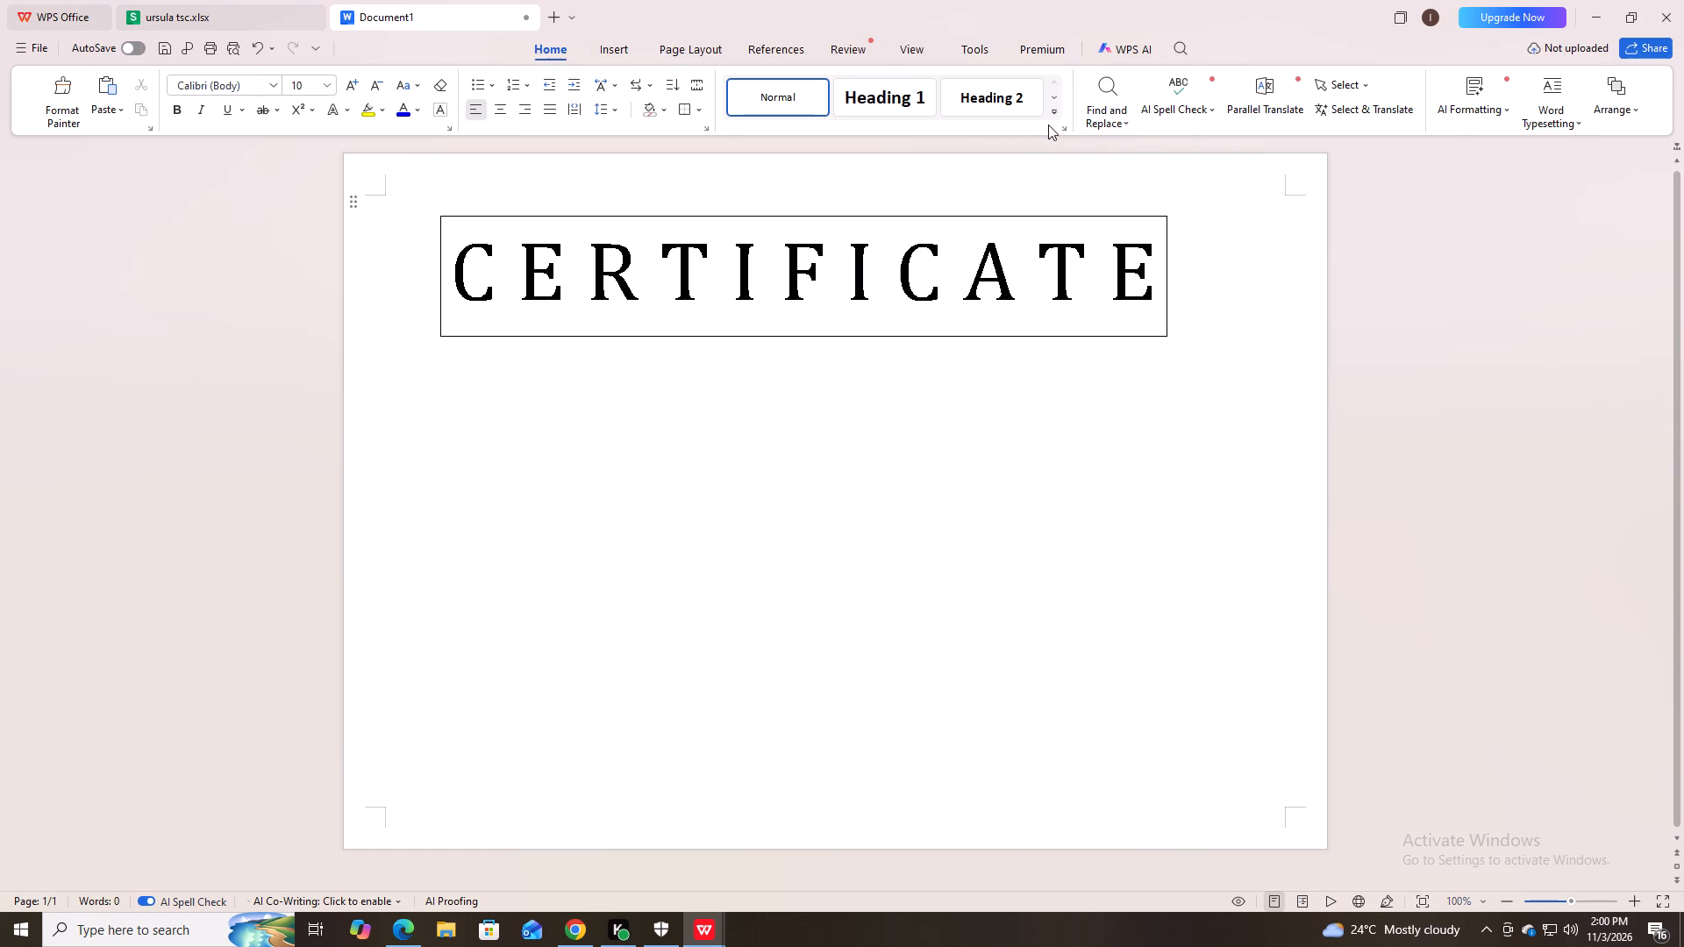
# Select the CERTIFICATE text box as a whole object and set its text outline to No Outline.
pyautogui.click(1161, 338)
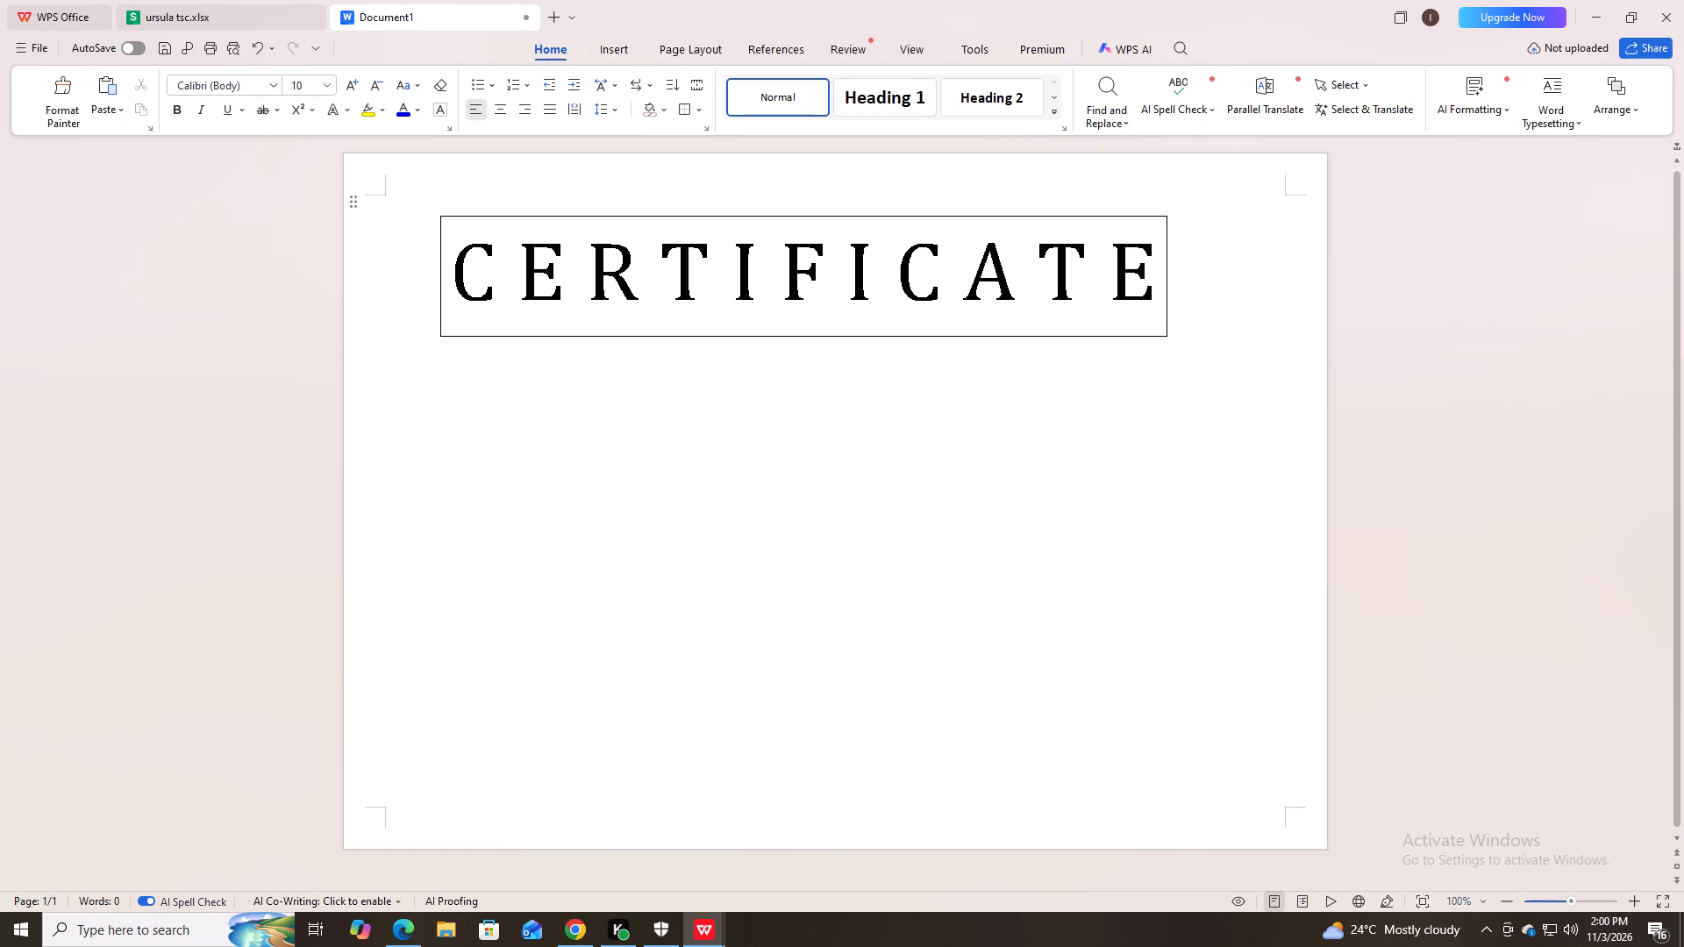
pyautogui.tripleClick(1162, 338)
pyautogui.click(1162, 333)
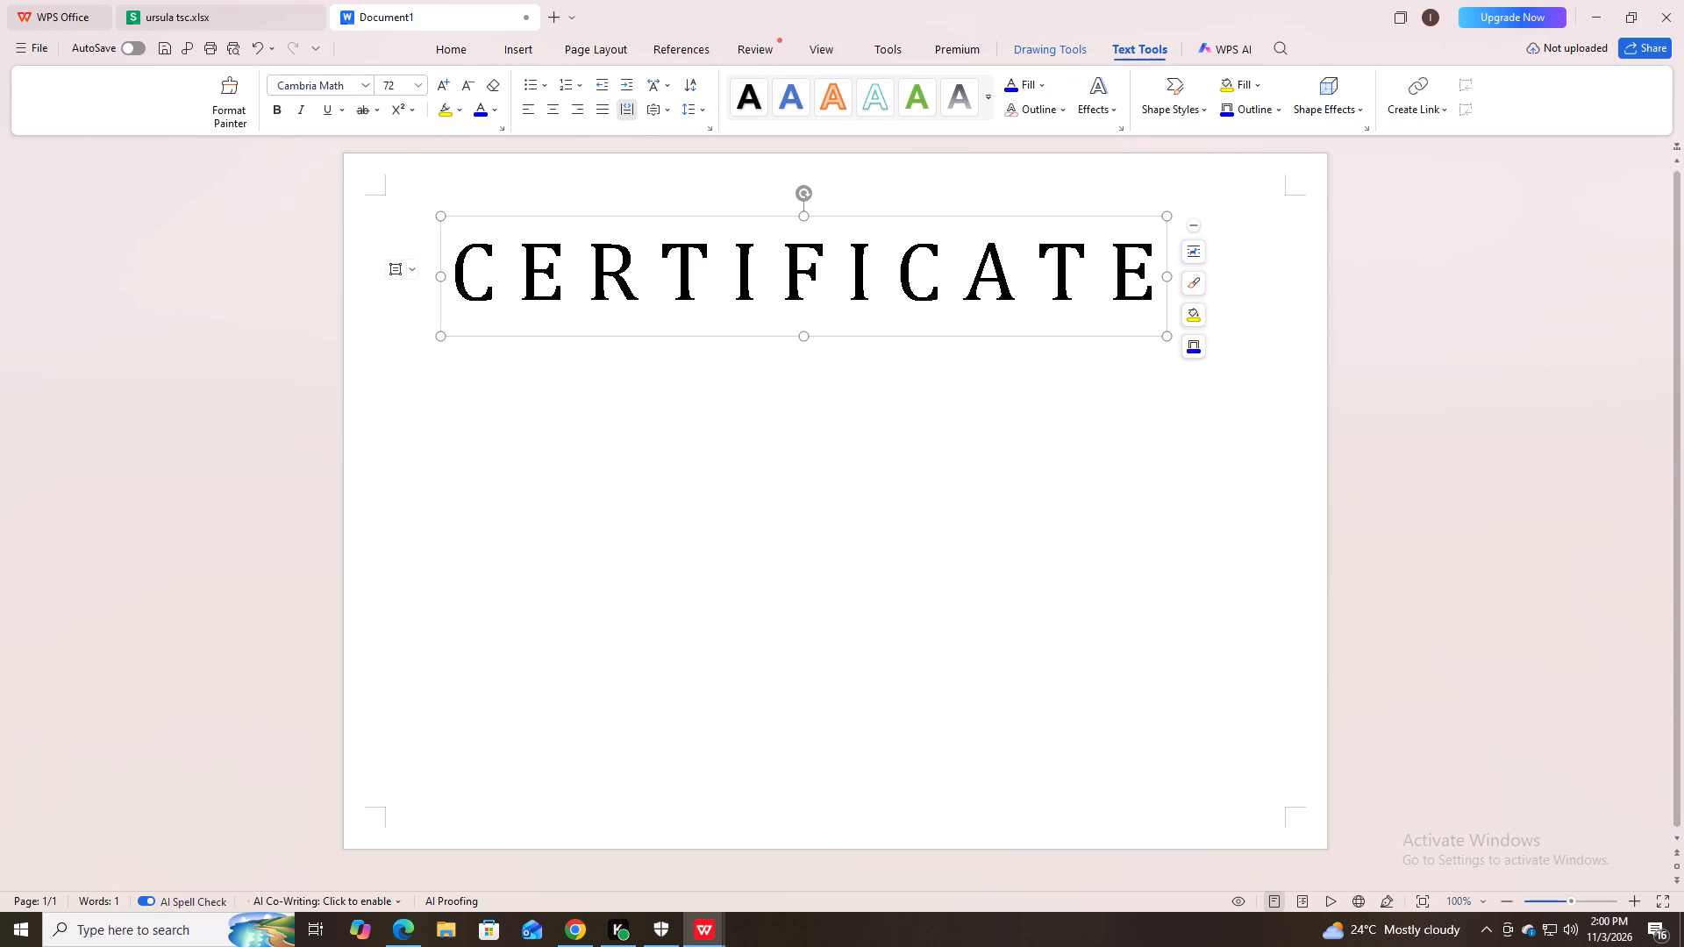
pyautogui.click(1064, 106)
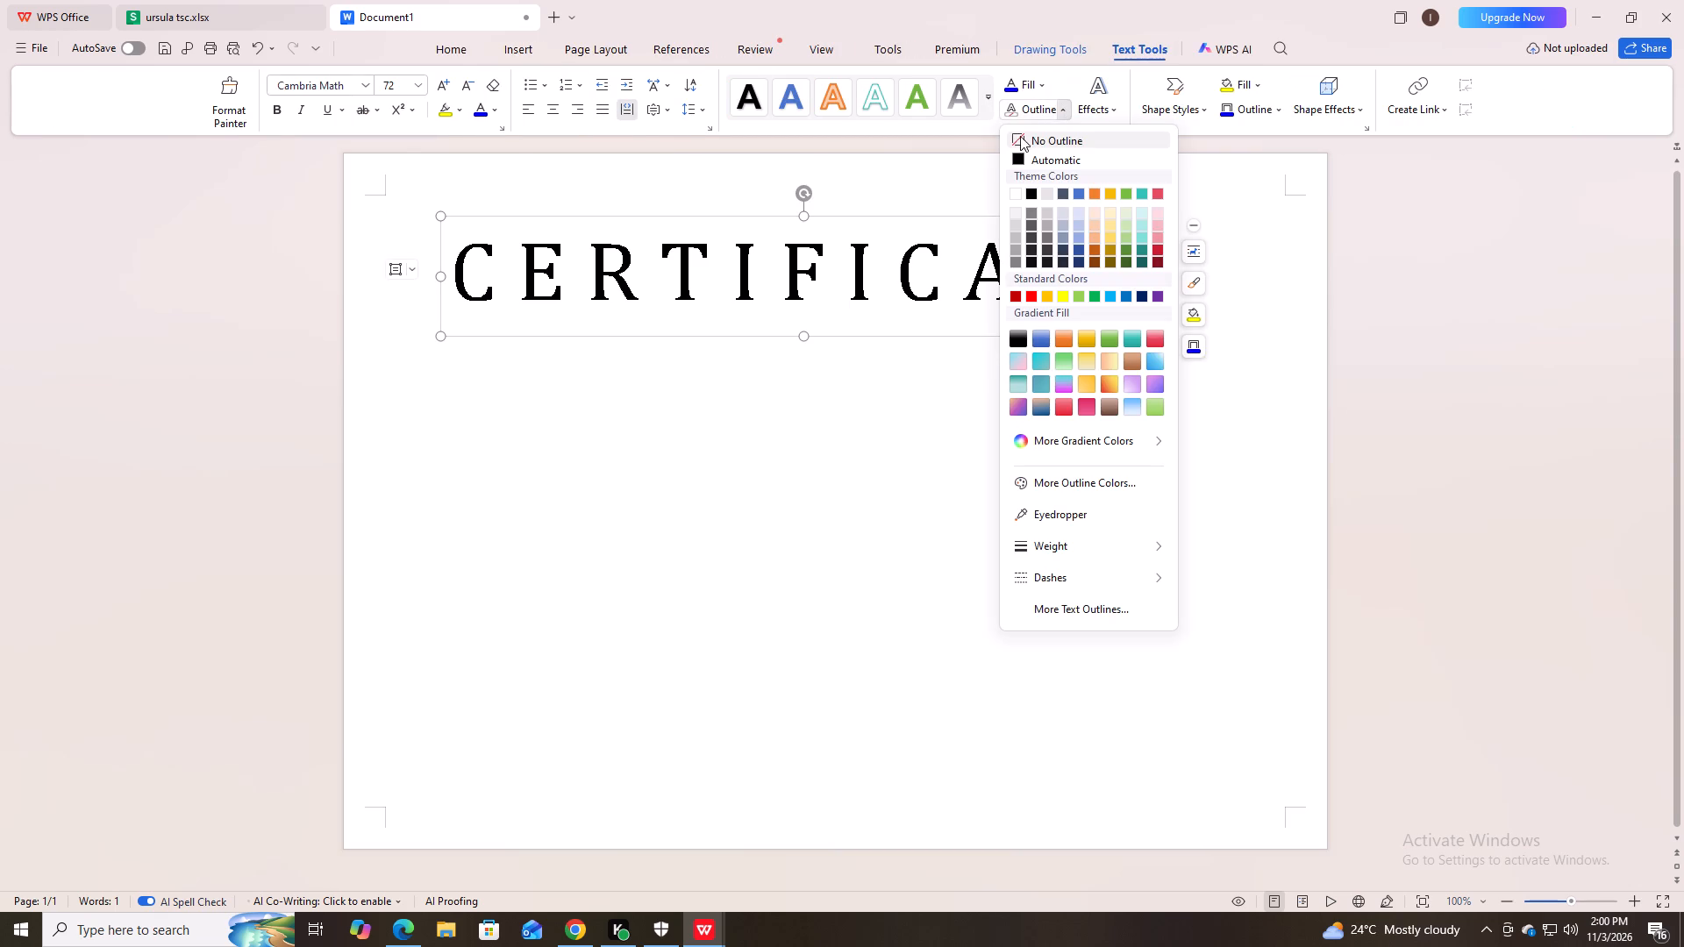
pyautogui.doubleClick(1017, 139)
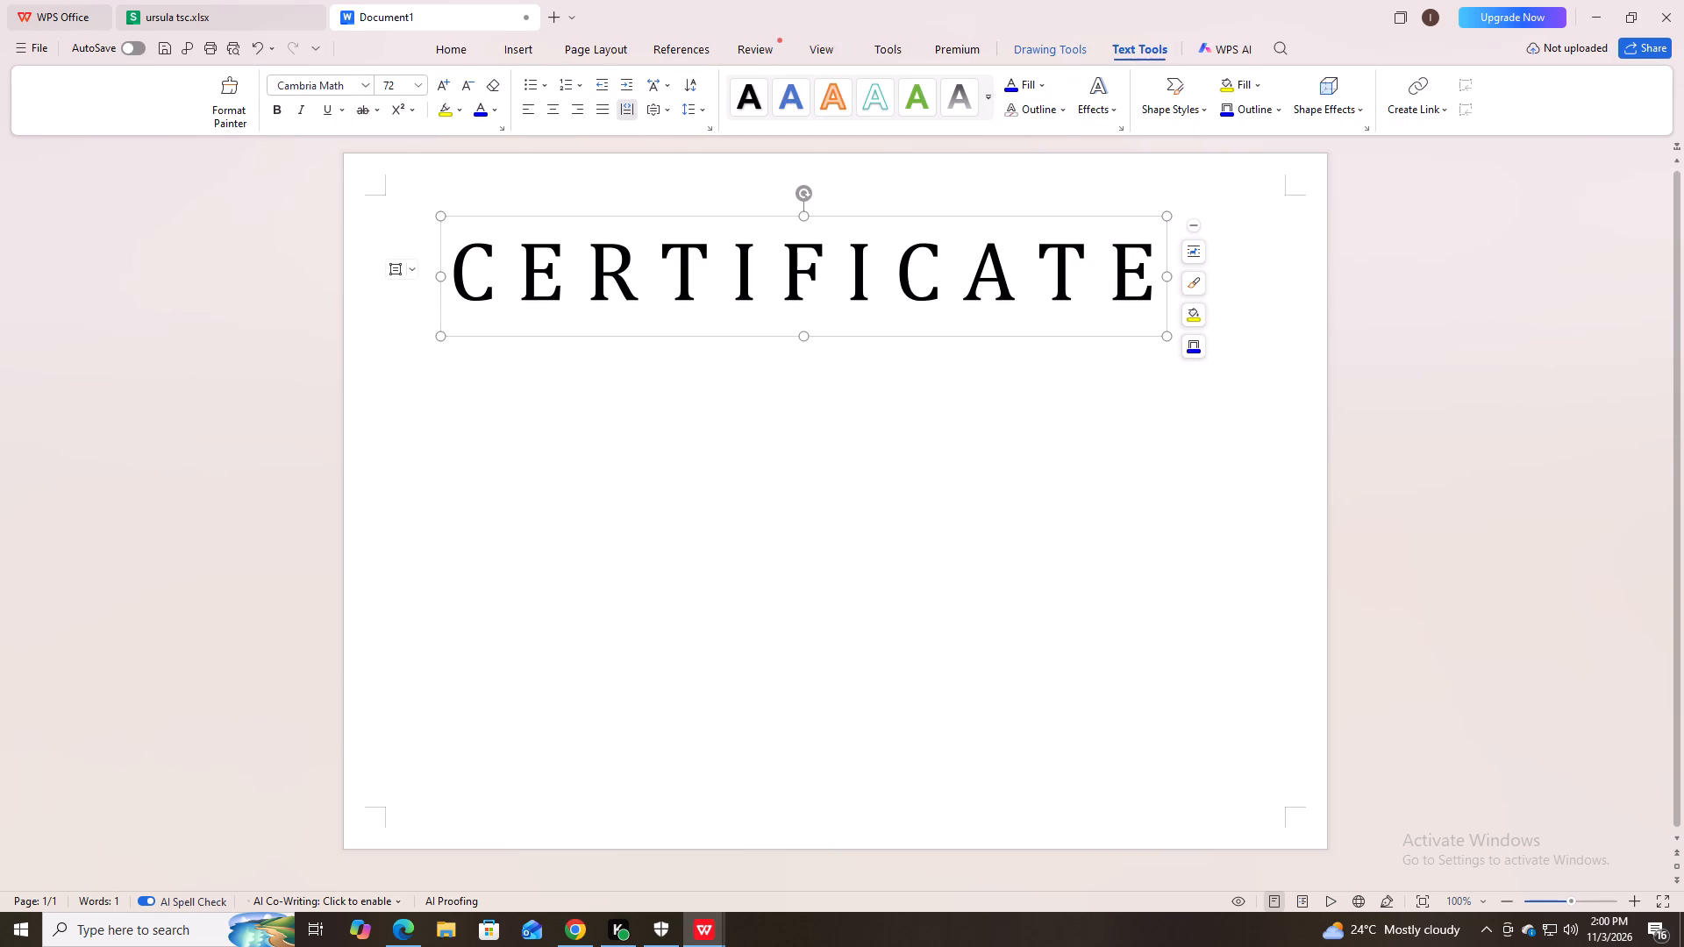
pyautogui.click(1074, 494)
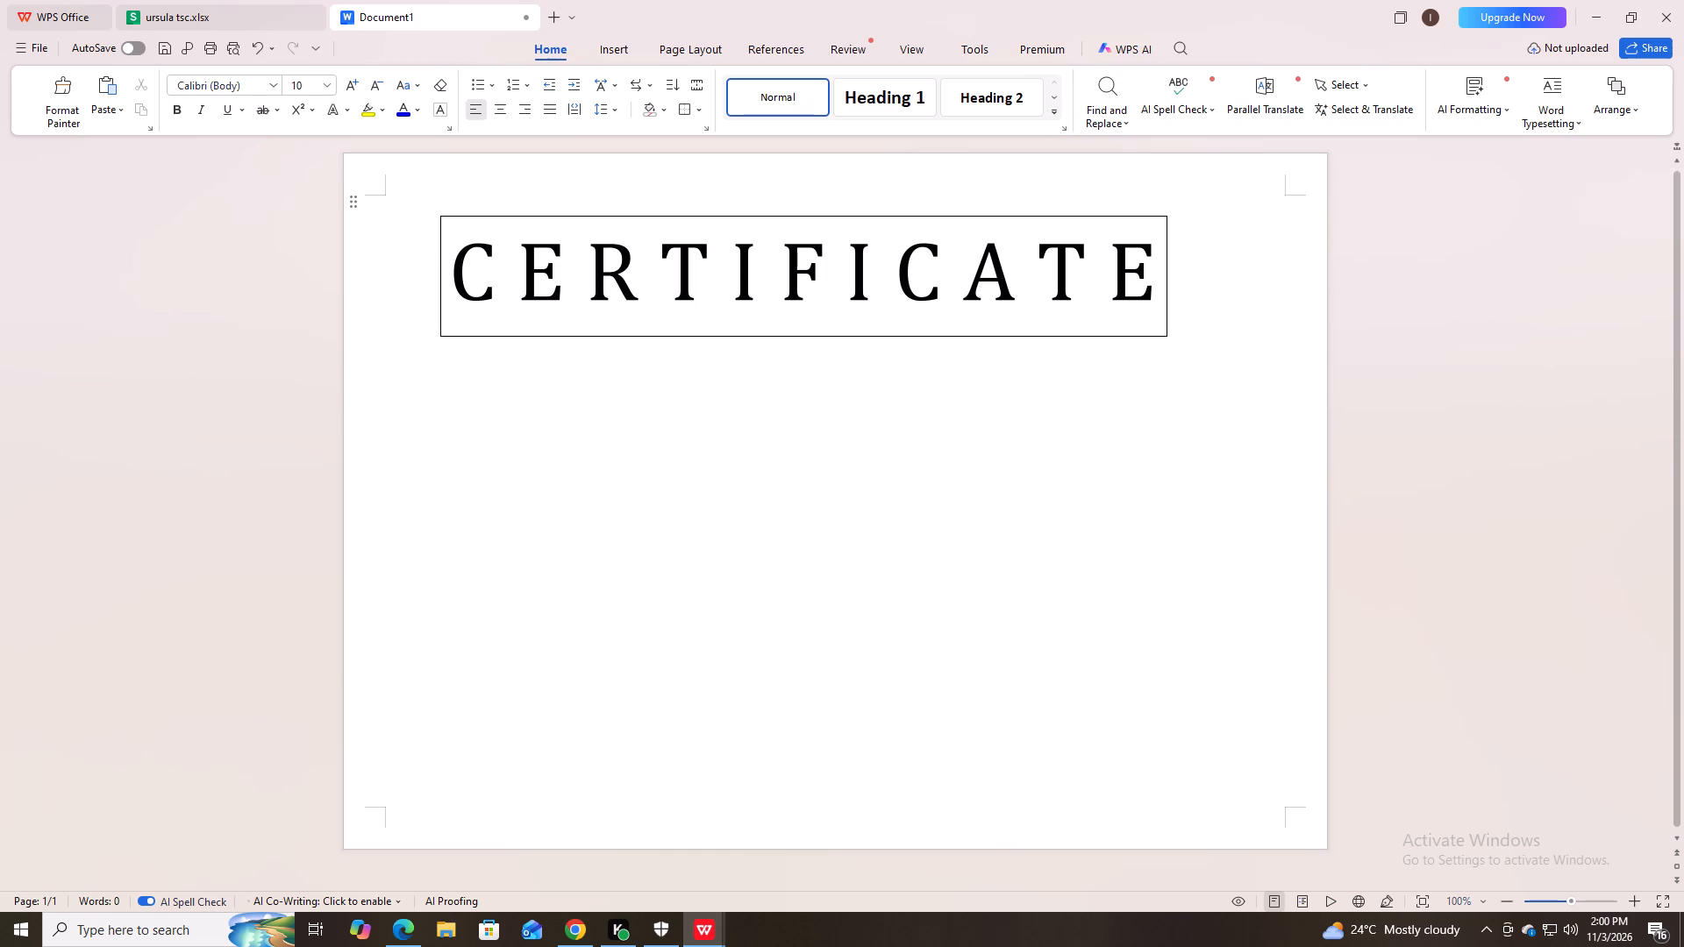
# Select the CERTIFICATE text box as a whole object again.
pyautogui.doubleClick(1140, 334)
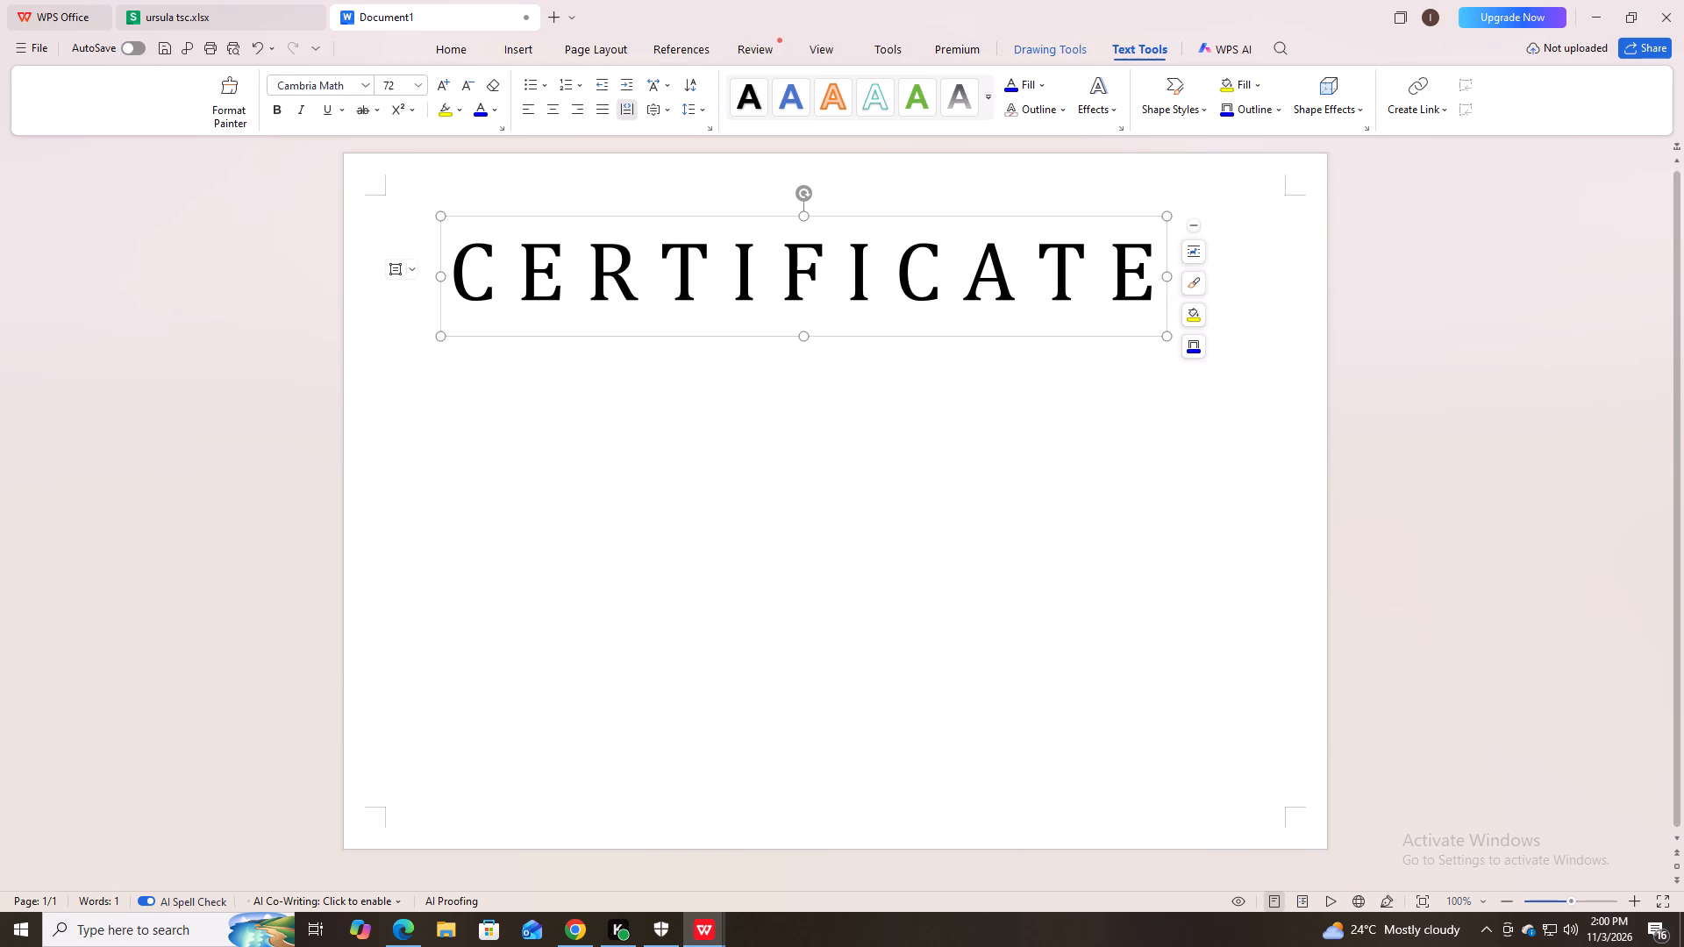
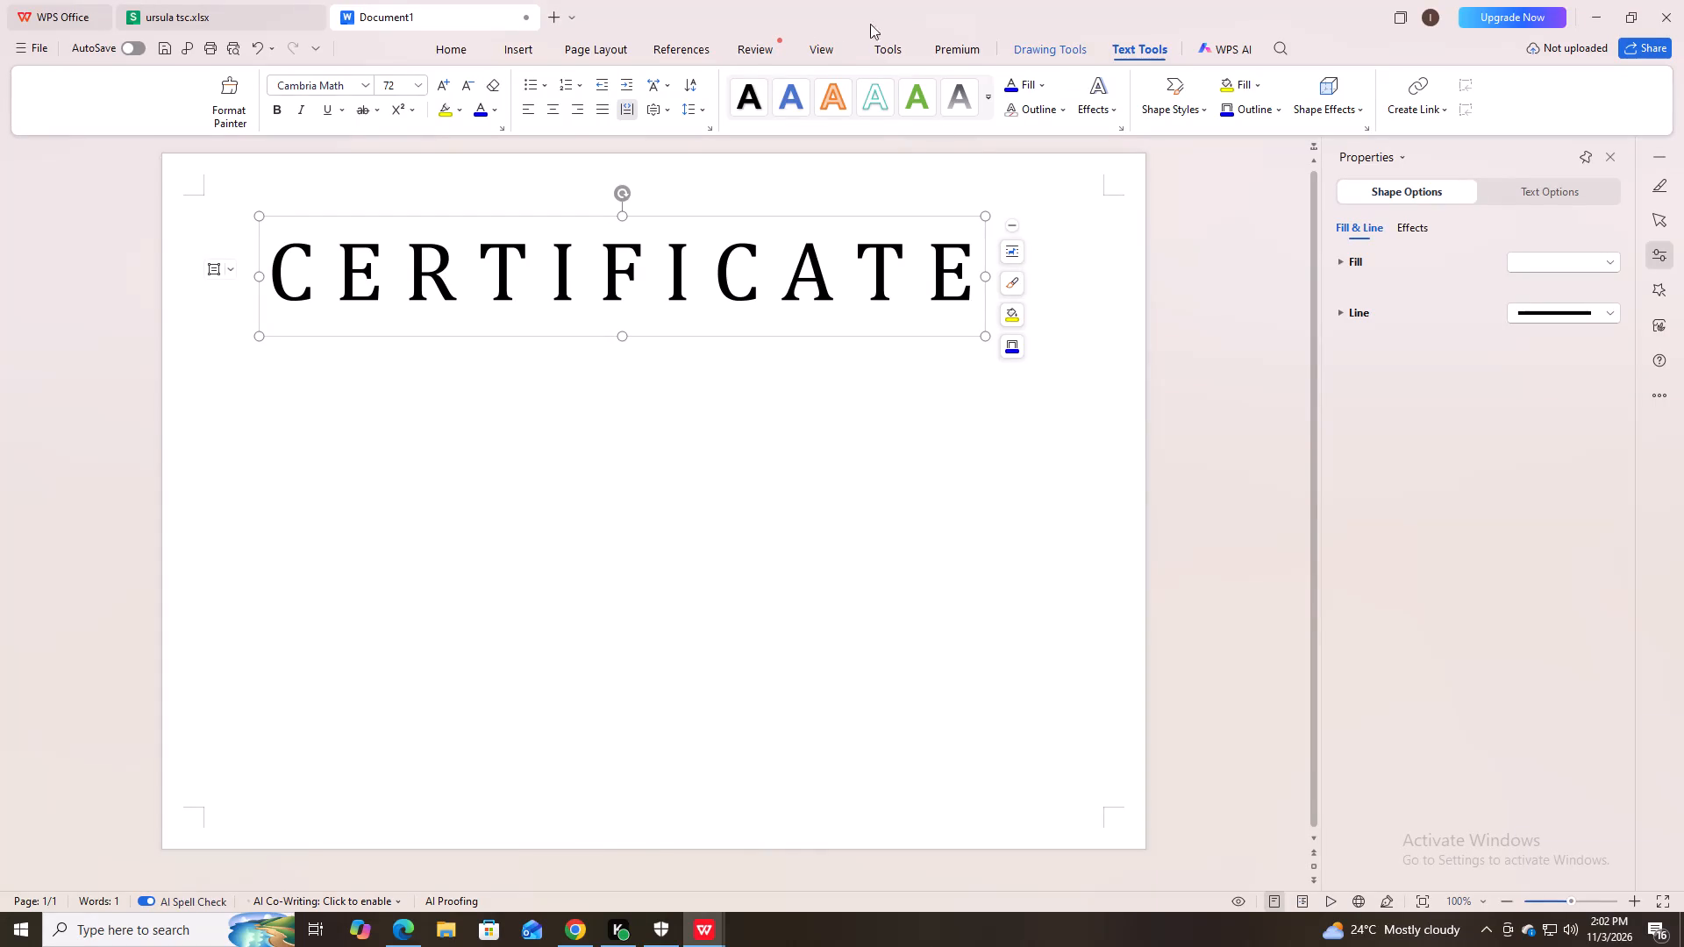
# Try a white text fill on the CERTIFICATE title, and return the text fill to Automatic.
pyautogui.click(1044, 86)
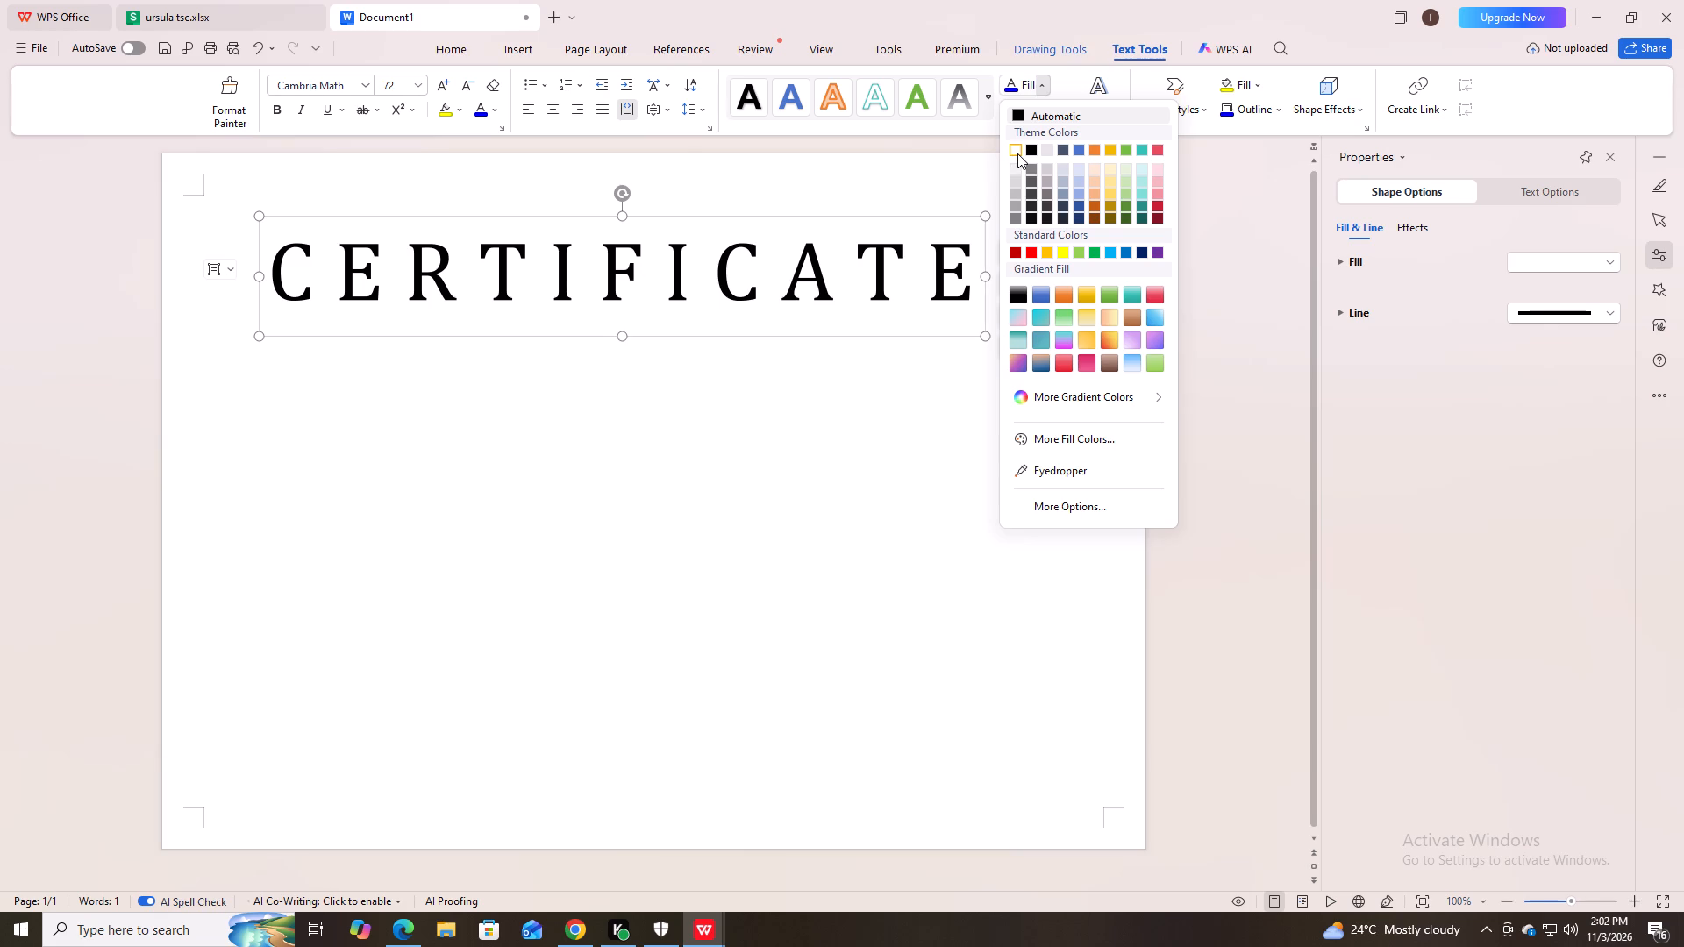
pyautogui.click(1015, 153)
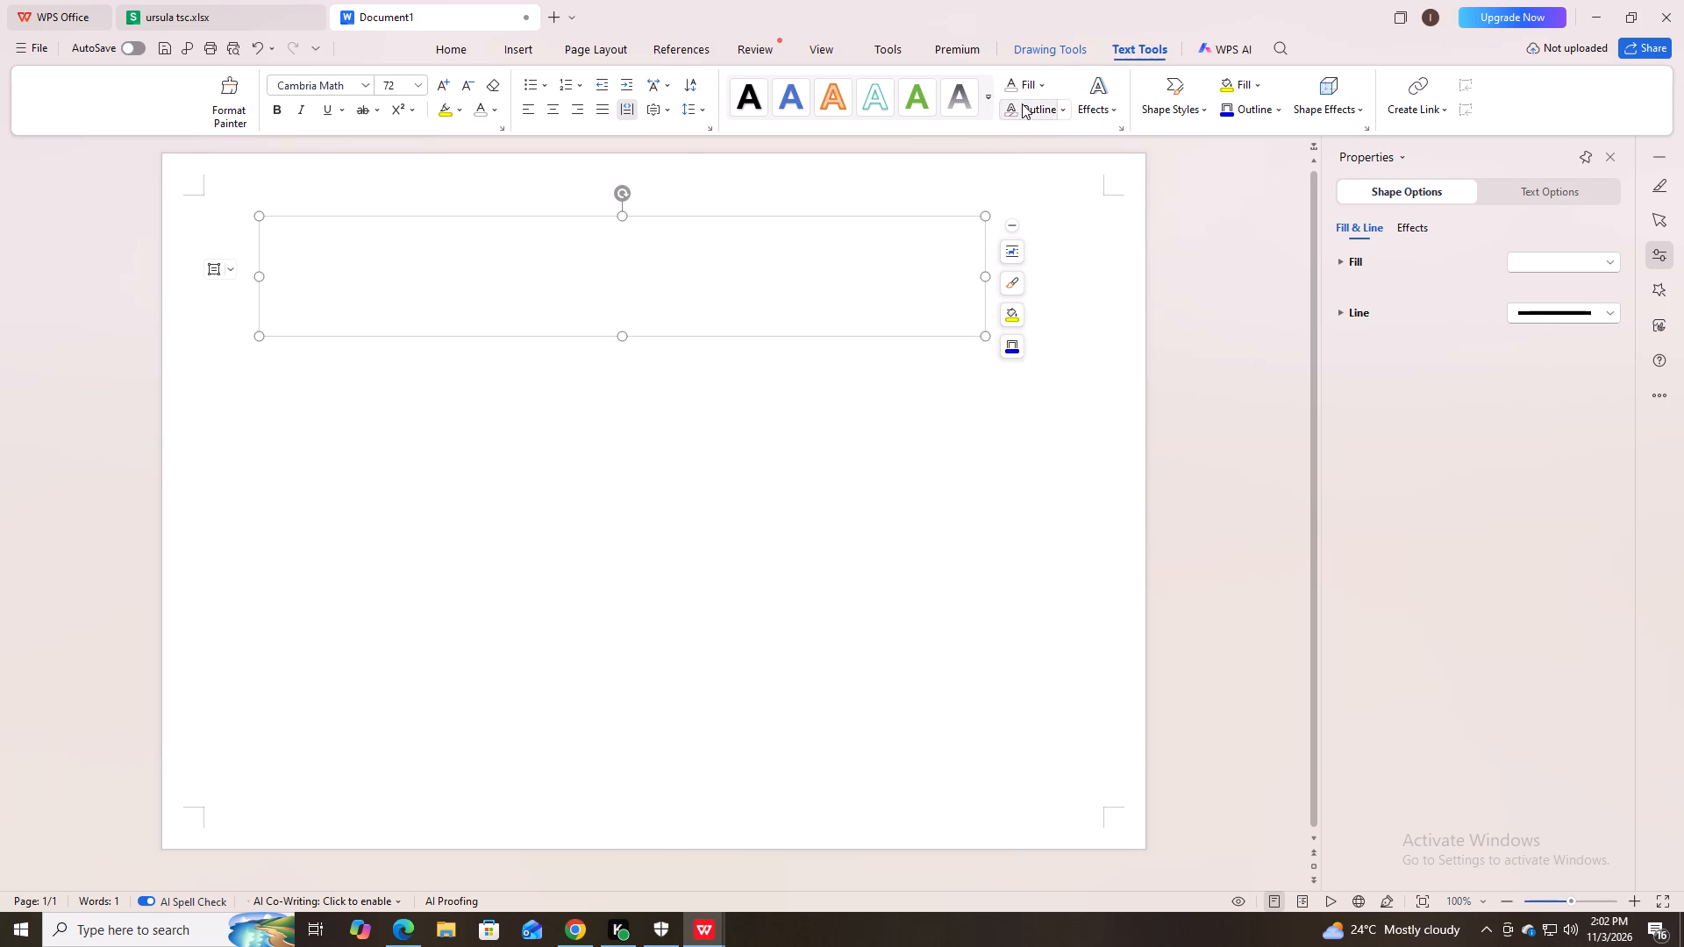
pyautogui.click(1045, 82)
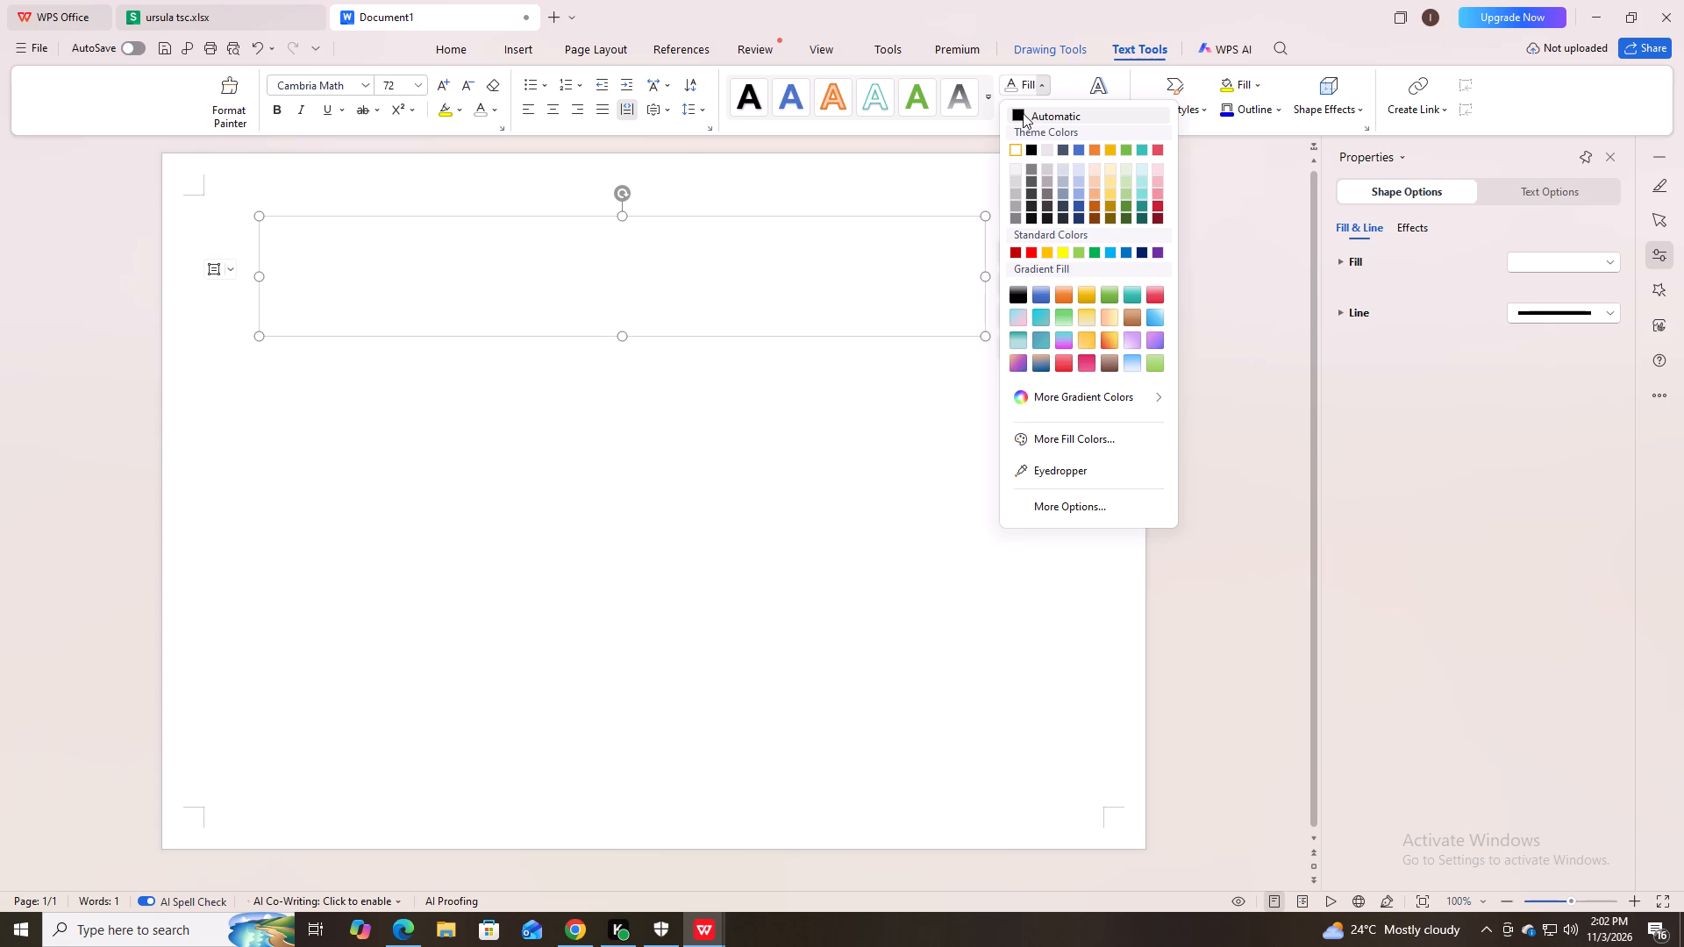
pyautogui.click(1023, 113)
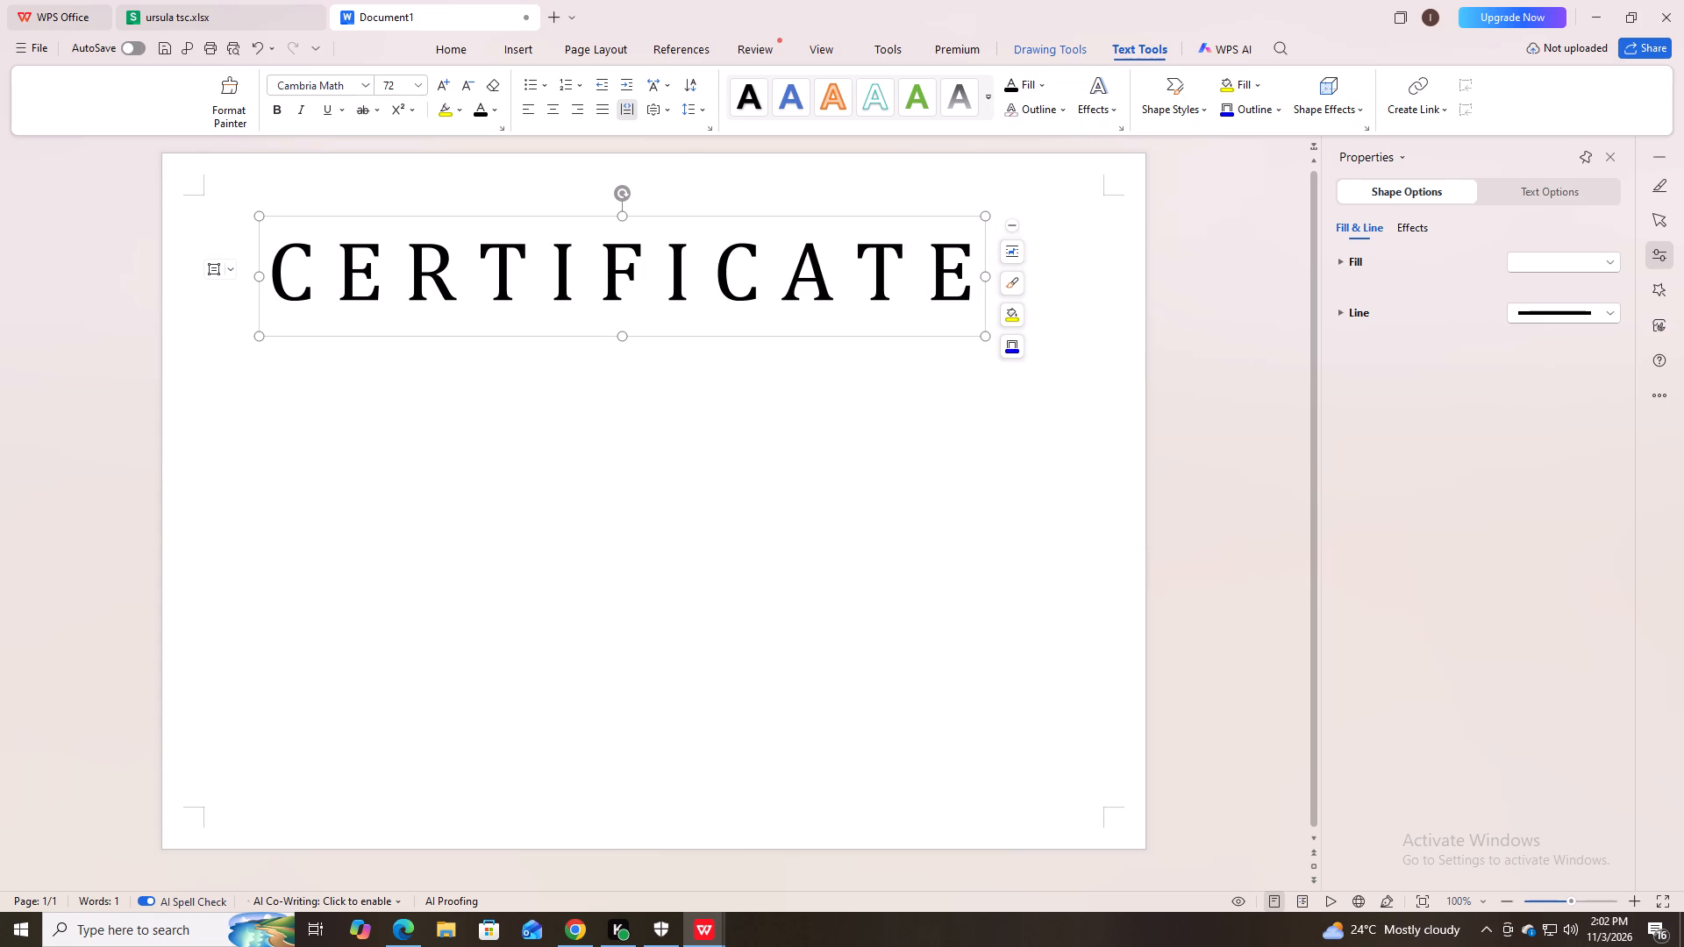
# Set the CERTIFICATE text box's border to No Line and deselect the box.
pyautogui.click(1015, 338)
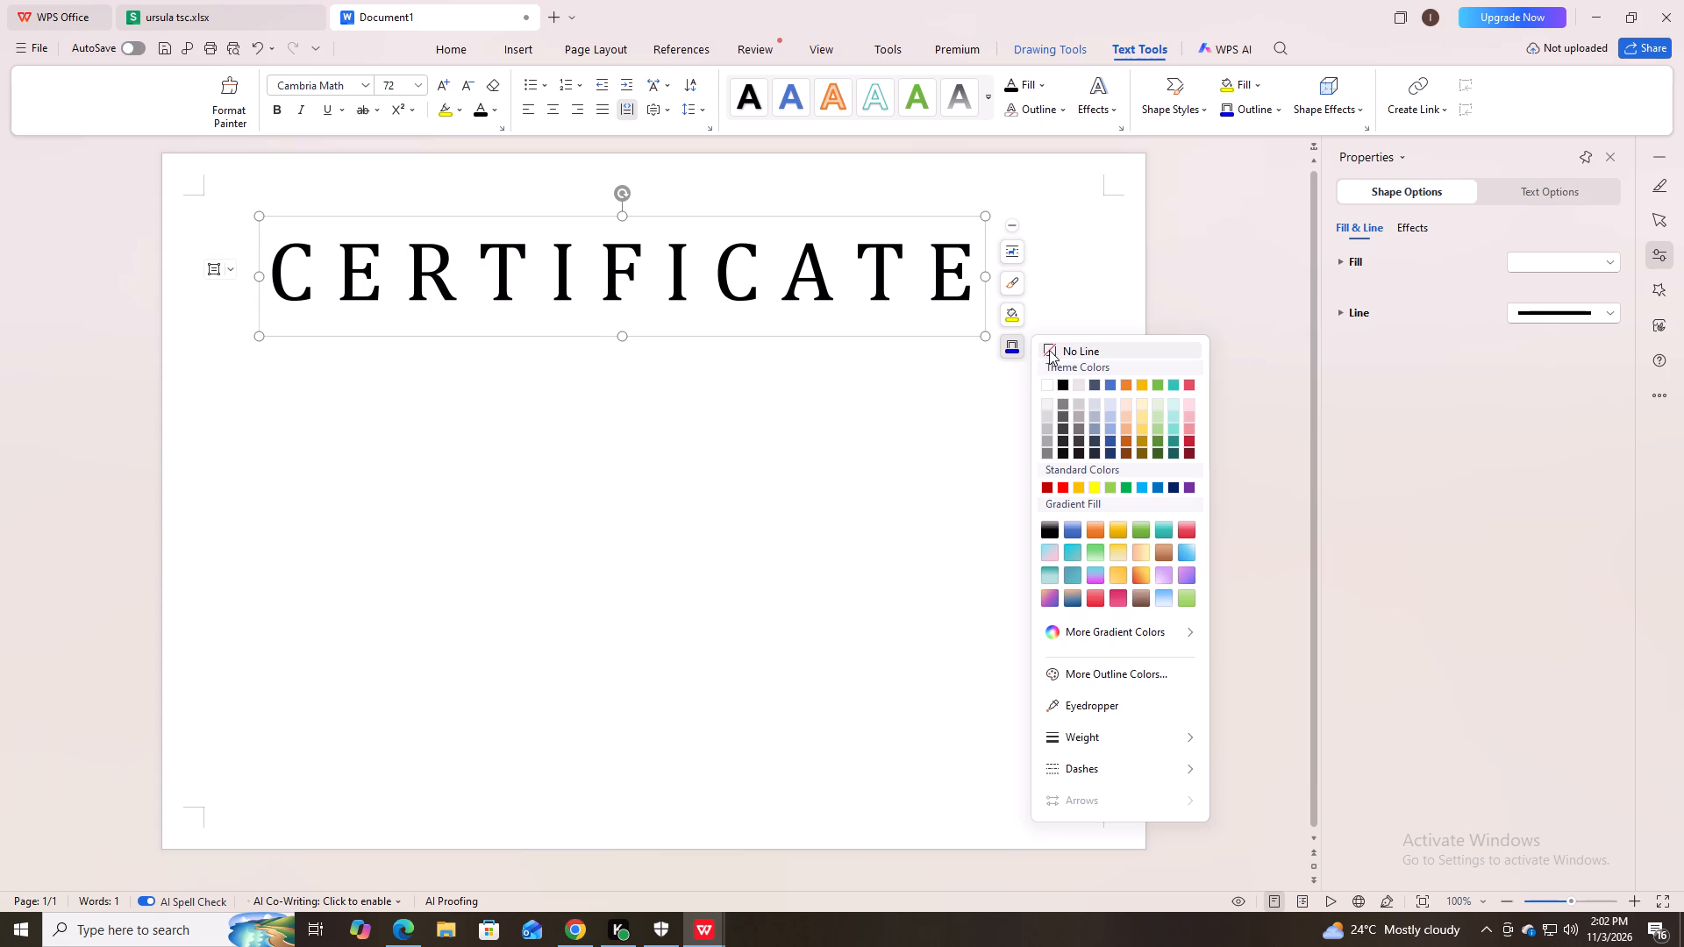
pyautogui.click(1050, 350)
pyautogui.click(991, 452)
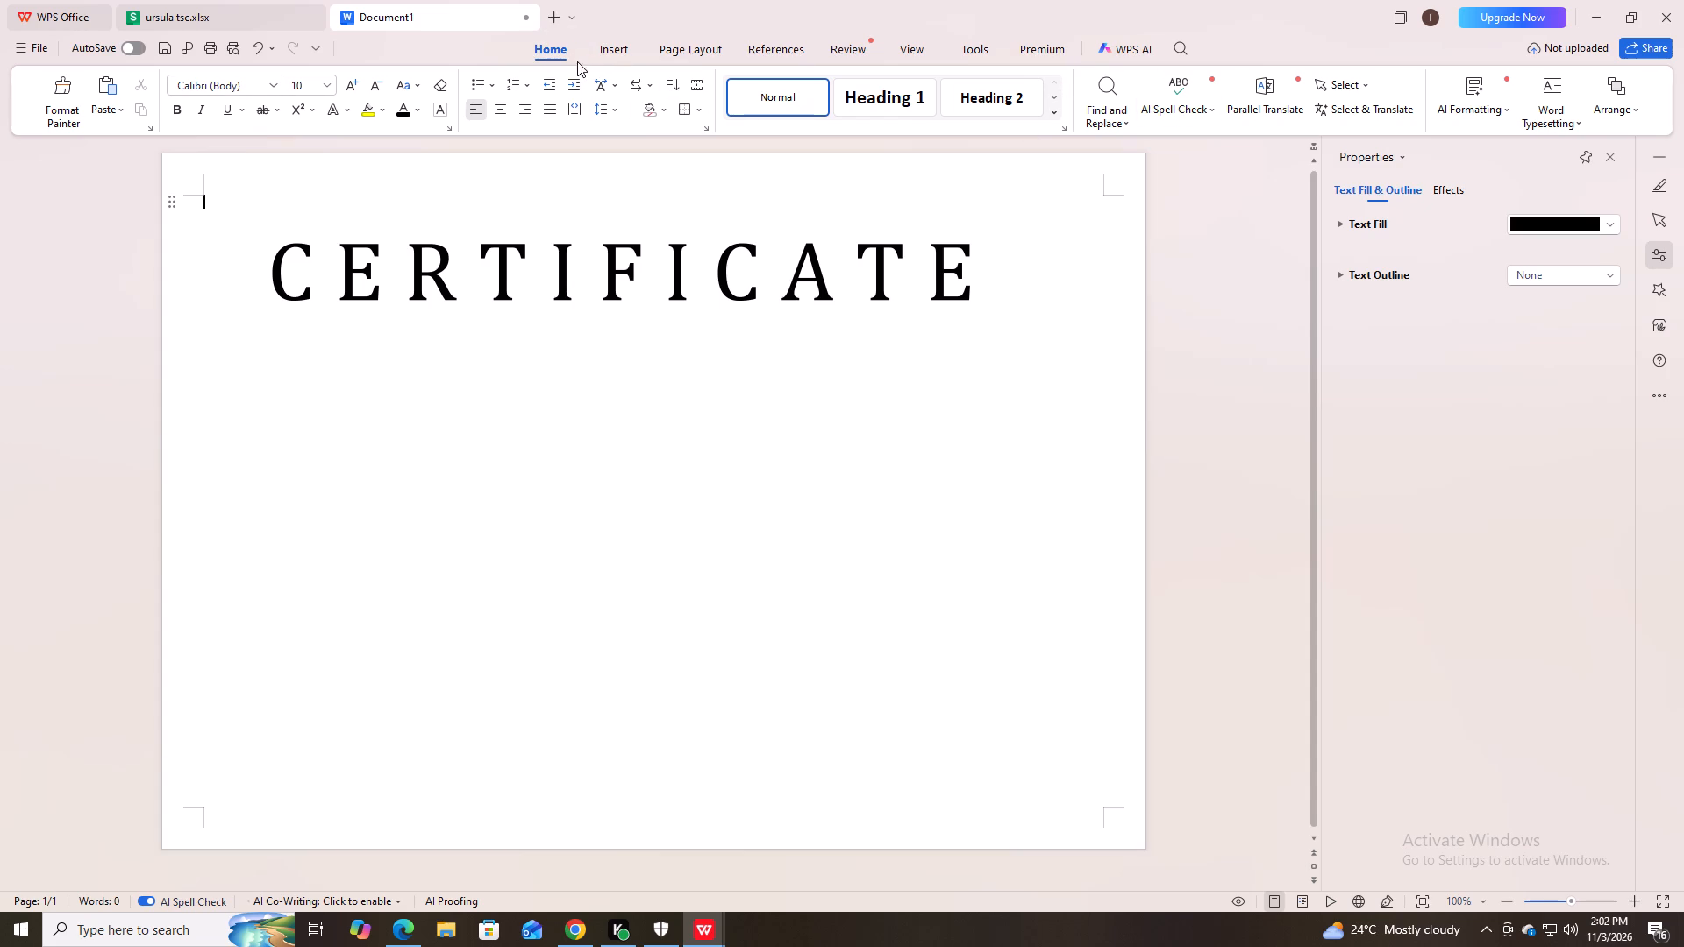
# Insert a horizontal text box centred just below the CERTIFICATE title, about half the title's width.
pyautogui.click(608, 53)
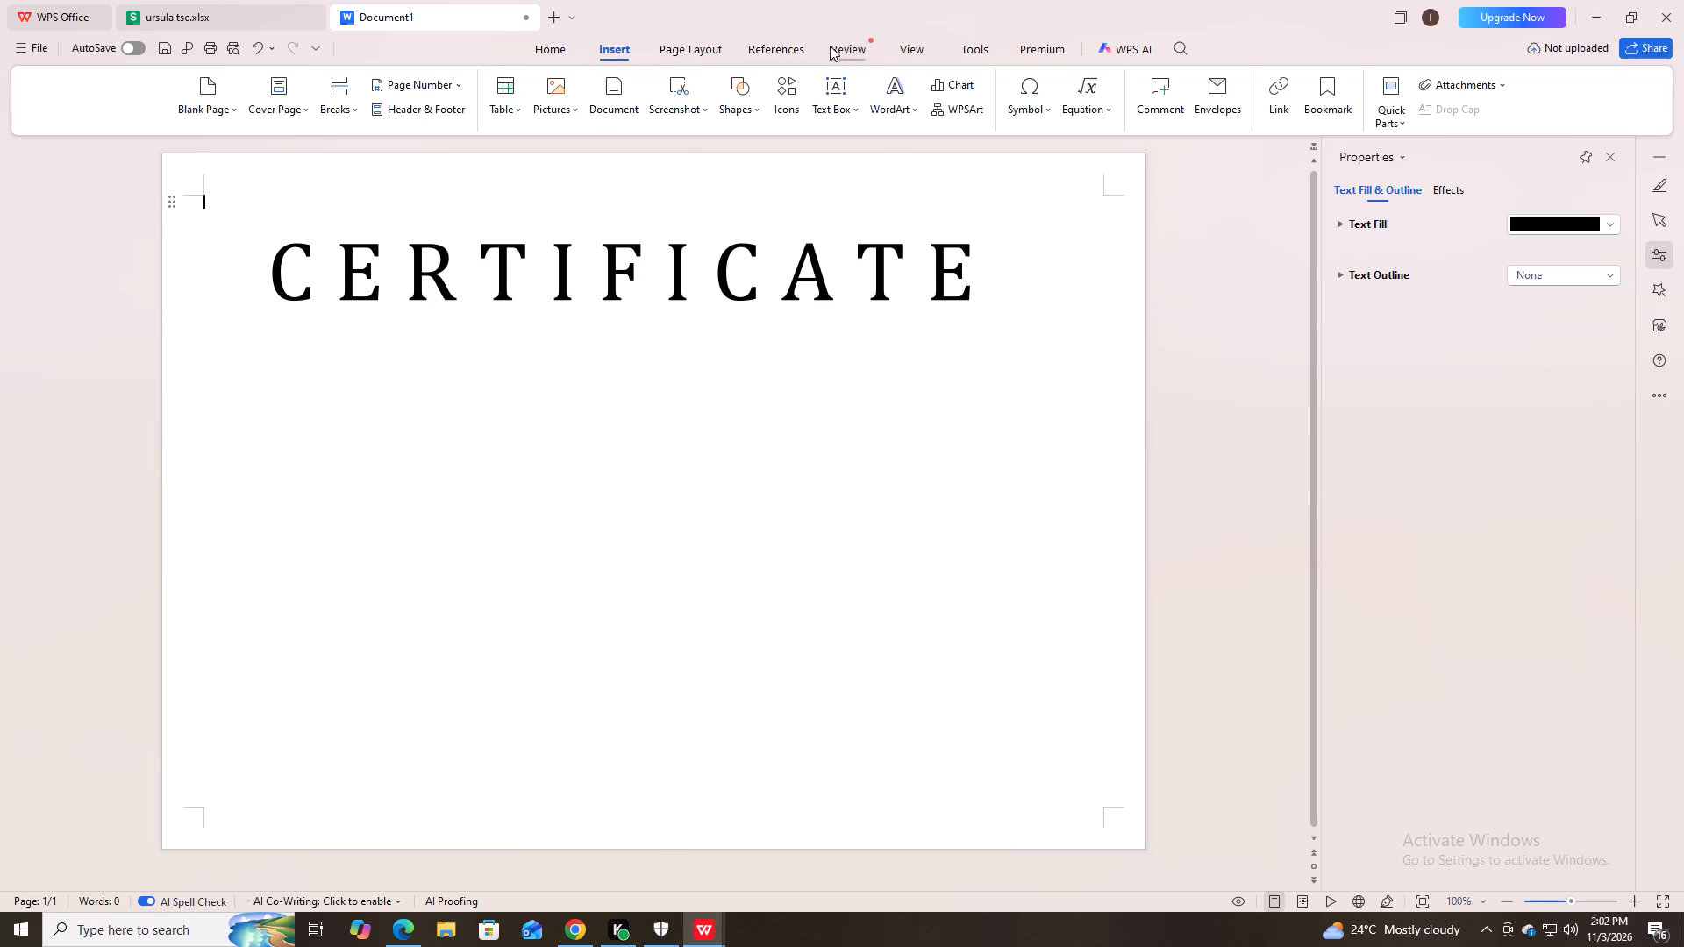
pyautogui.click(828, 83)
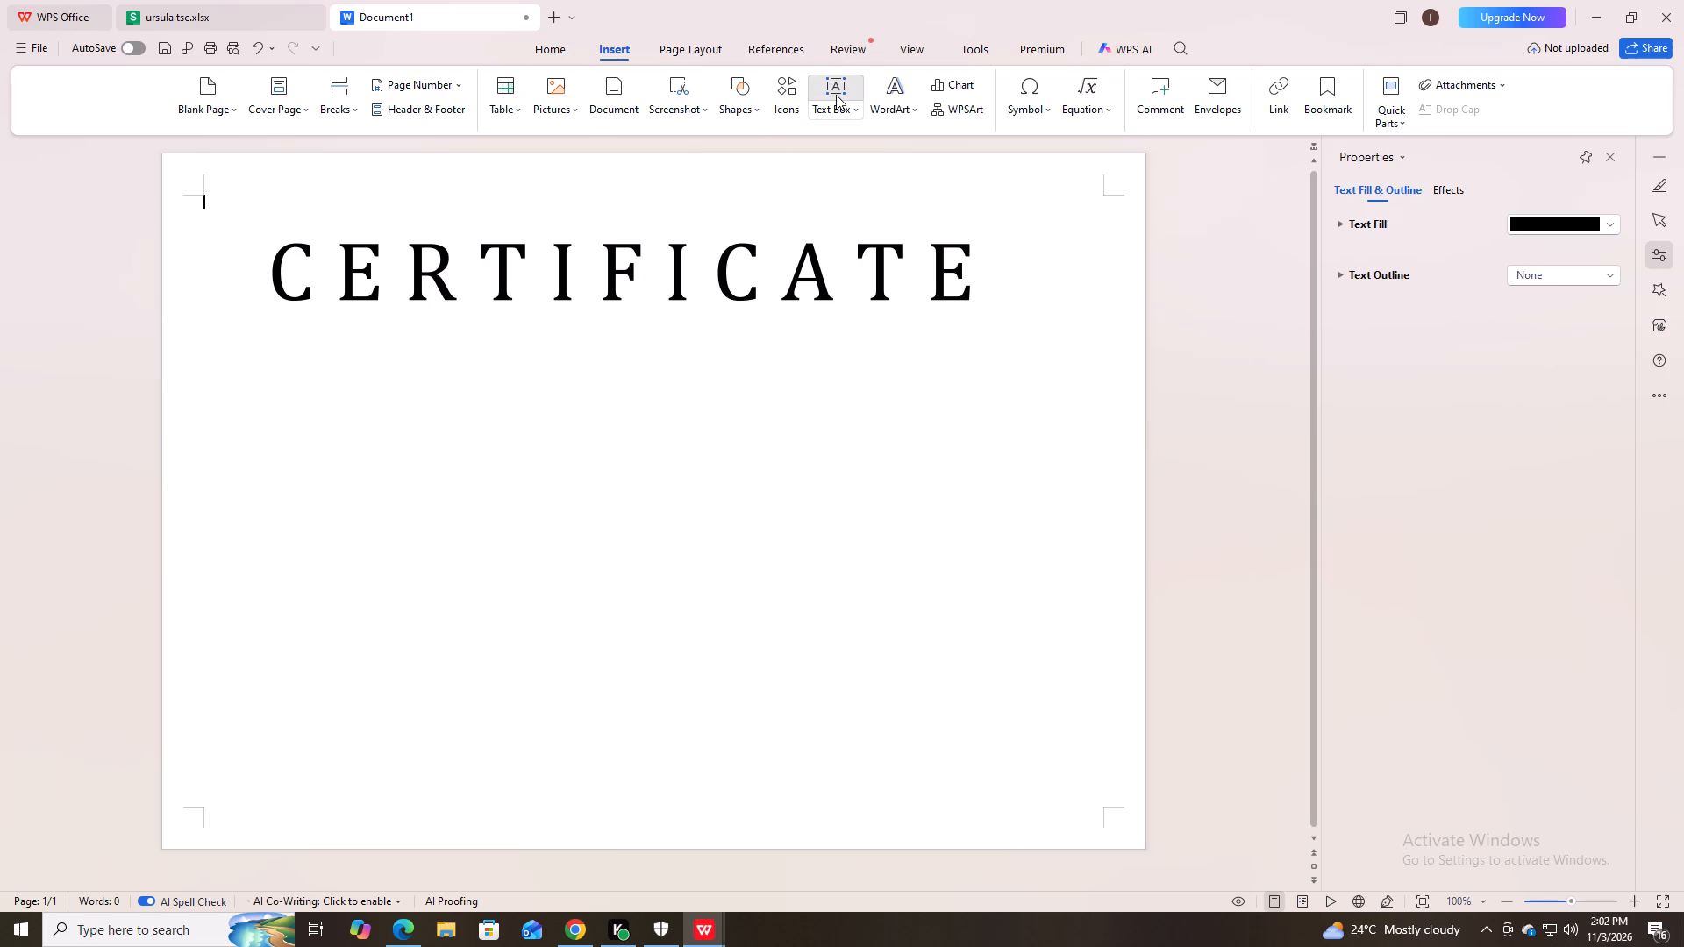
pyautogui.click(835, 96)
pyautogui.click(854, 109)
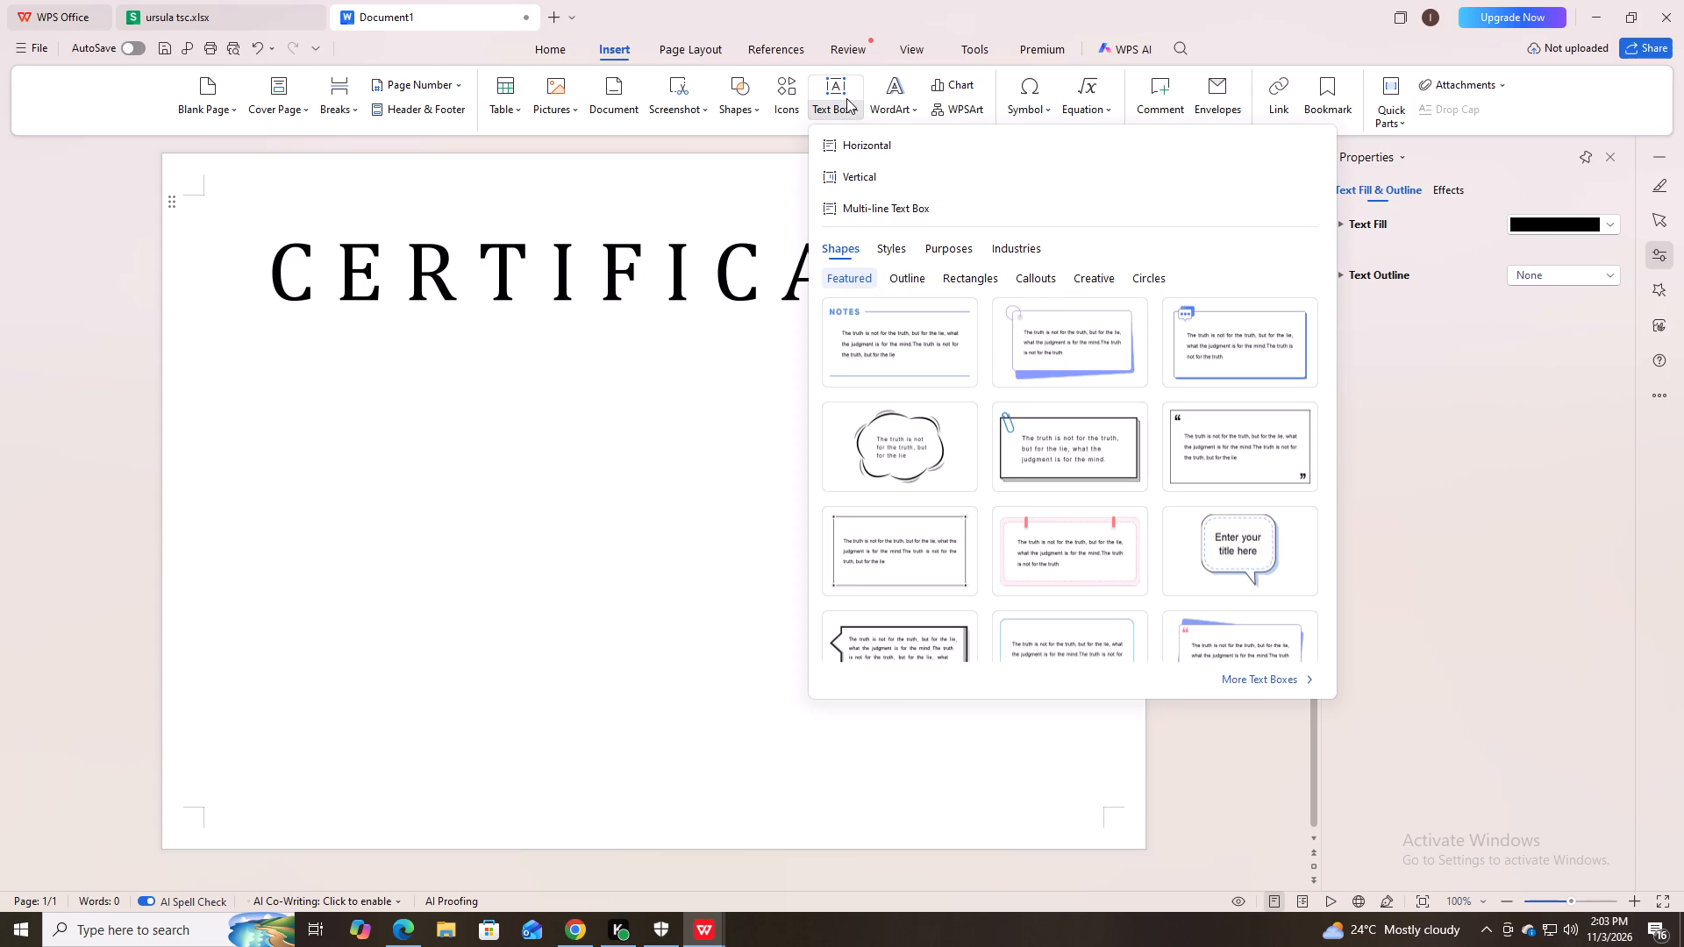
pyautogui.doubleClick(846, 98)
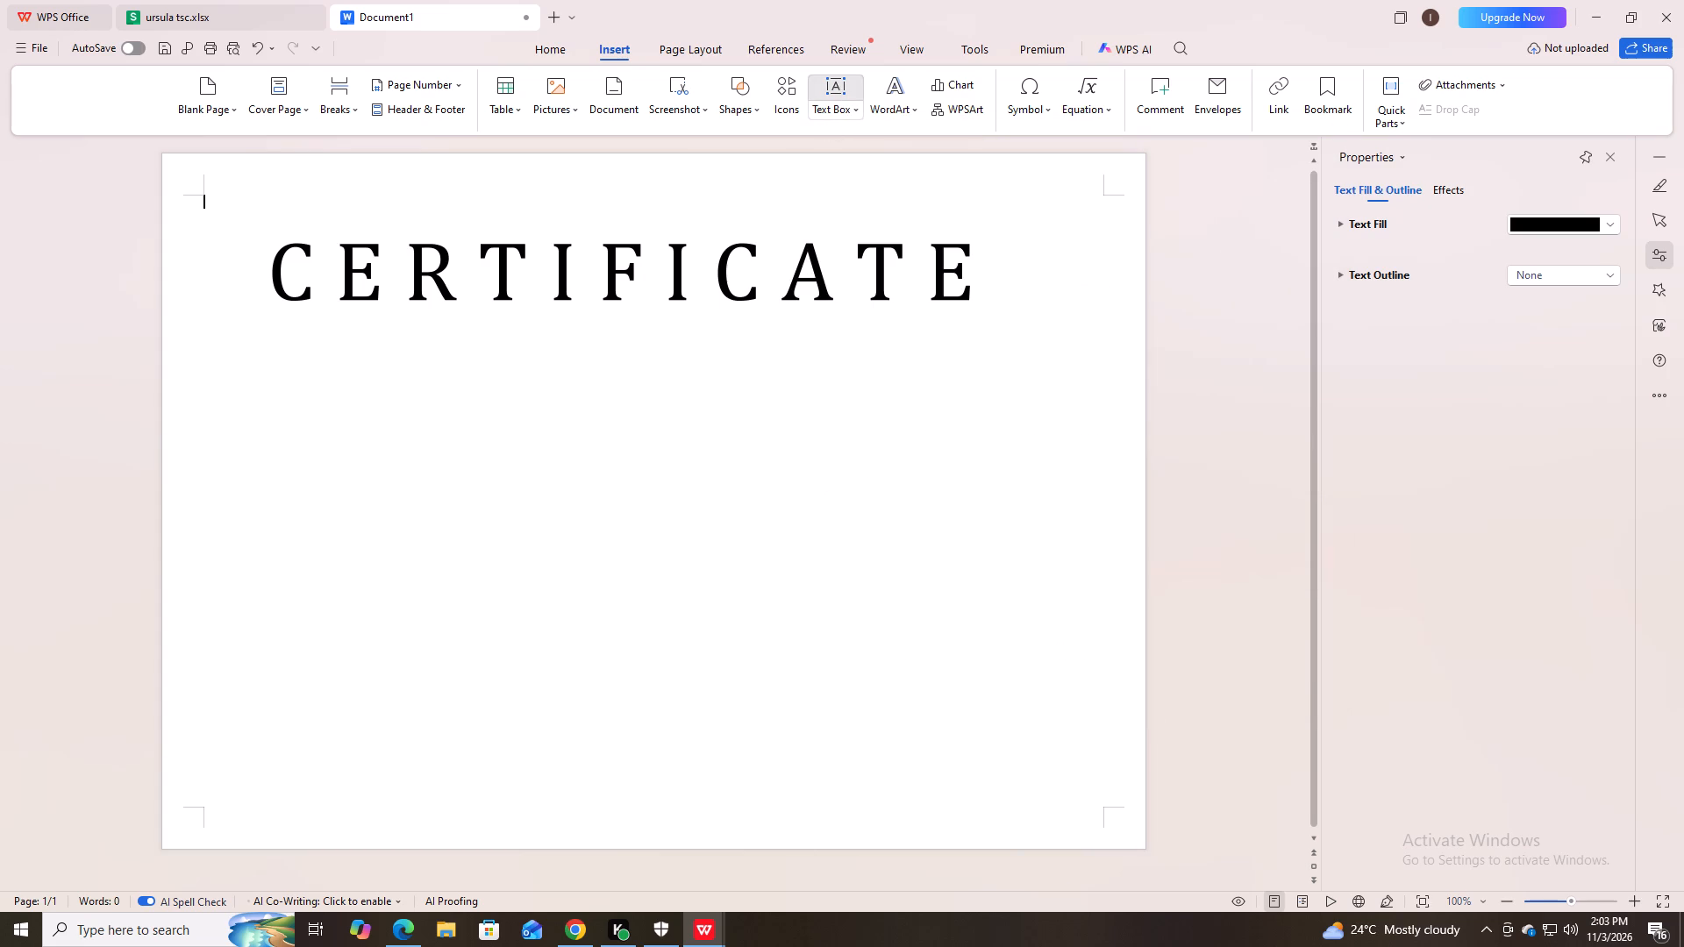
pyautogui.moveTo(447, 330); pyautogui.dragTo(787, 414)
pyautogui.moveTo(787, 414); pyautogui.dragTo(800, 407)
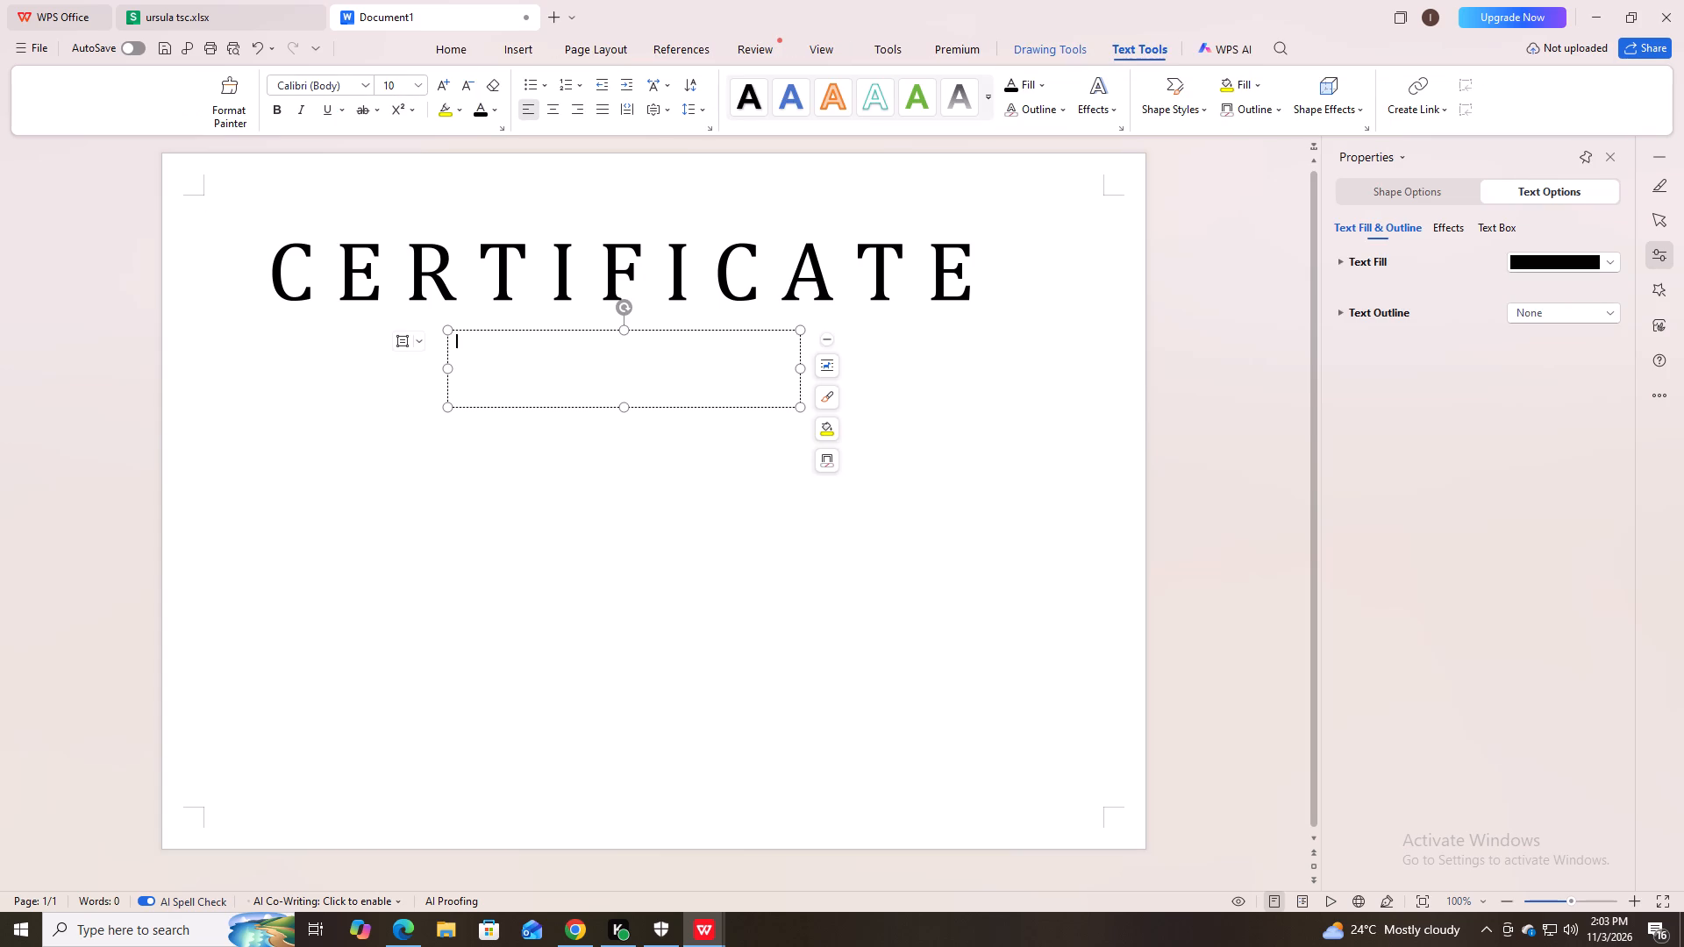
# Enter the text 2022 AWARDS in the new text box.
pyautogui.press('2')
pyautogui.press('0')
pyautogui.write('22')
pyautogui.press('space')
pyautogui.press('a')
pyautogui.press('w')
pyautogui.press('a')
pyautogui.write('RD')
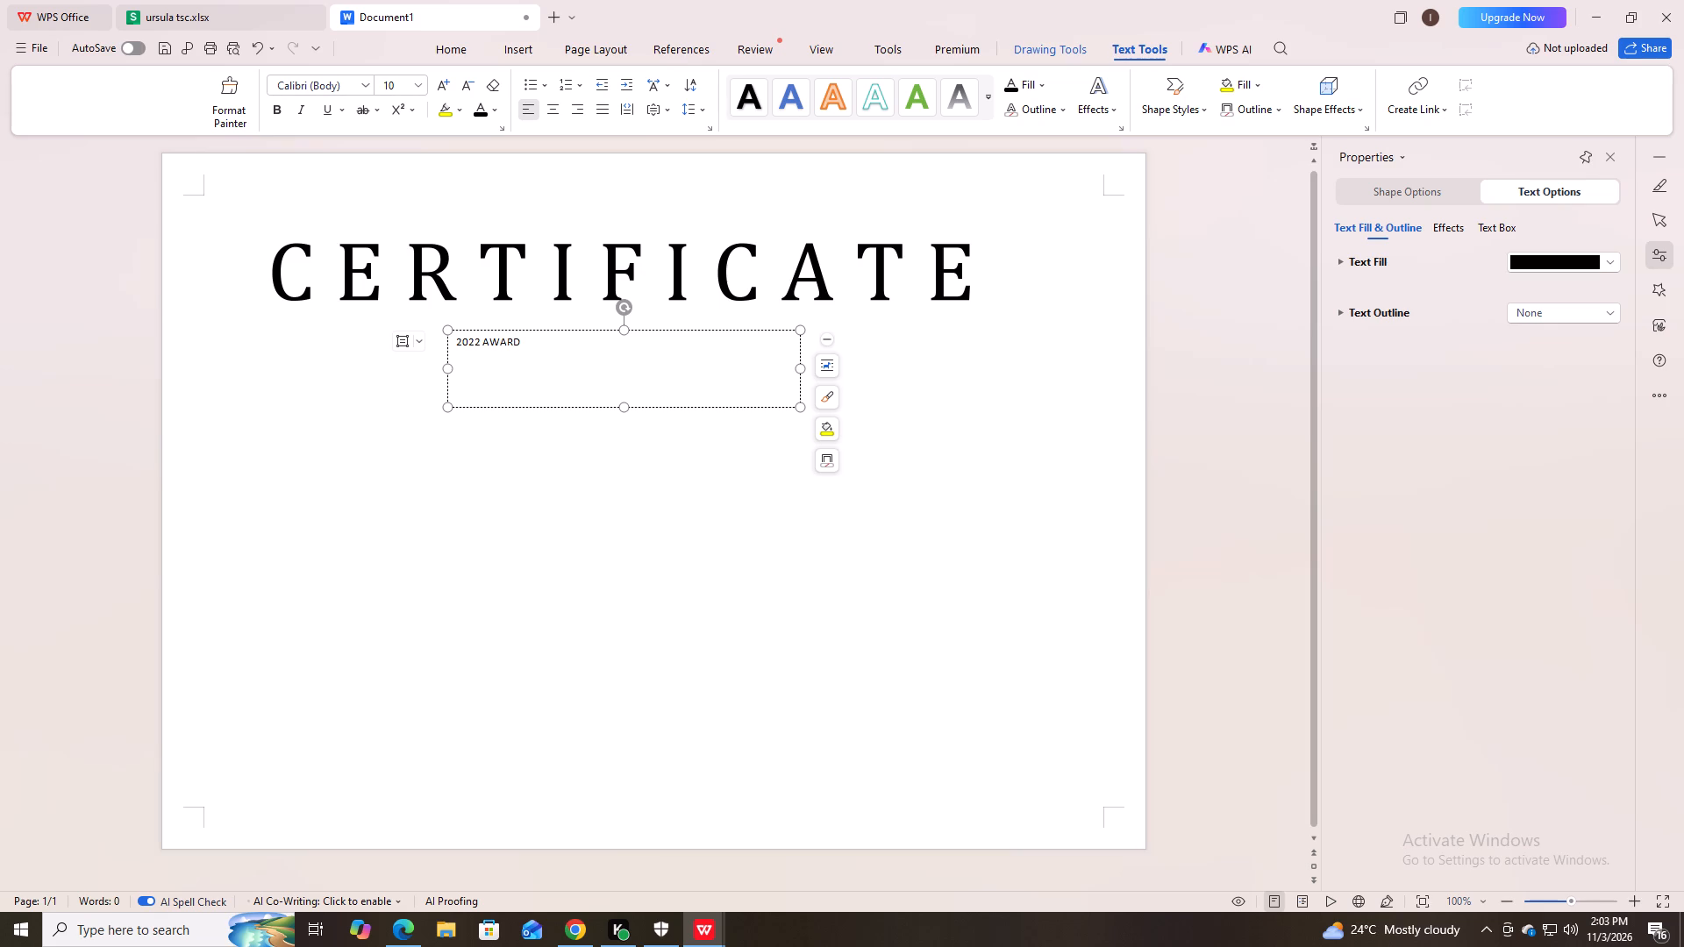
pyautogui.press('s')
# Set the font size of the 2022 AWARDS text to 26.
pyautogui.moveTo(530, 337); pyautogui.dragTo(457, 349)
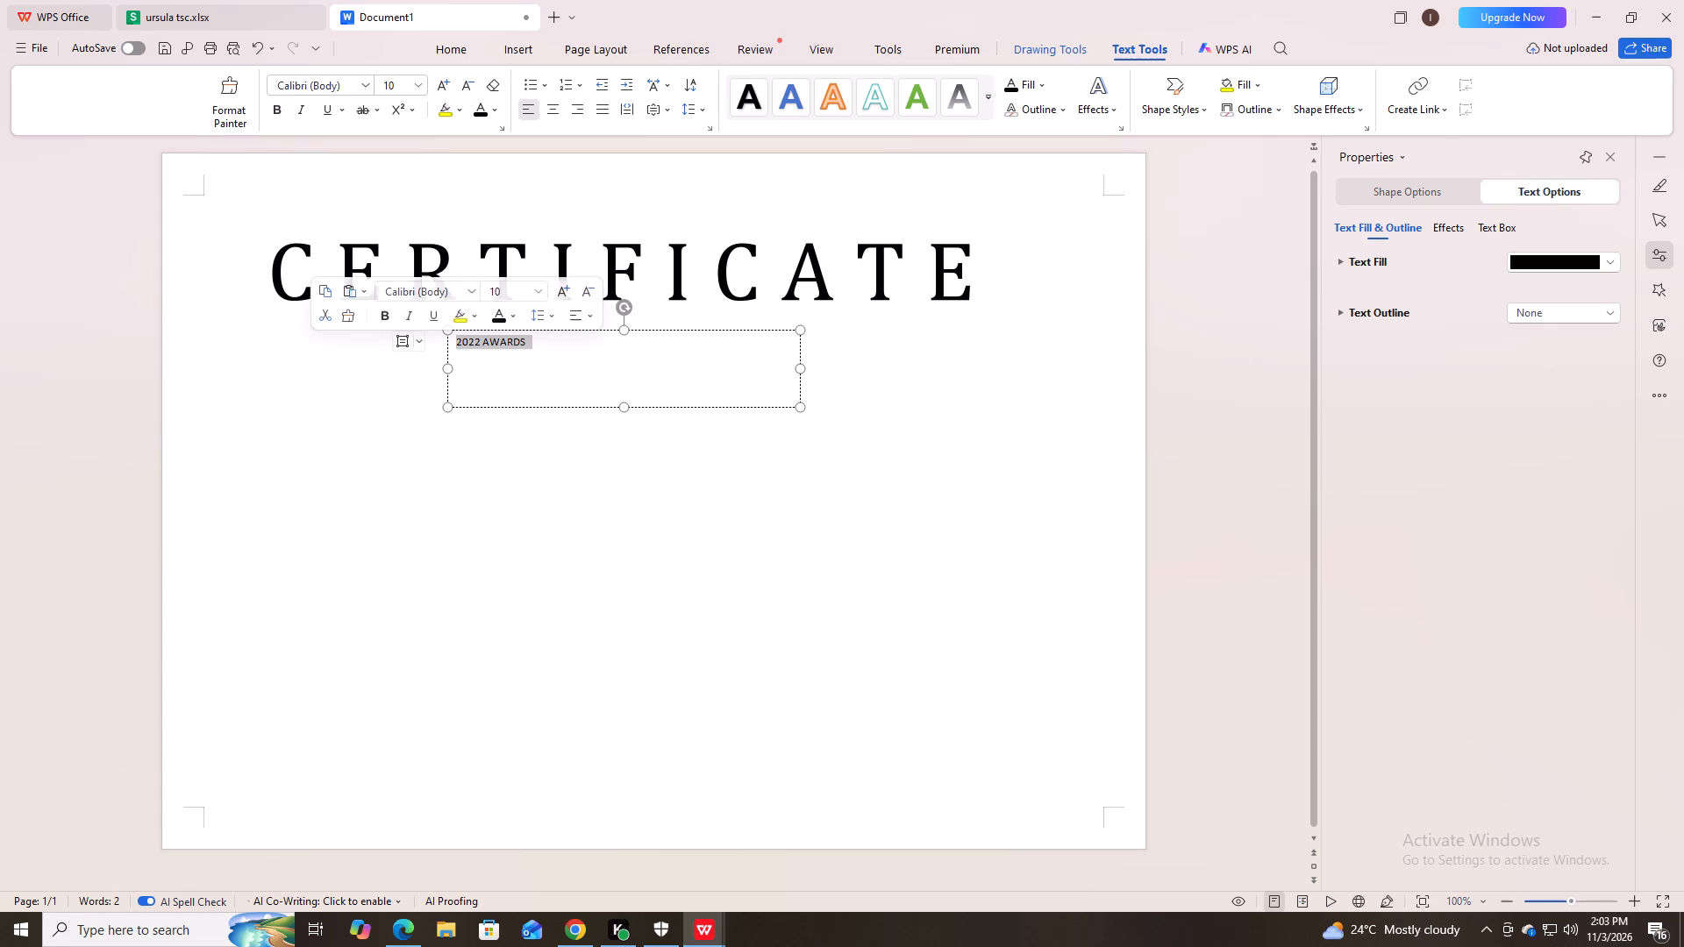
pyautogui.click(416, 86)
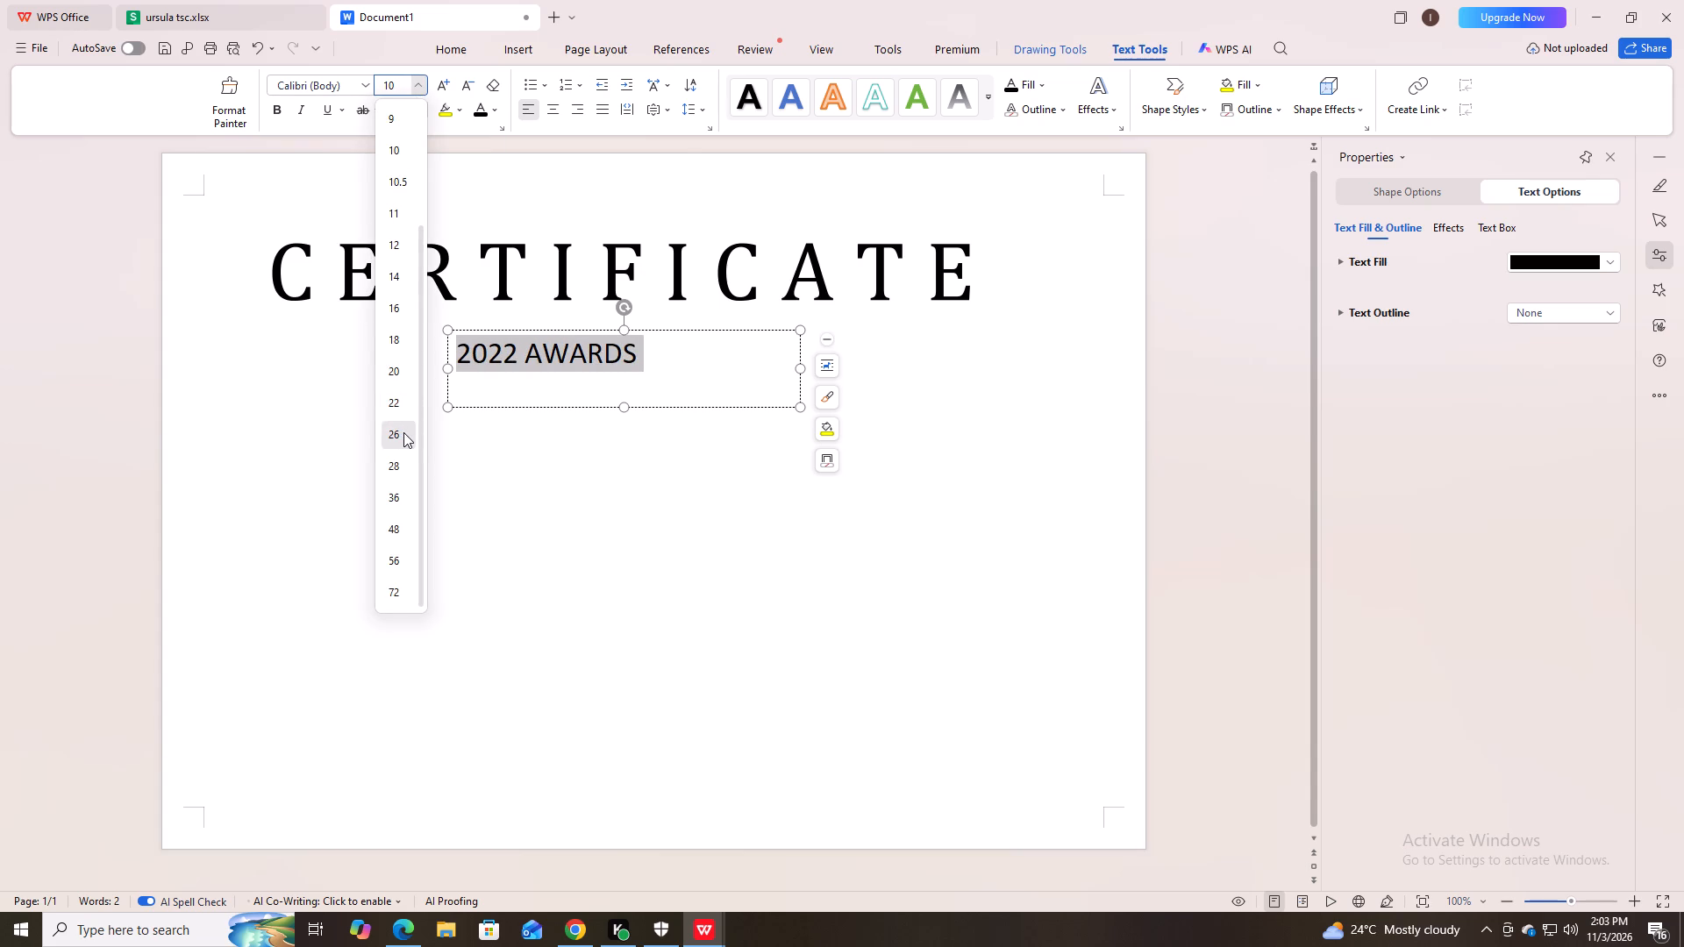
pyautogui.click(404, 432)
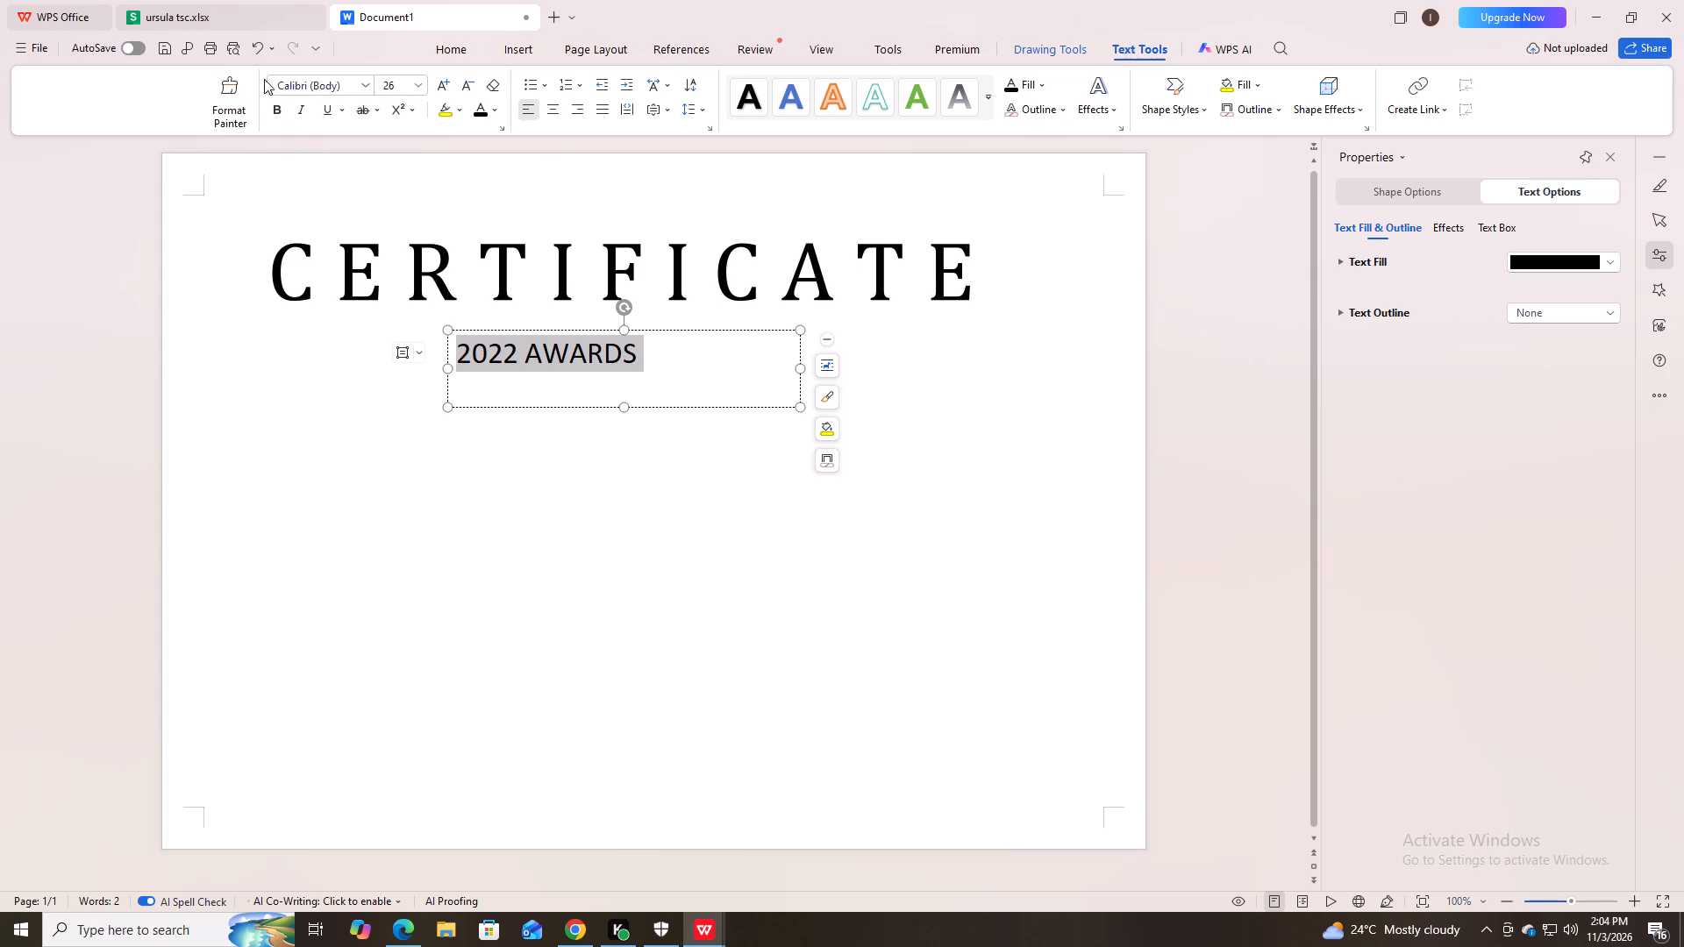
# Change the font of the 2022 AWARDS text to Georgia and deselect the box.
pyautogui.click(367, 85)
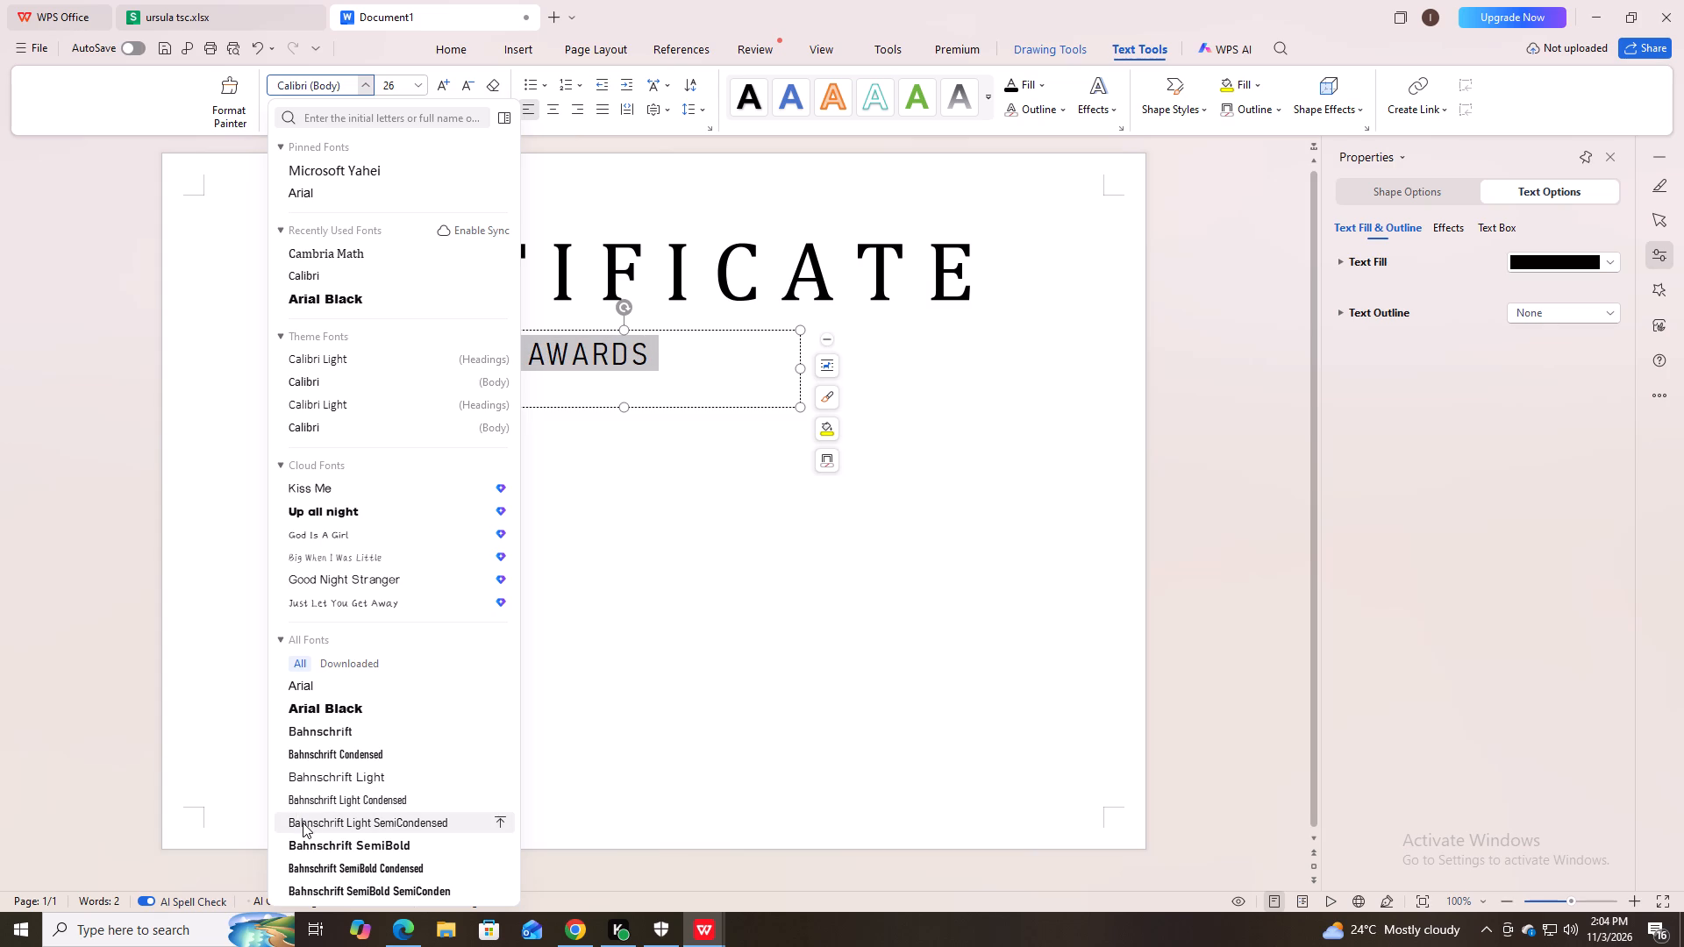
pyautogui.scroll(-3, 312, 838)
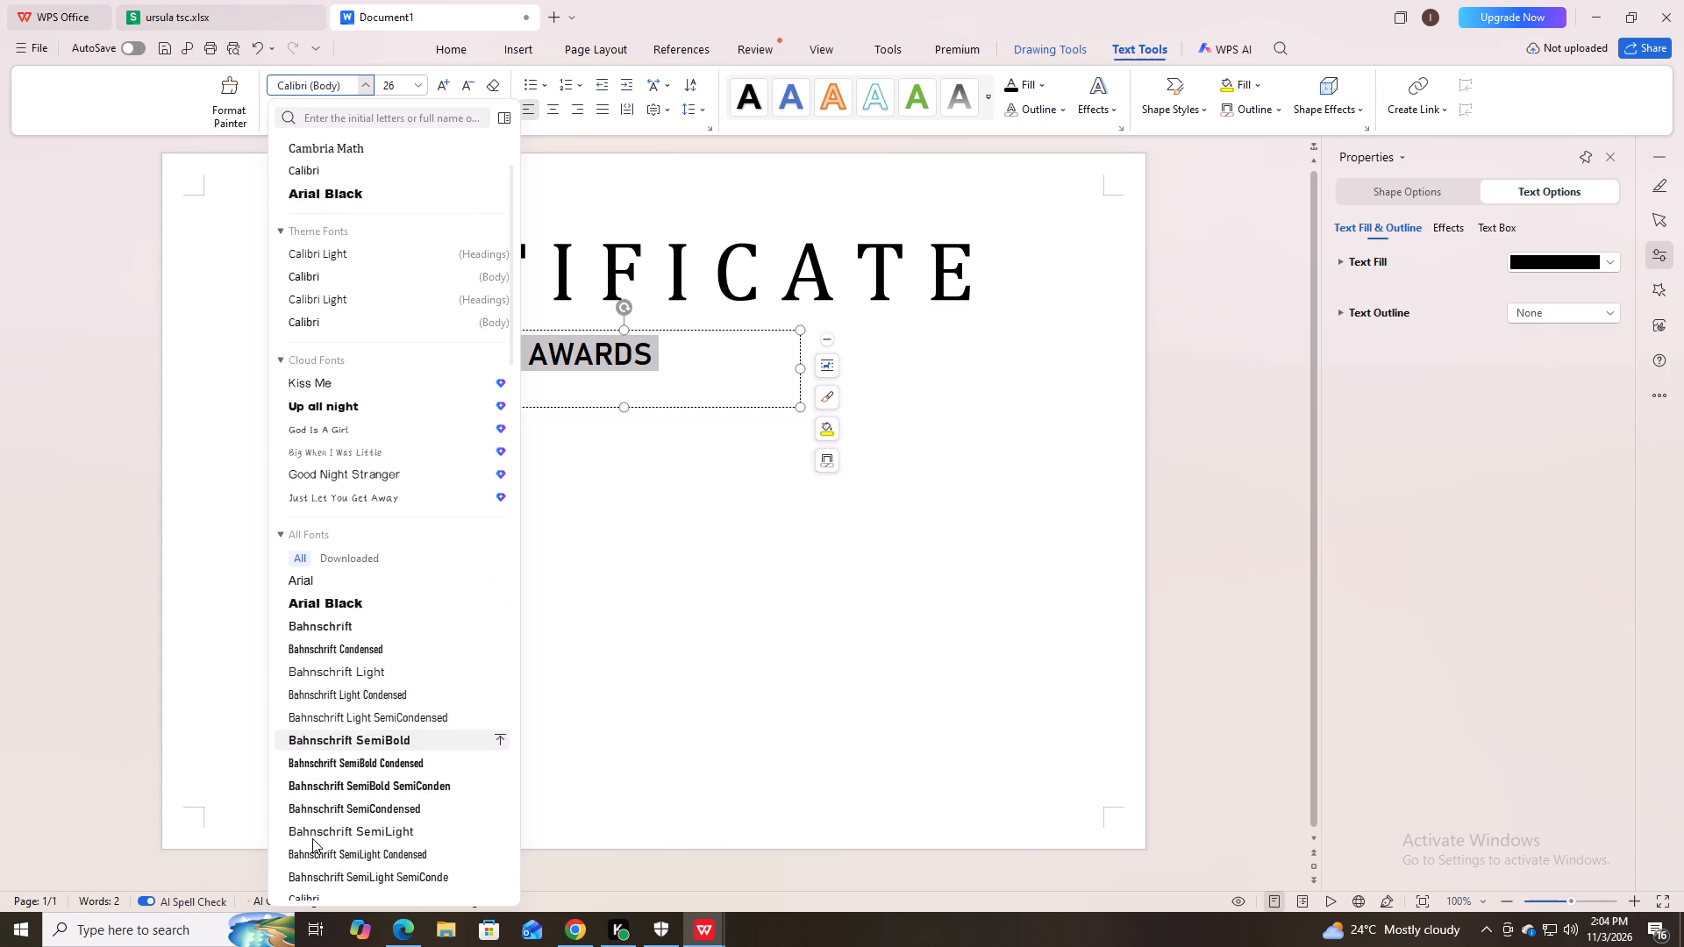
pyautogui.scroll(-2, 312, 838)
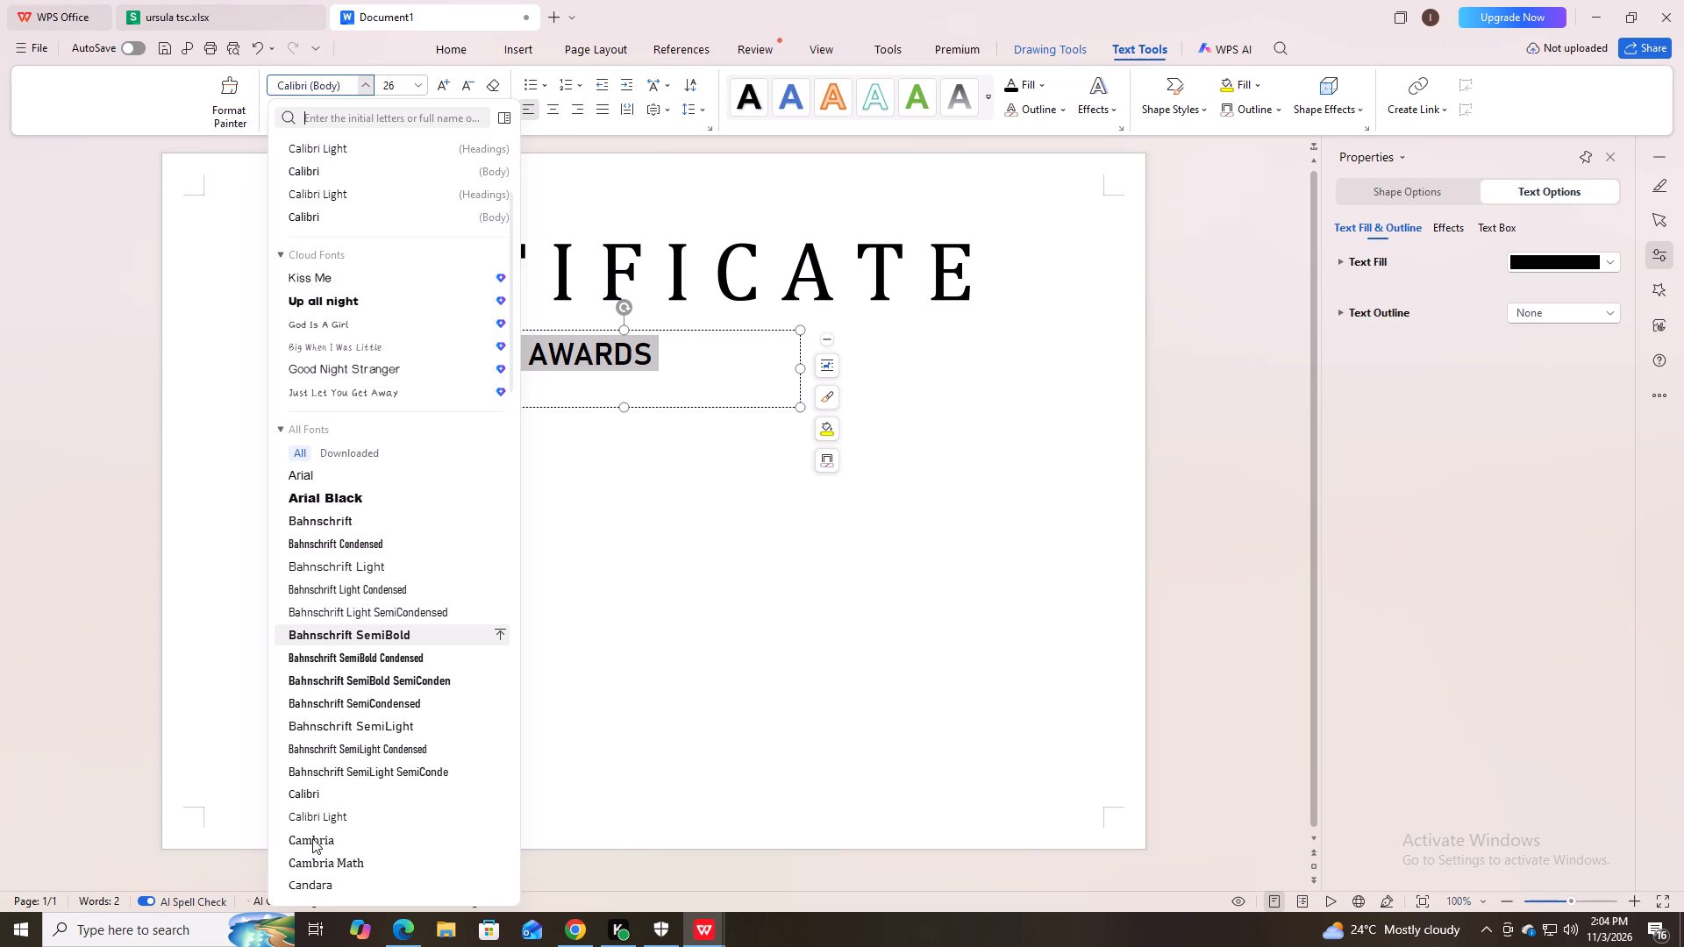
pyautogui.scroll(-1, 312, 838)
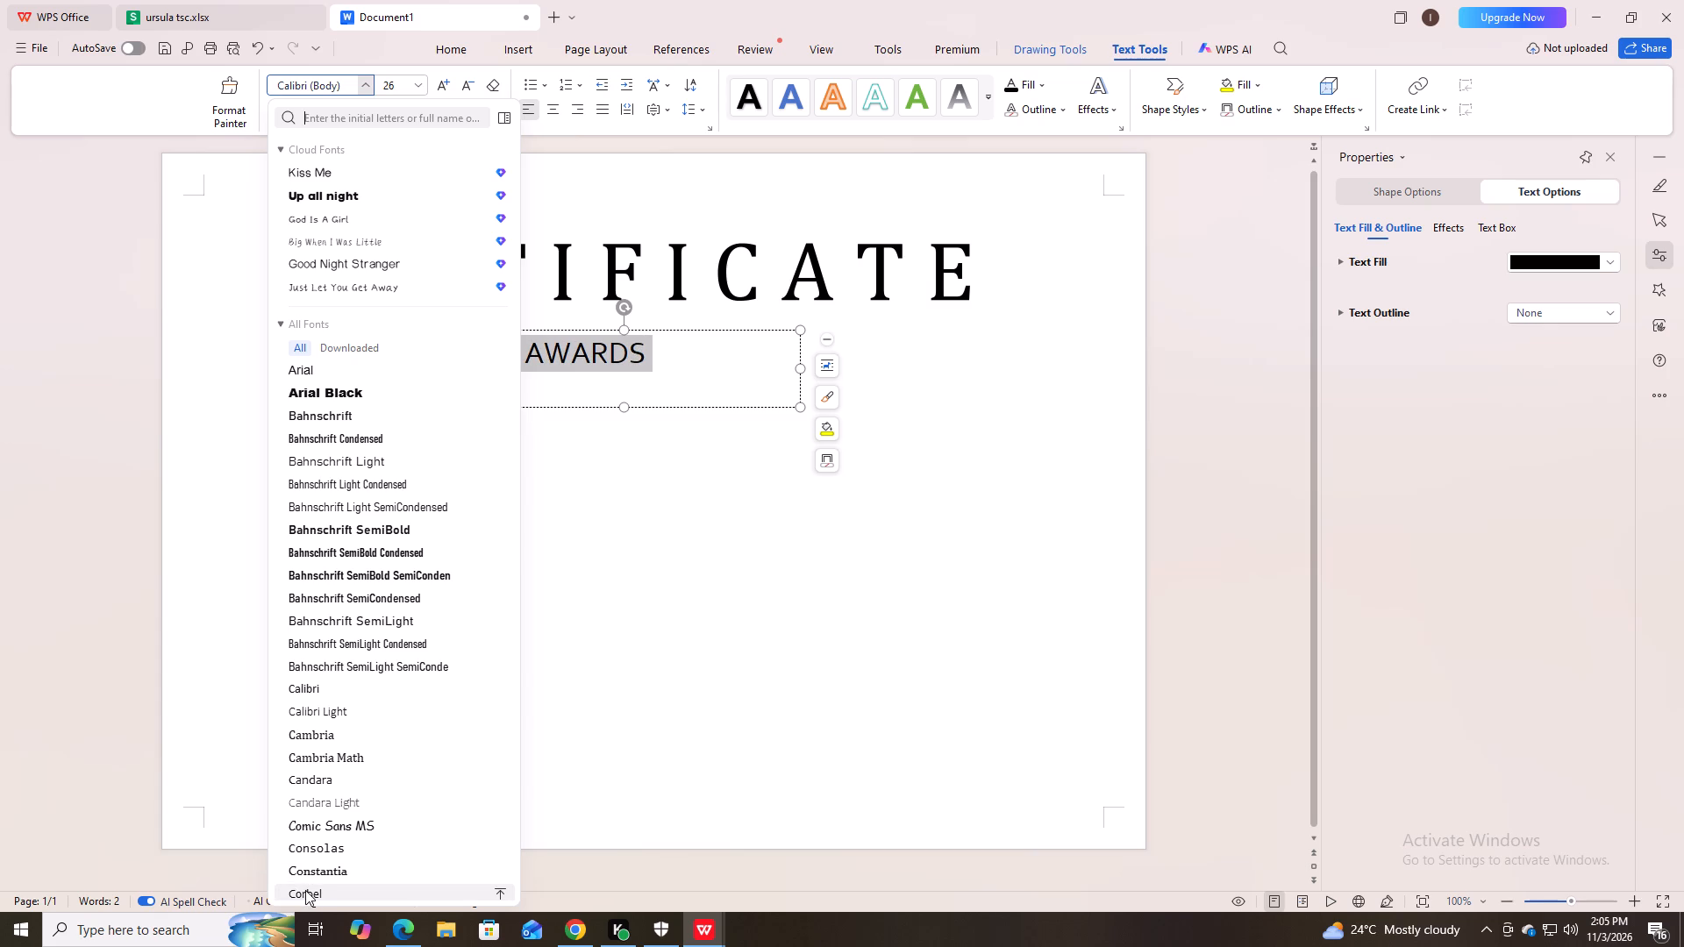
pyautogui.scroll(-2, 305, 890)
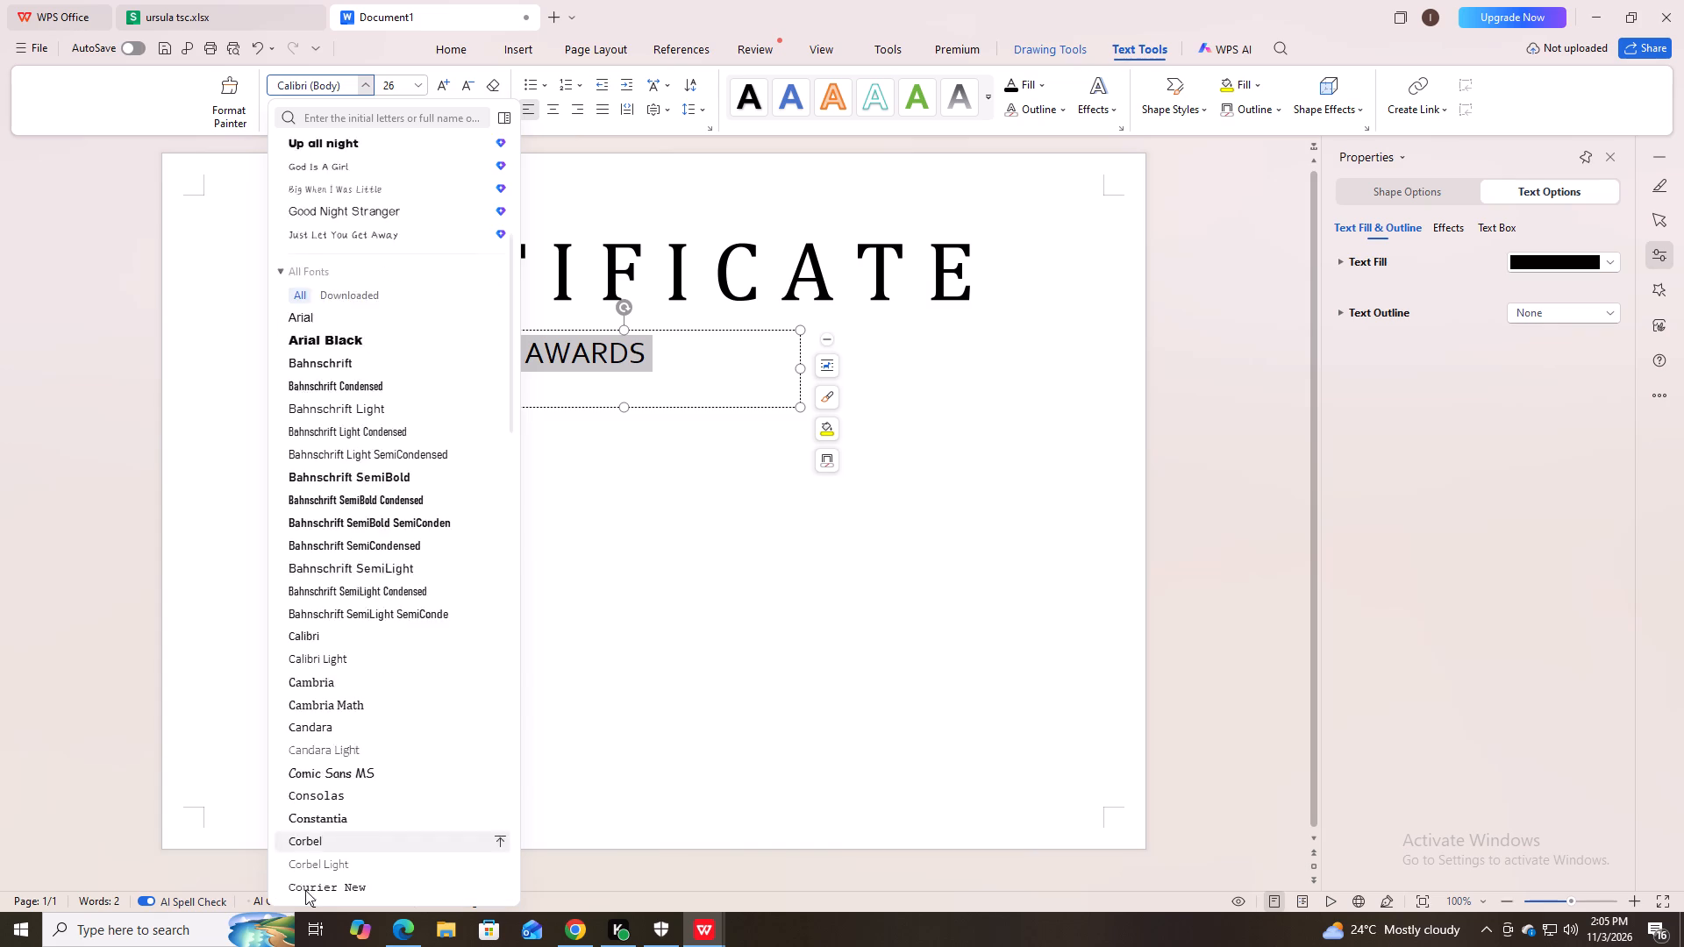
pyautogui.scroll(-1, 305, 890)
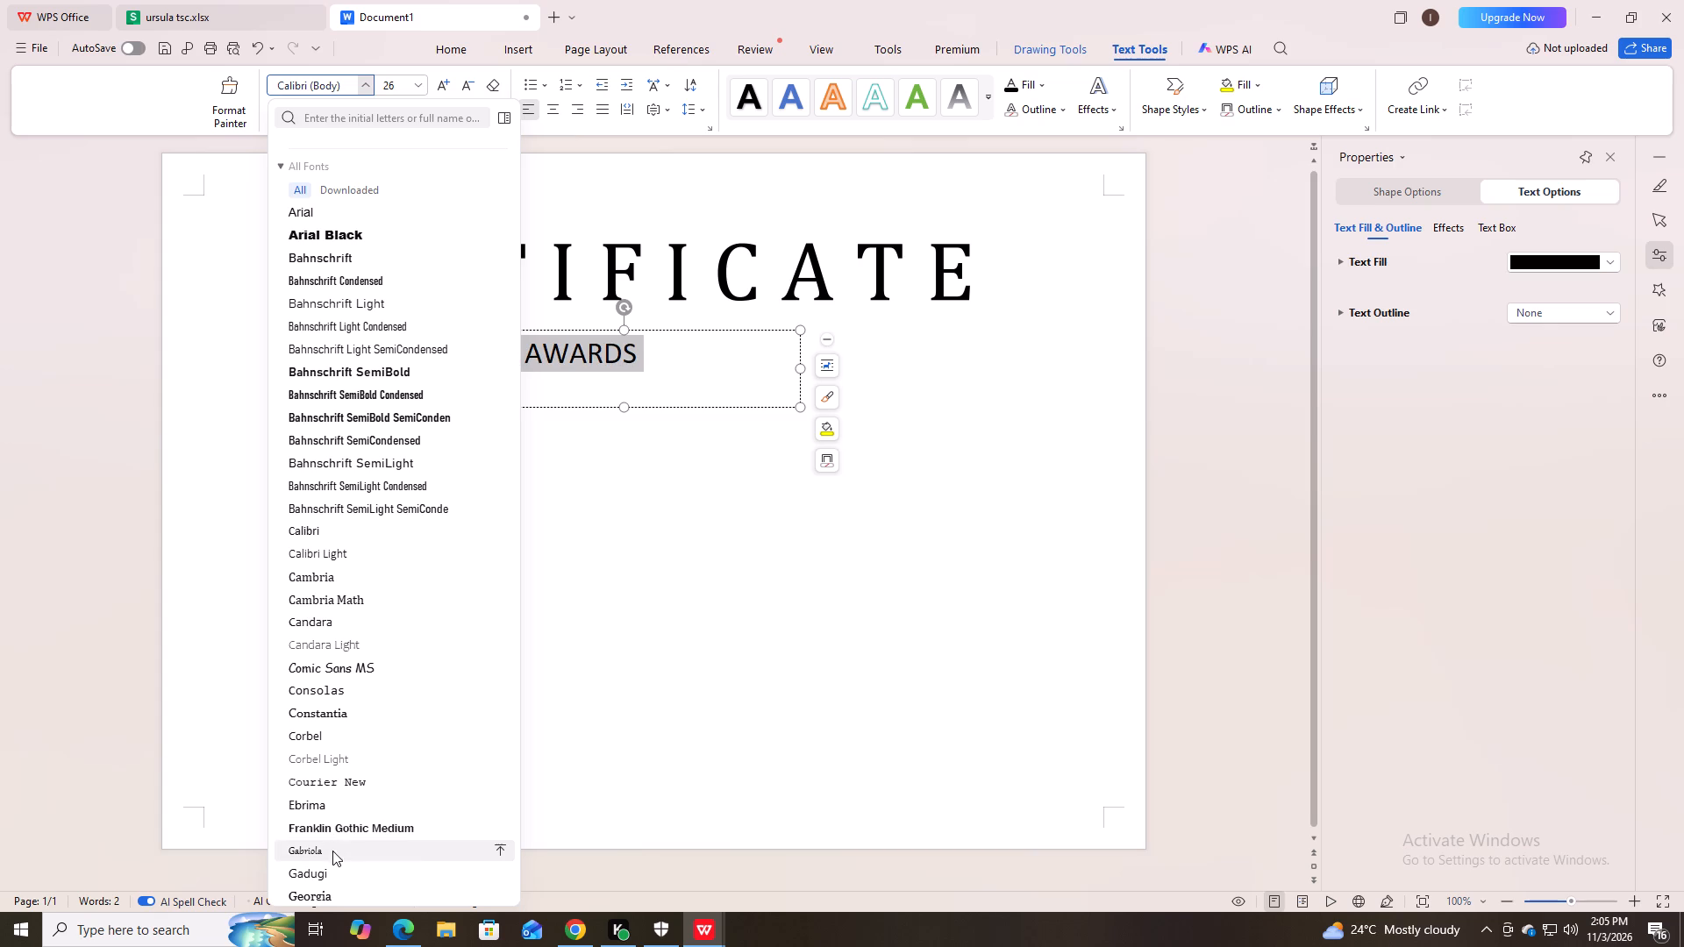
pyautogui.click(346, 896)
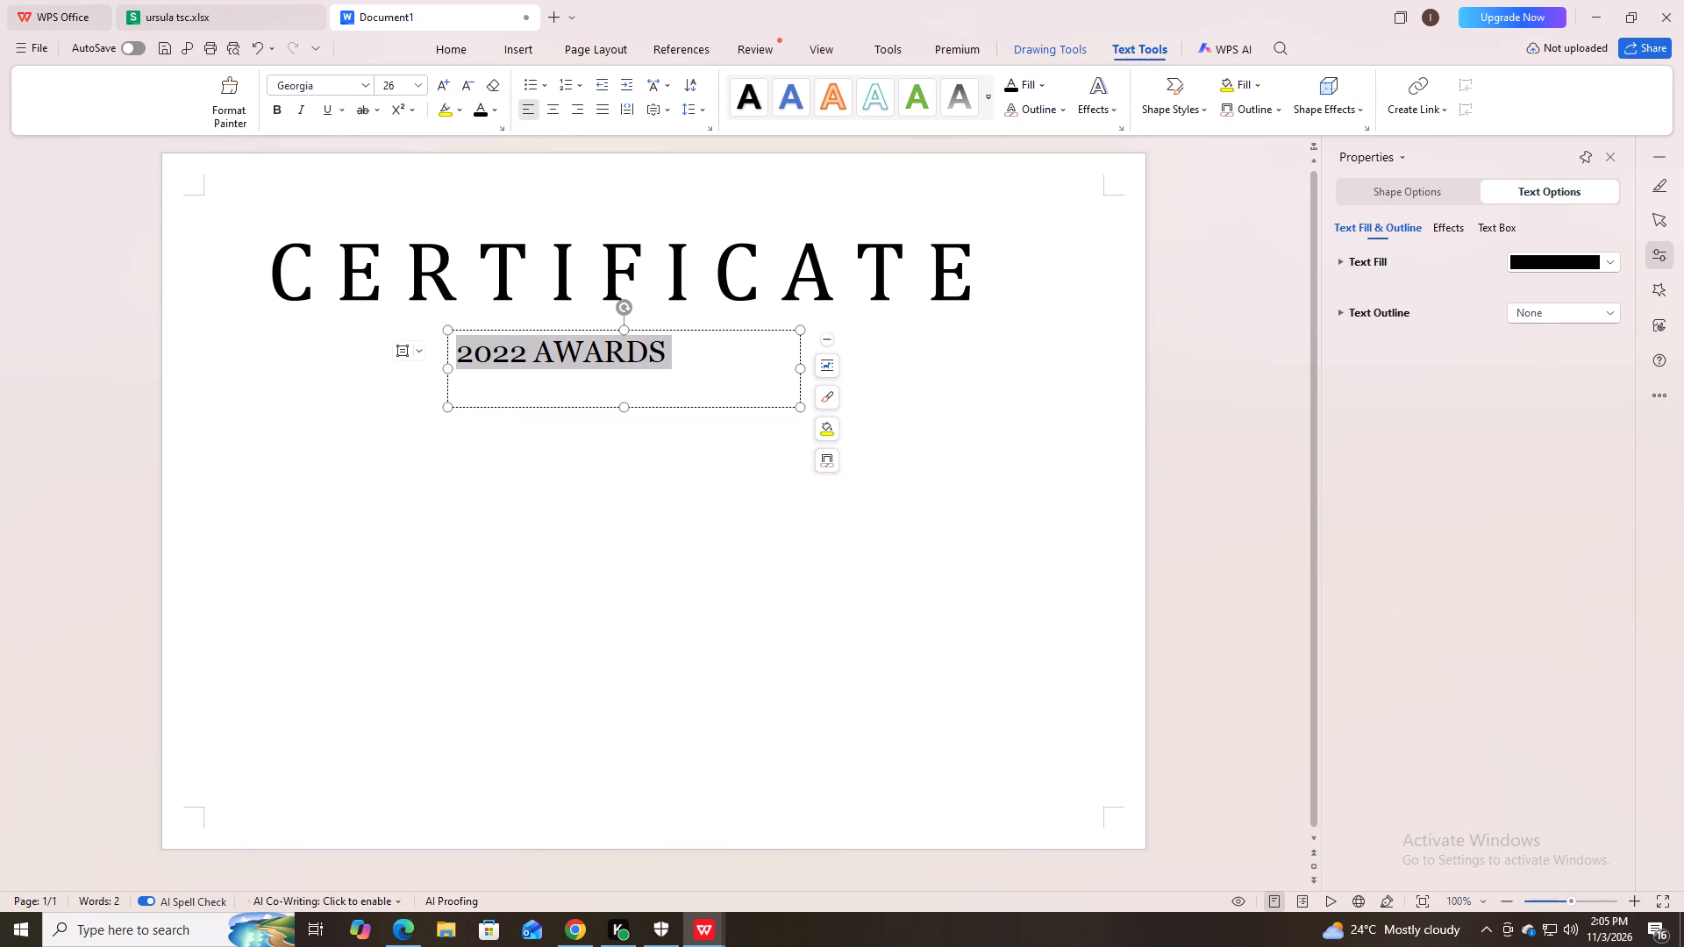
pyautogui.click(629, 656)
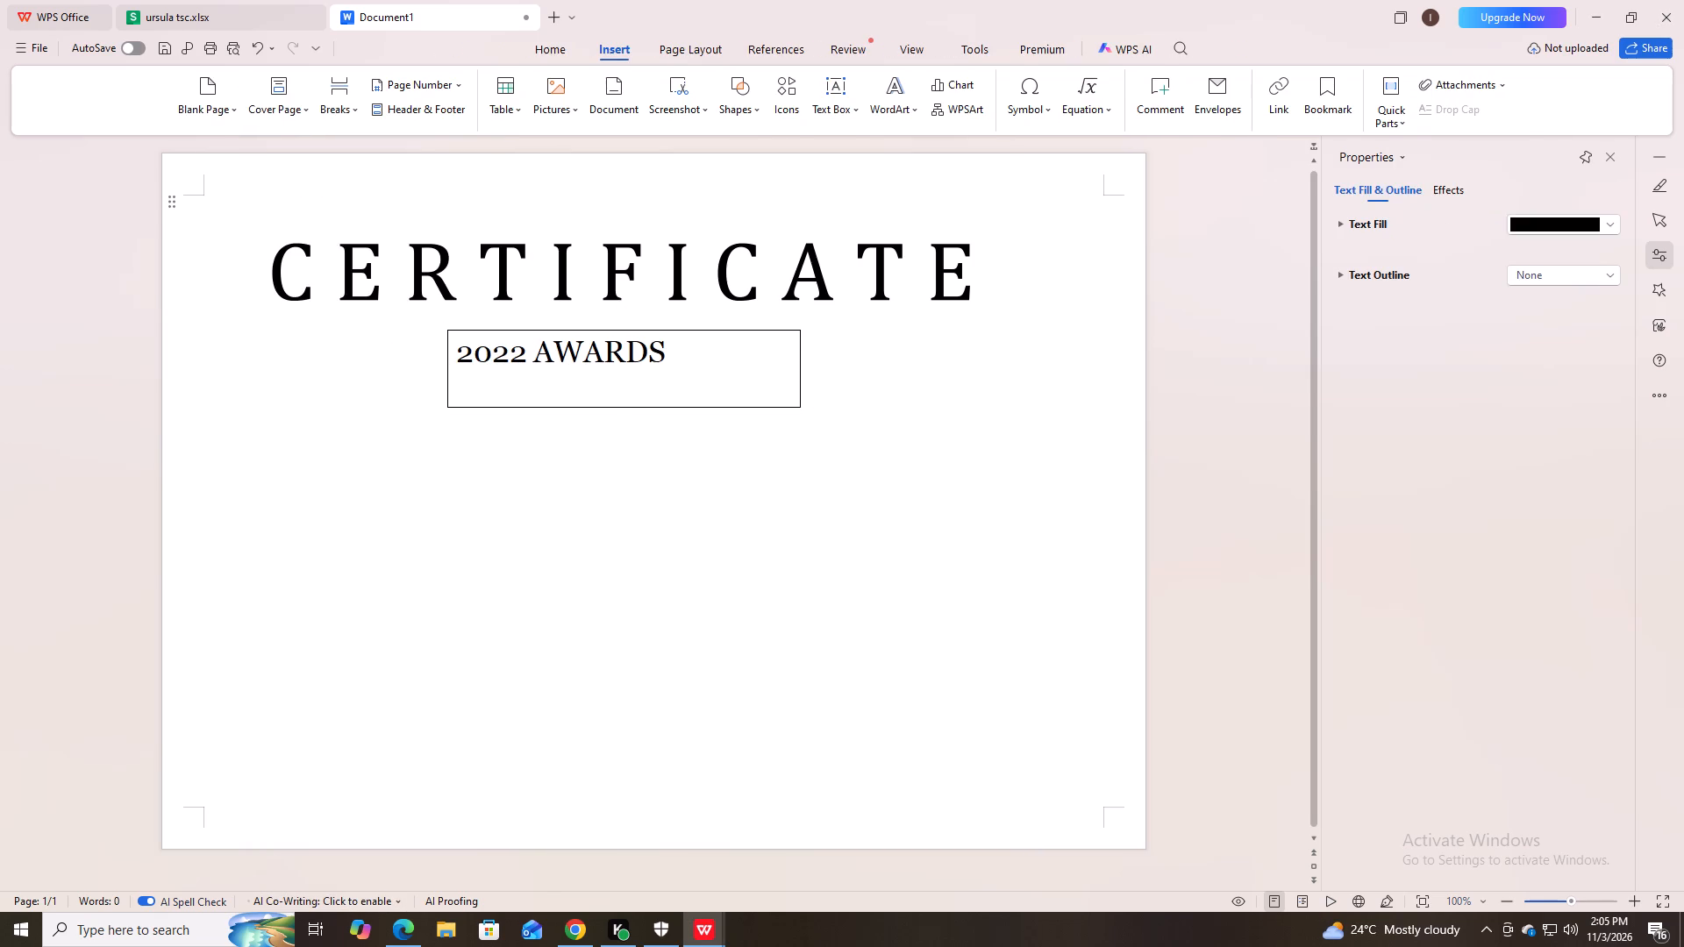
# Change the font of the 2022 AWARDS text to Calibri Light and deselect the box.
pyautogui.moveTo(685, 349); pyautogui.dragTo(439, 352)
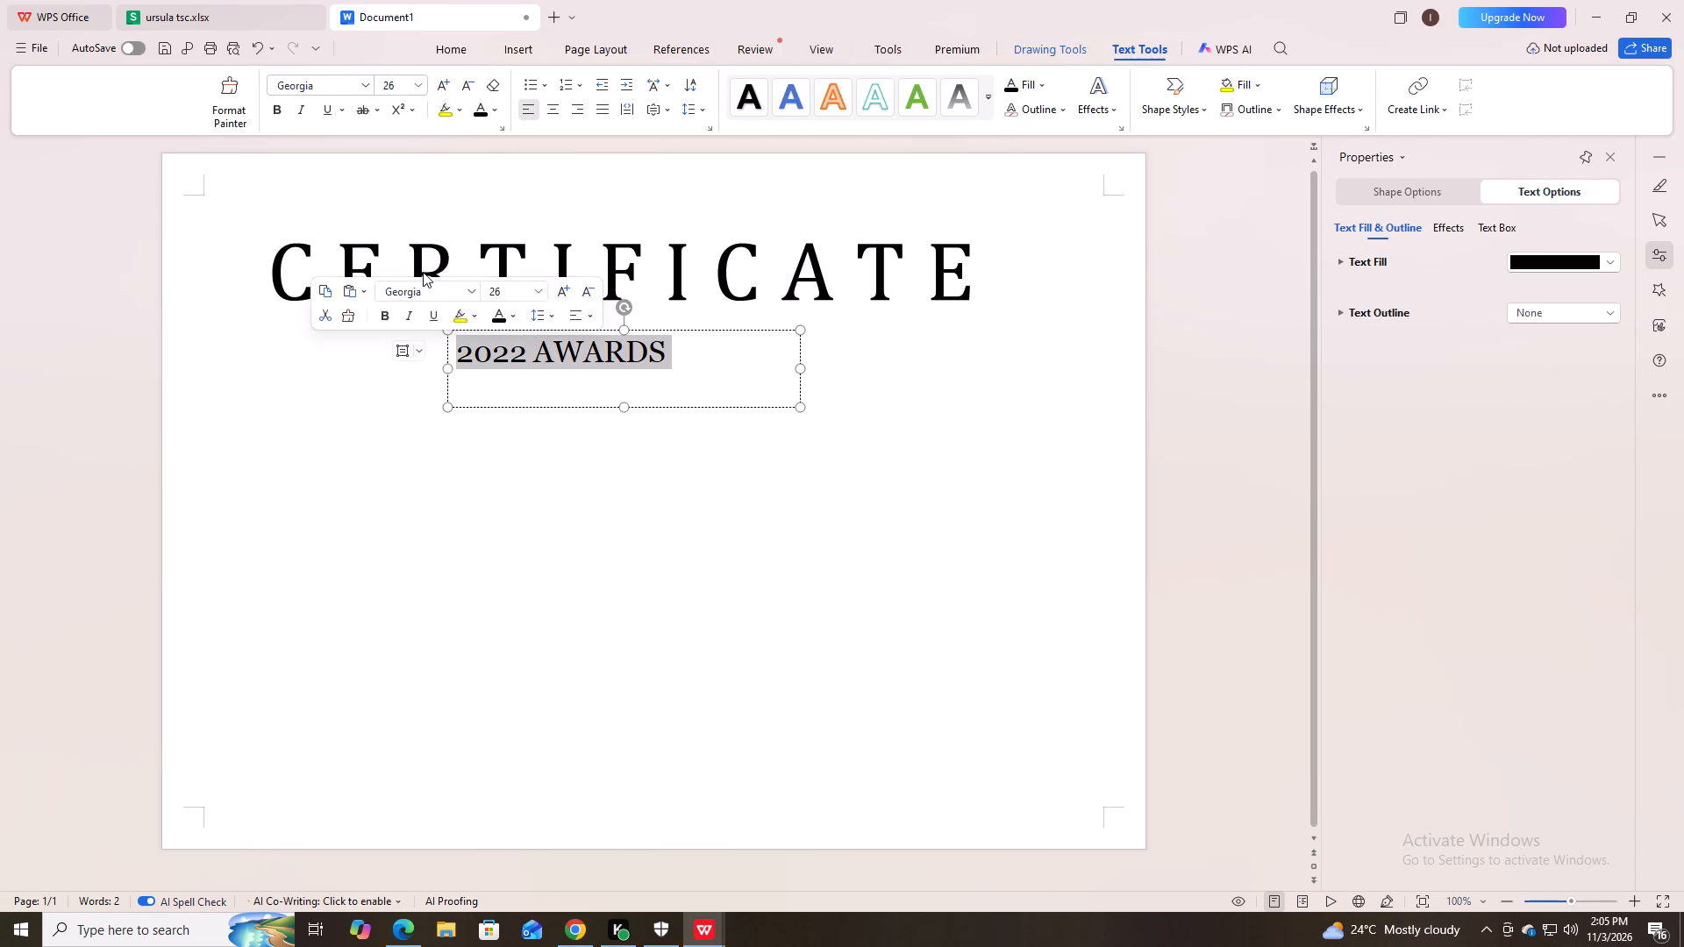
pyautogui.click(364, 82)
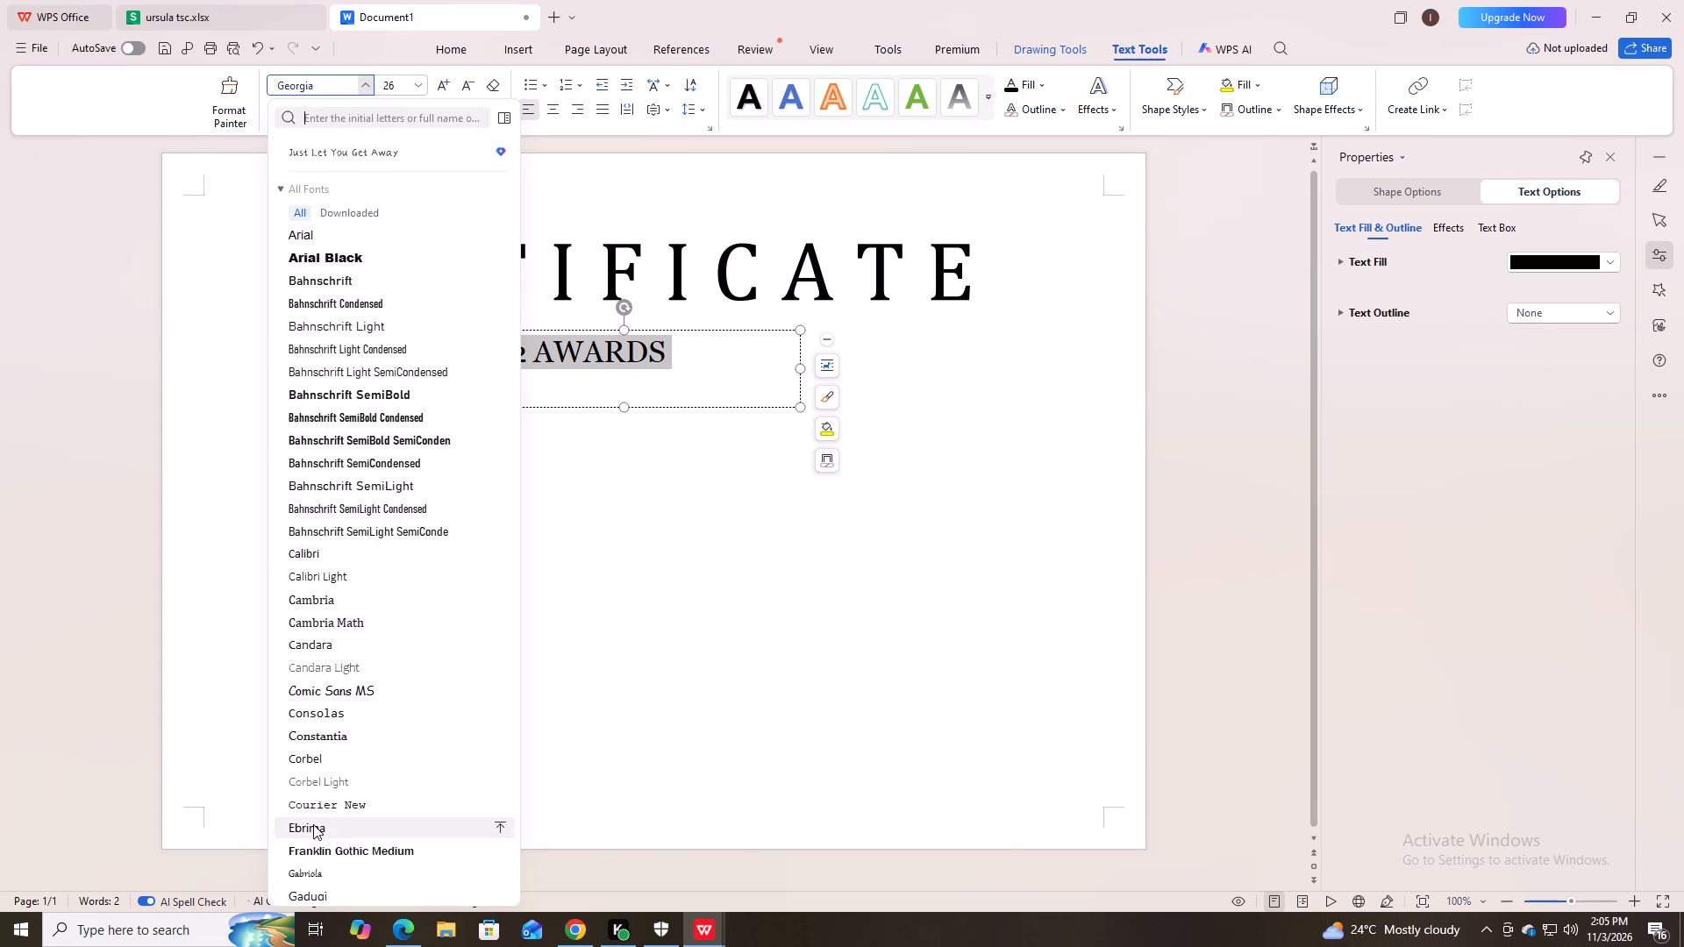
pyautogui.scroll(-4, 297, 849)
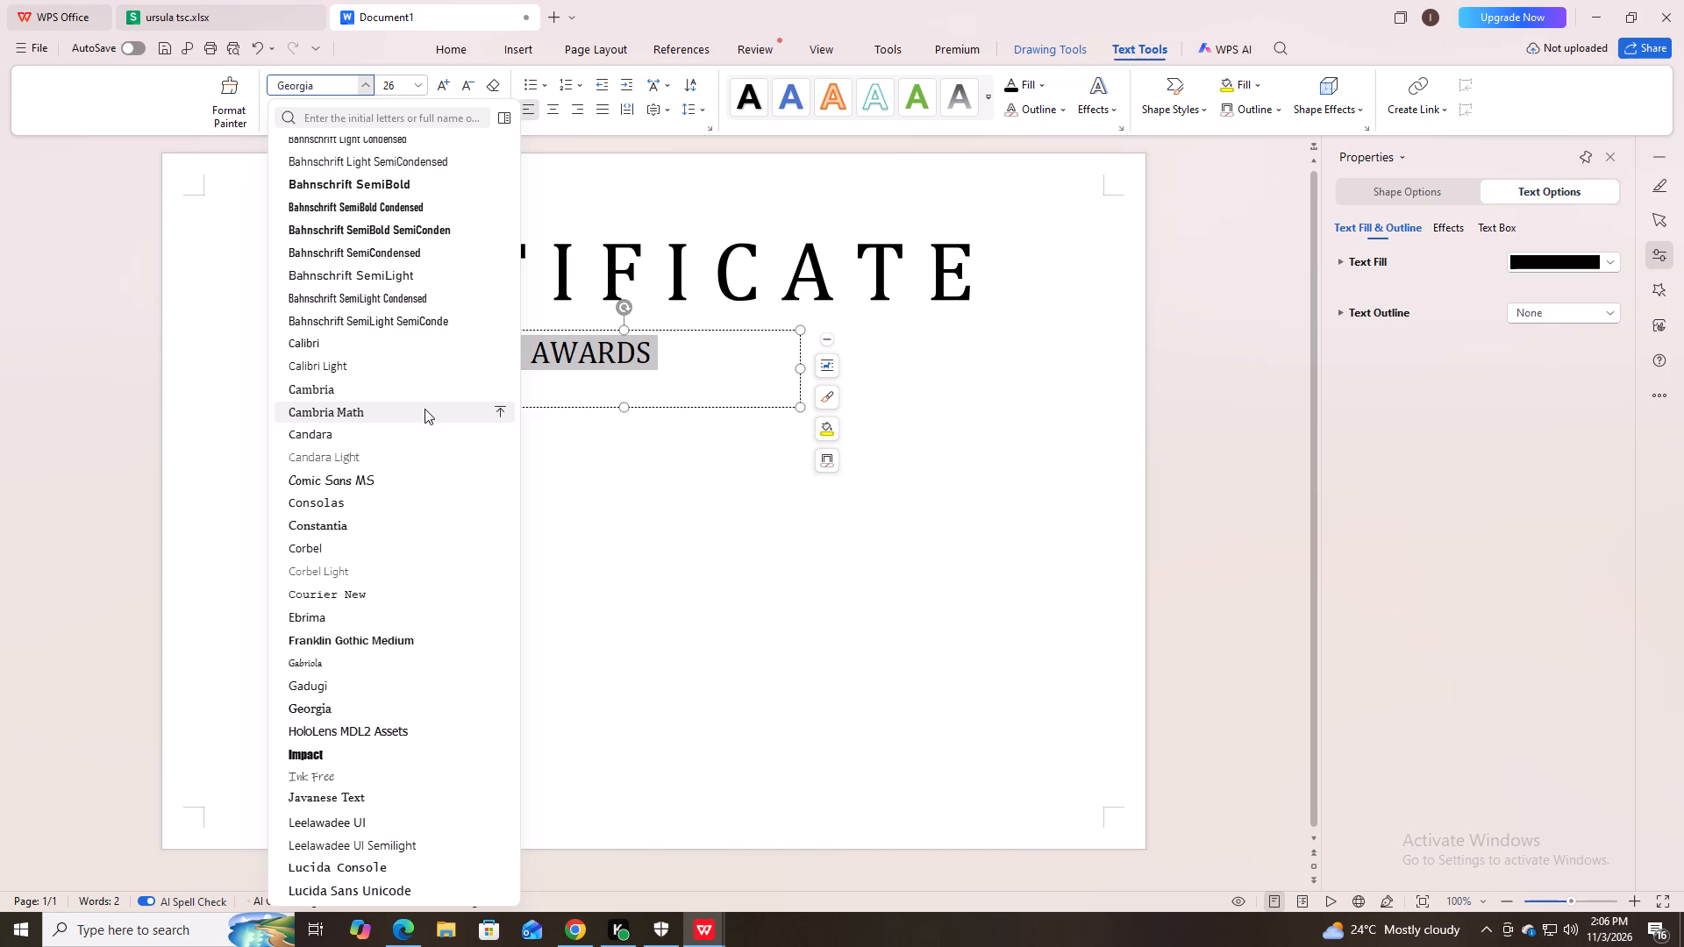
pyautogui.click(450, 364)
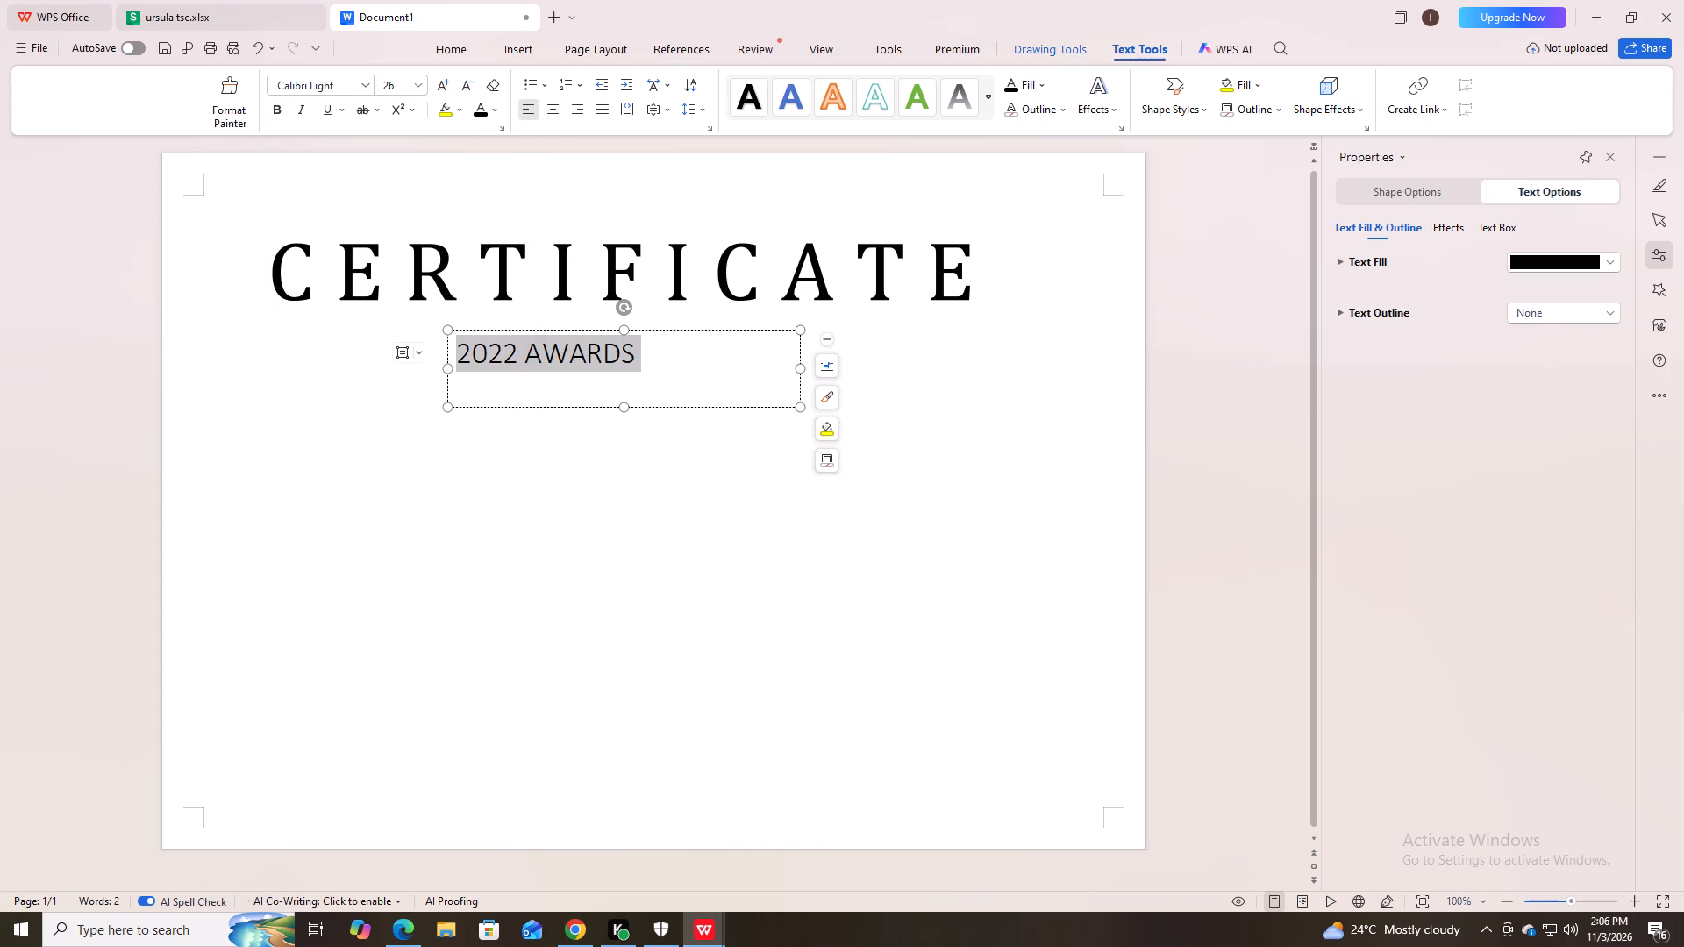
pyautogui.click(642, 527)
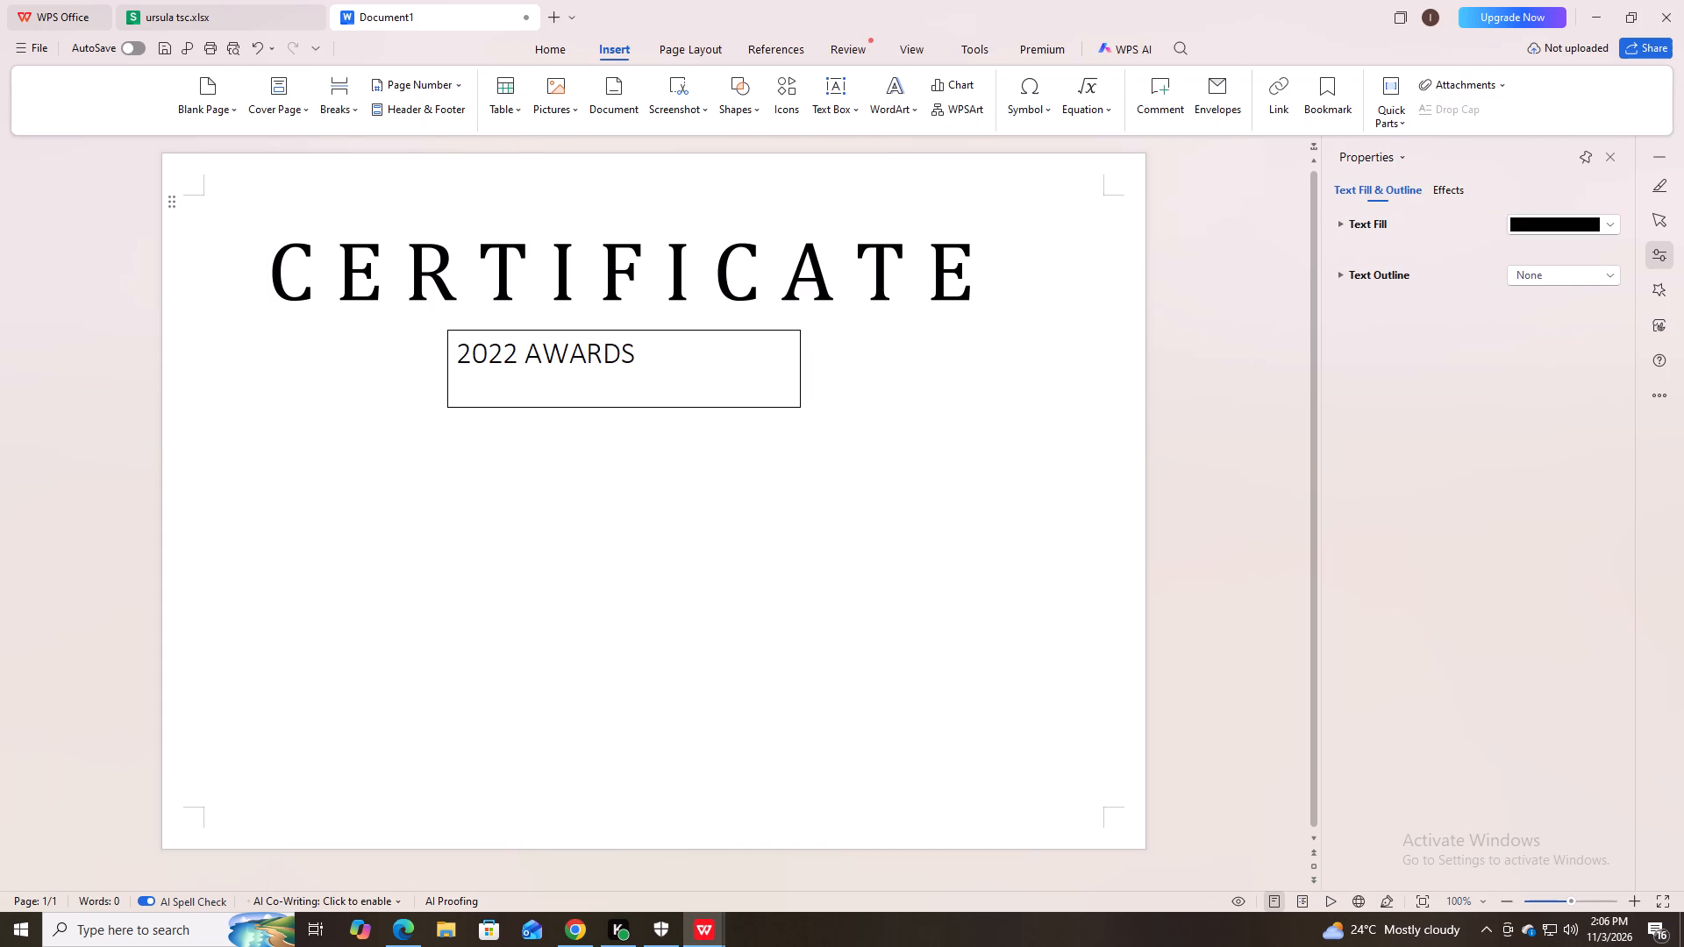
# Set the text outline of the 2022 AWARDS text box to No Outline and deselect the box.
pyautogui.click(664, 409)
pyautogui.tripleClick(665, 408)
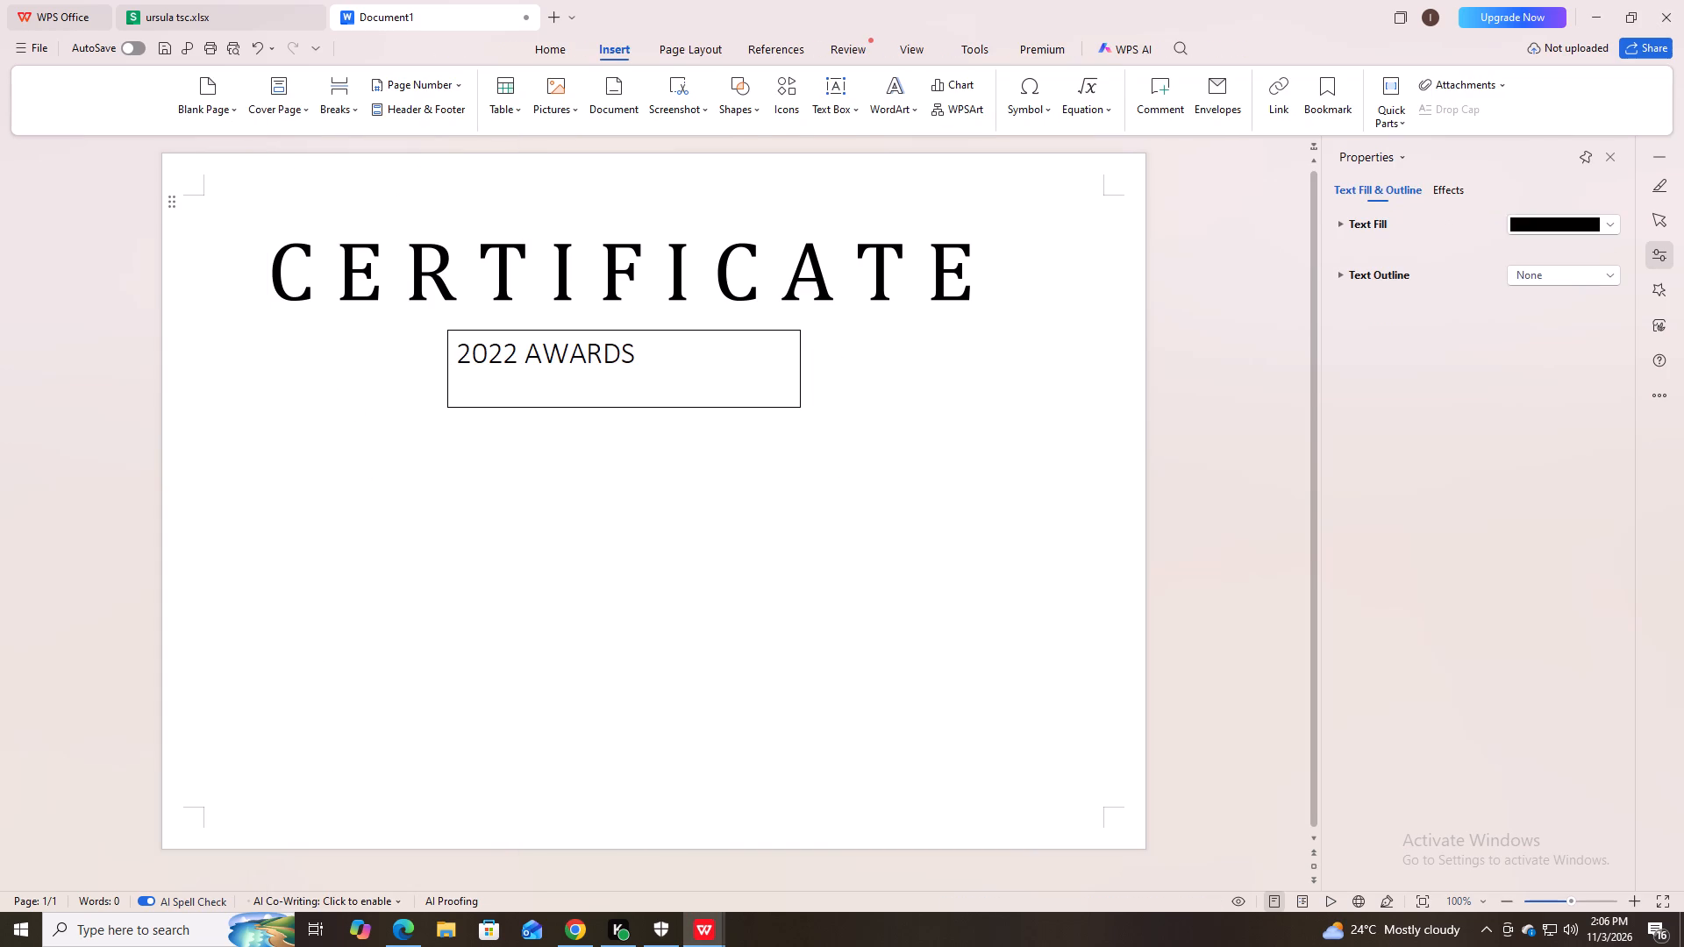
pyautogui.tripleClick(665, 408)
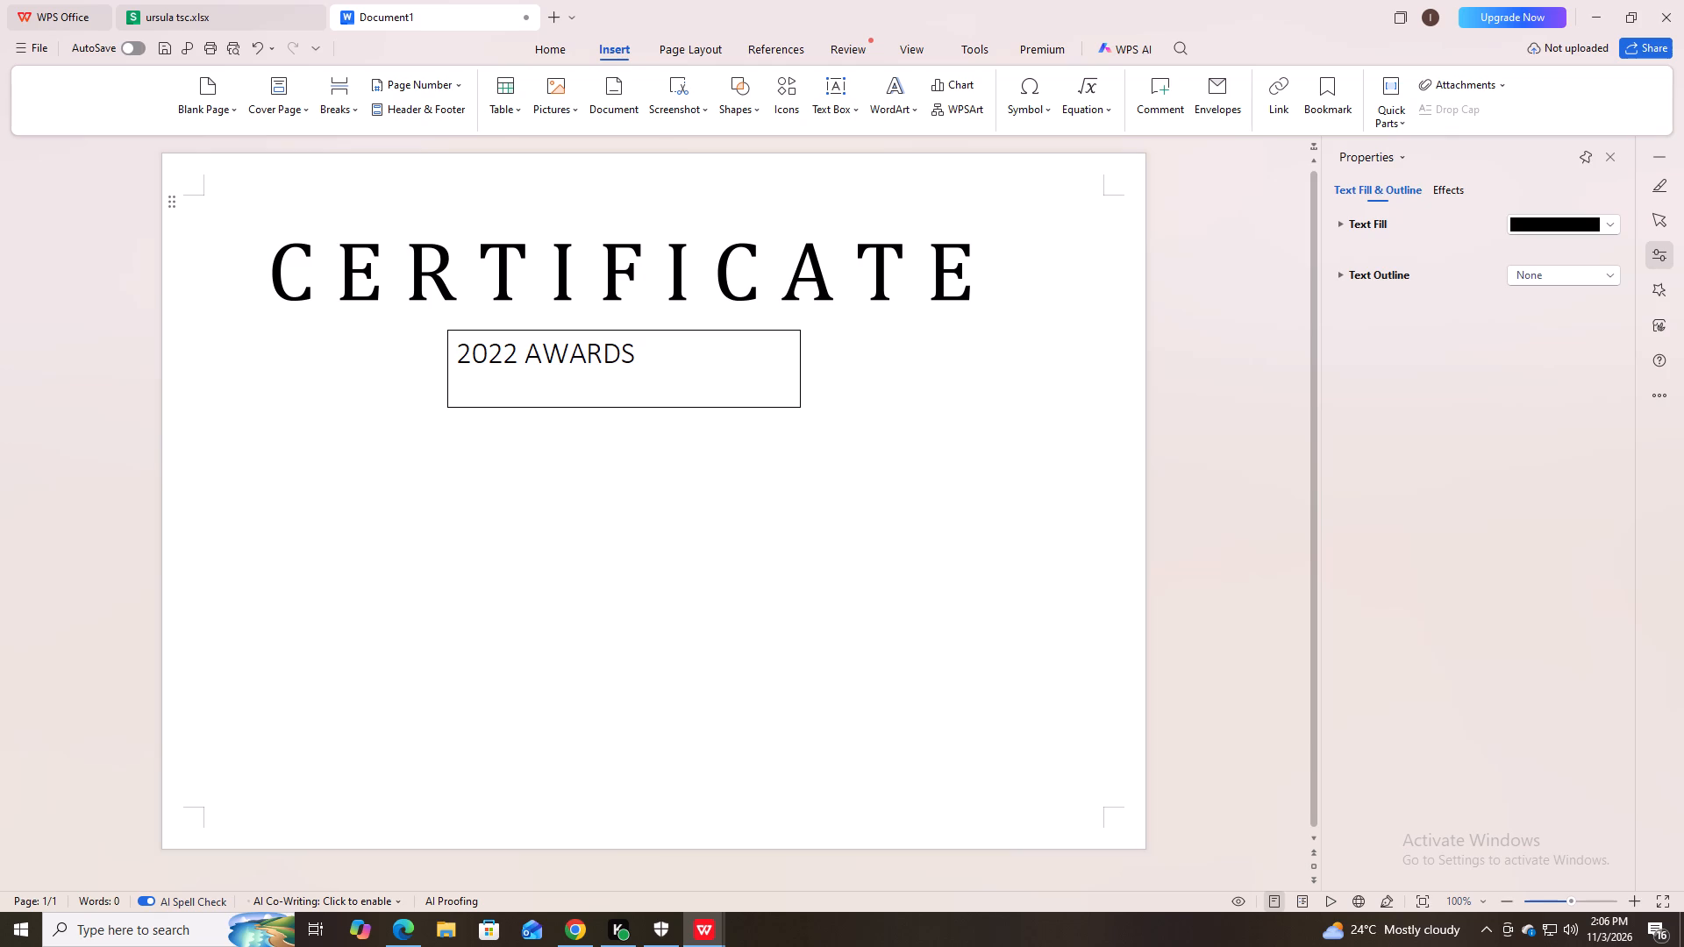
pyautogui.click(664, 402)
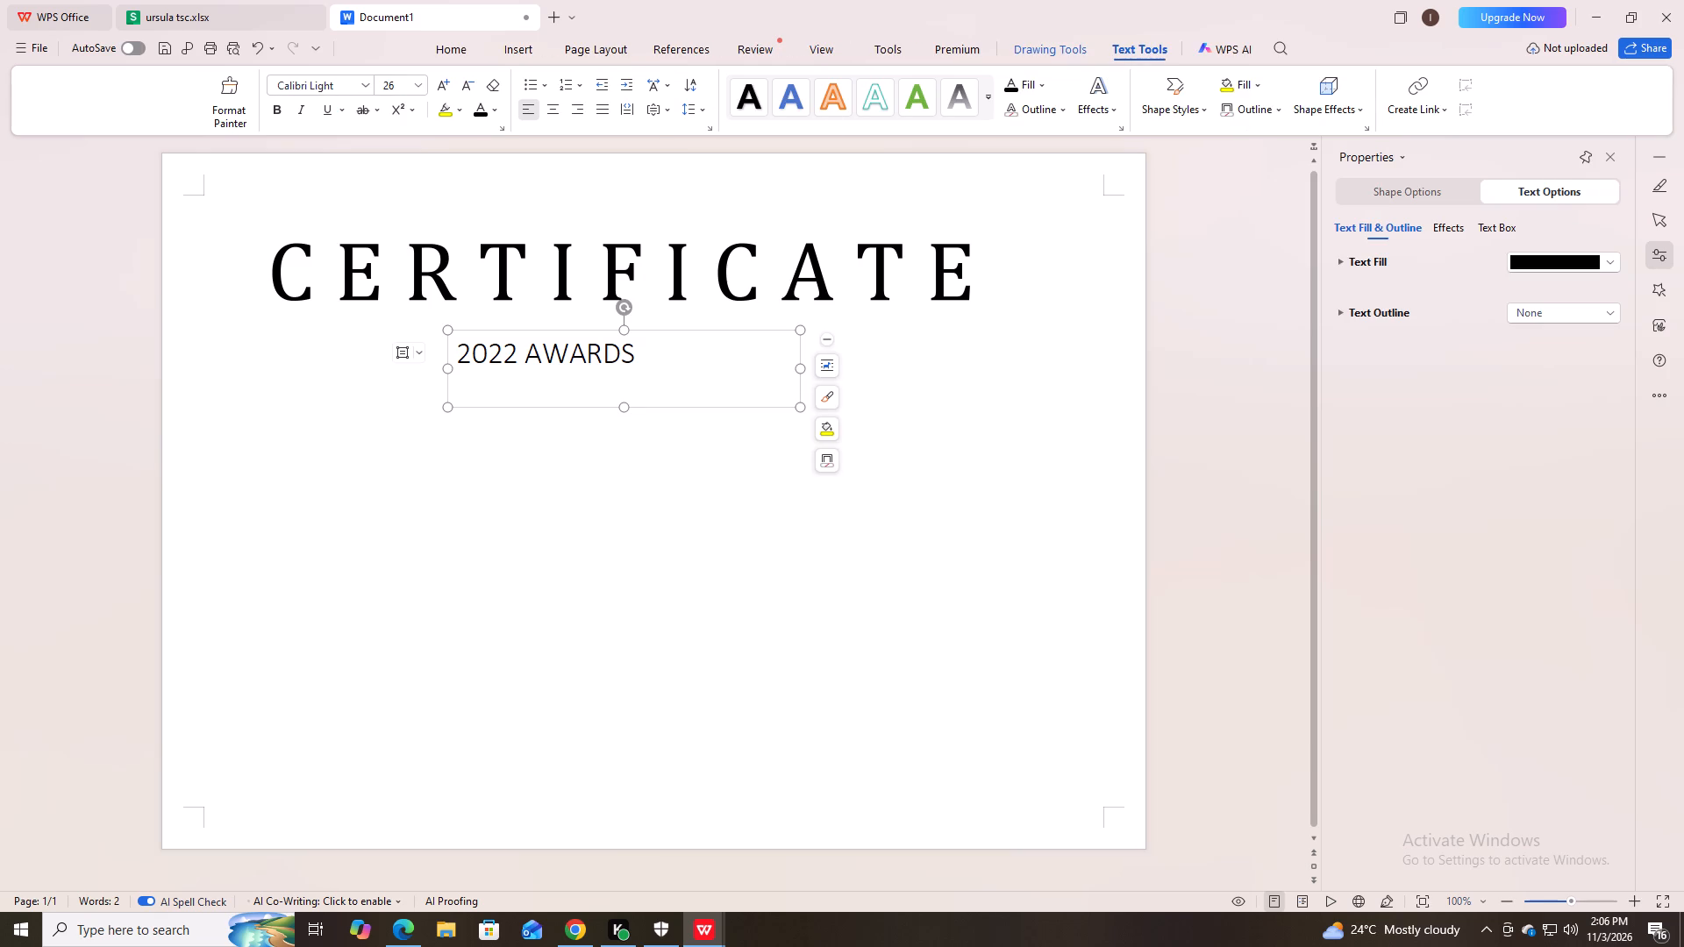
pyautogui.click(1062, 106)
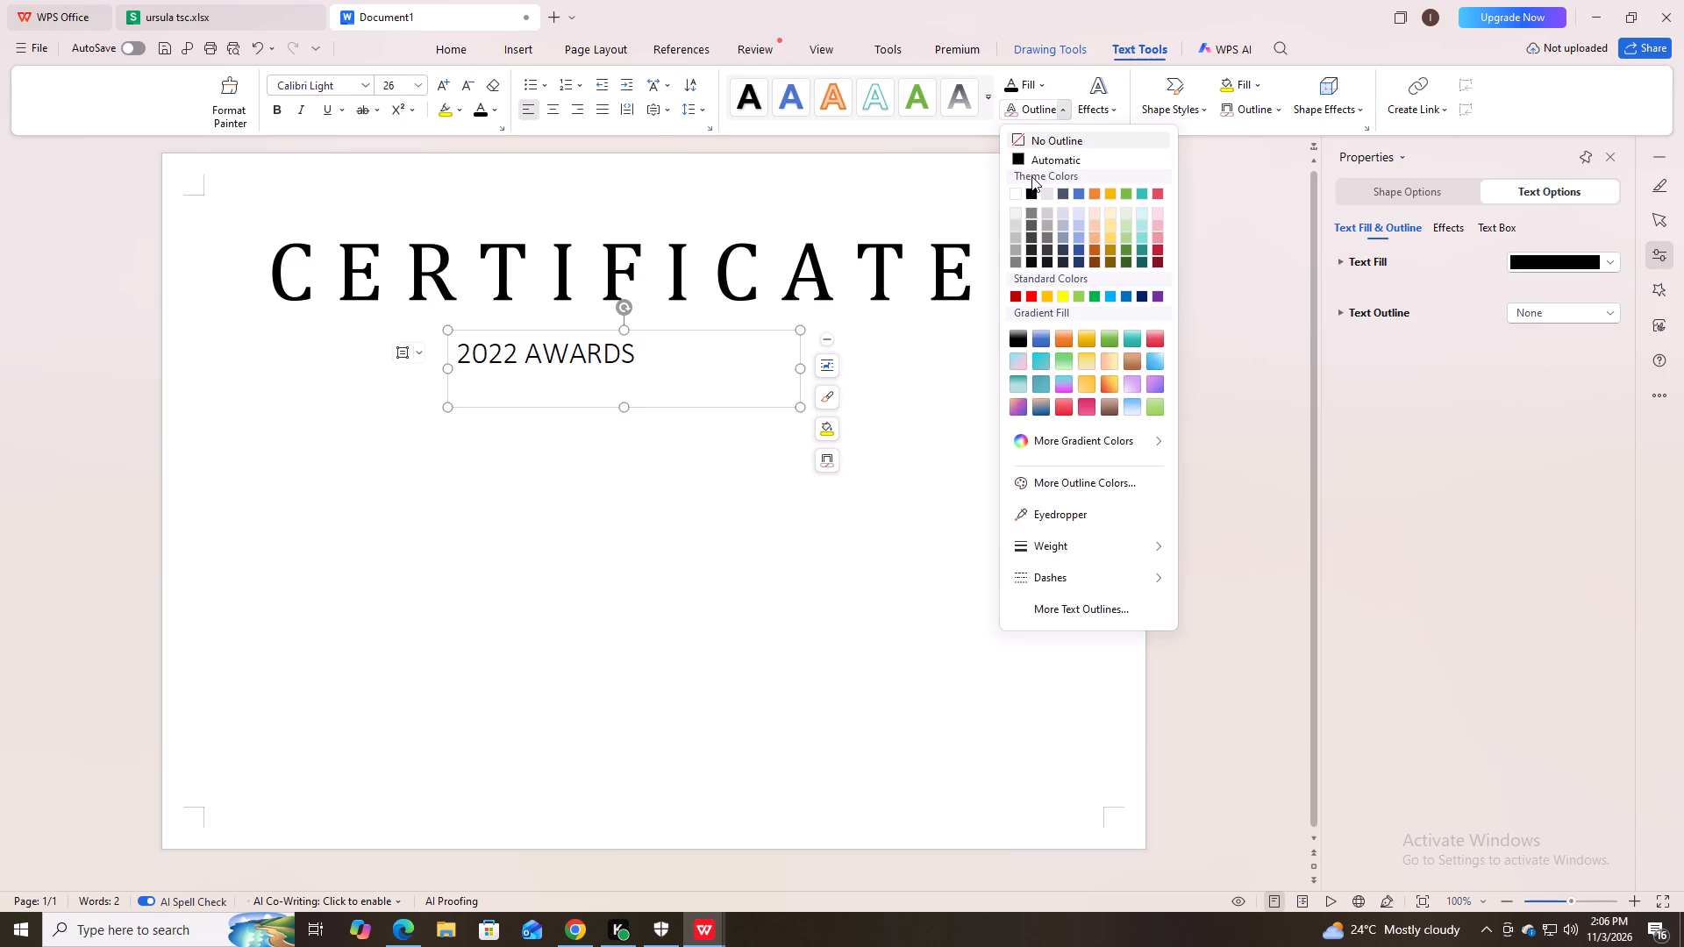
pyautogui.click(1019, 141)
pyautogui.doubleClick(1019, 141)
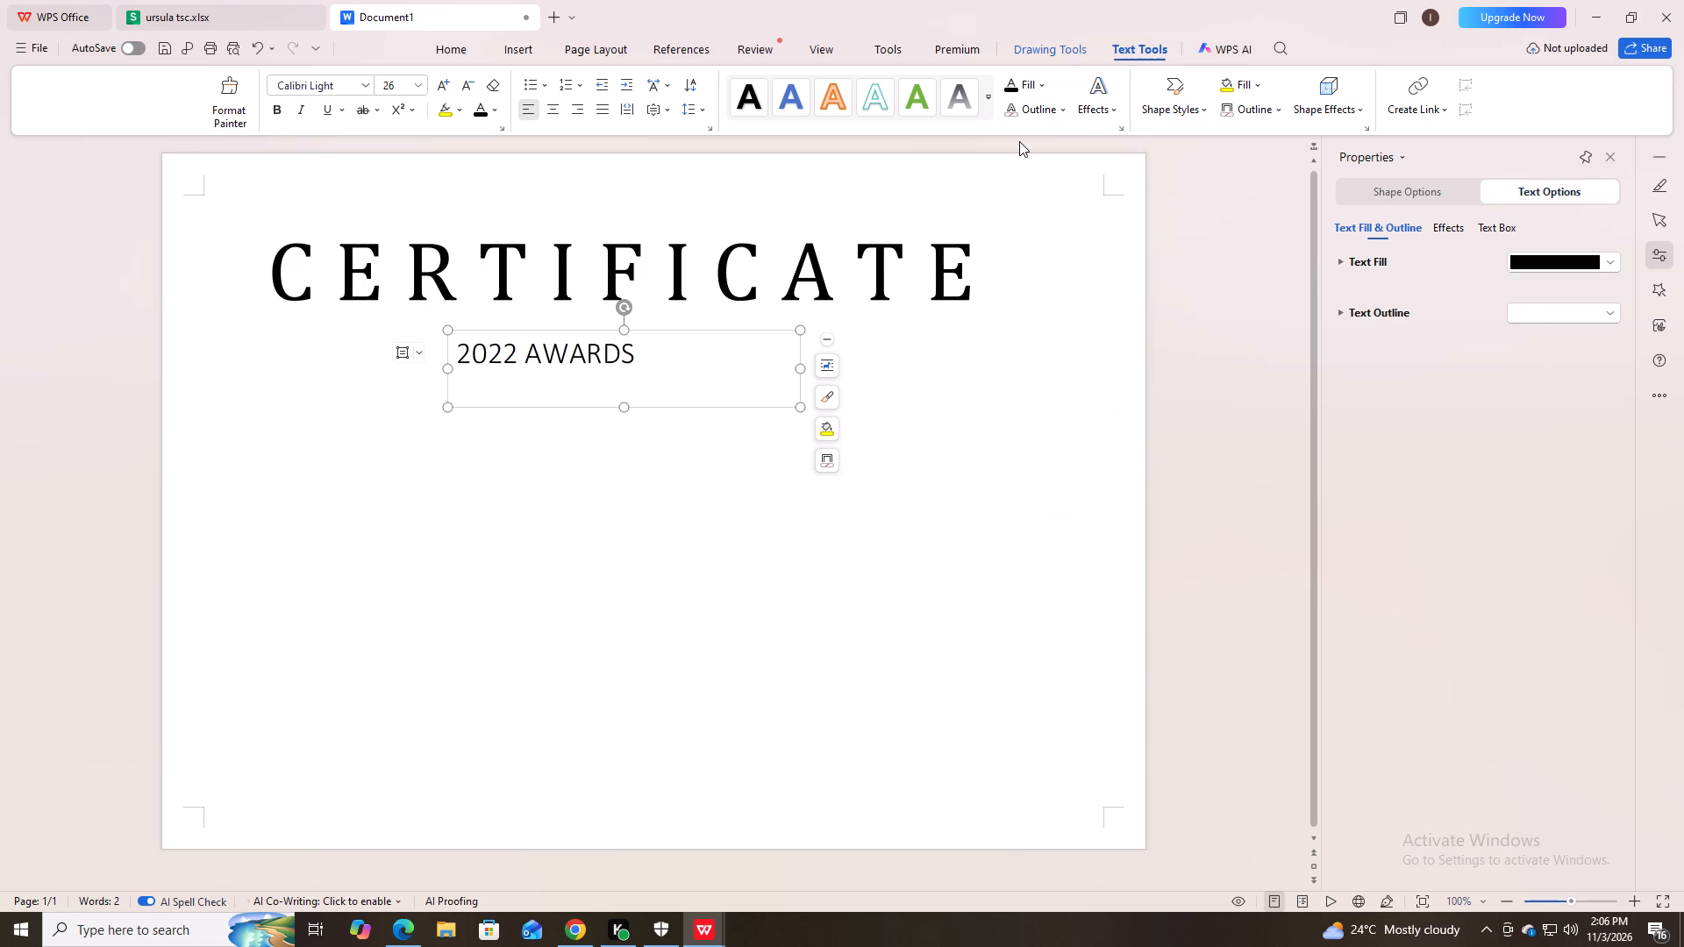
pyautogui.click(917, 323)
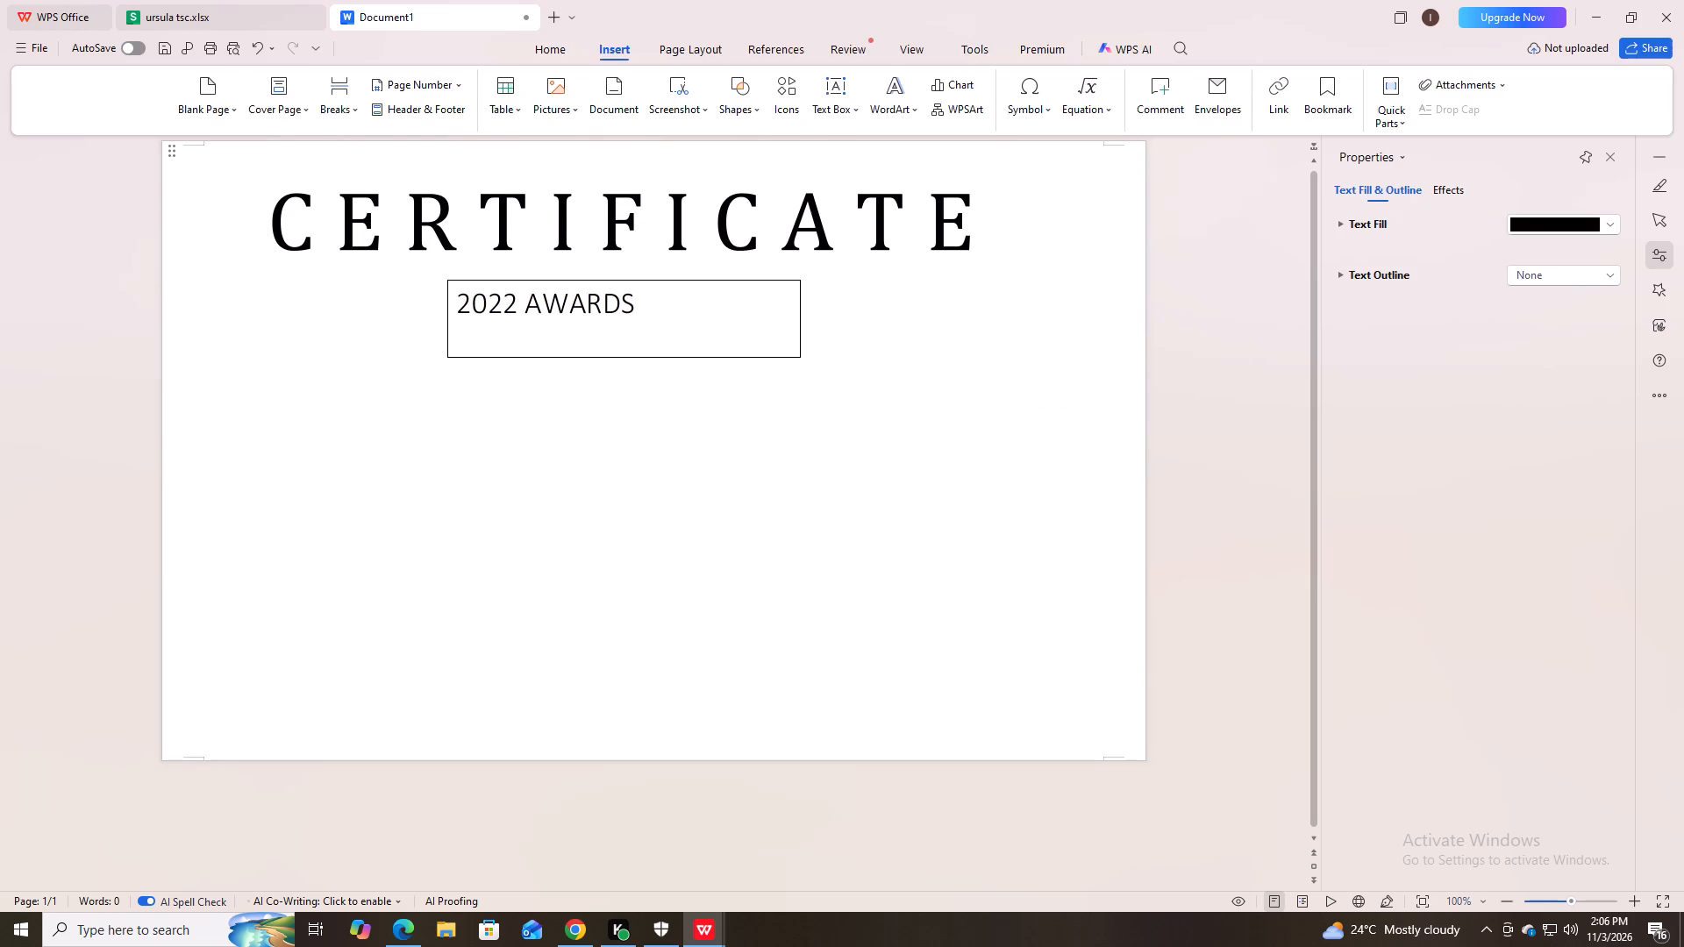
# Remove the border of the 2022 AWARDS text box by setting its shape outline to No Line.
pyautogui.click(788, 352)
pyautogui.click(788, 353)
pyautogui.click(790, 354)
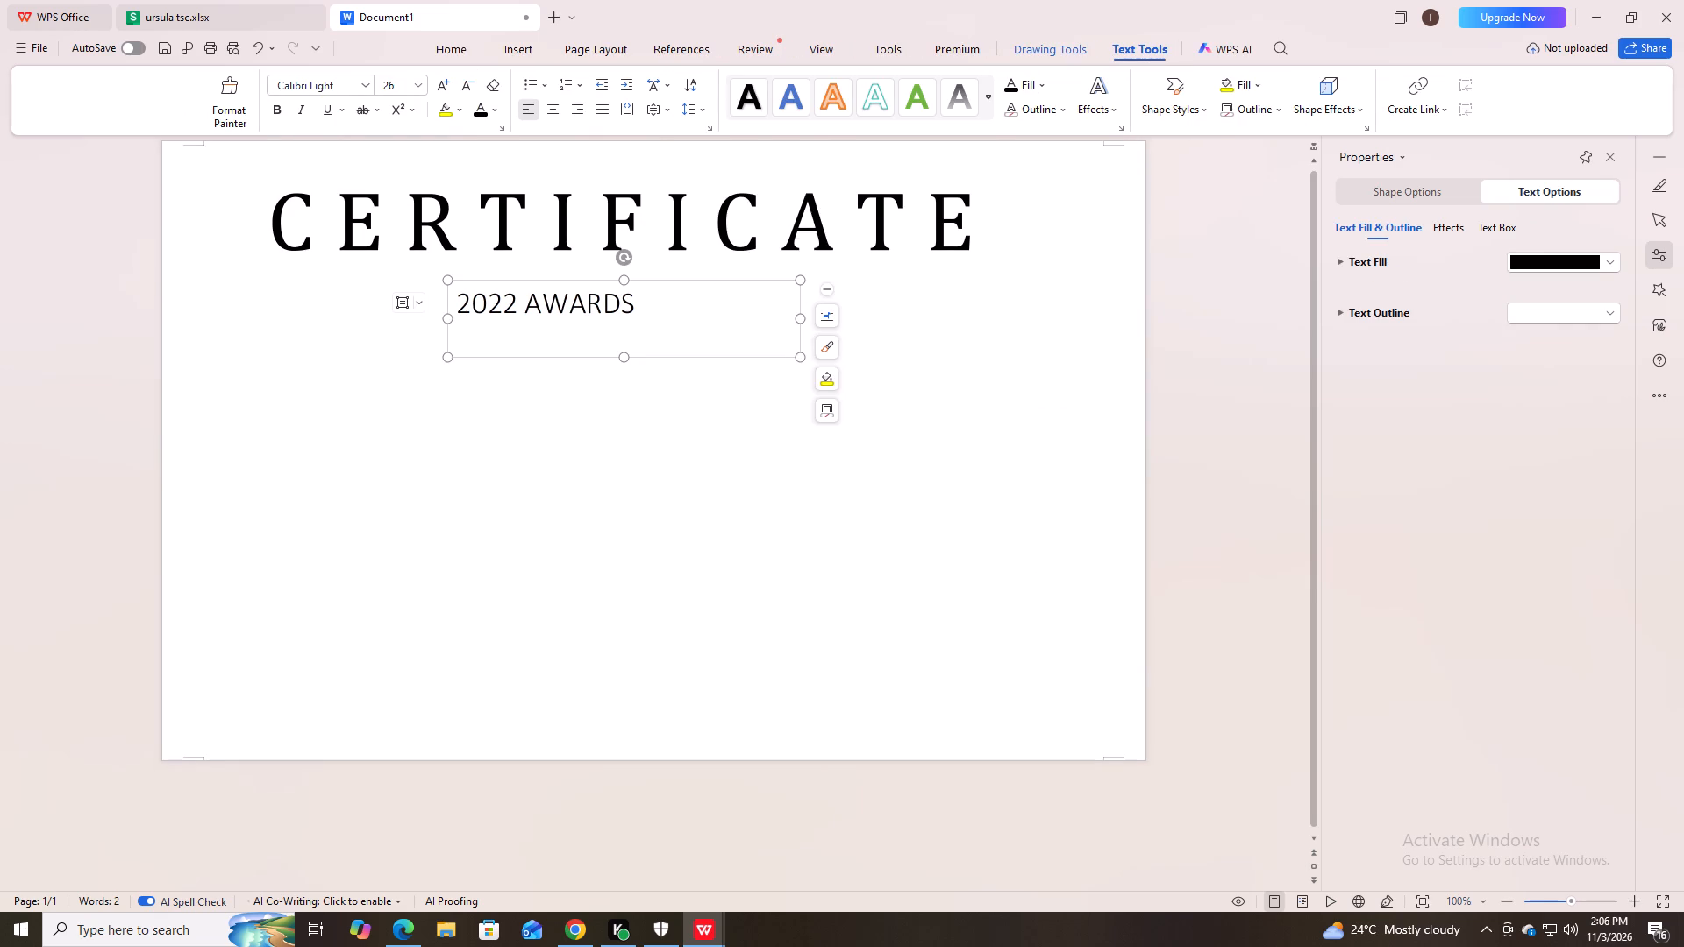
pyautogui.click(825, 408)
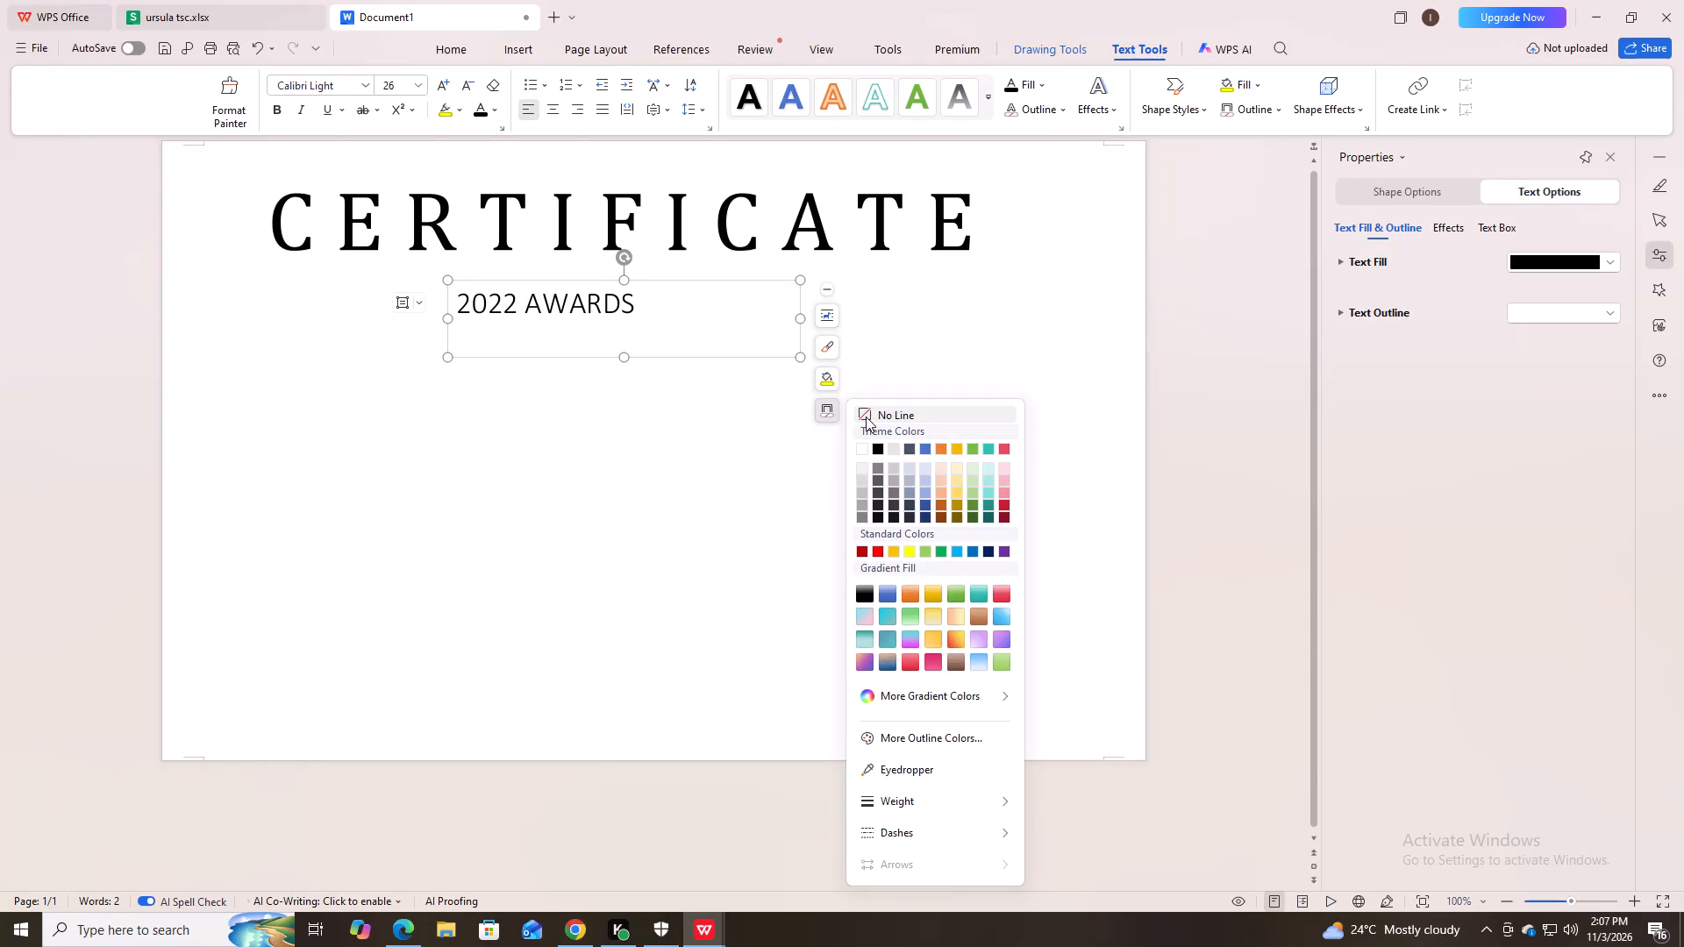
pyautogui.click(866, 417)
pyautogui.click(889, 320)
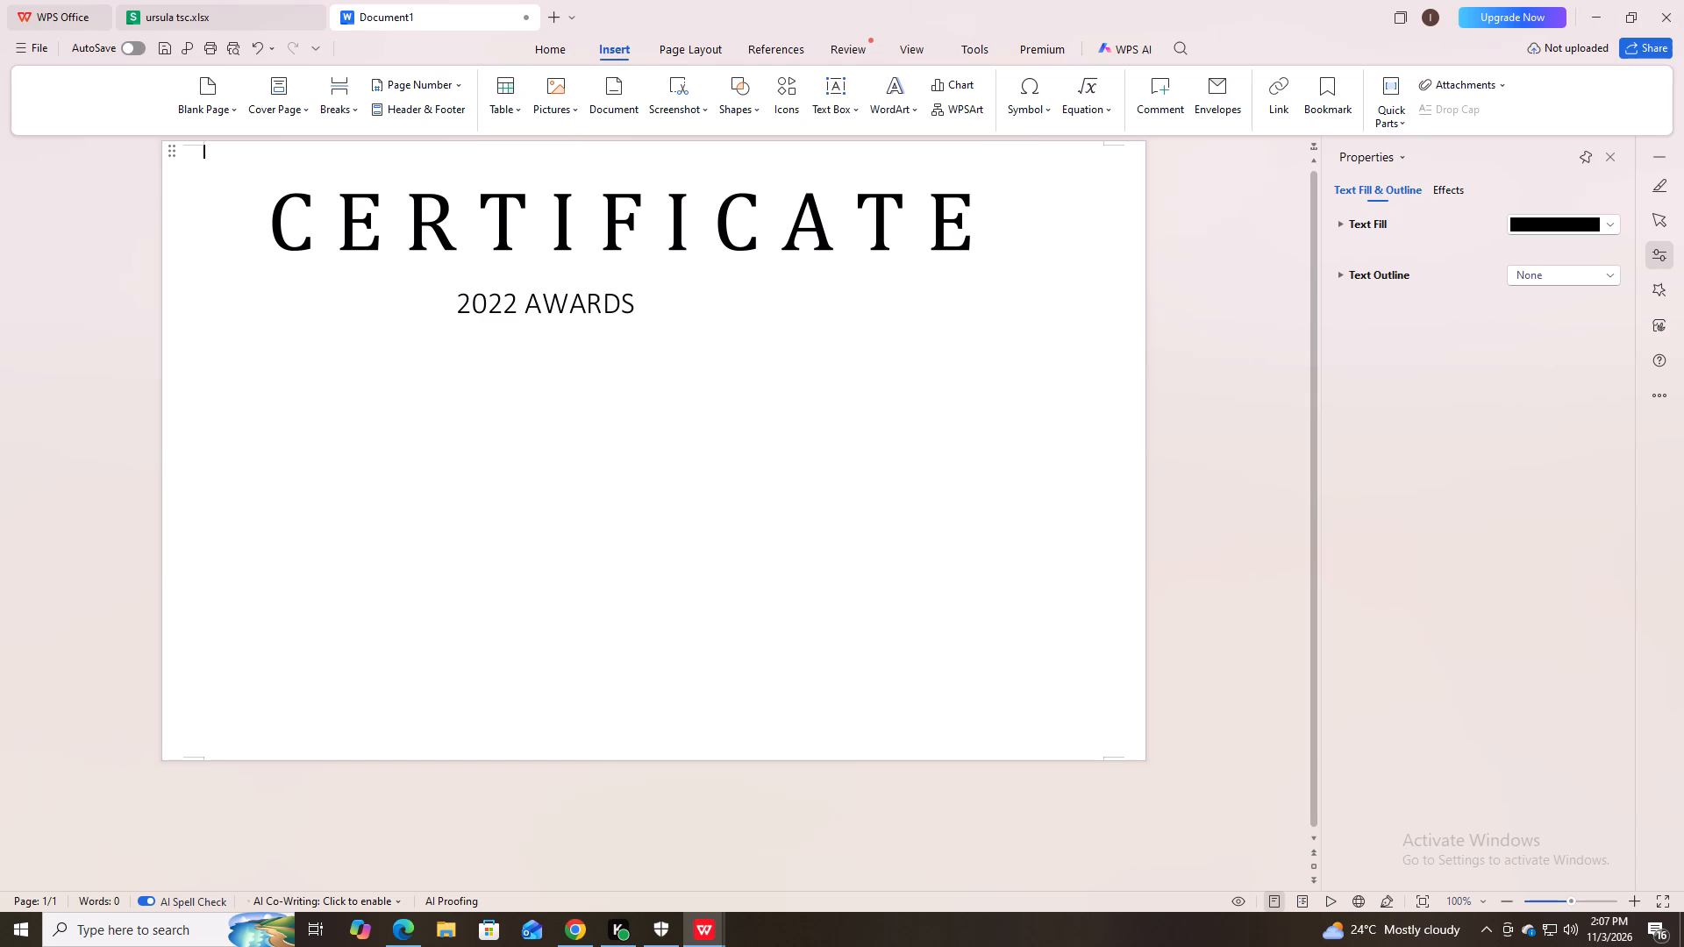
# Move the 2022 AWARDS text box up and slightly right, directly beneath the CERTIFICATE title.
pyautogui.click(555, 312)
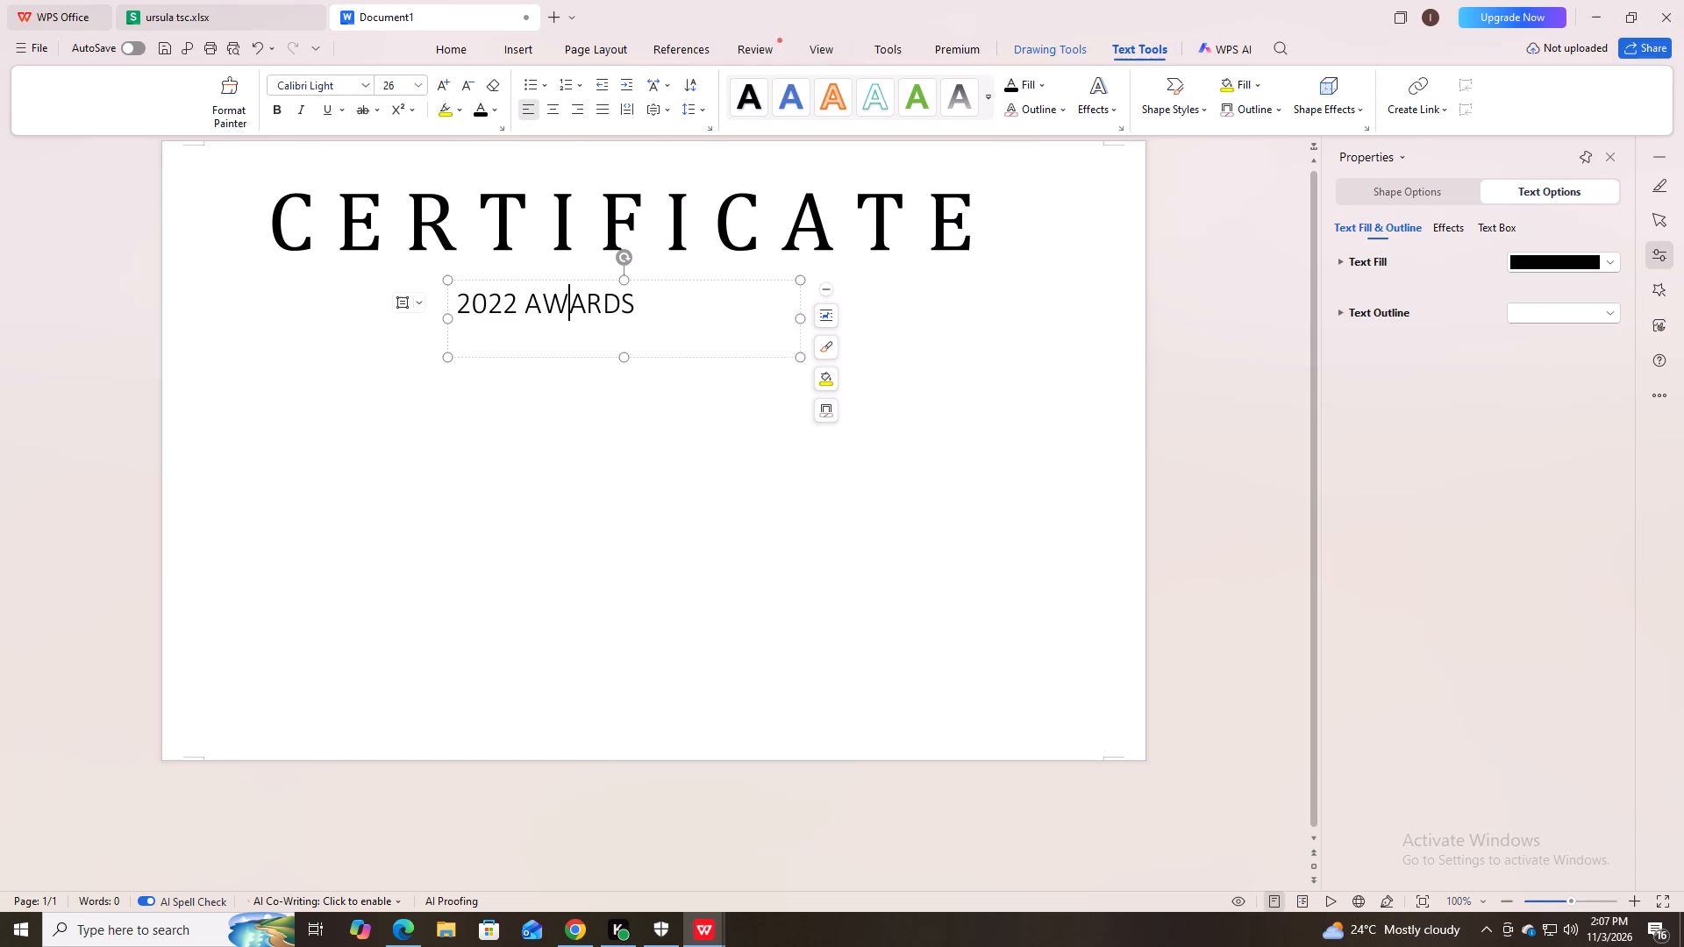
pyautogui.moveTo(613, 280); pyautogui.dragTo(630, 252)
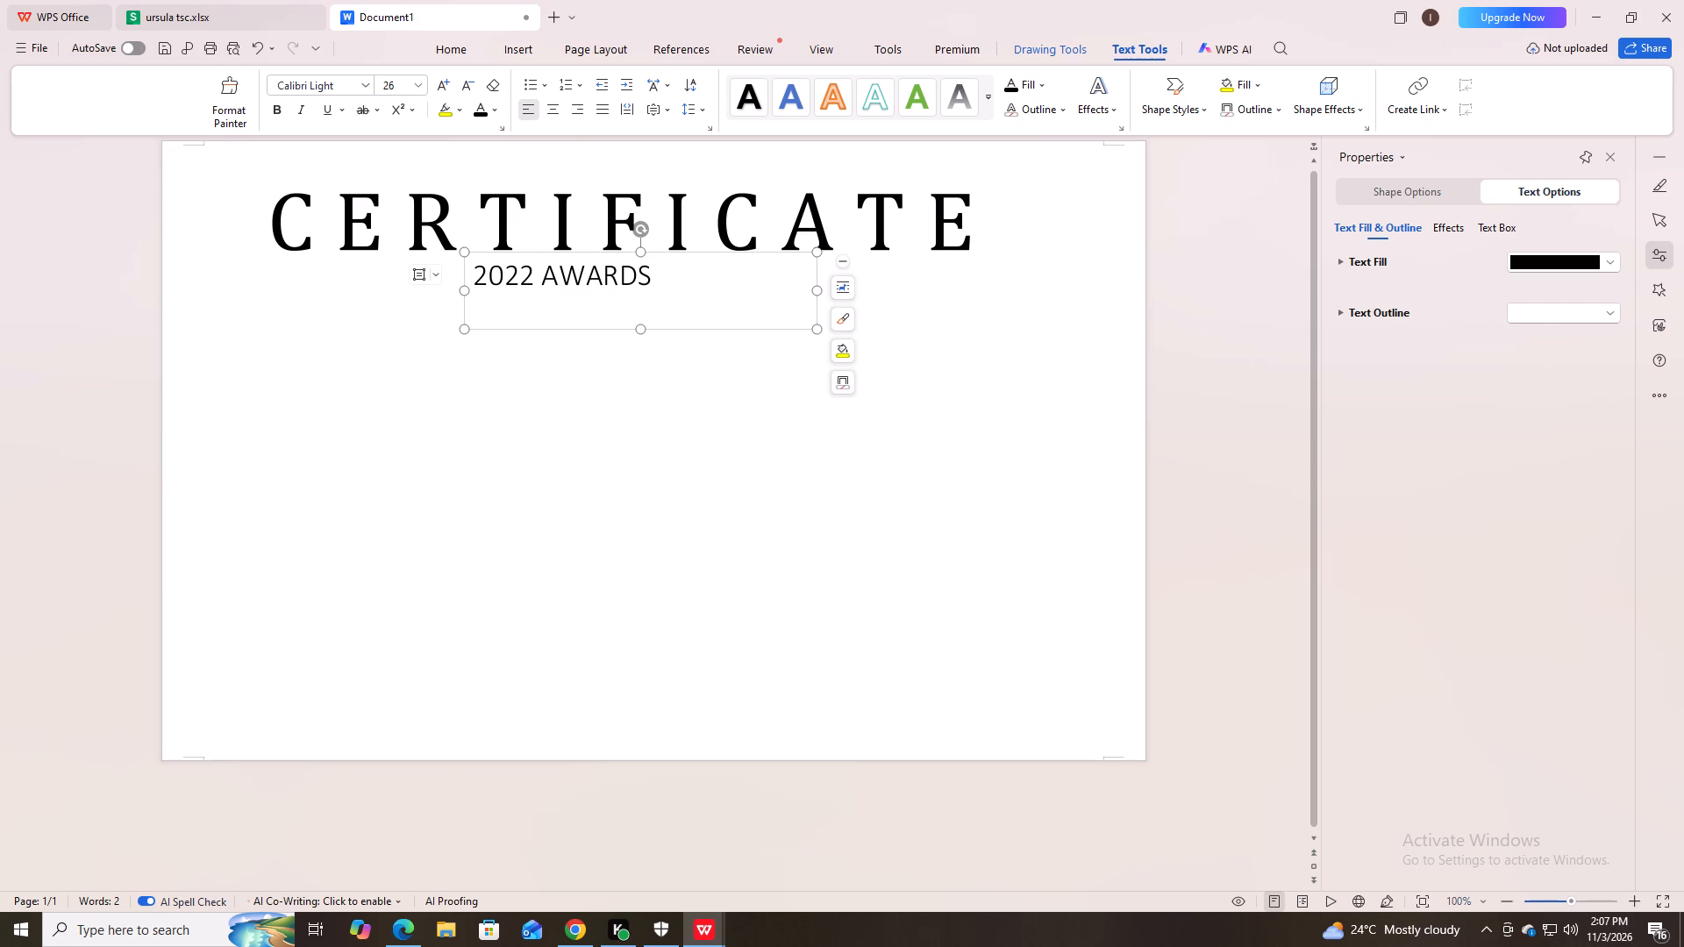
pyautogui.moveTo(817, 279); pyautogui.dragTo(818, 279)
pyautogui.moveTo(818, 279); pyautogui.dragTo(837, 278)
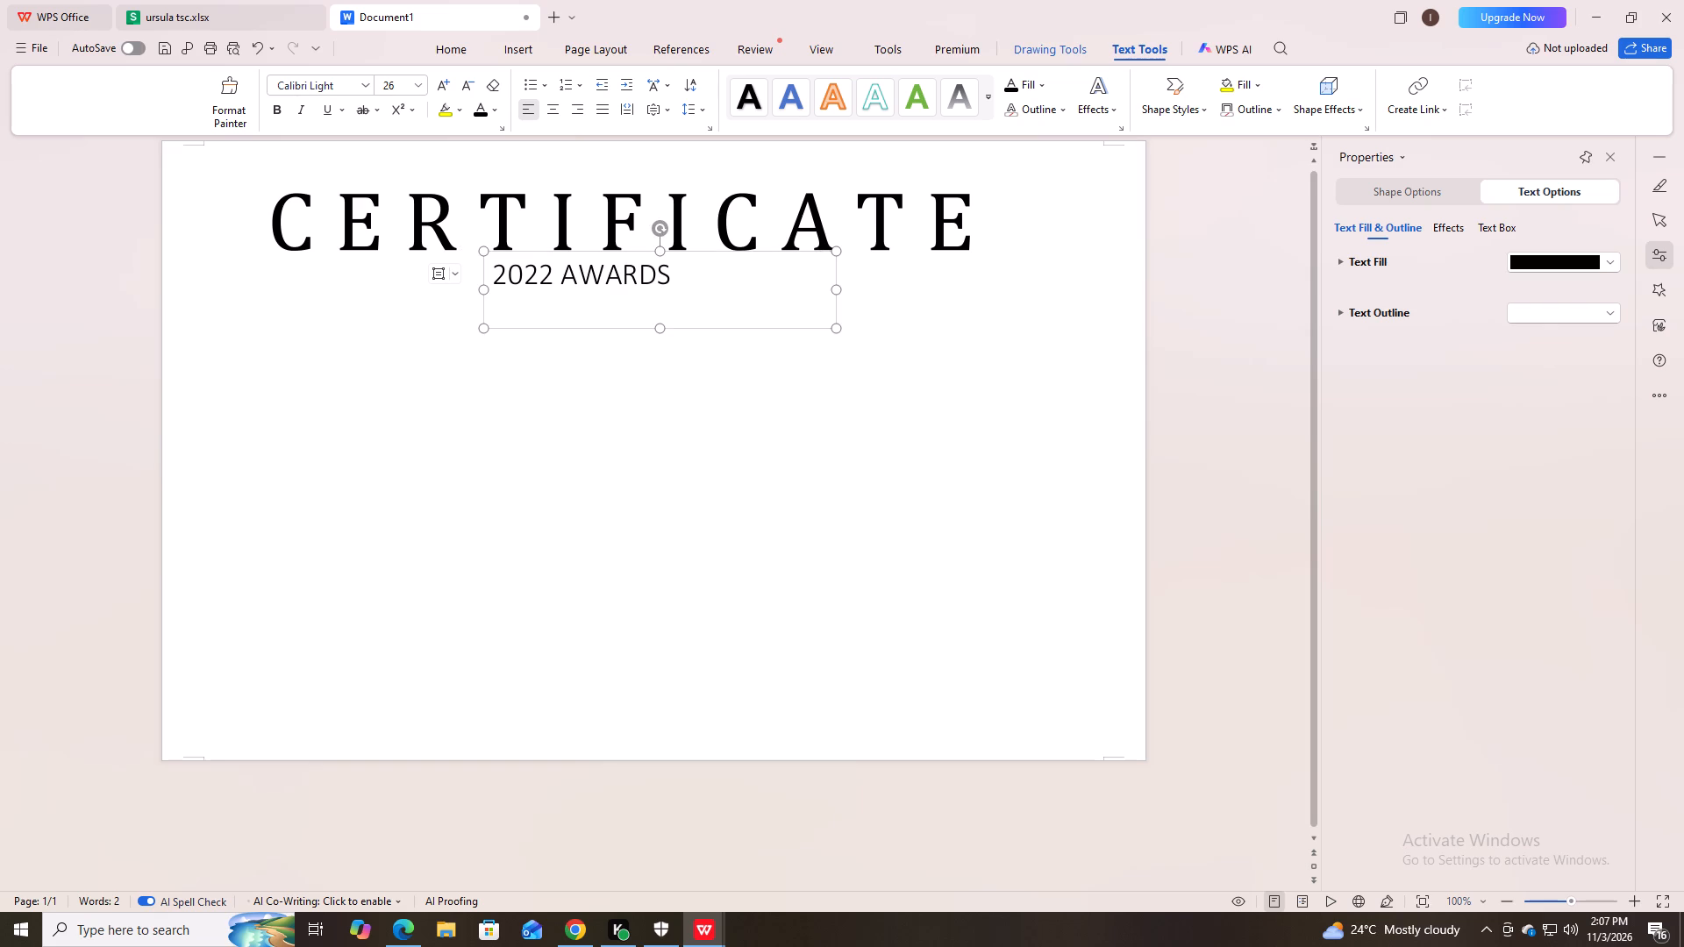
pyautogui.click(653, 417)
# Move the 2022 AWARDS text box down, leaving a clear gap below the CERTIFICATE title.
pyautogui.scroll(3, 674, 387)
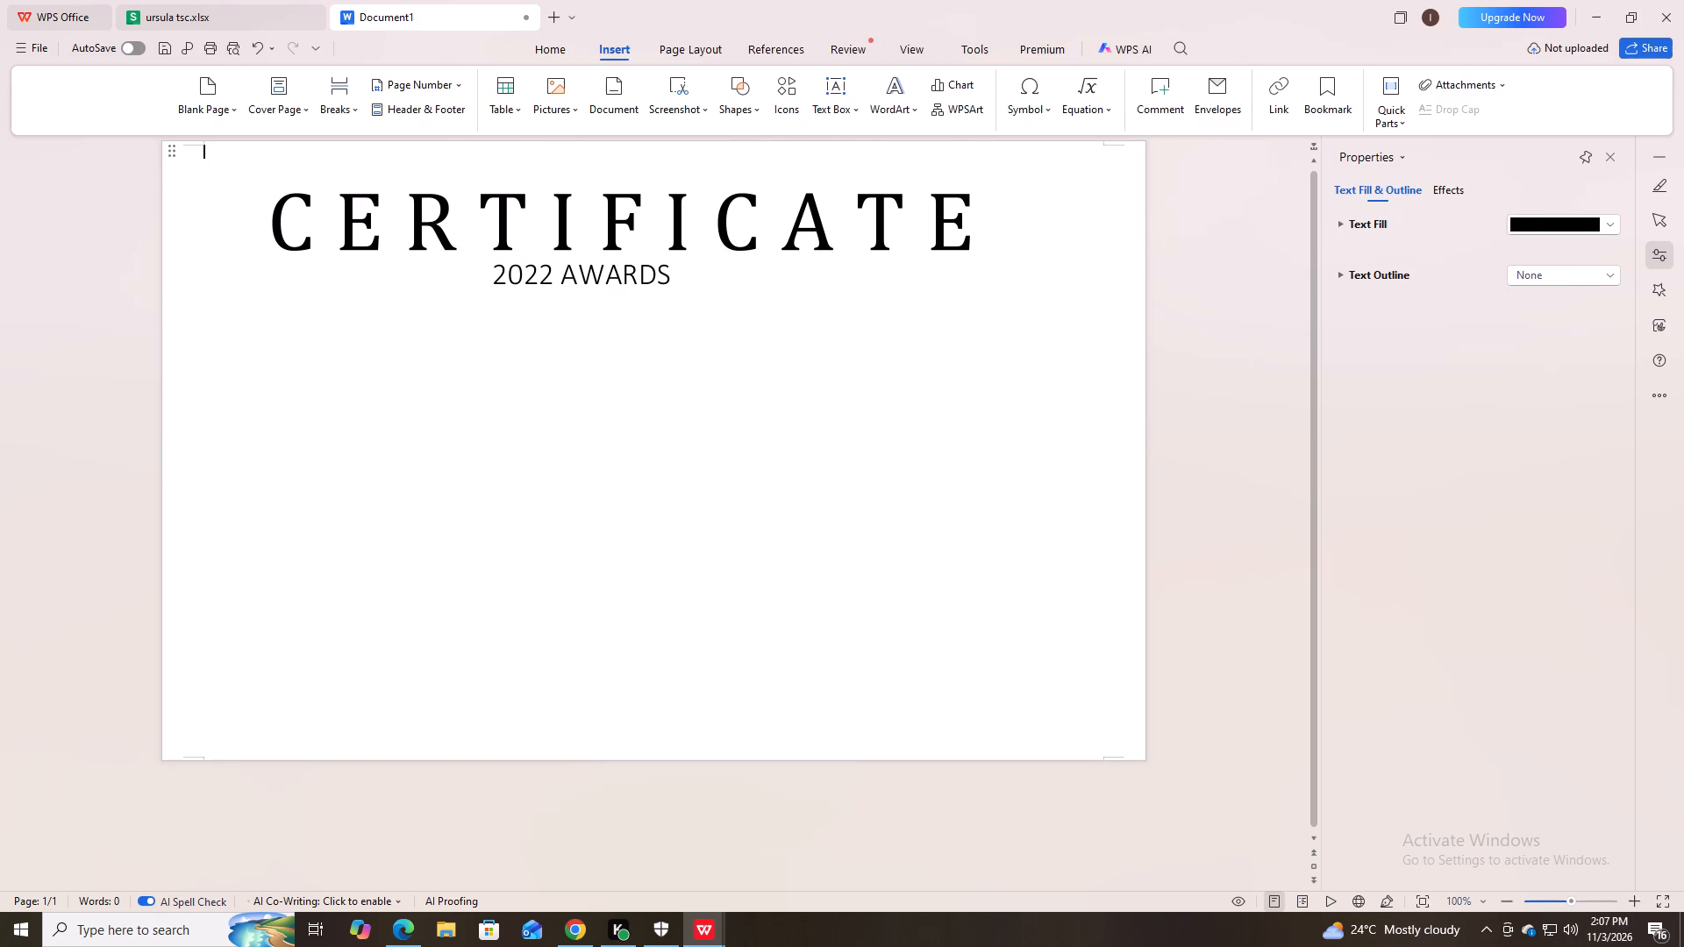
pyautogui.scroll(4, 676, 396)
pyautogui.scroll(3, 538, 766)
pyautogui.scroll(3, 1015, 417)
pyautogui.click(558, 271)
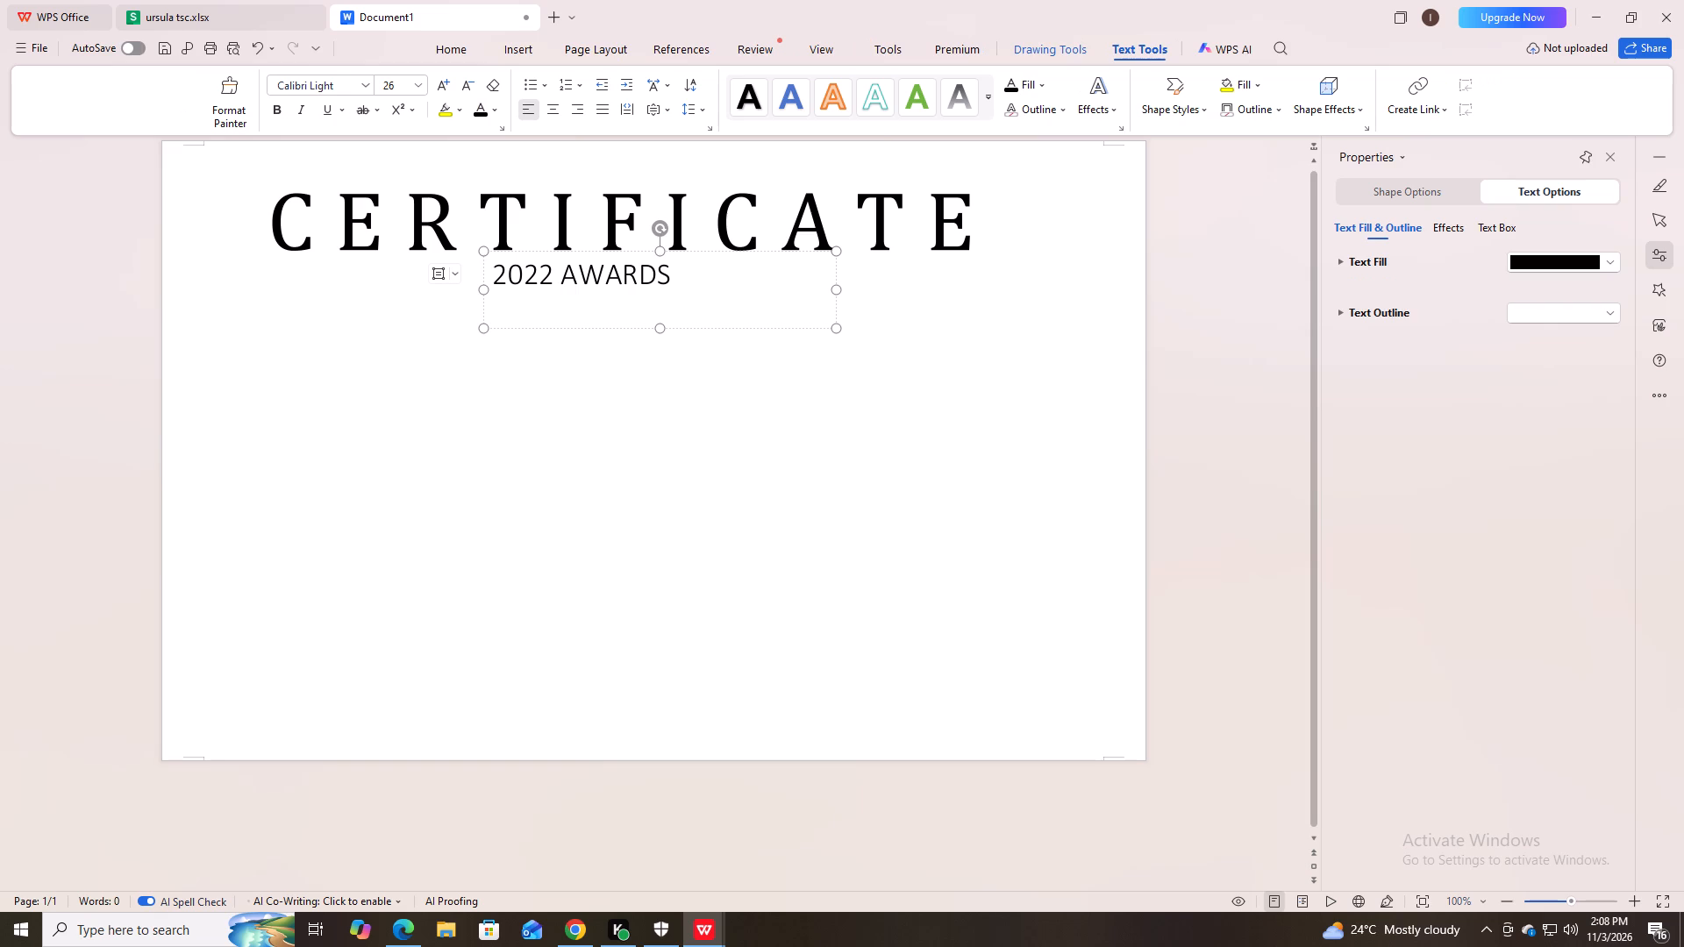
pyautogui.moveTo(600, 329); pyautogui.dragTo(595, 393)
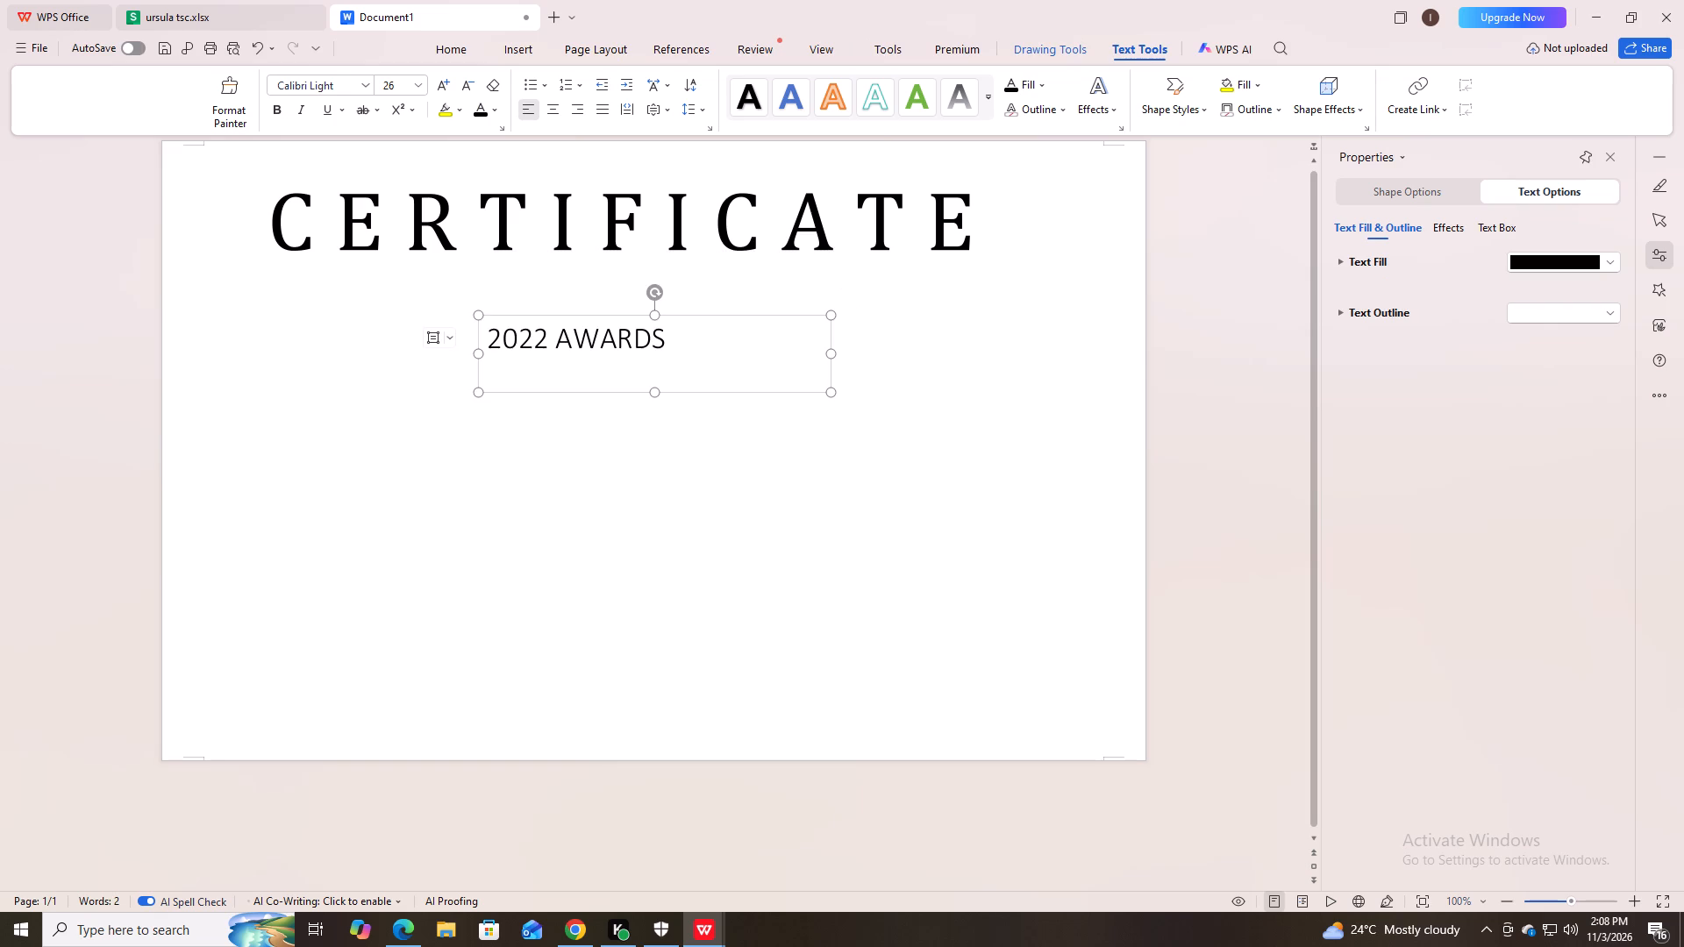
# Move the CERTIFICATE title box down and slightly right so its text sits just above 2022 AWARDS.
pyautogui.click(594, 231)
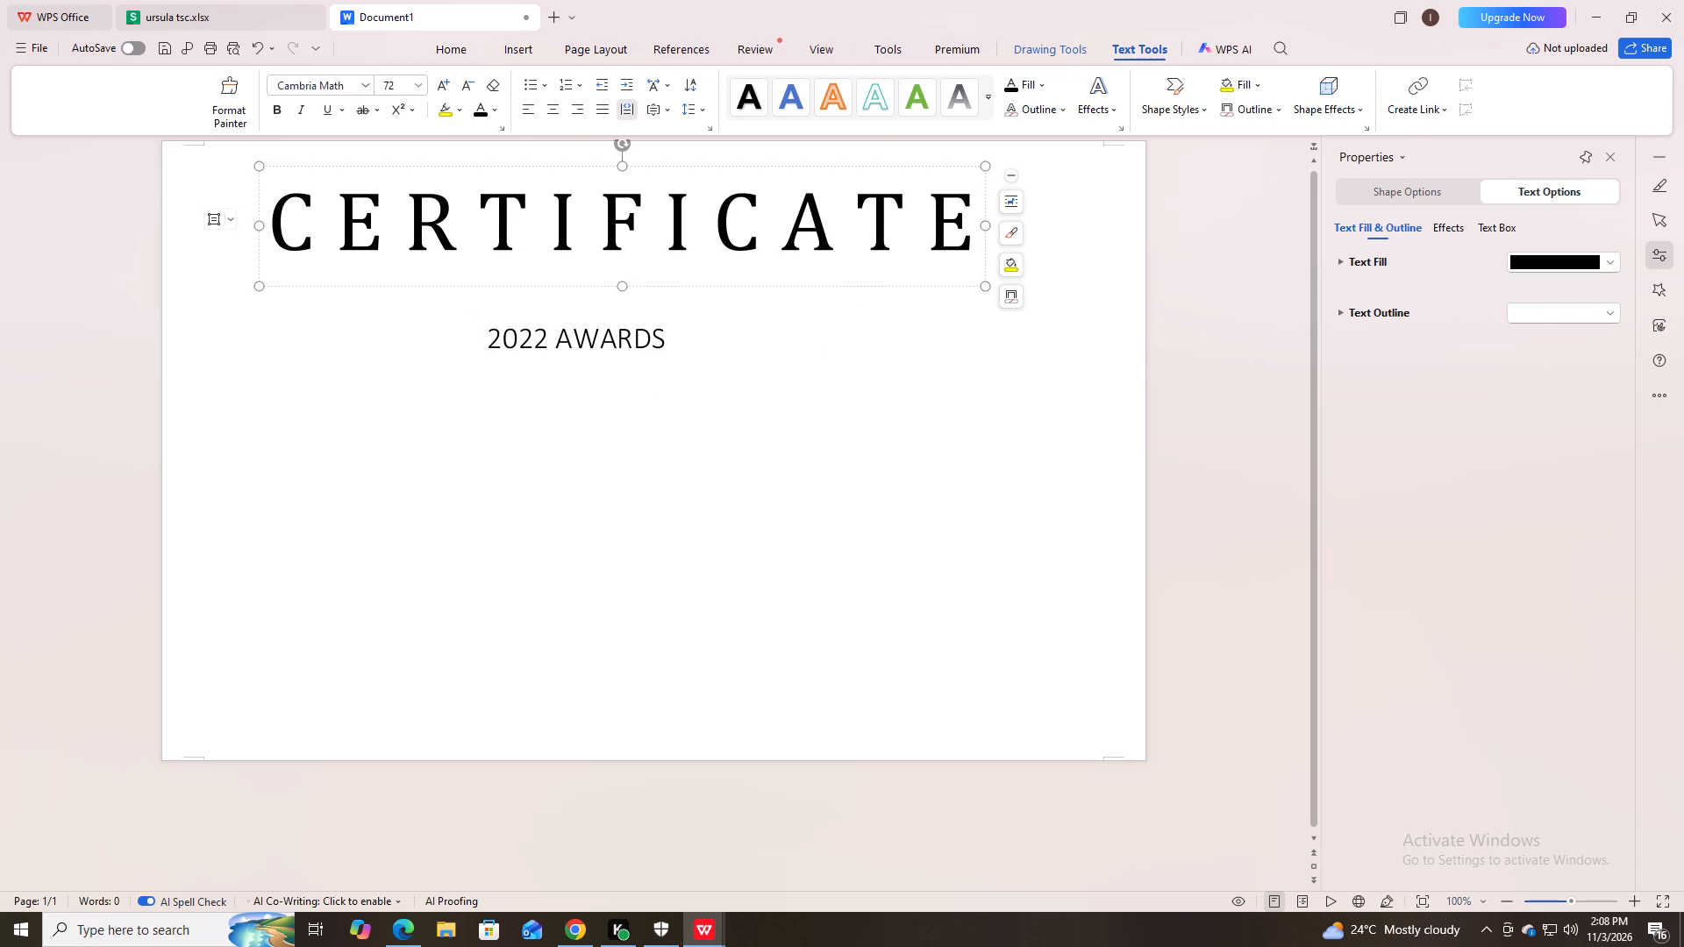
pyautogui.moveTo(603, 281); pyautogui.dragTo(609, 331)
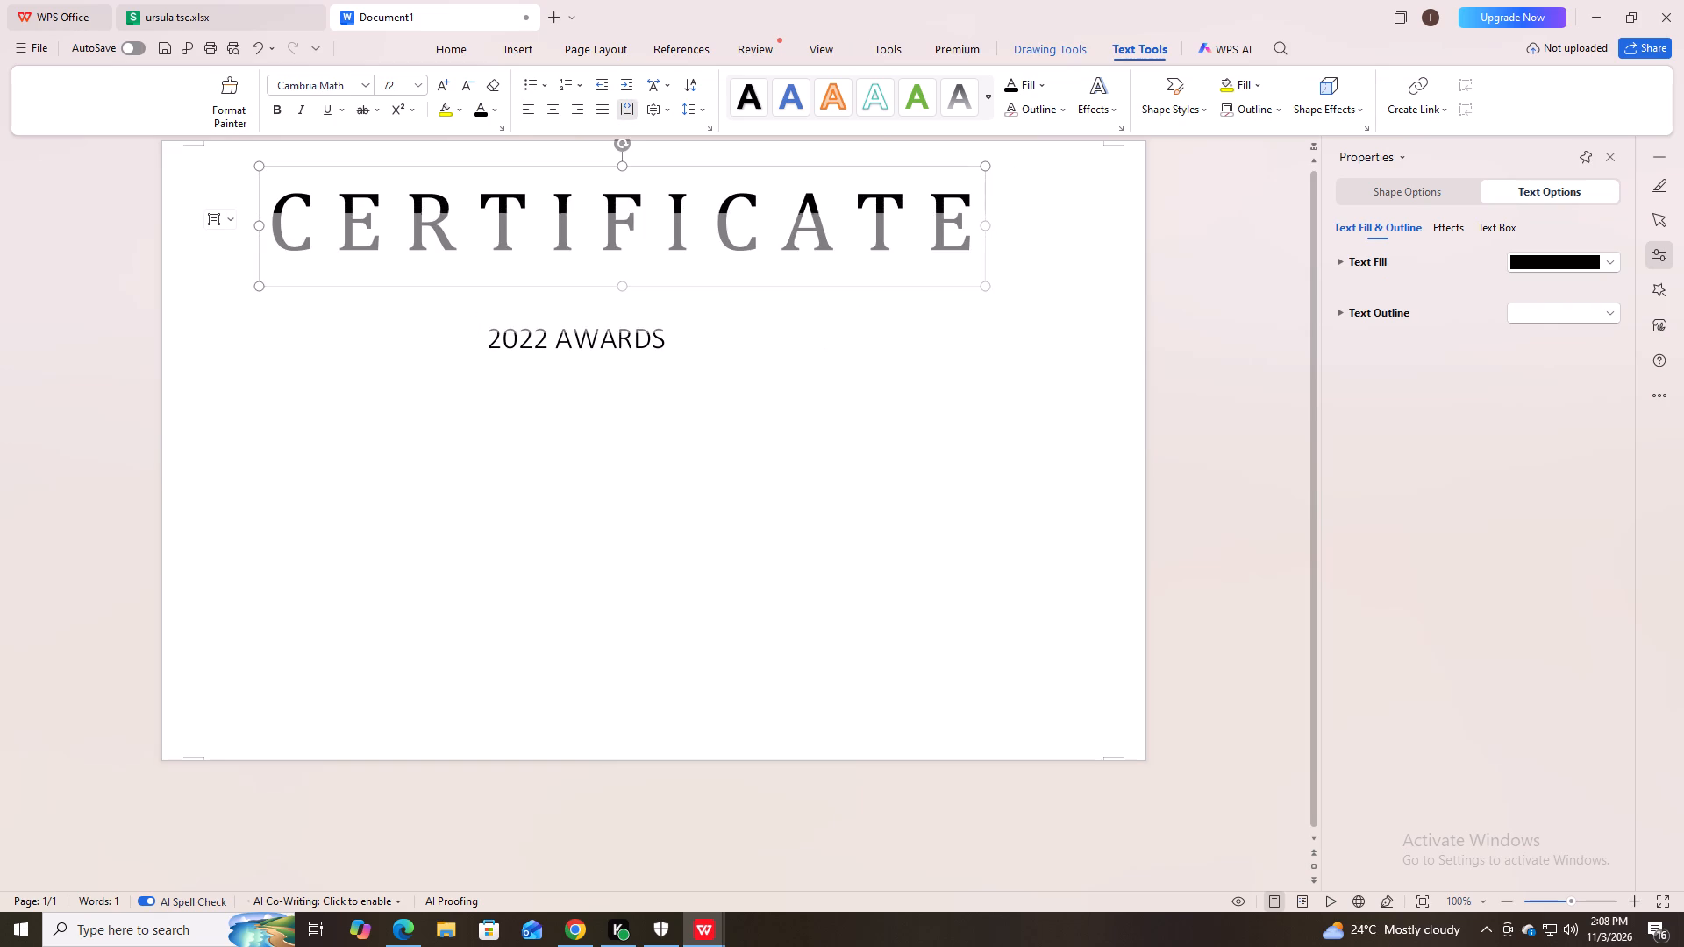
pyautogui.moveTo(609, 331); pyautogui.dragTo(603, 378)
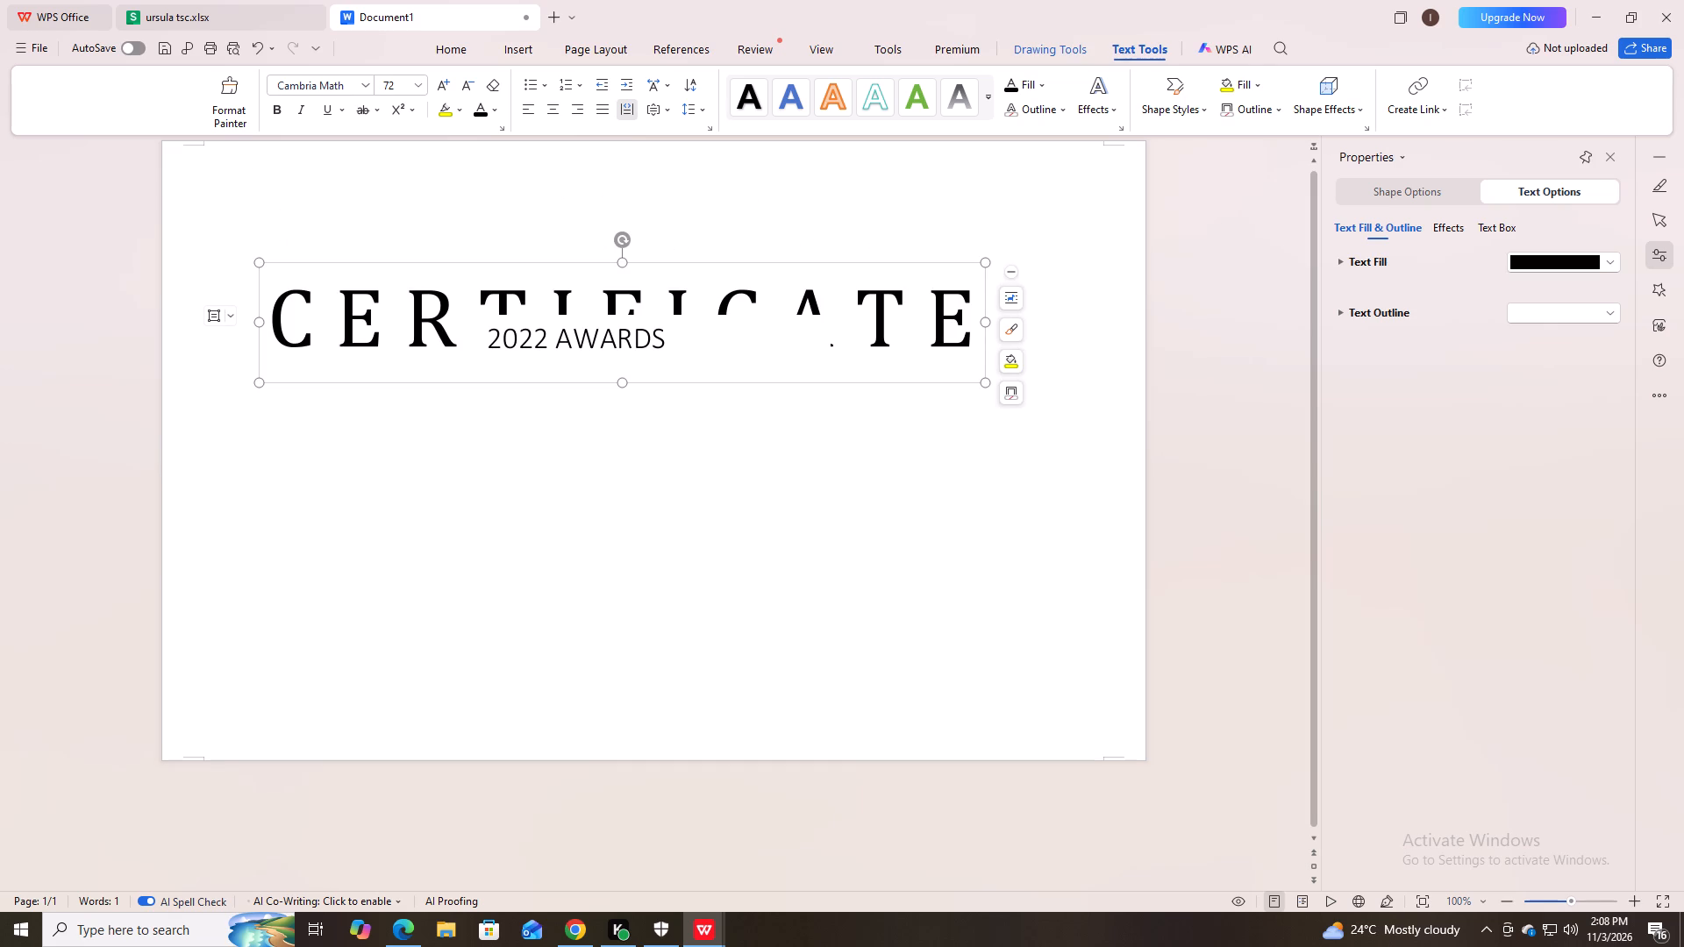
pyautogui.moveTo(652, 264); pyautogui.dragTo(666, 242)
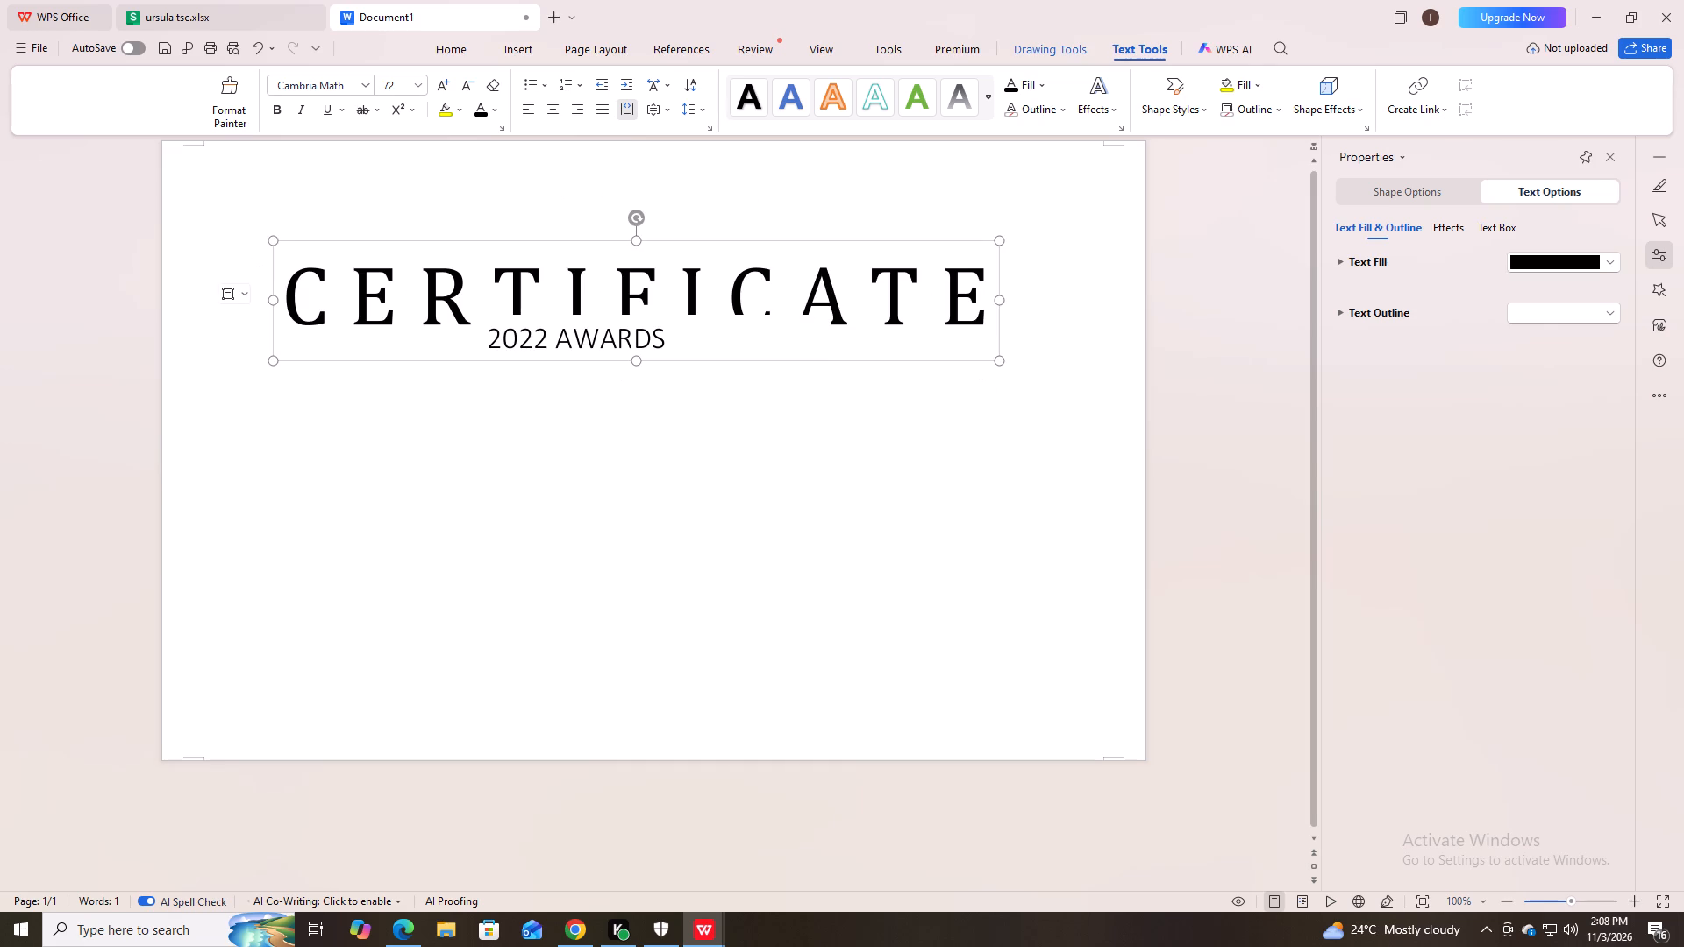
pyautogui.moveTo(677, 243); pyautogui.dragTo(681, 239)
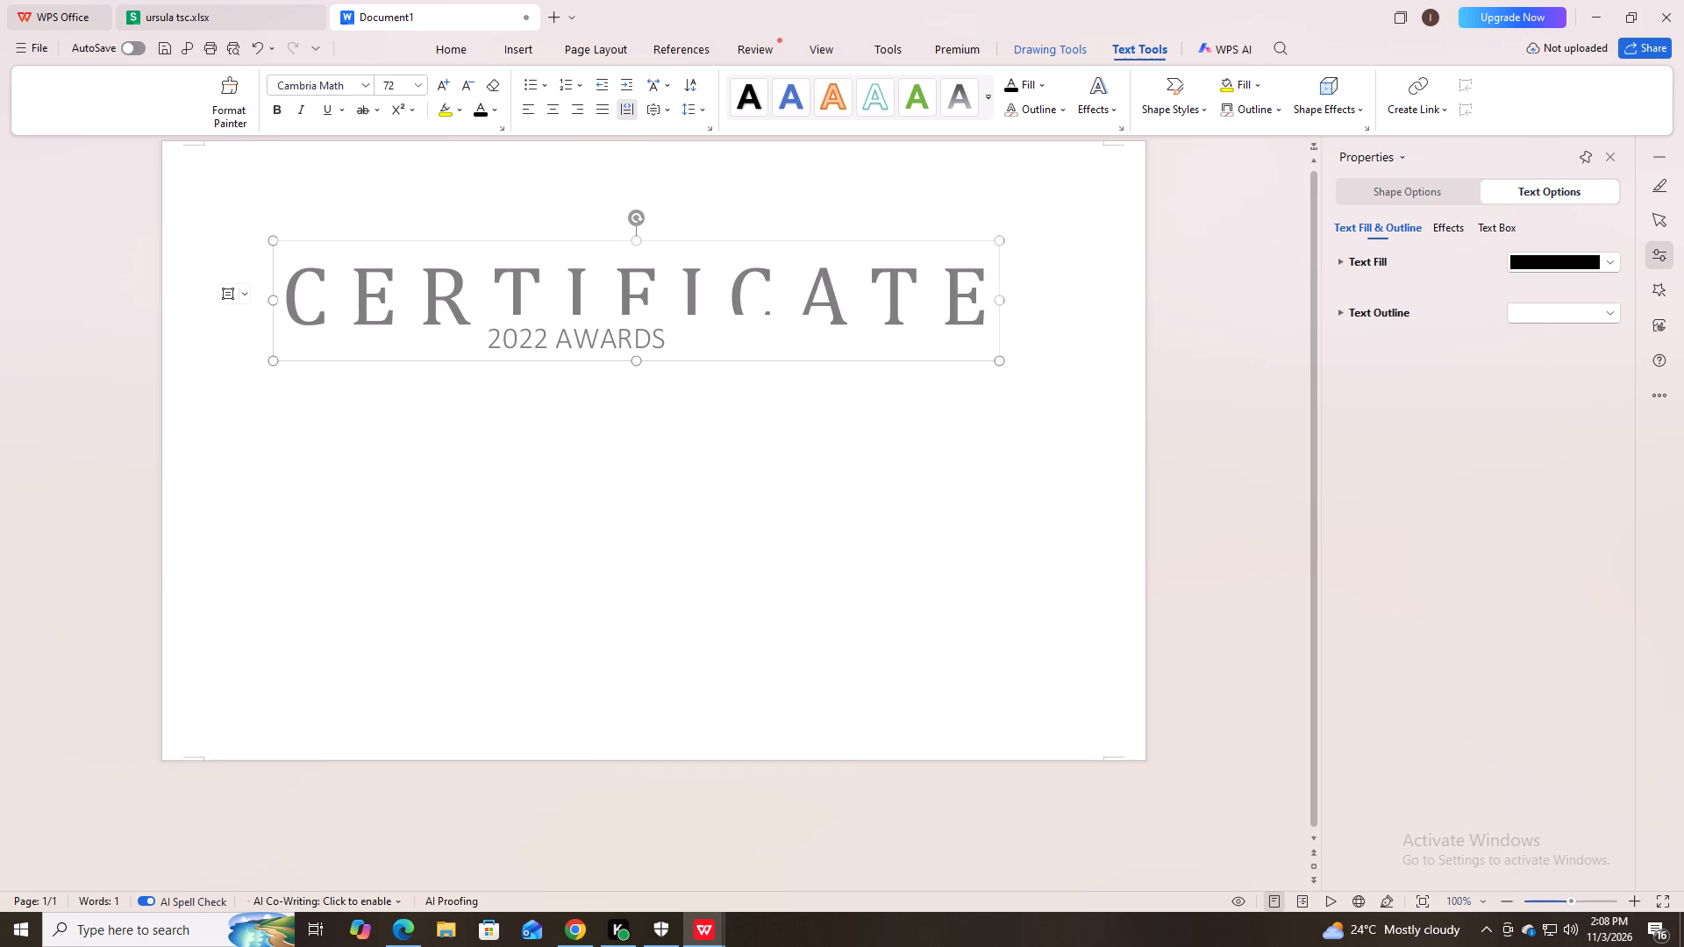
pyautogui.moveTo(681, 239); pyautogui.dragTo(685, 229)
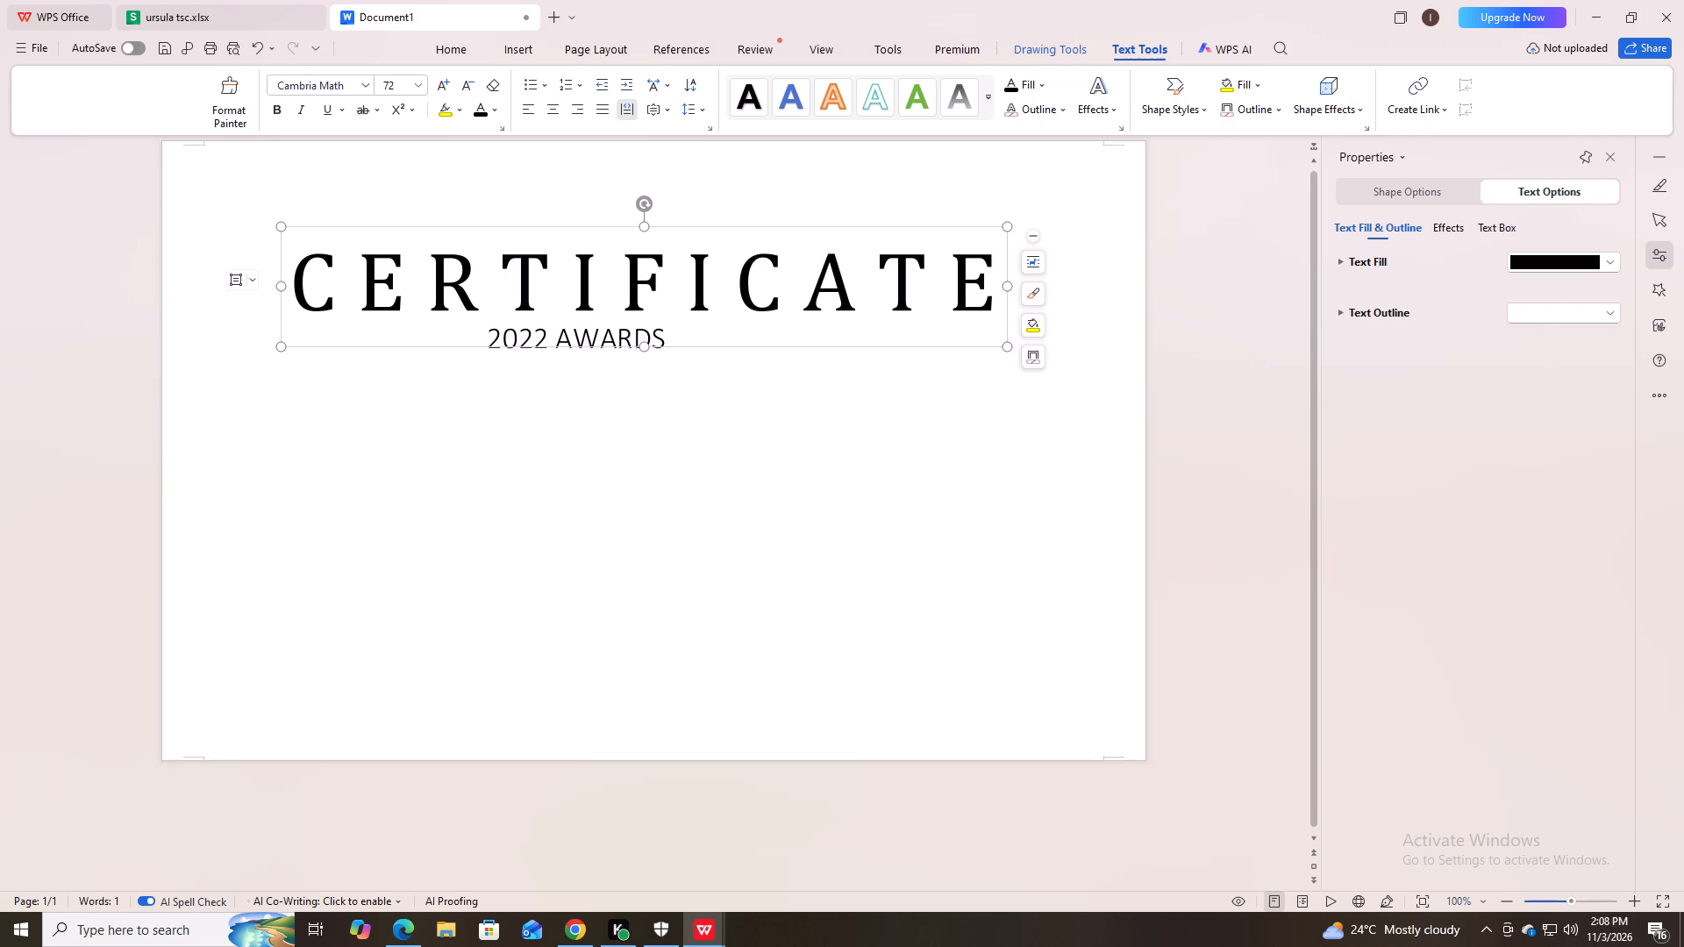
pyautogui.click(704, 609)
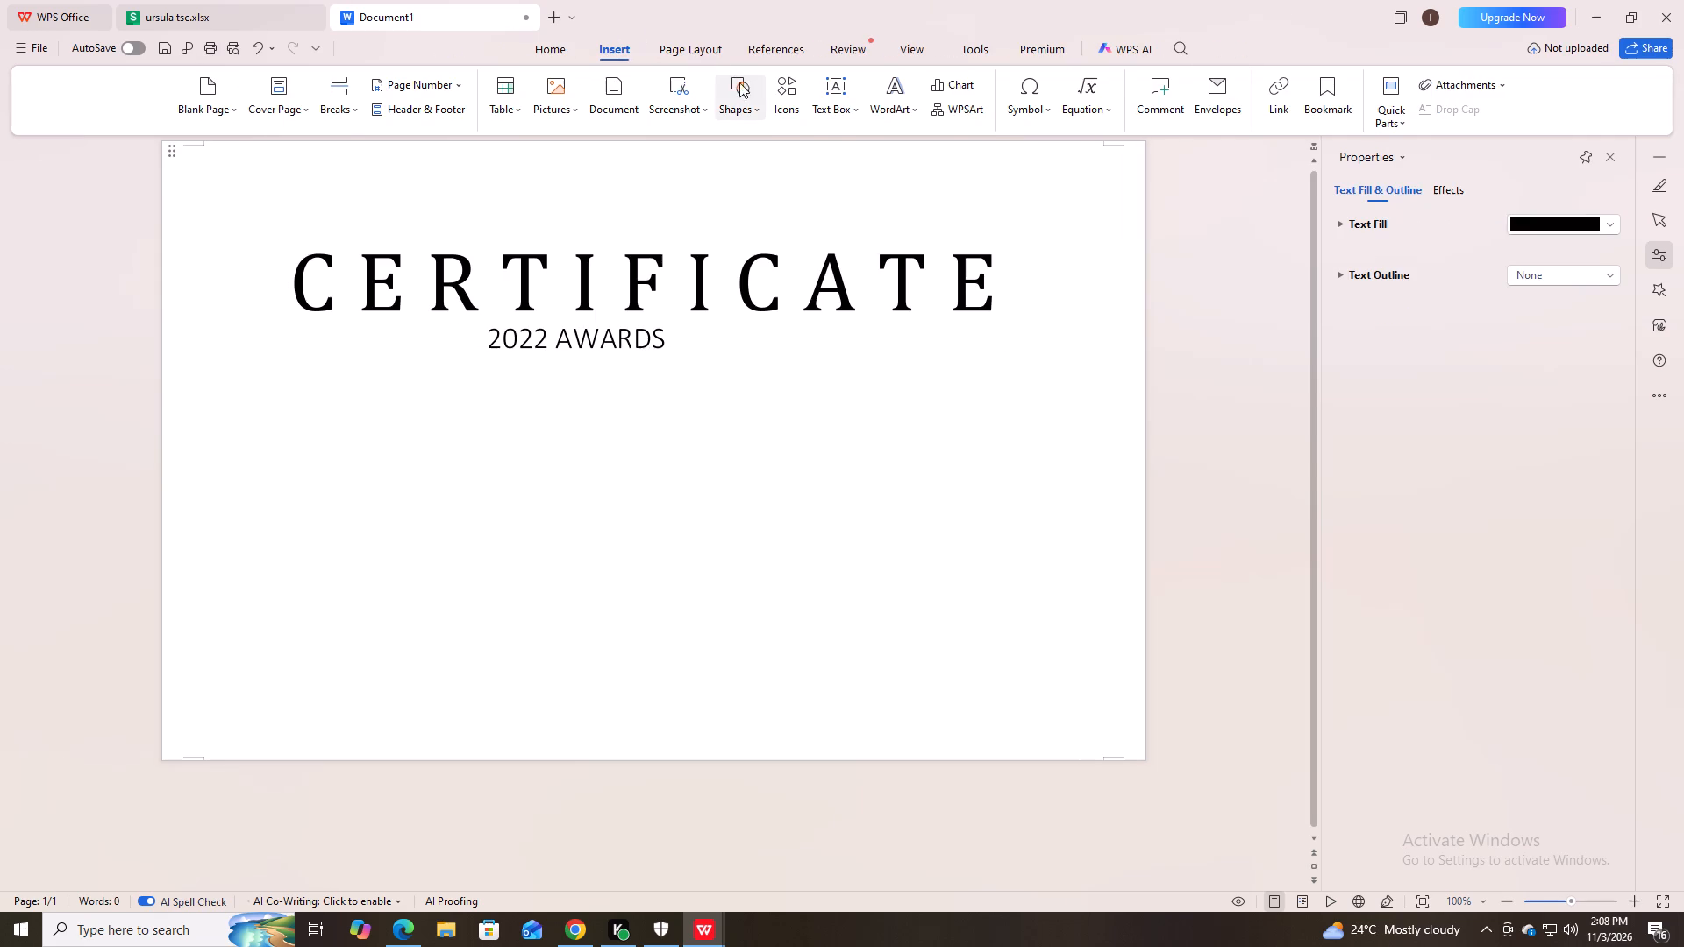
# Draw a horizontal text box about half the page wide above the CERTIFICATE title.
pyautogui.click(836, 94)
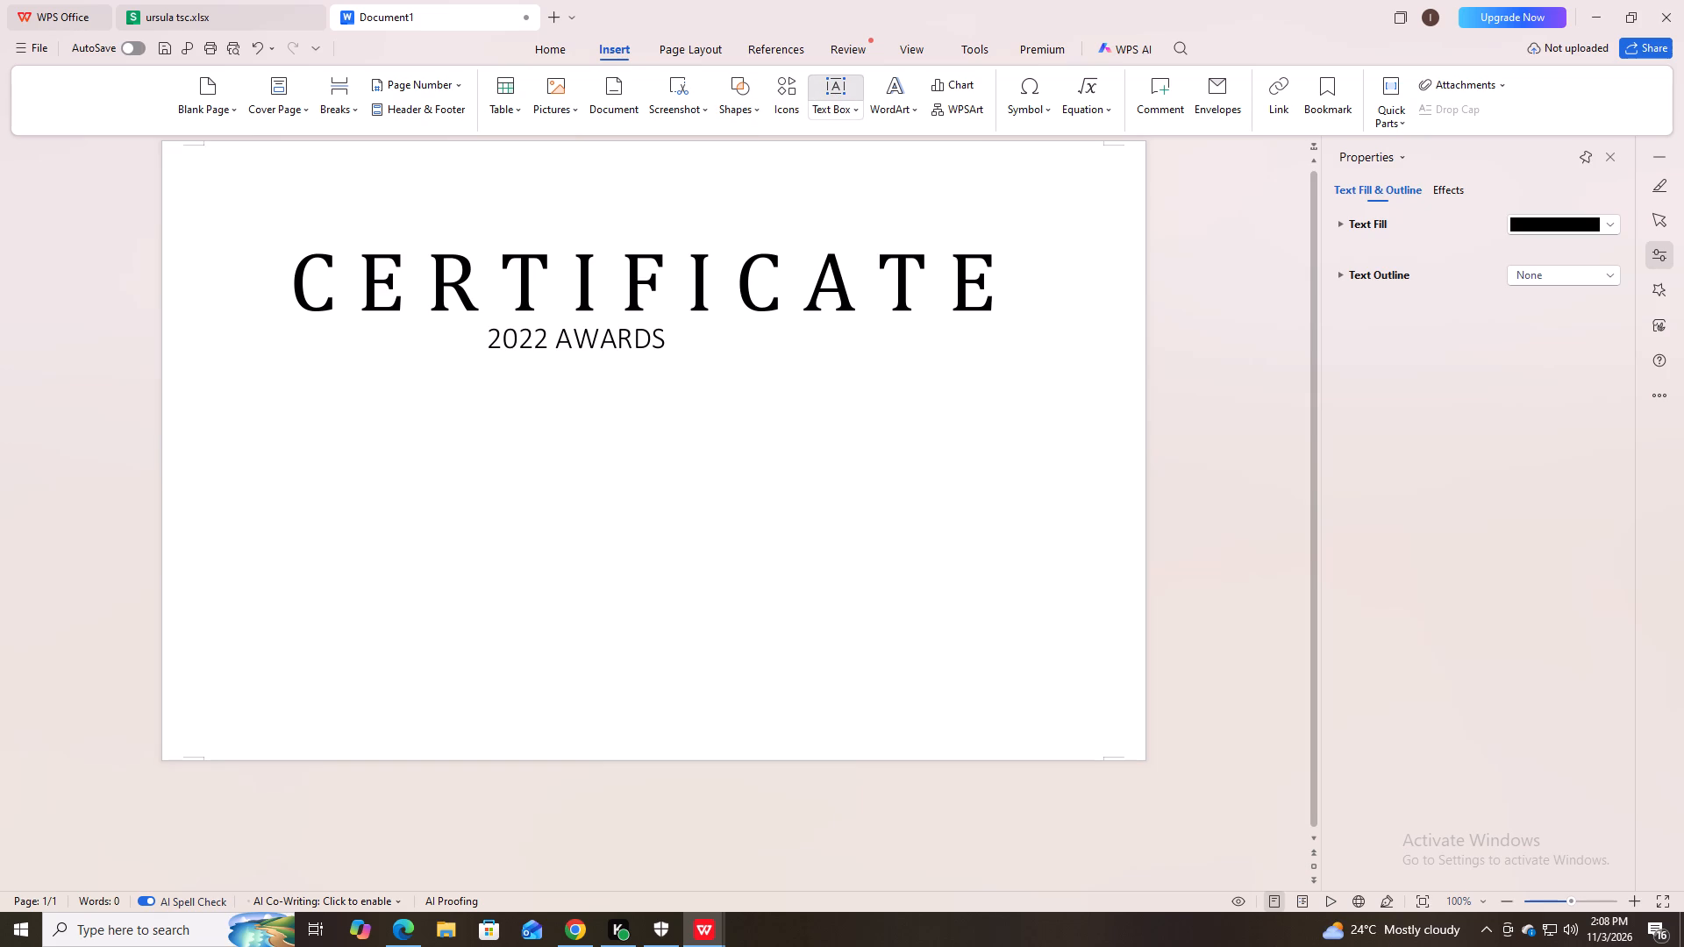
pyautogui.moveTo(377, 157); pyautogui.dragTo(810, 236)
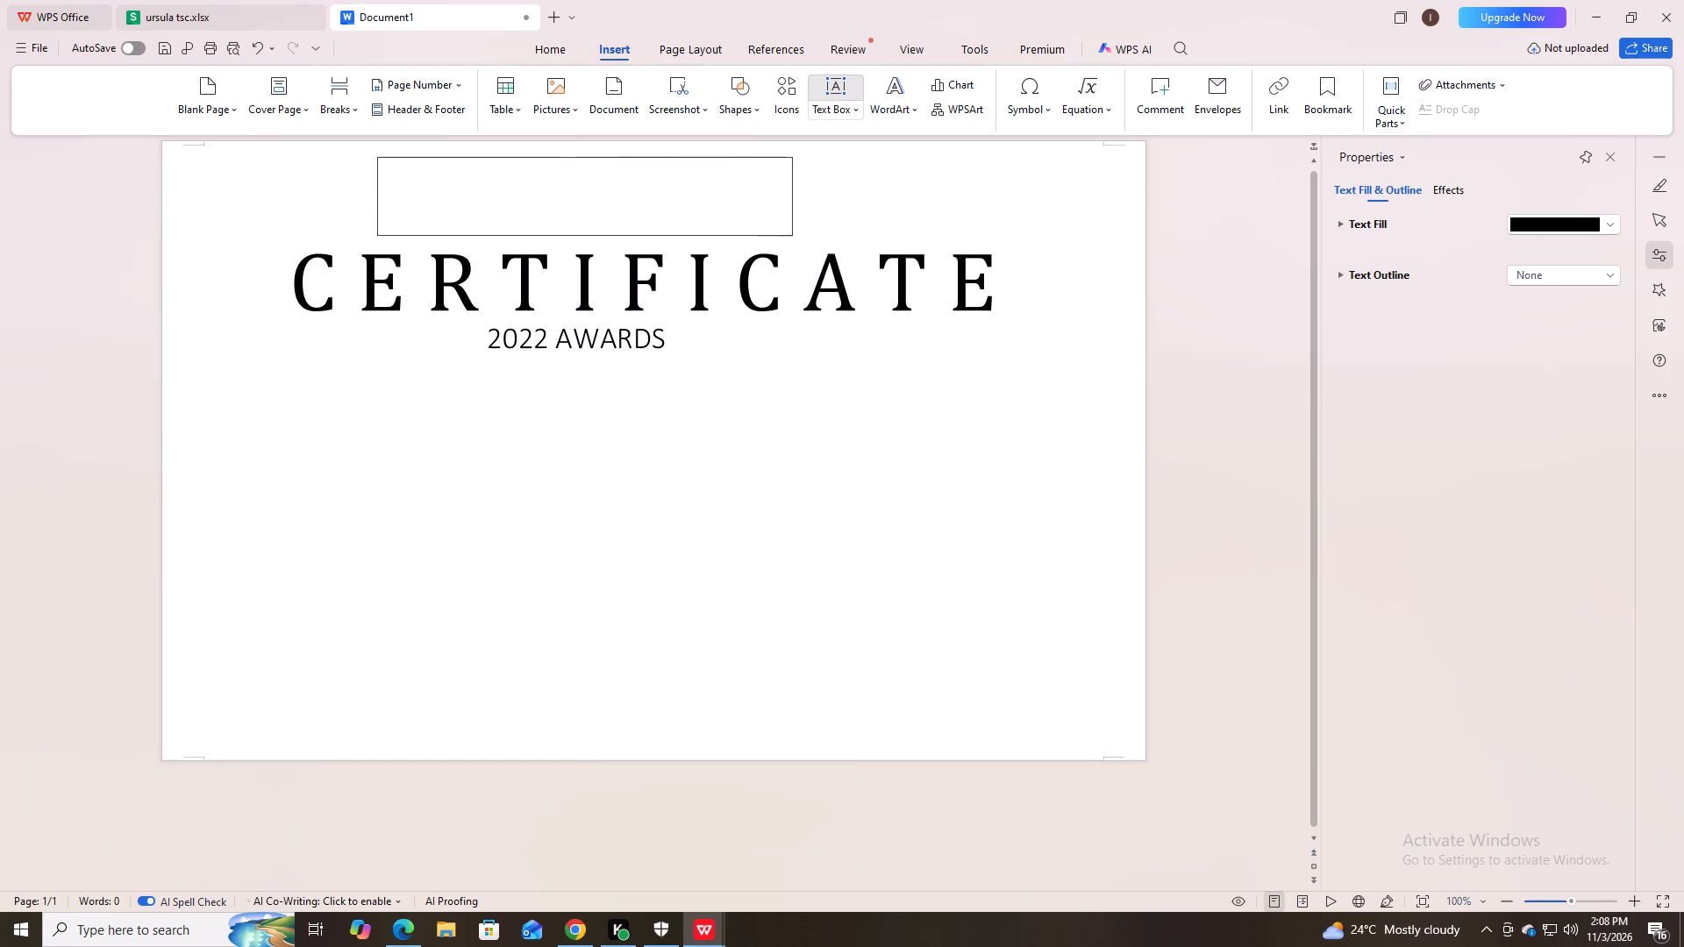
pyautogui.moveTo(810, 236); pyautogui.dragTo(874, 231)
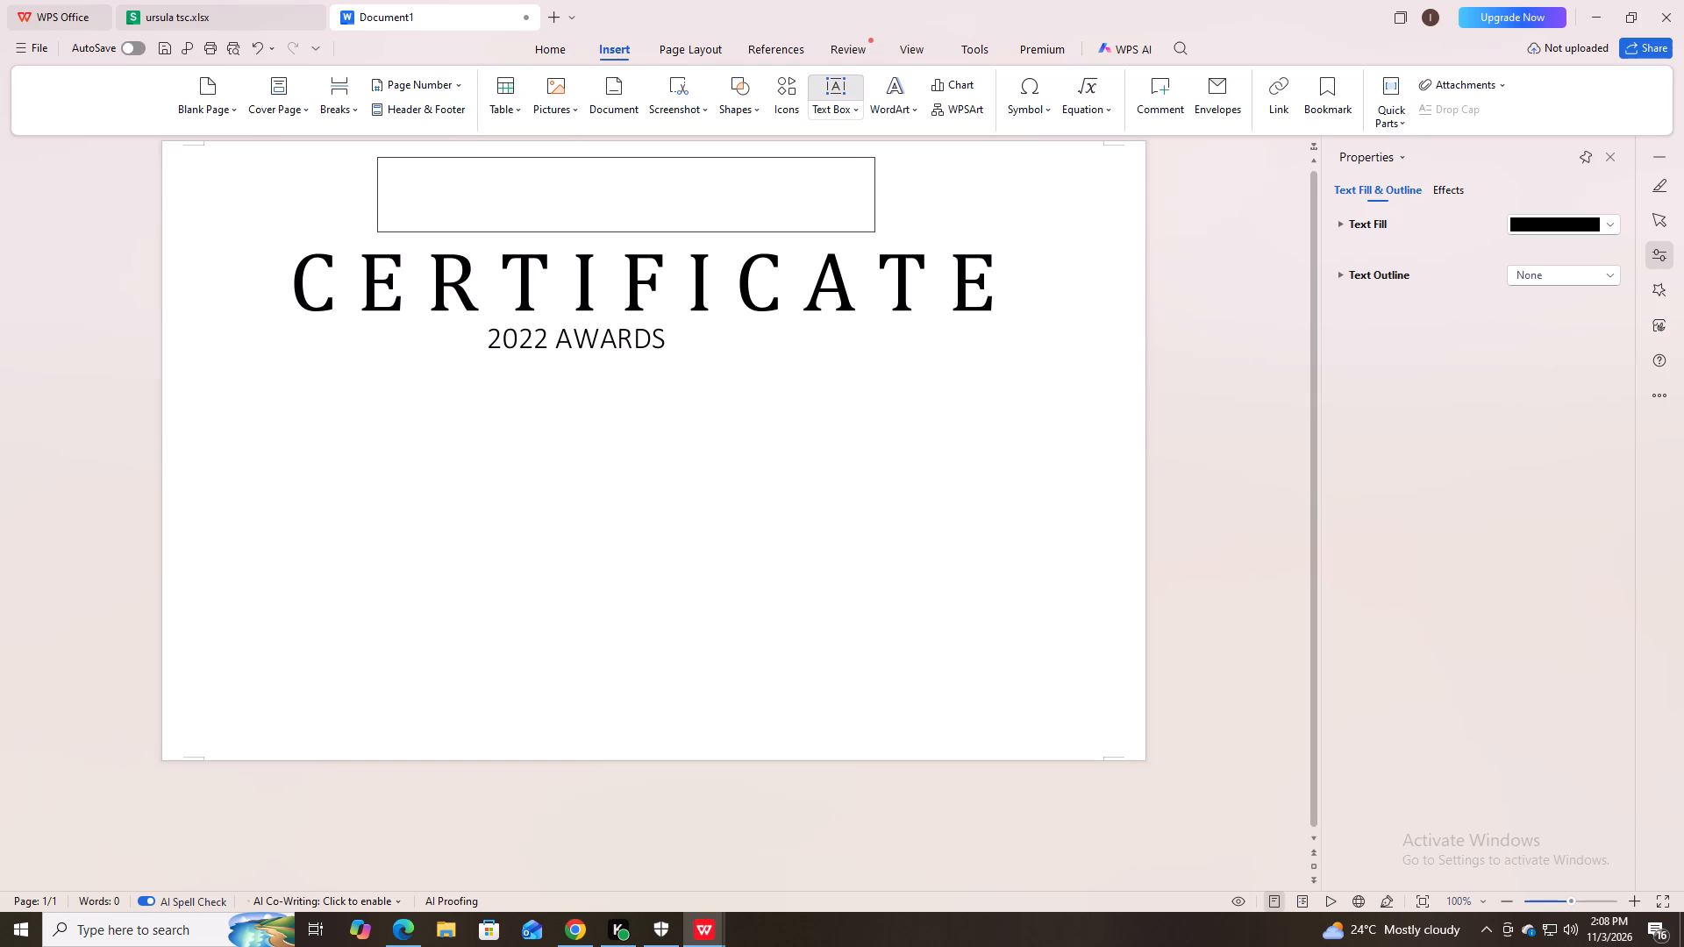
pyautogui.moveTo(874, 231); pyautogui.dragTo(878, 239)
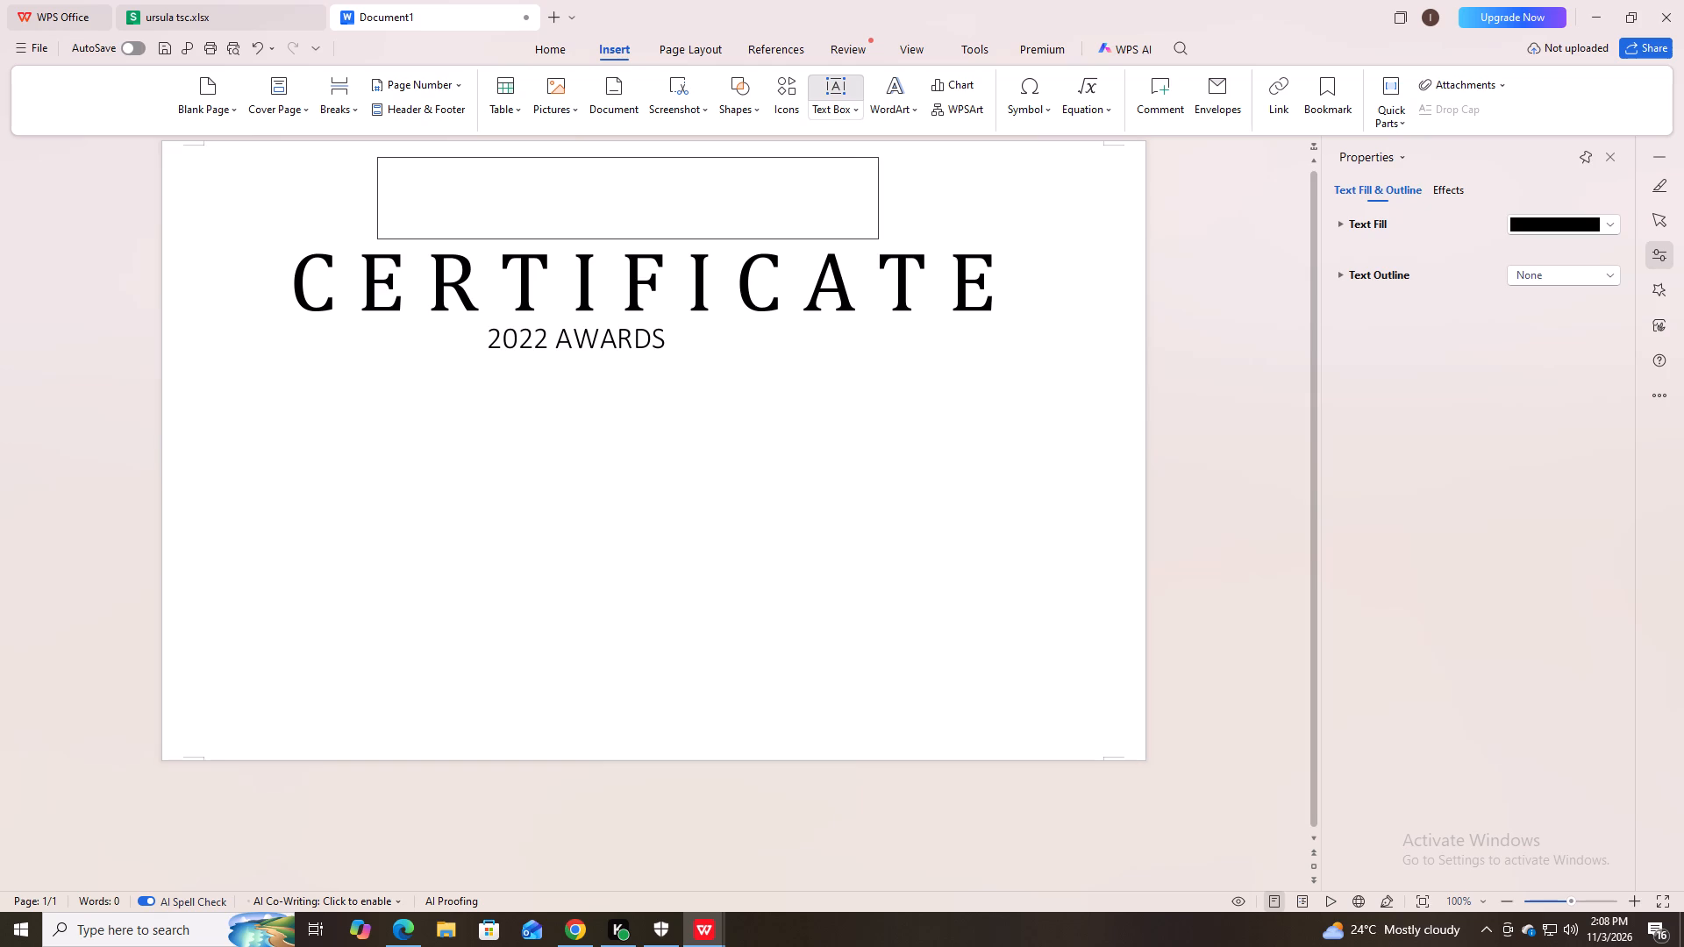
pyautogui.moveTo(878, 239); pyautogui.dragTo(881, 242)
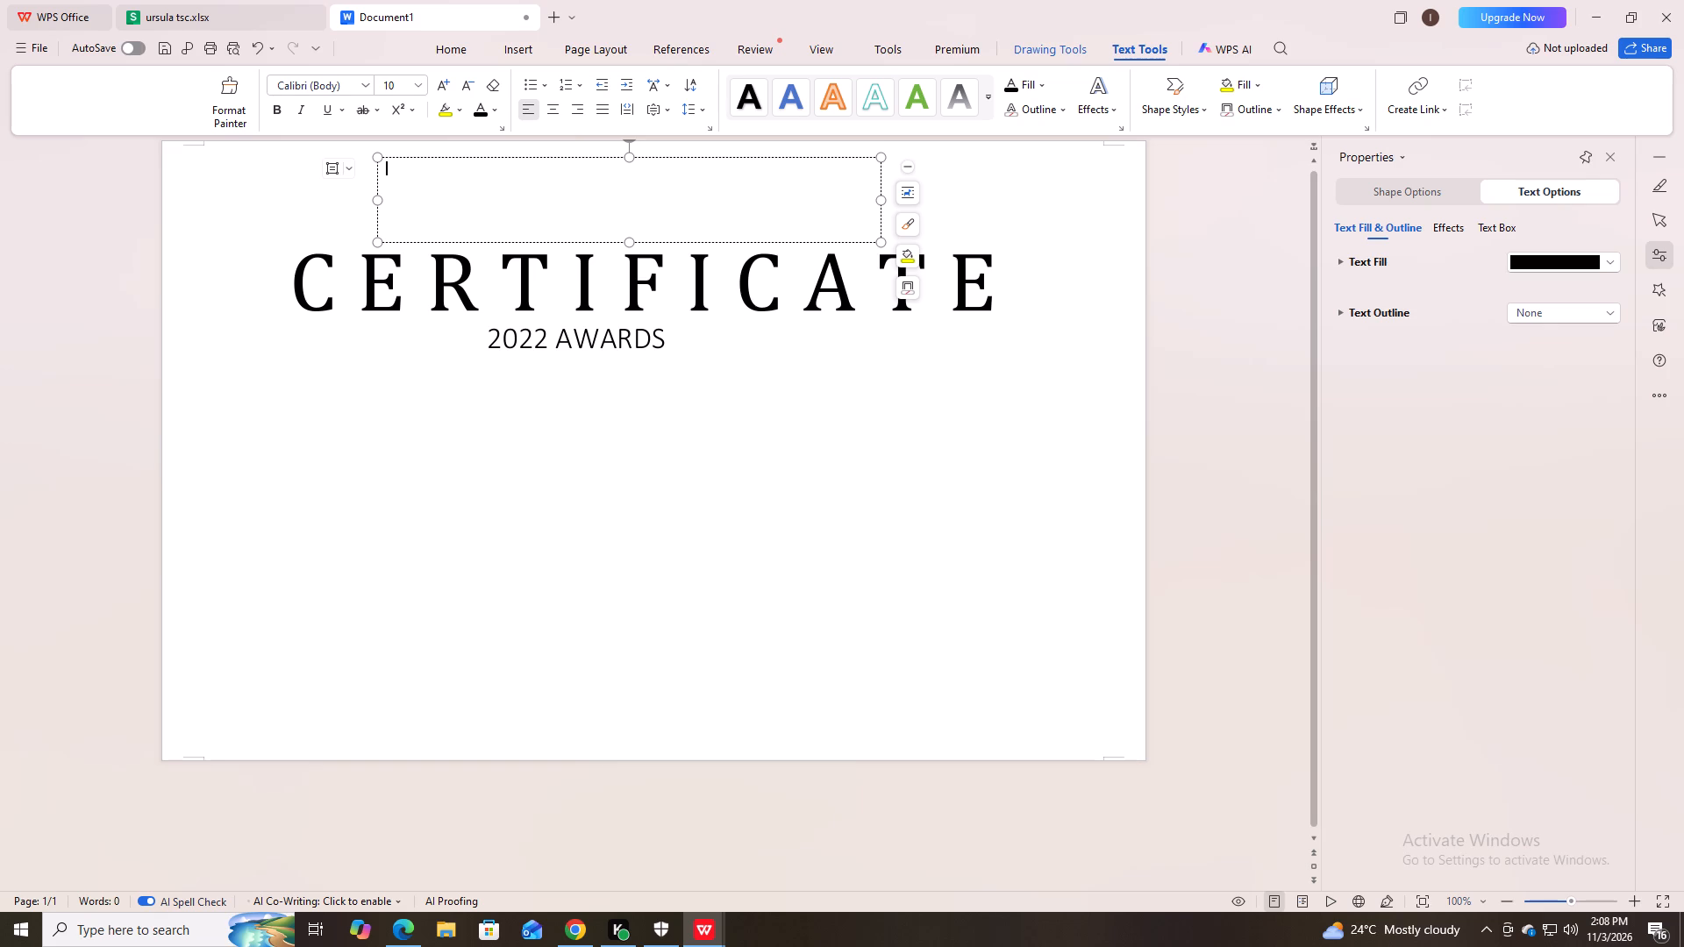
# Enter the heading EKA HOTEL in the new text box above the CERTIFICATE title.
pyautogui.press('e')
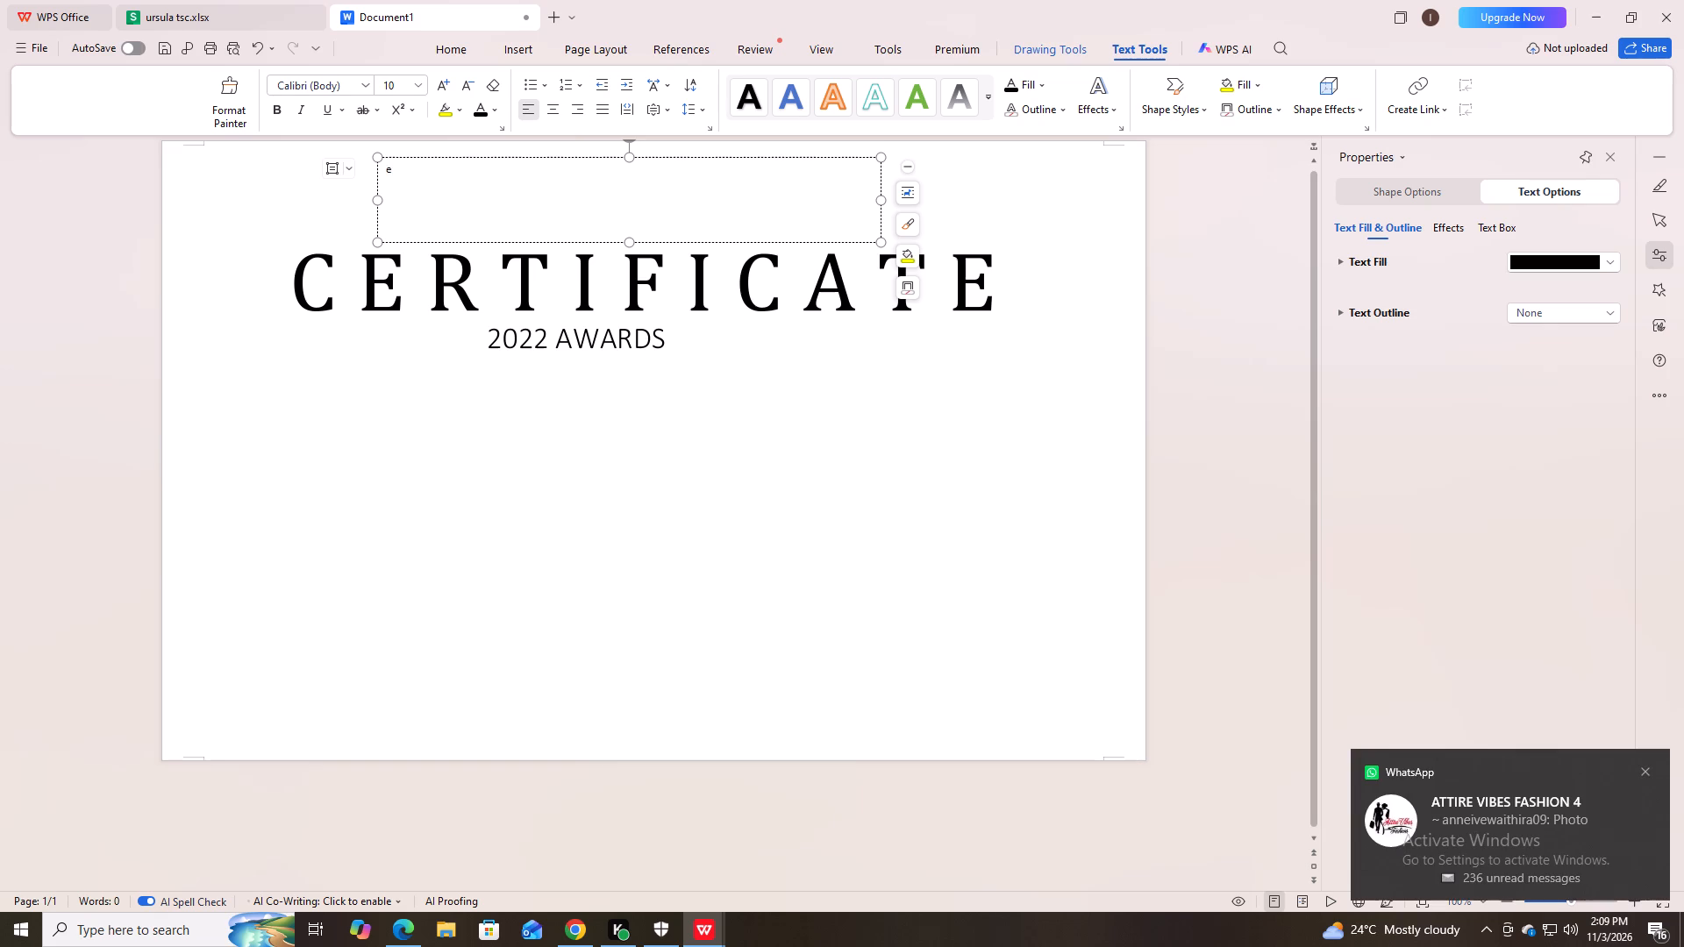
pyautogui.press('BackSpace')
pyautogui.press('e')
pyautogui.press('k')
pyautogui.write('A')
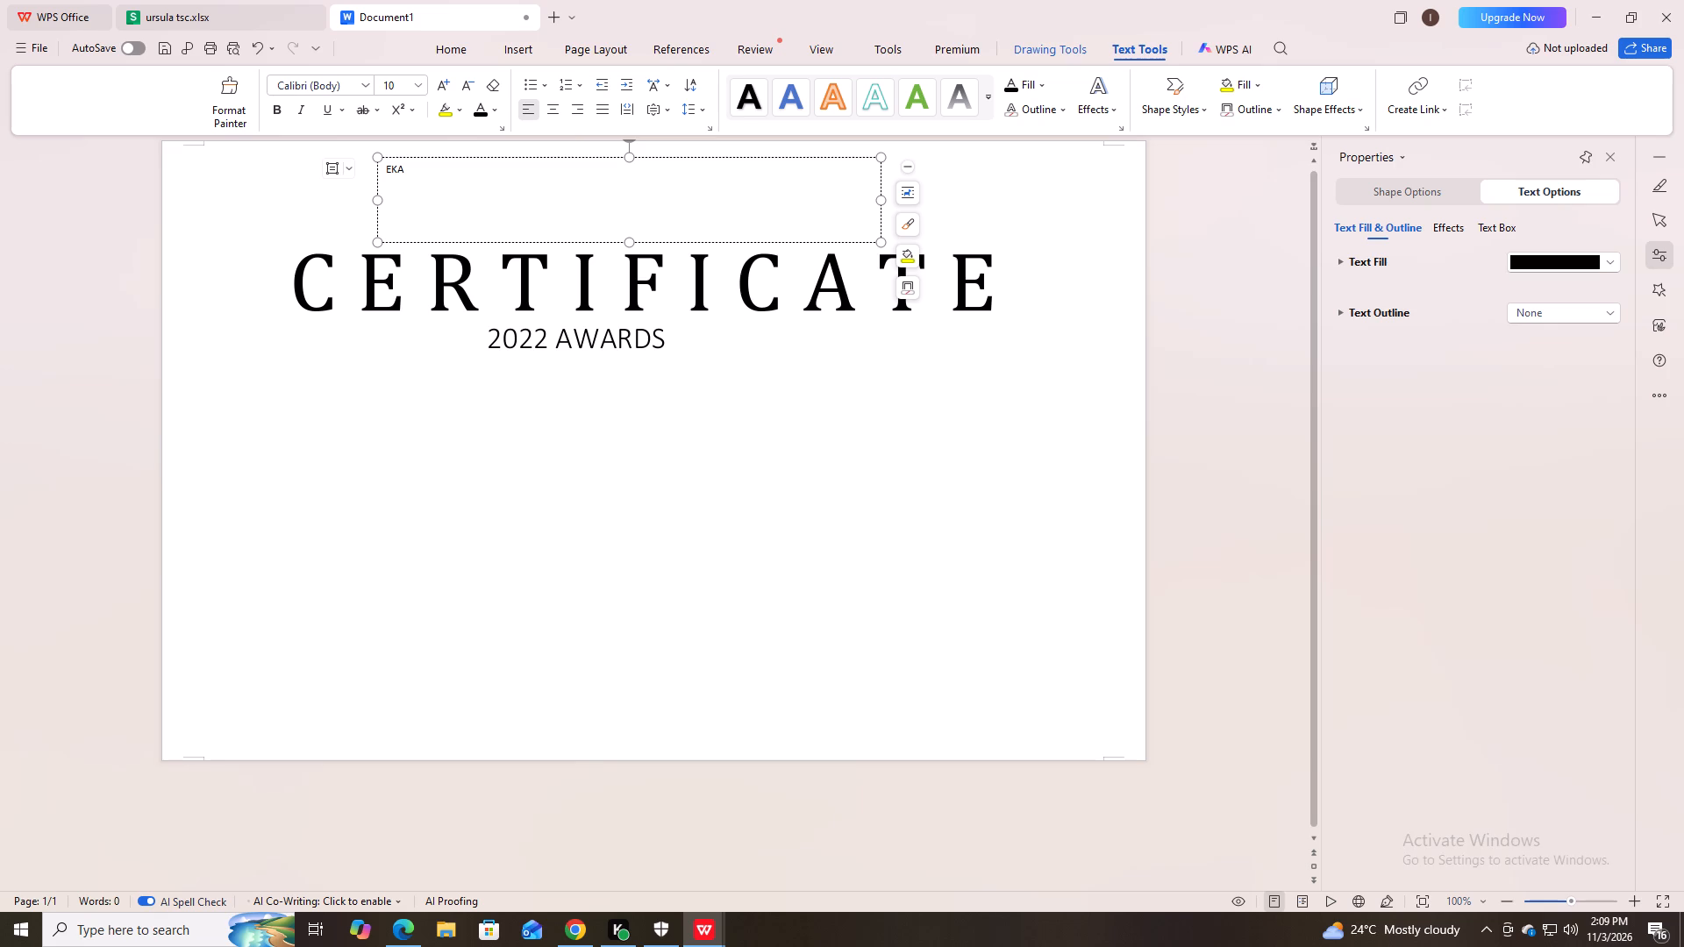
pyautogui.press('space')
pyautogui.press('h')
pyautogui.write('OTE')
pyautogui.press('l')
# Format the EKA HOTEL heading text in Georgia at size 48.
pyautogui.moveTo(440, 164); pyautogui.dragTo(380, 169)
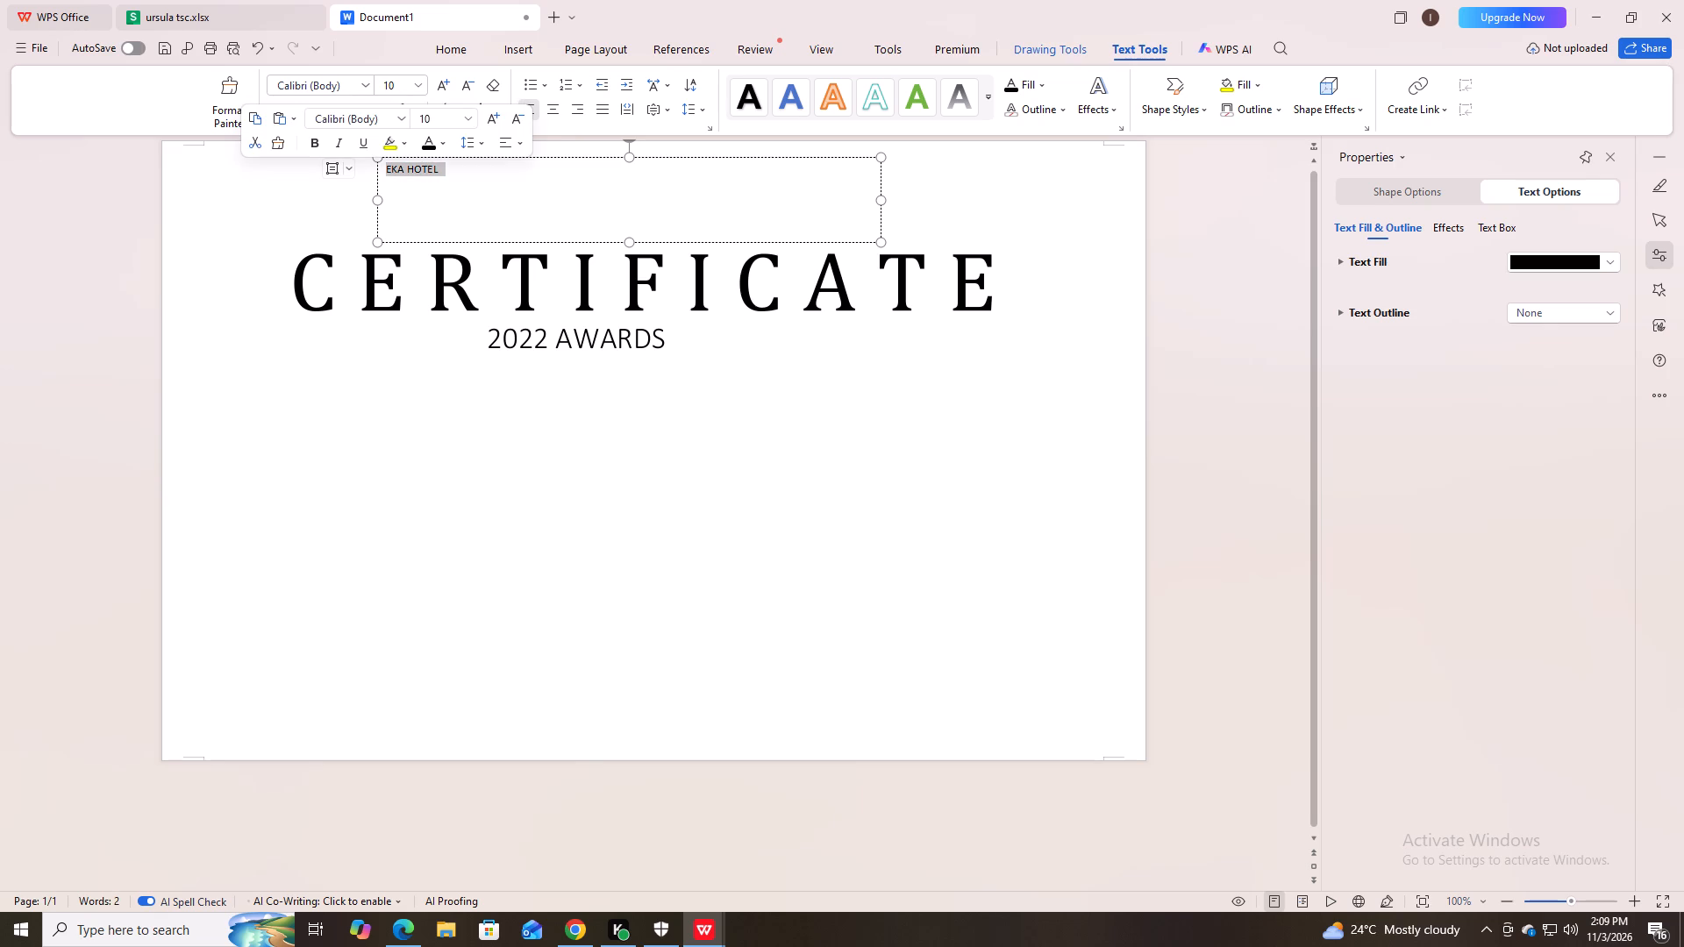
pyautogui.click(471, 114)
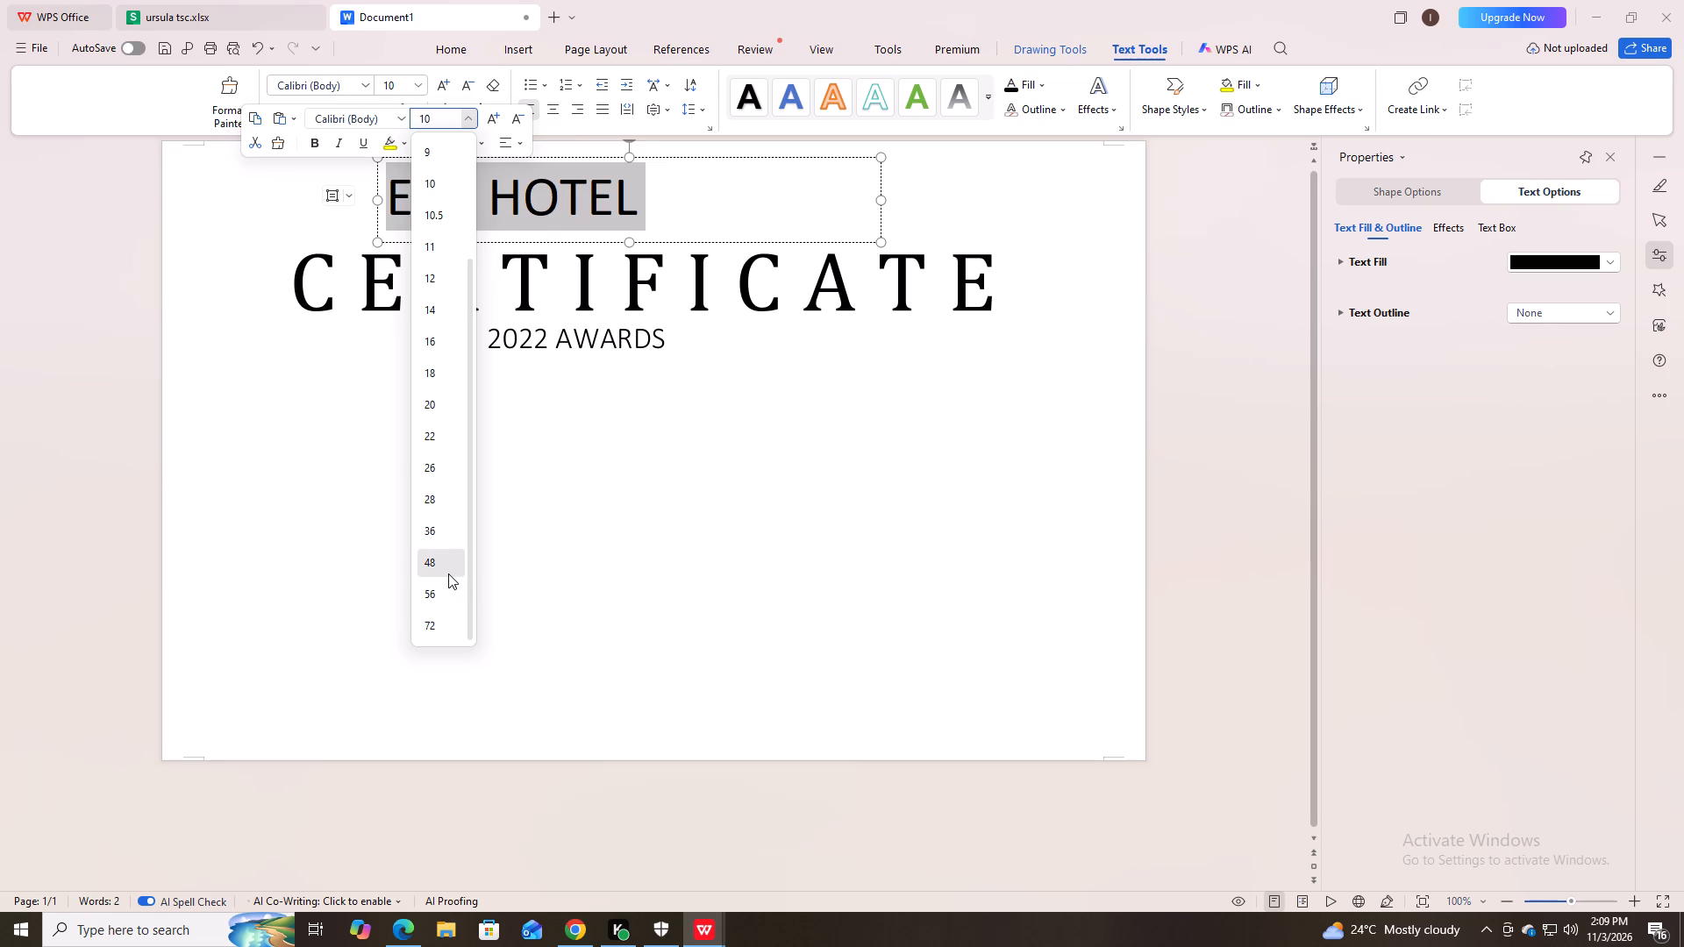
pyautogui.click(448, 573)
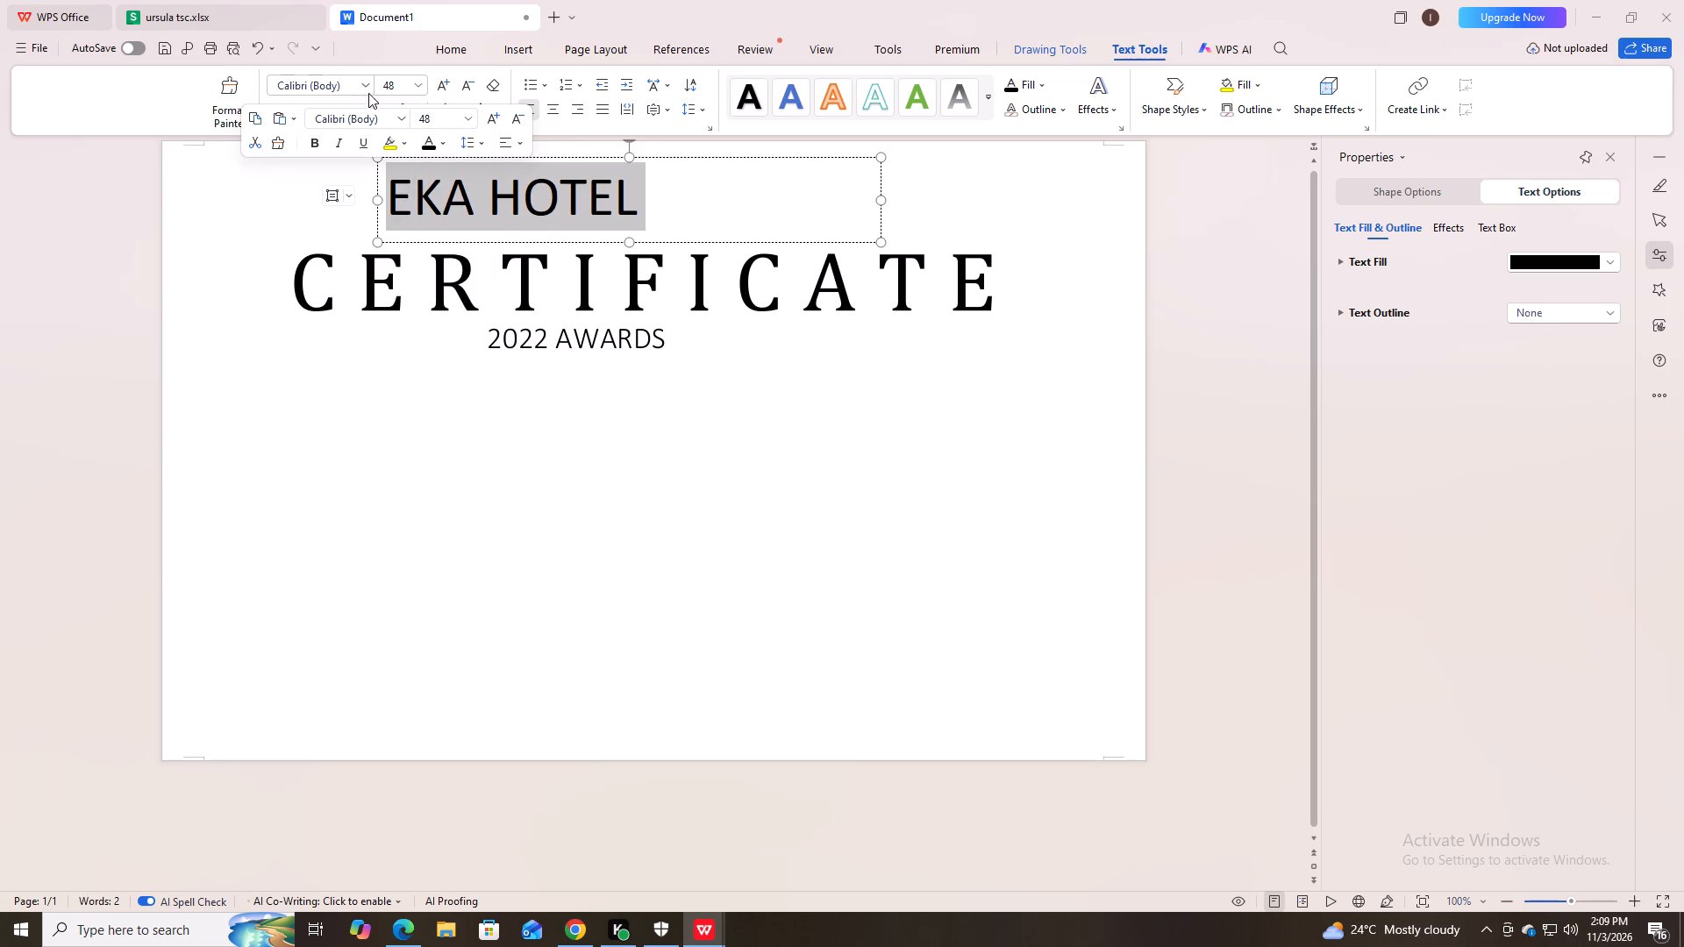
pyautogui.click(371, 86)
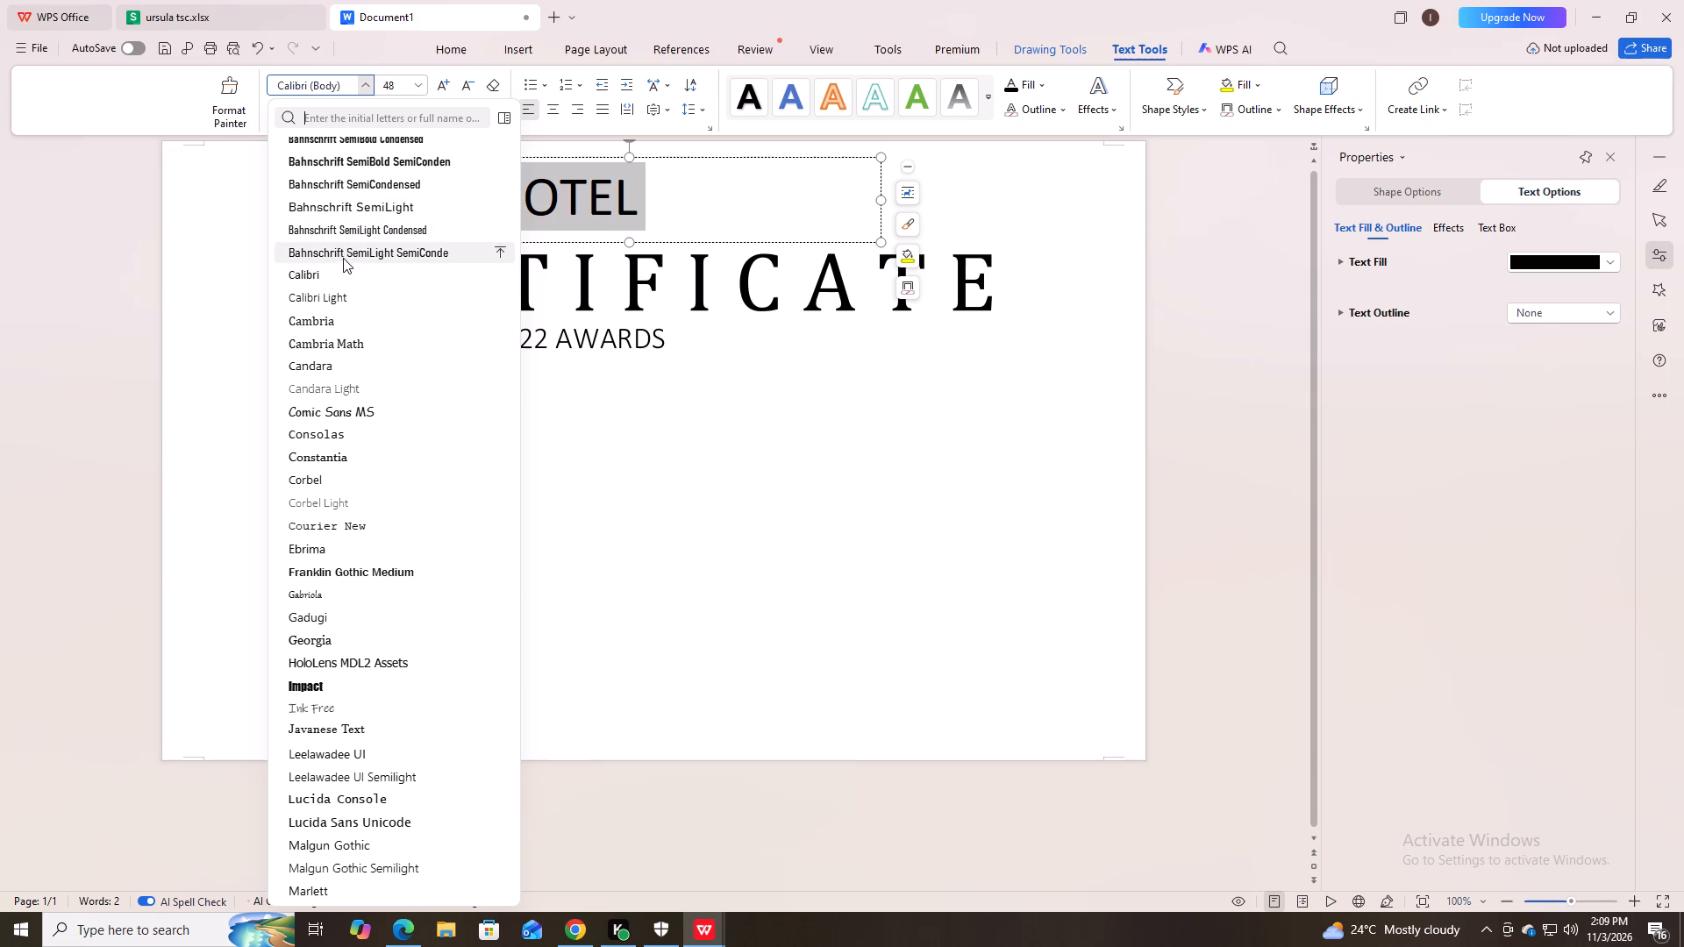
pyautogui.scroll(15, 342, 264)
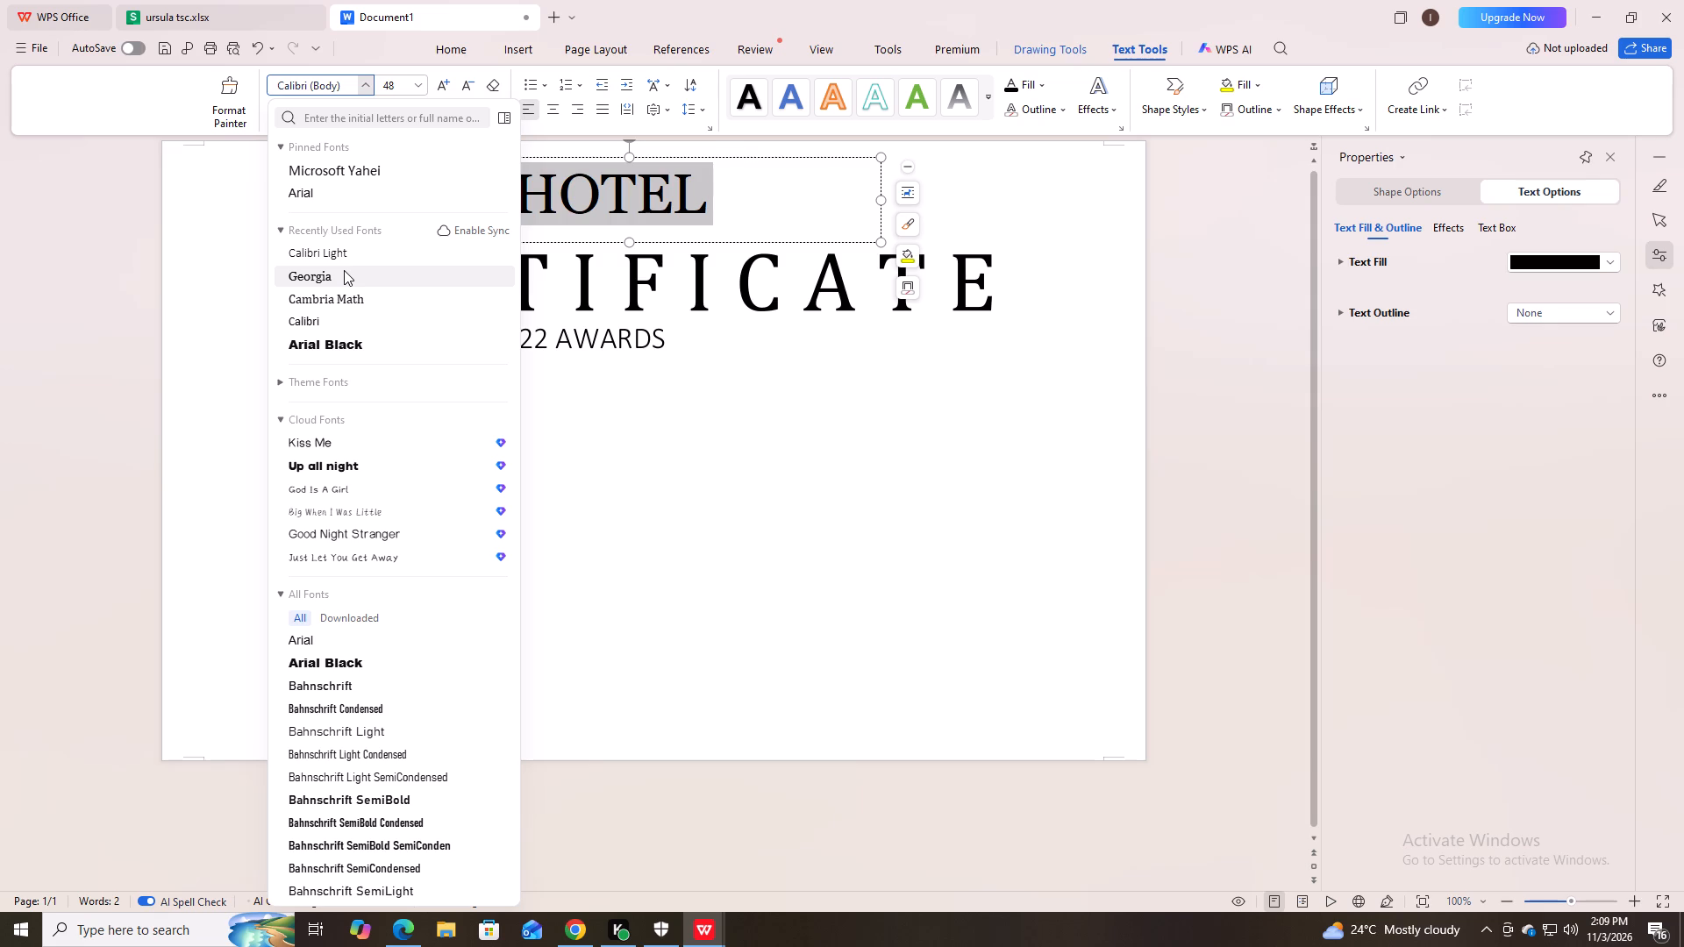
pyautogui.click(344, 272)
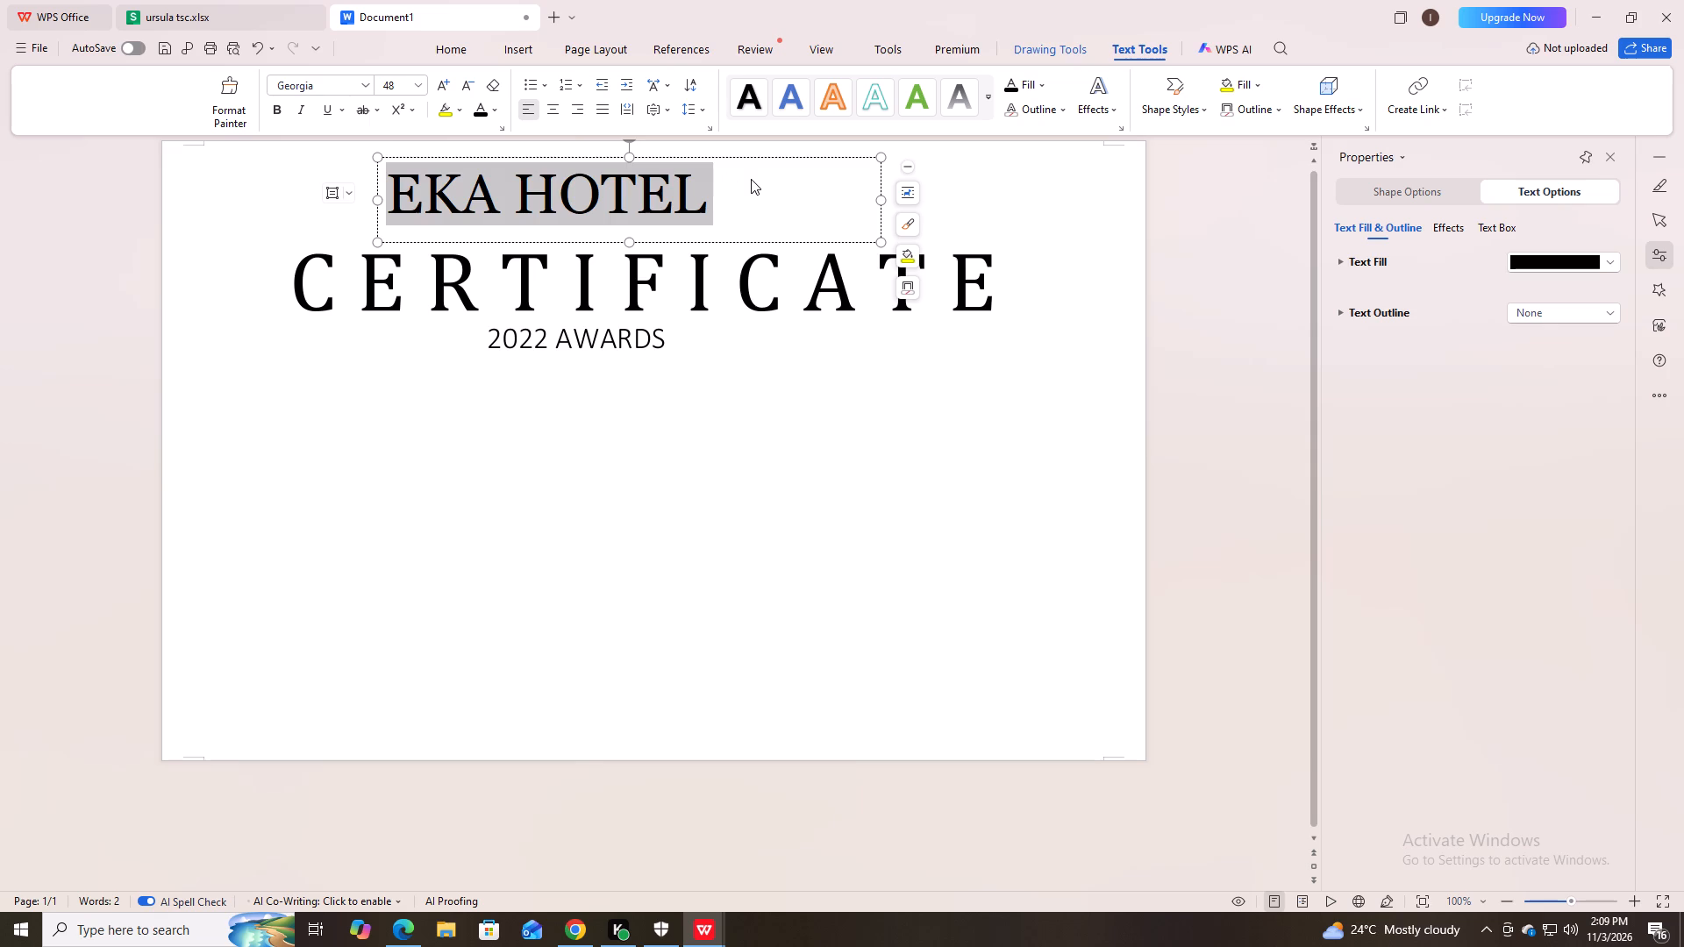
# Shift the EKA HOTEL text toward the middle of its box by adding three leading spaces.
pyautogui.click(389, 188)
pyautogui.click(391, 188)
pyautogui.click(391, 188)
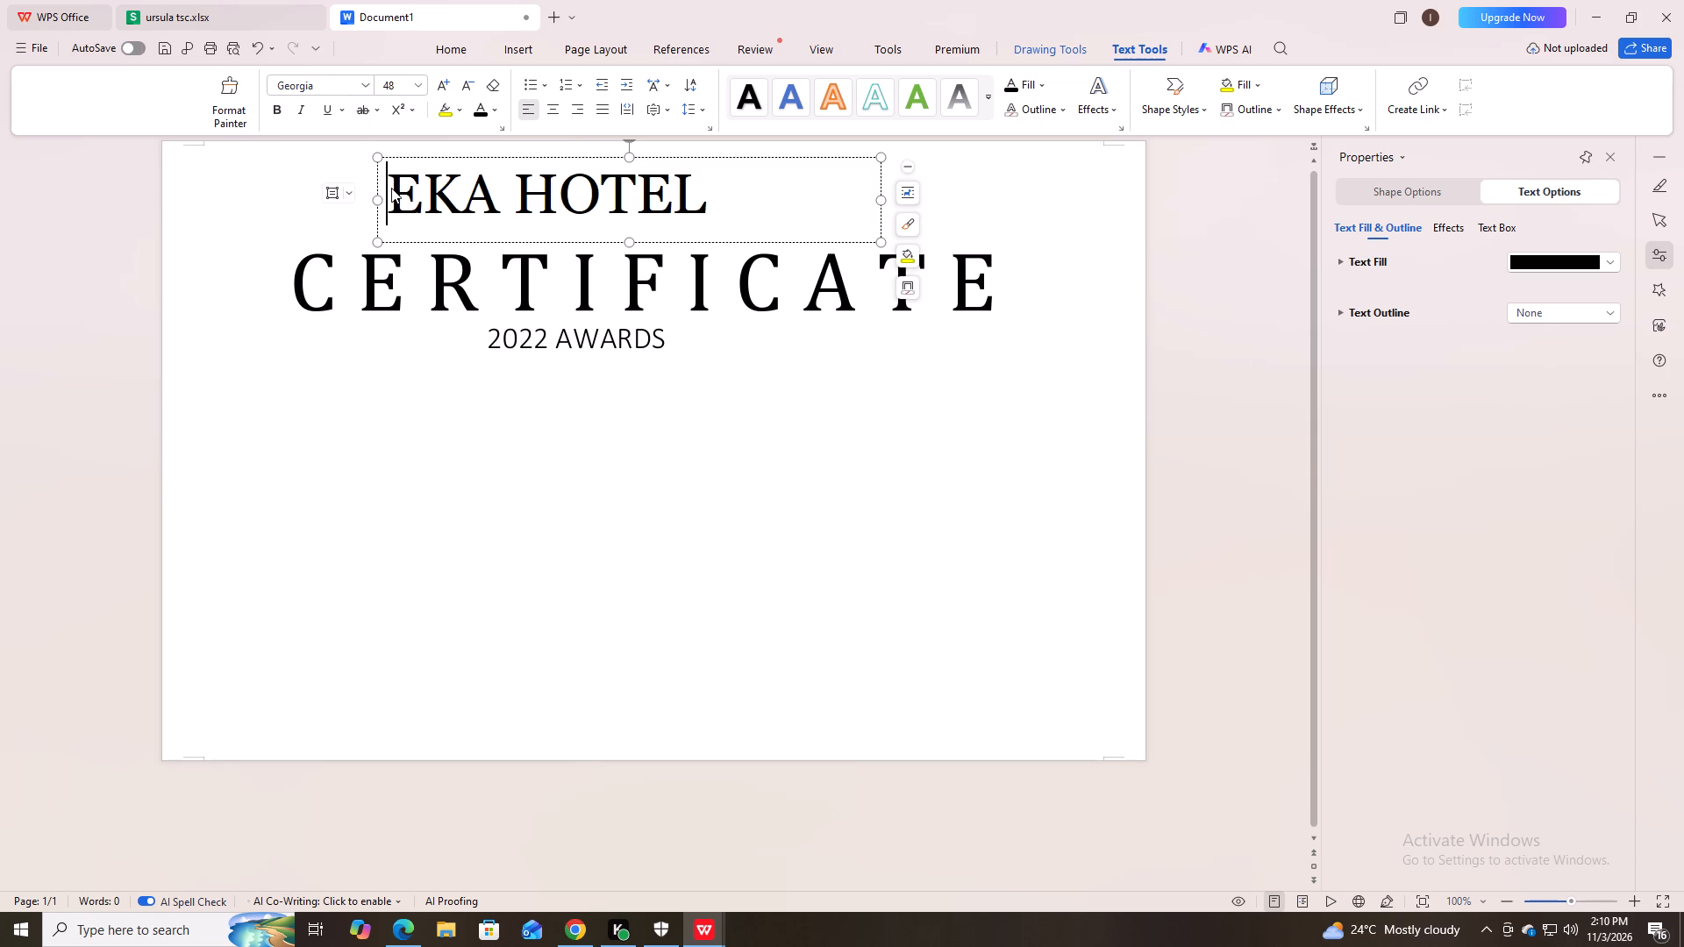
pyautogui.press('space')
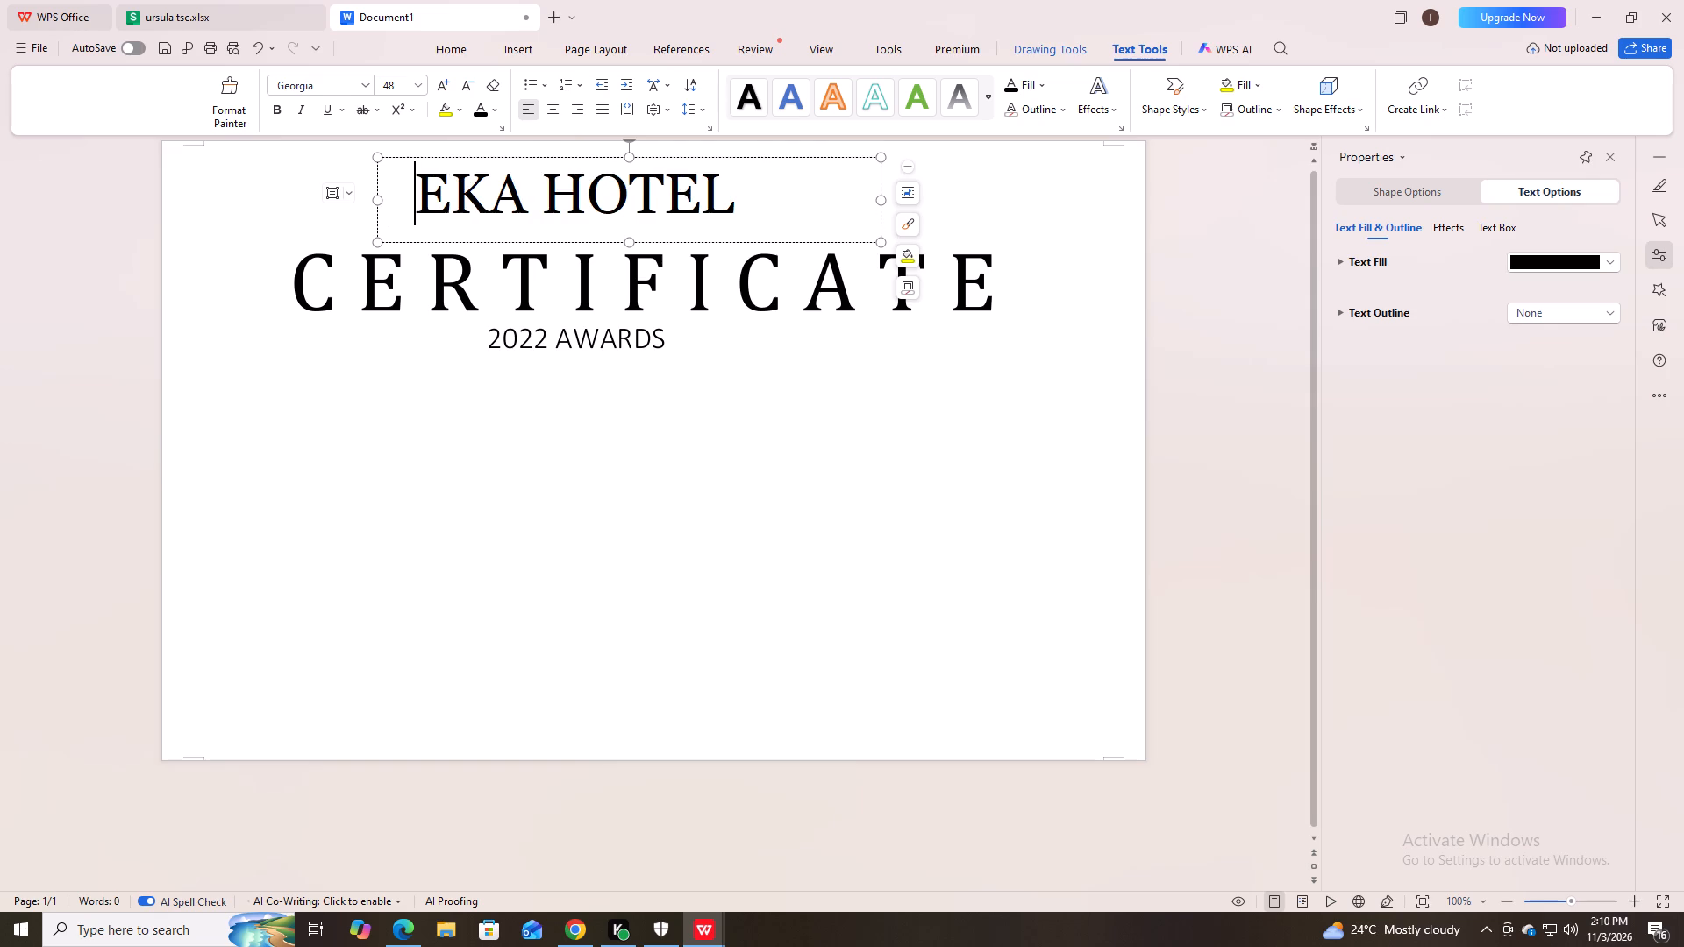
pyautogui.press('space')
pyautogui.press('space')
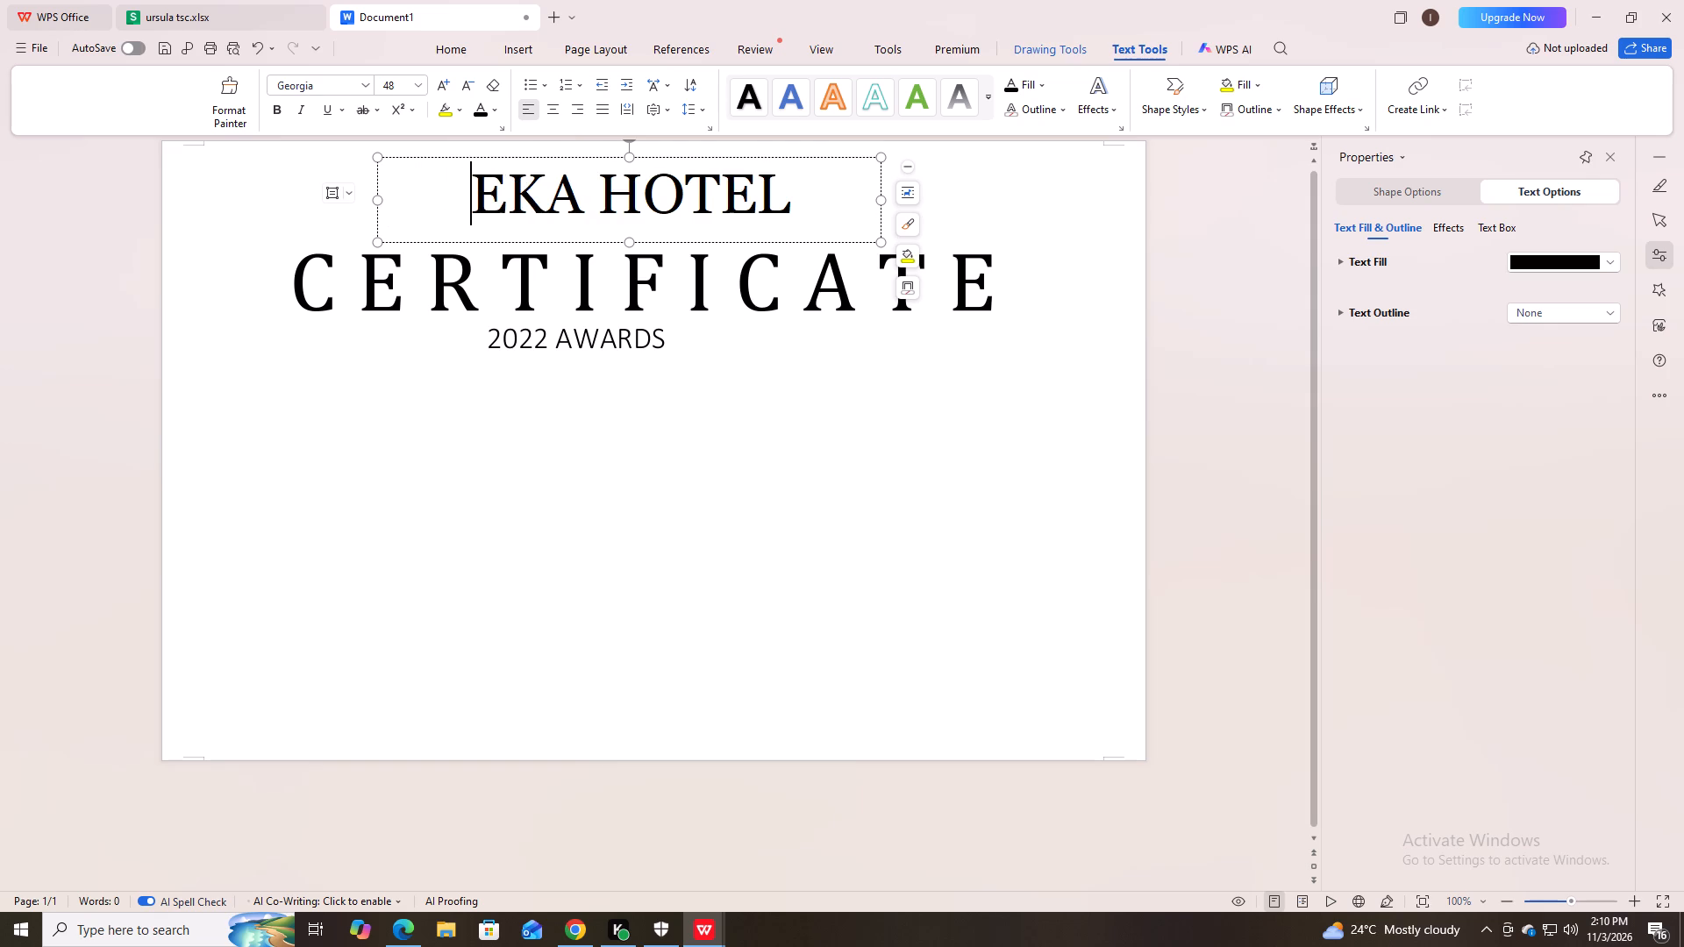
pyautogui.click(906, 428)
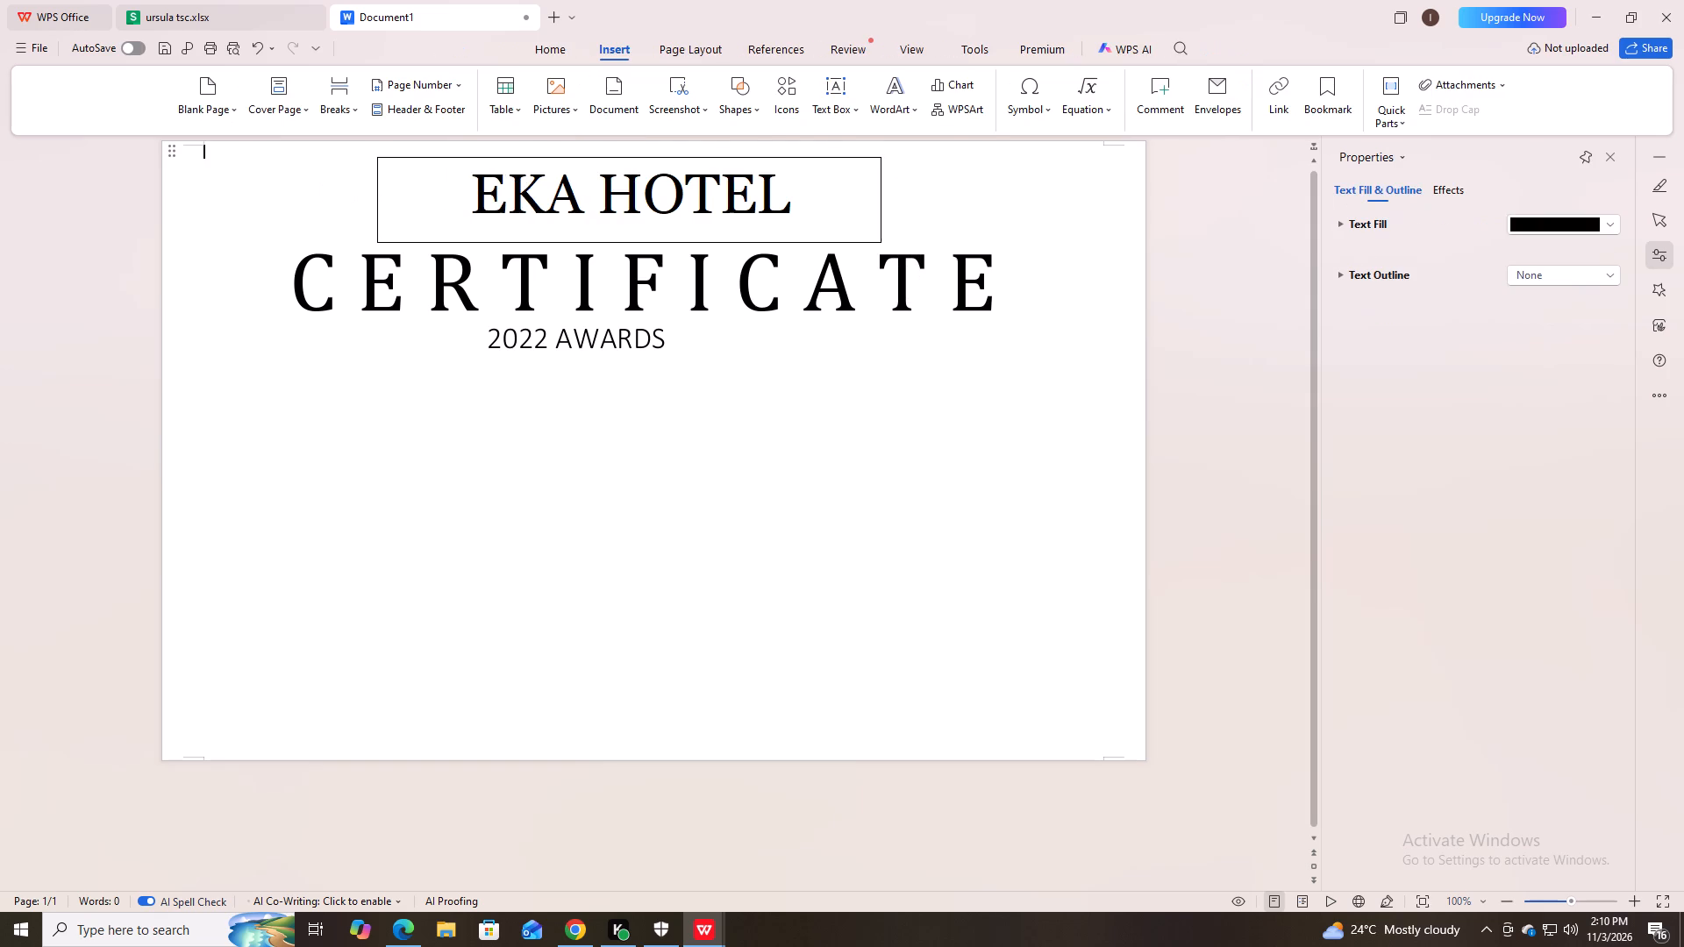
# Remove the outline of the EKA HOTEL text box by setting it to No Line.
pyautogui.click(869, 240)
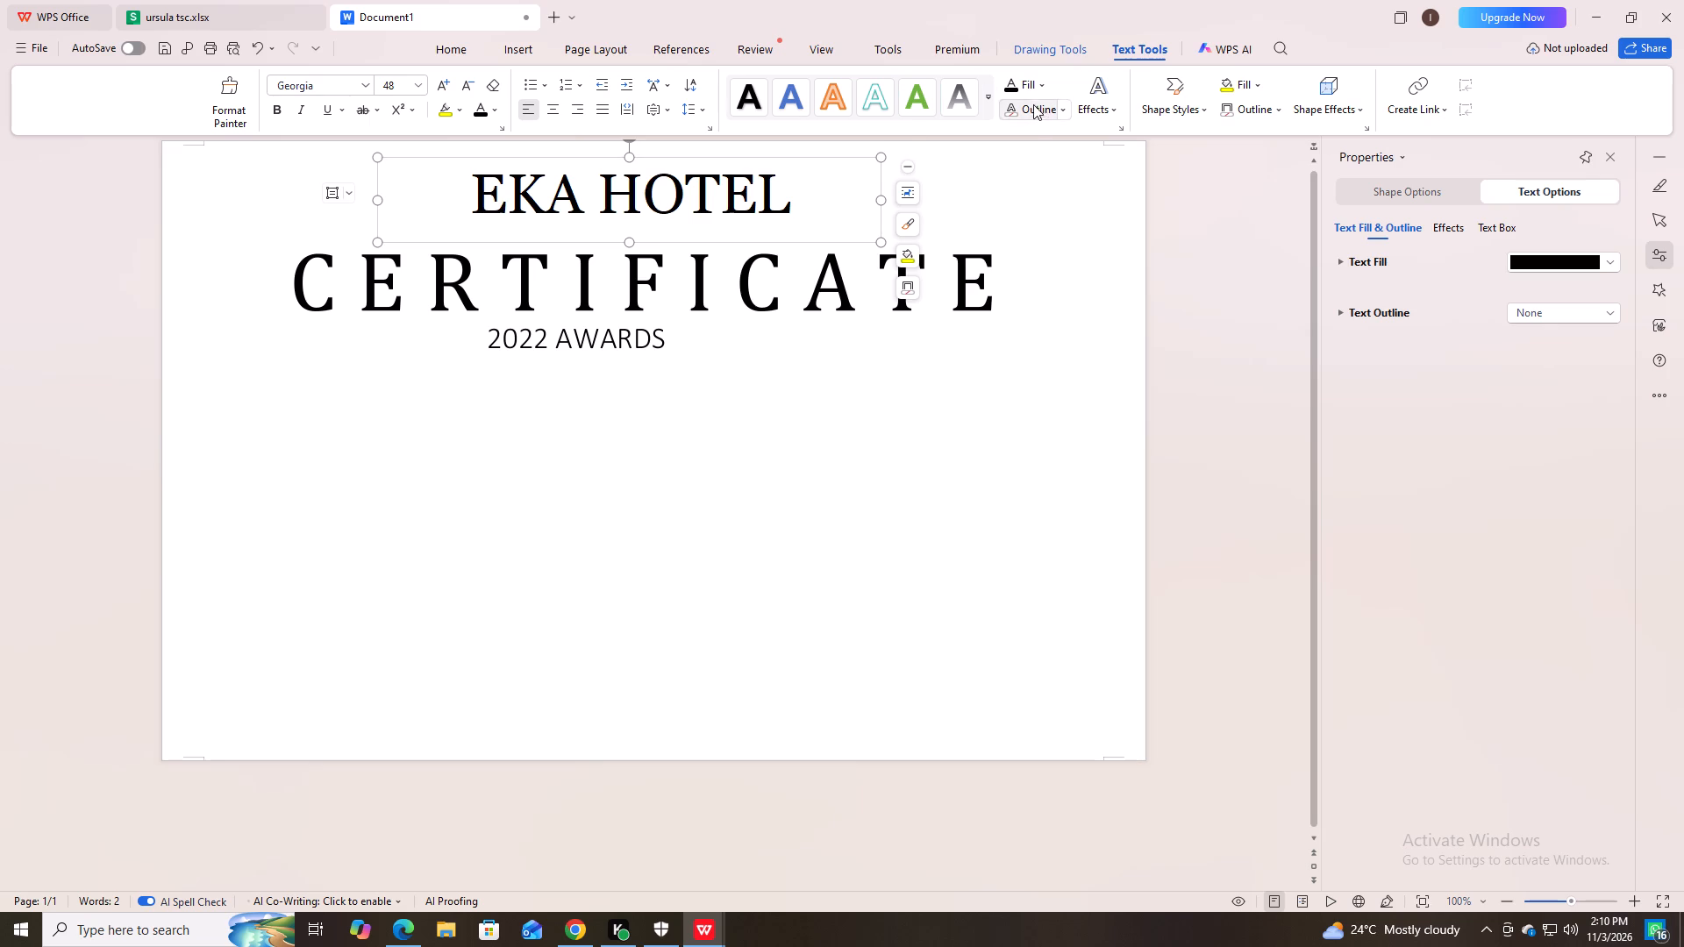
pyautogui.click(909, 288)
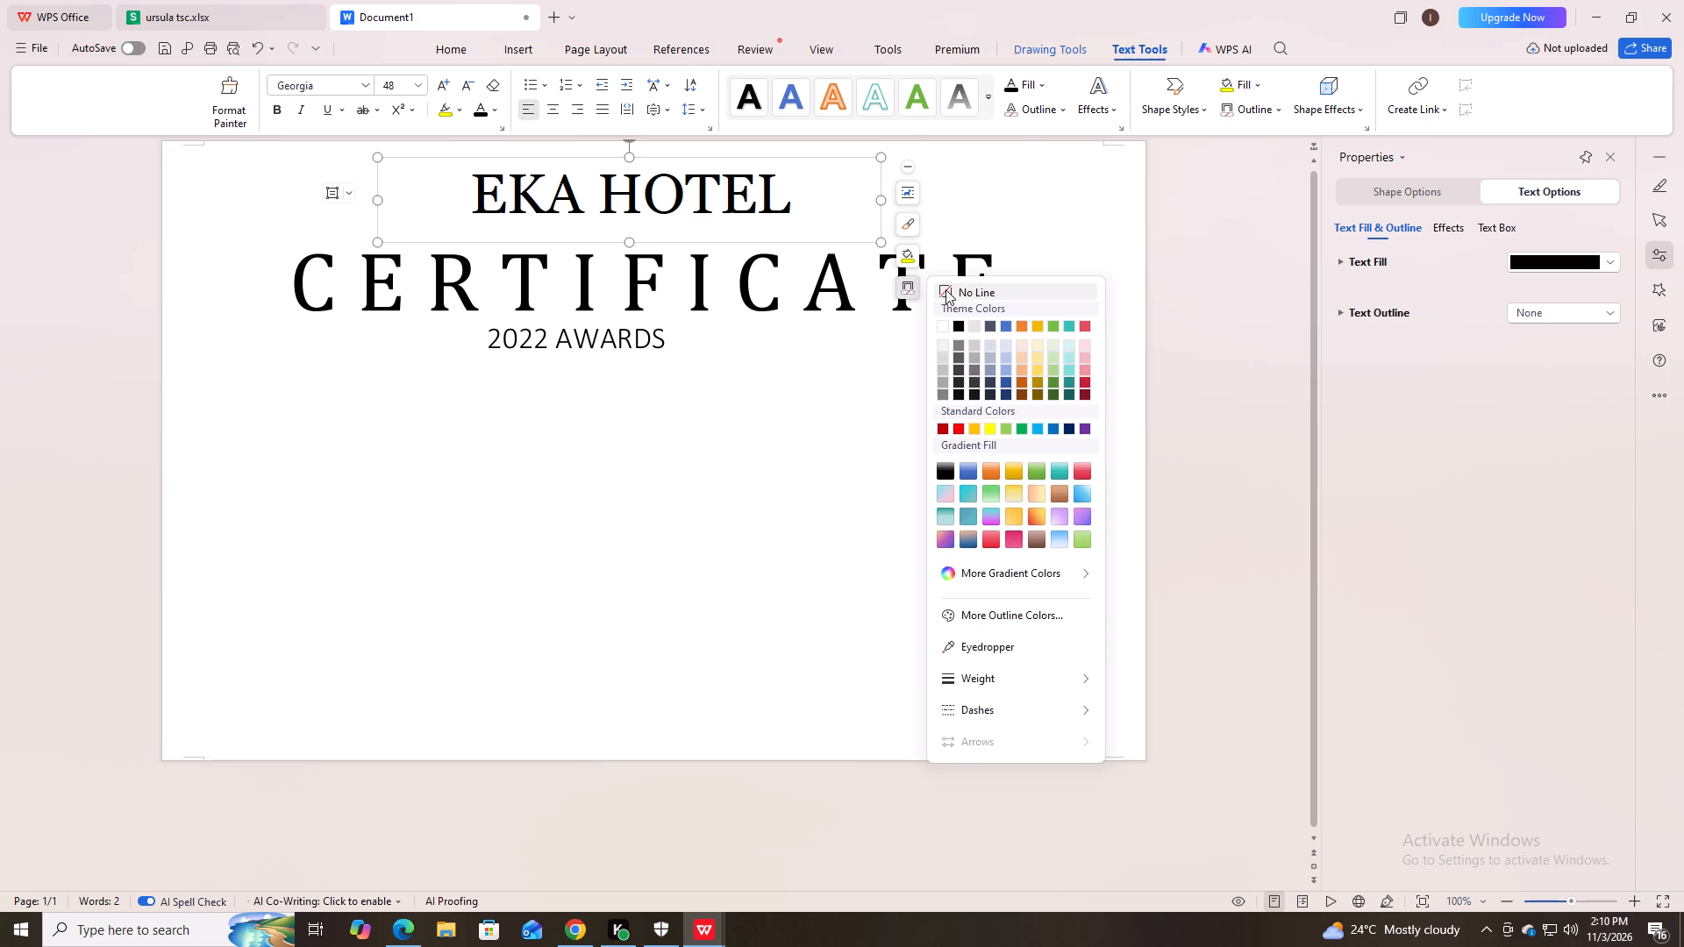
pyautogui.click(945, 288)
pyautogui.click(870, 409)
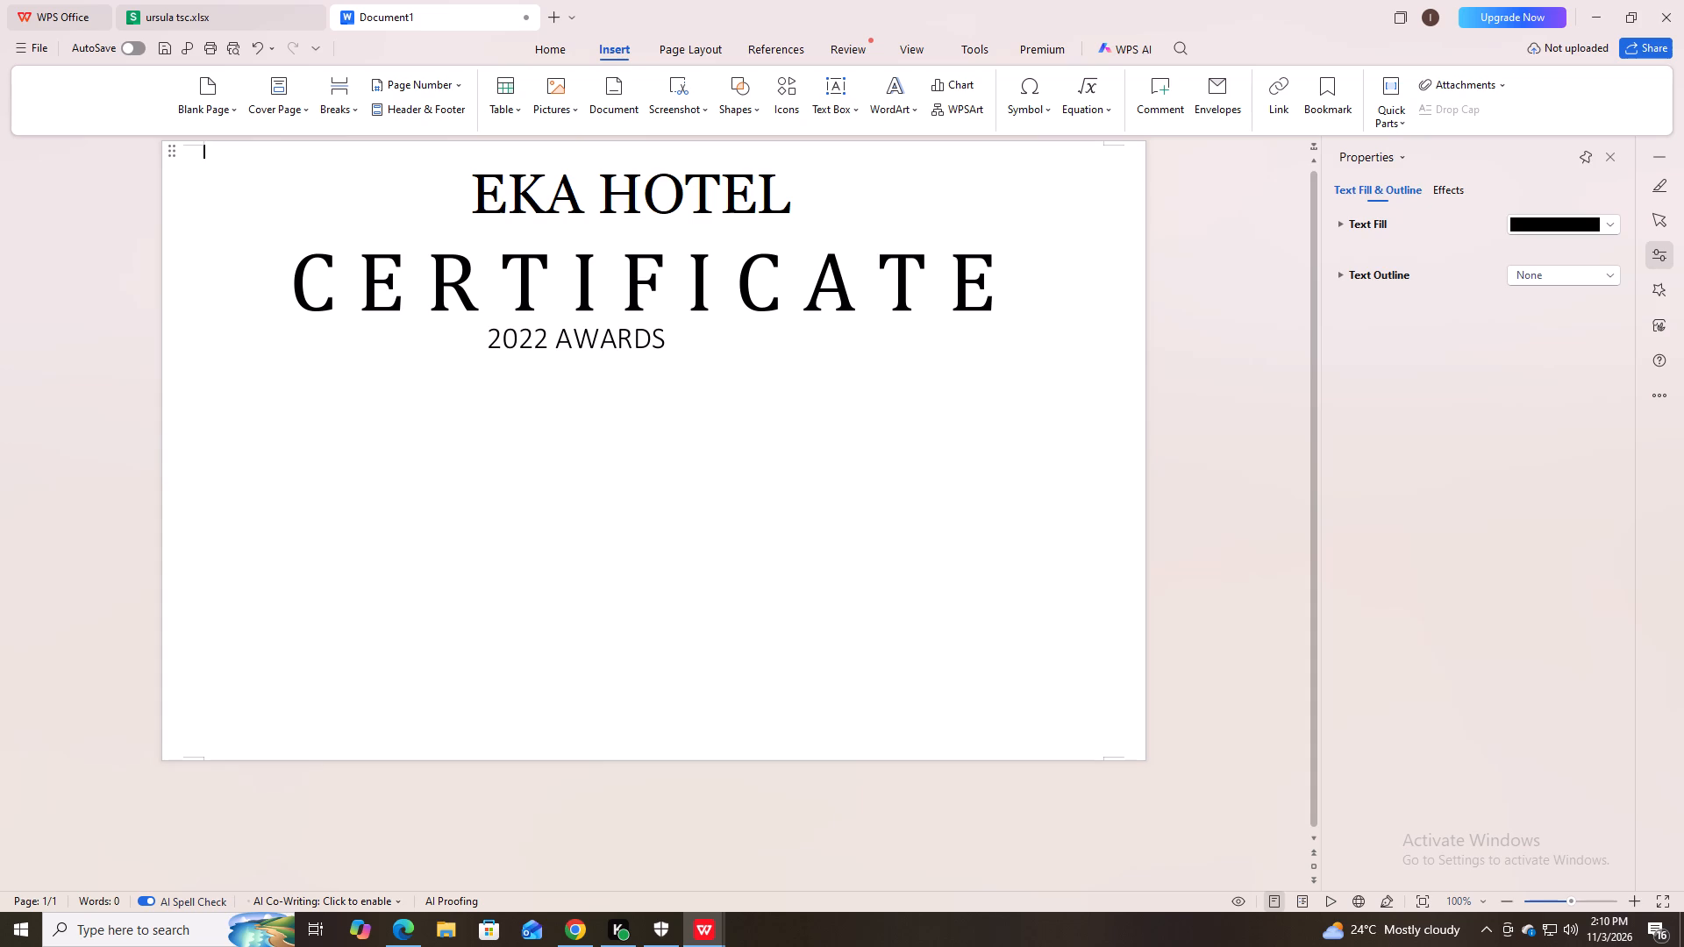
# Shift the 2022 AWARDS text toward the centre of the page by adding three leading spaces.
pyautogui.click(647, 338)
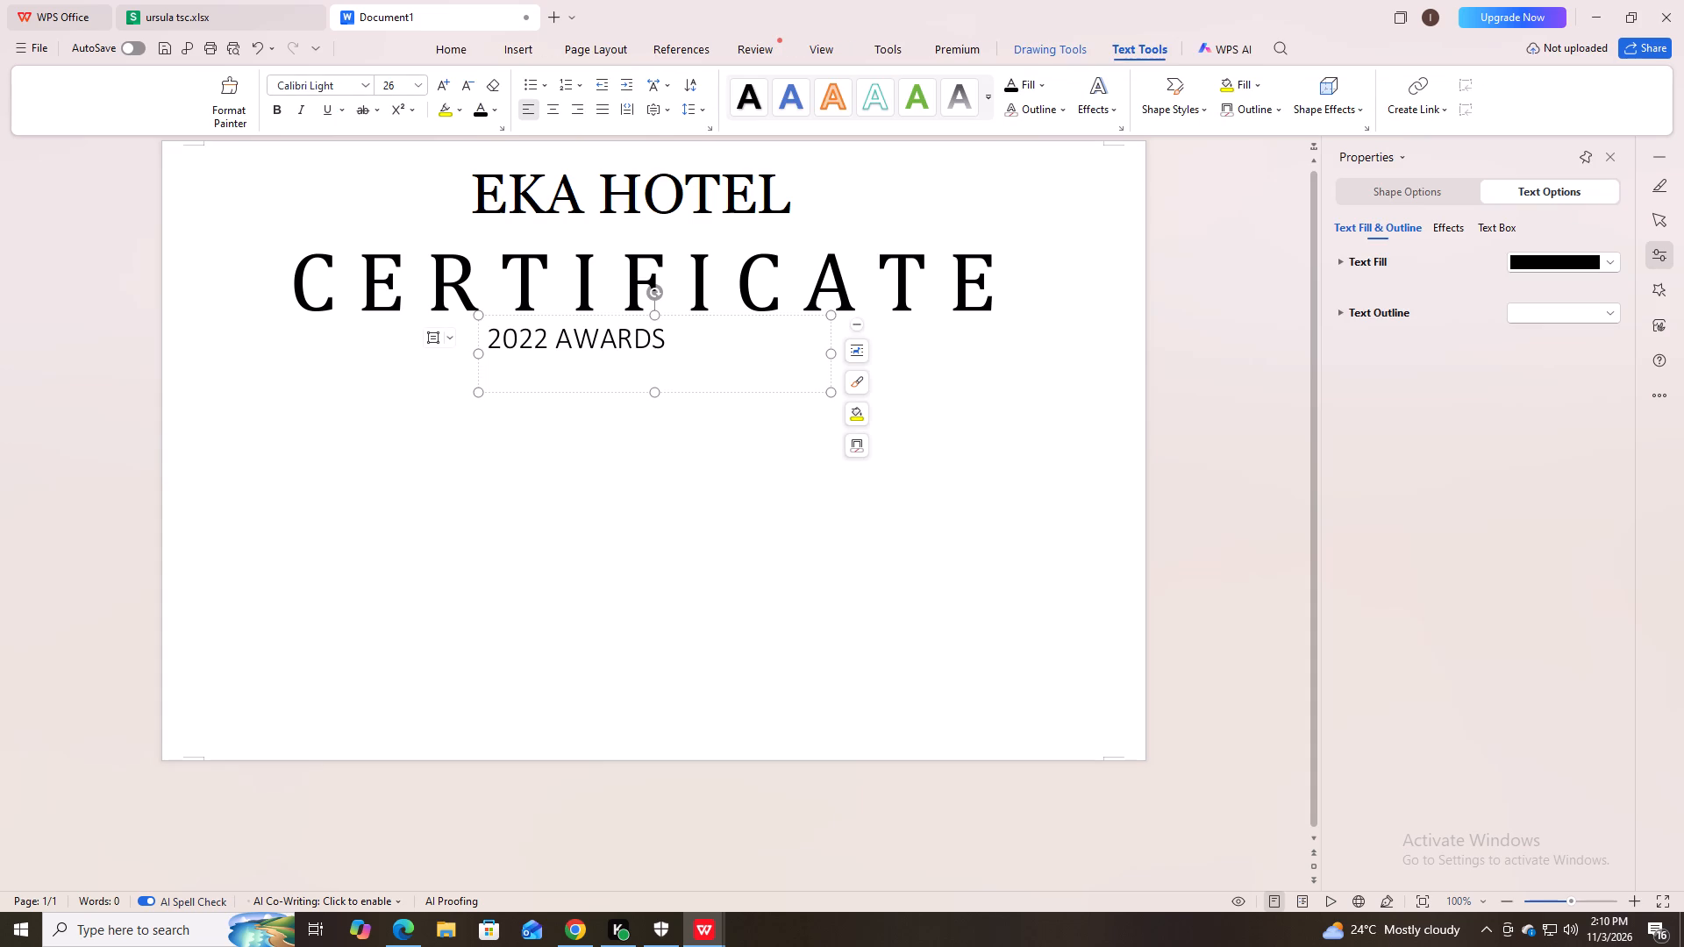
pyautogui.click(490, 338)
pyautogui.press('space')
pyautogui.press('space')
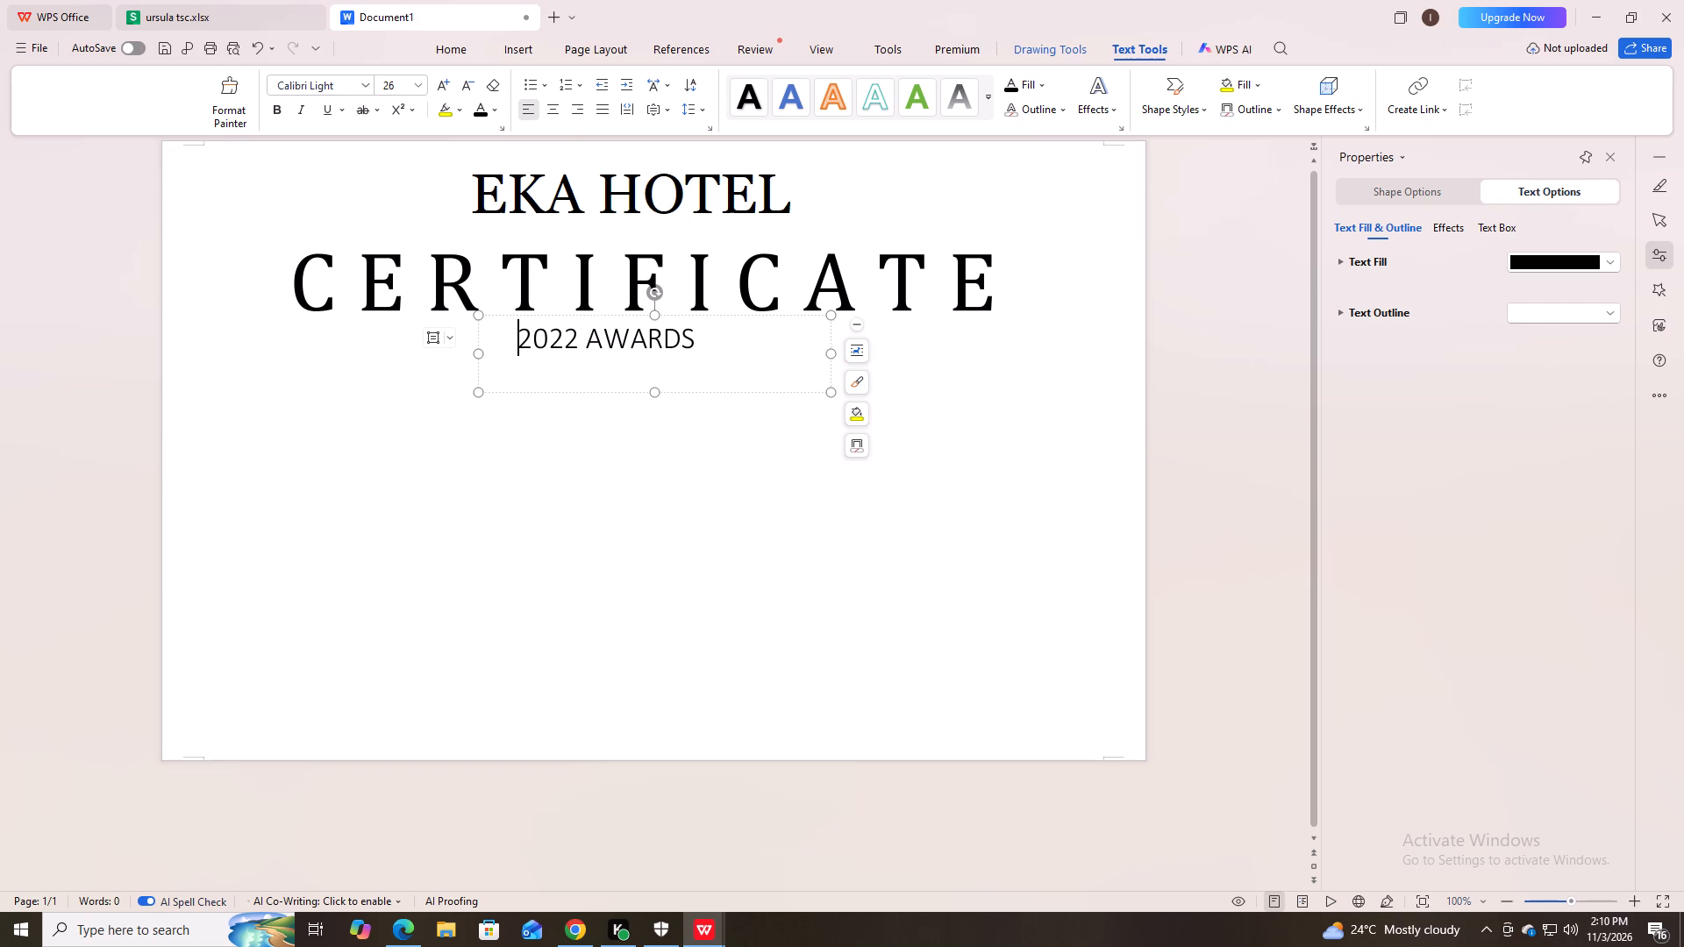
pyautogui.press('space')
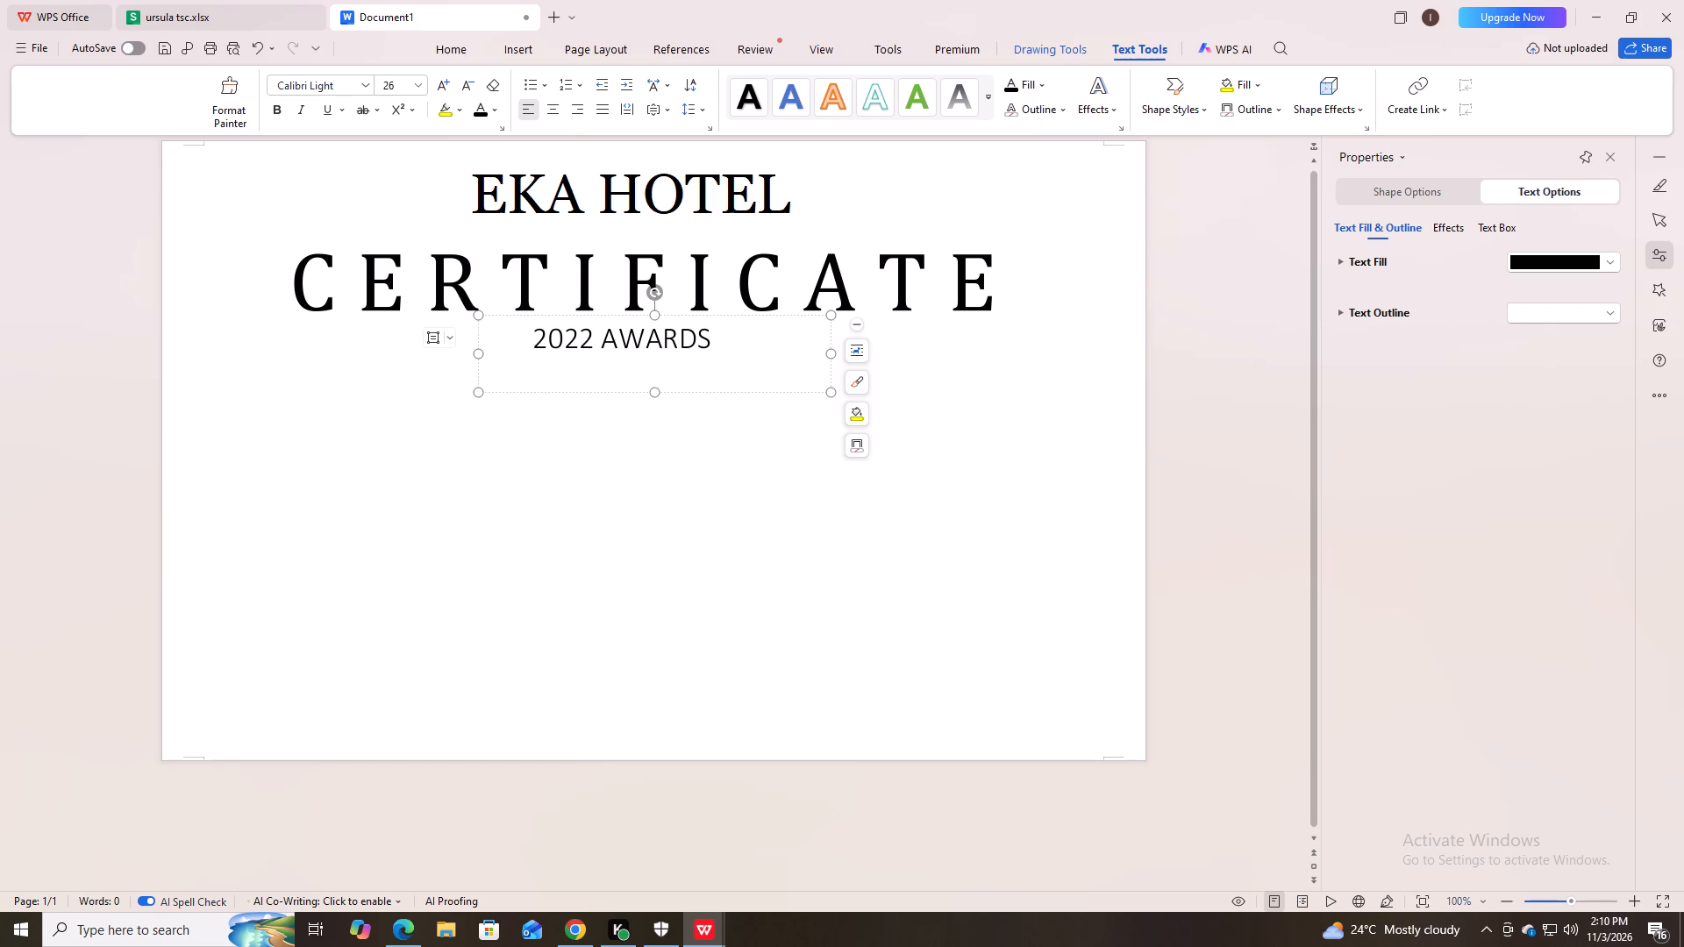
# Shorten the 2022 AWARDS text box from its lower edge so it fits closely around the text.
pyautogui.moveTo(654, 394); pyautogui.dragTo(664, 368)
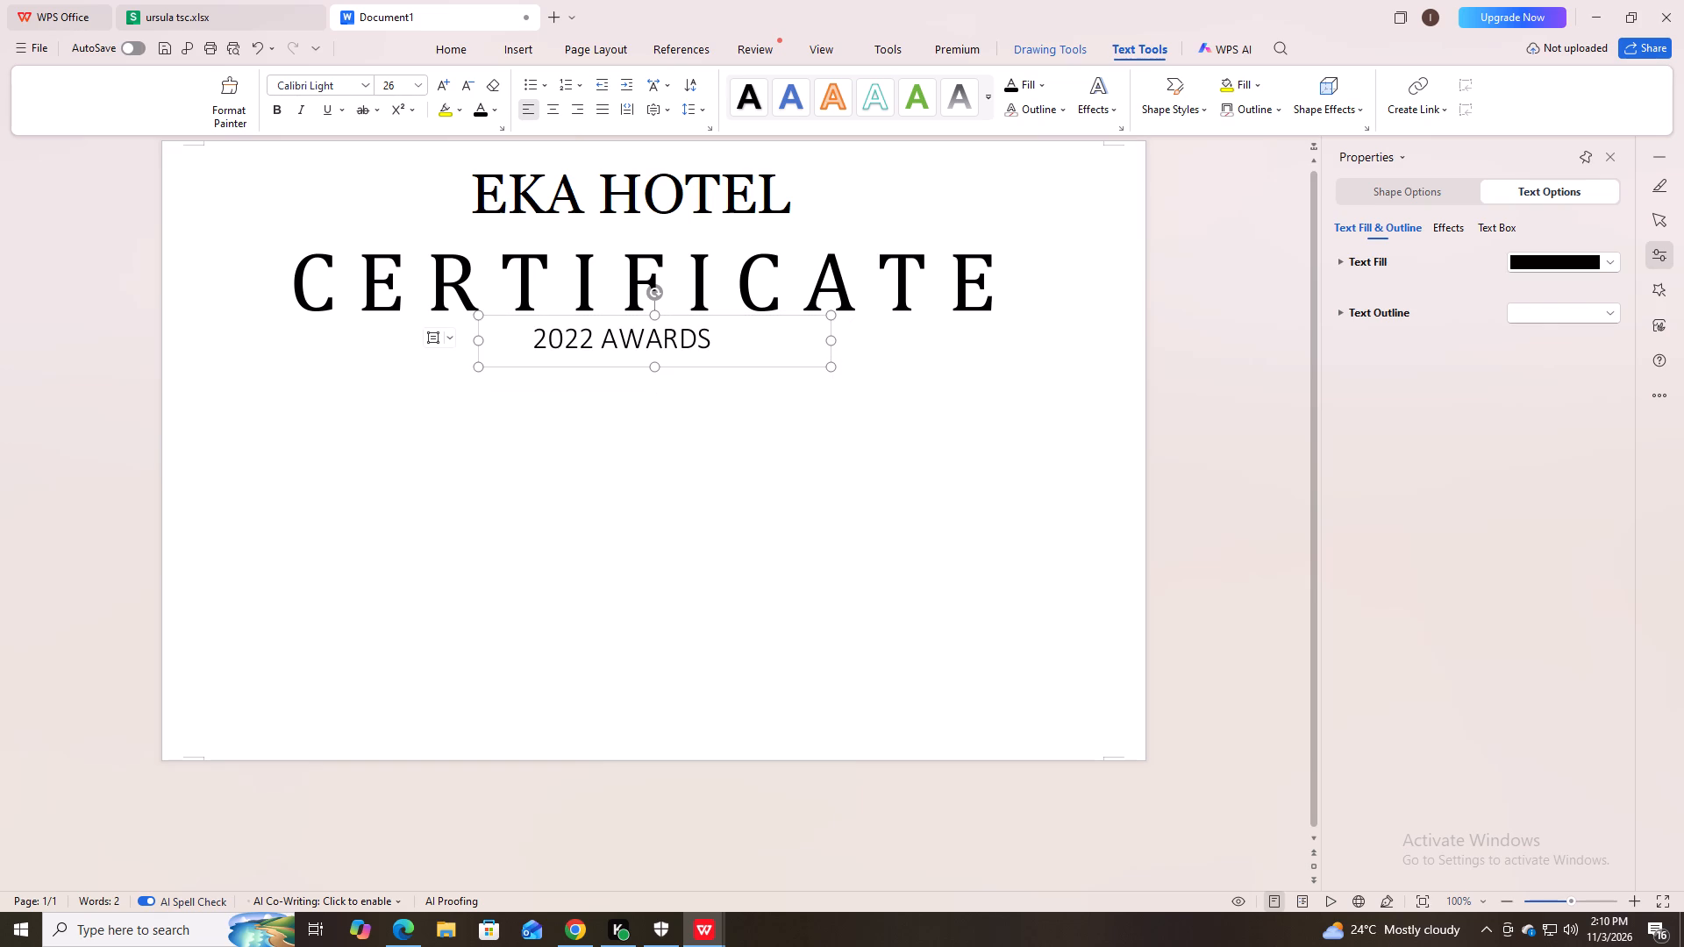
pyautogui.click(724, 423)
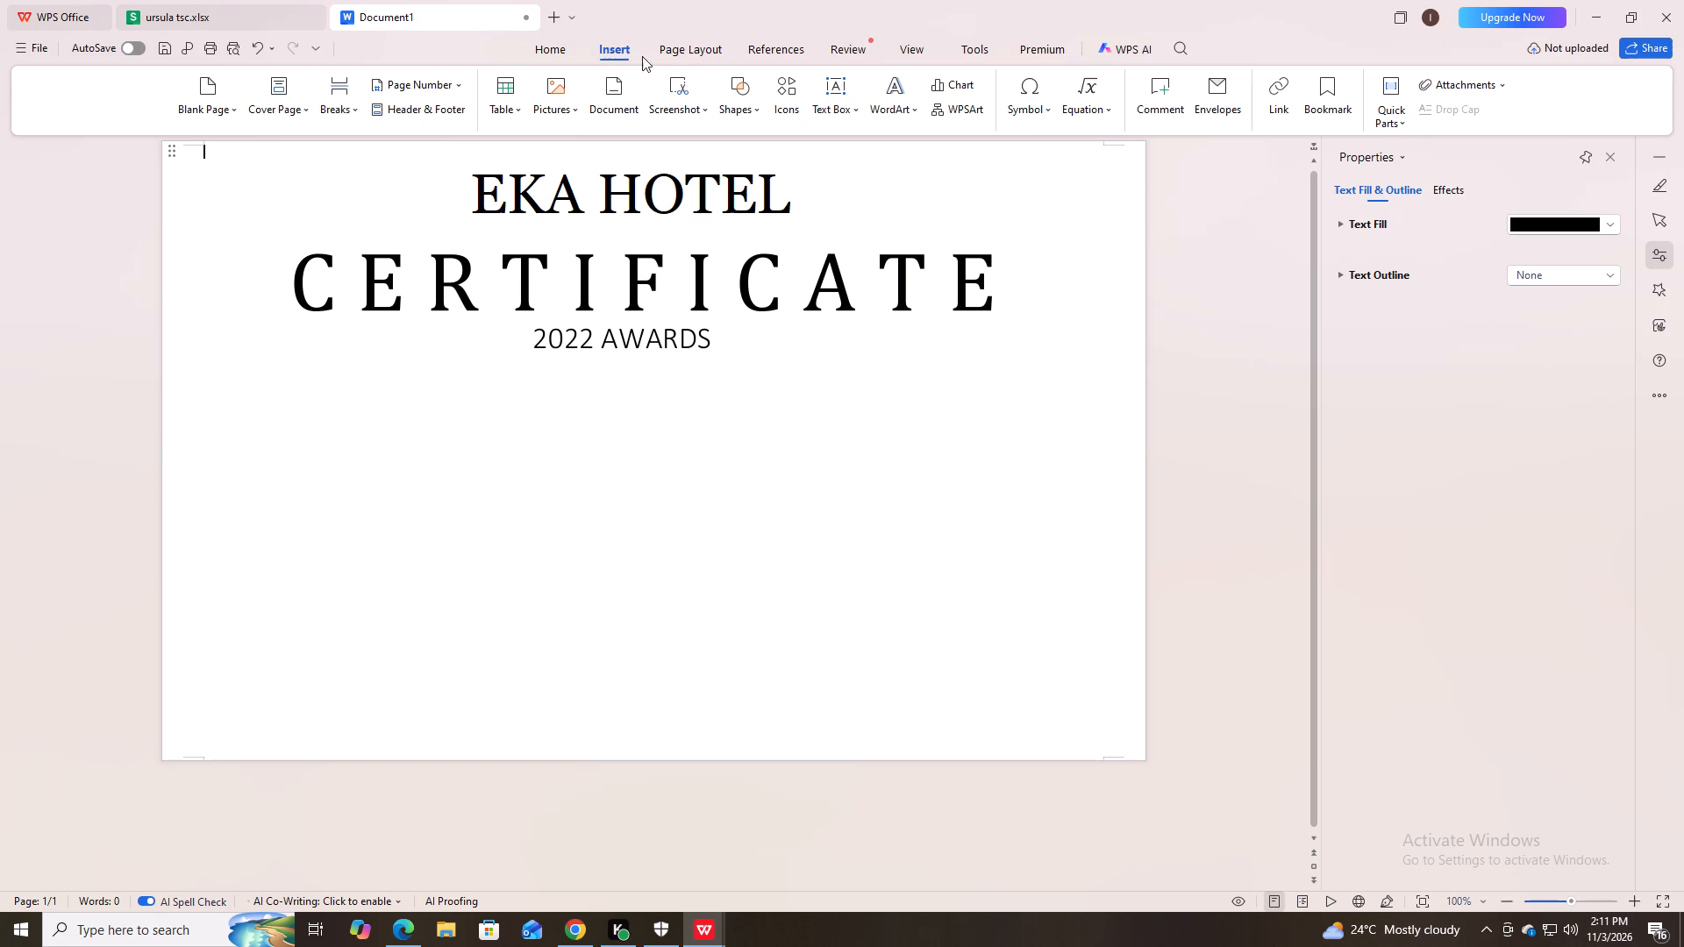
# Draw a 32-point star about 1.04 in wide and 1.71 in high in the page's upper right corner.
pyautogui.click(760, 109)
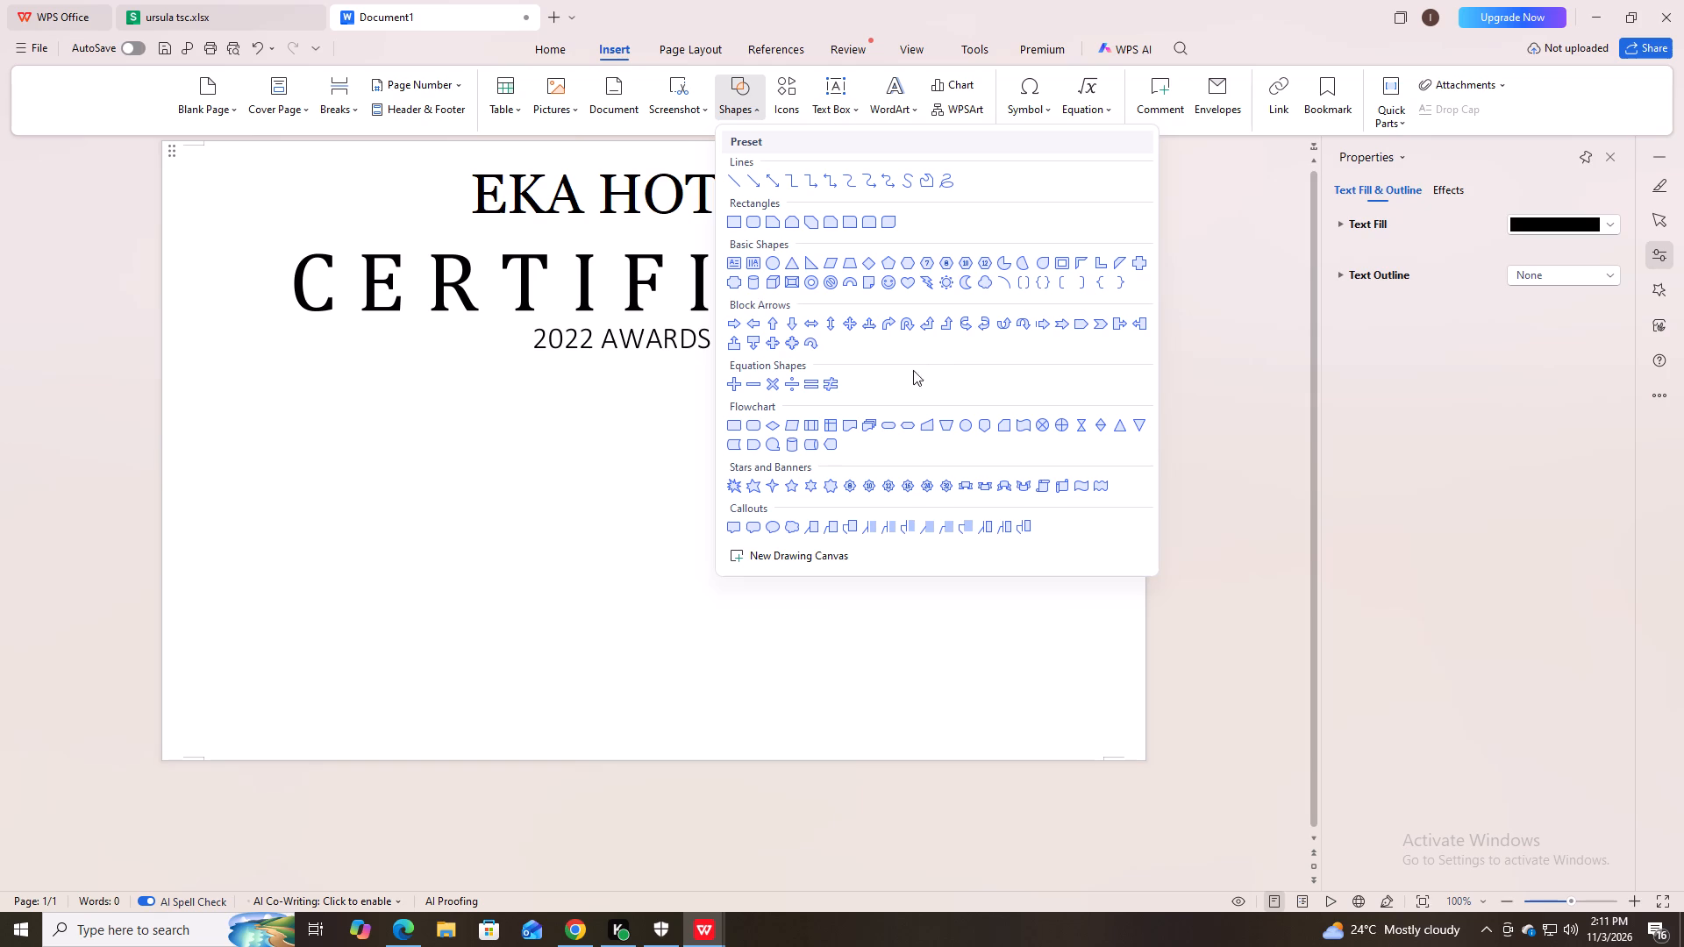
pyautogui.click(944, 481)
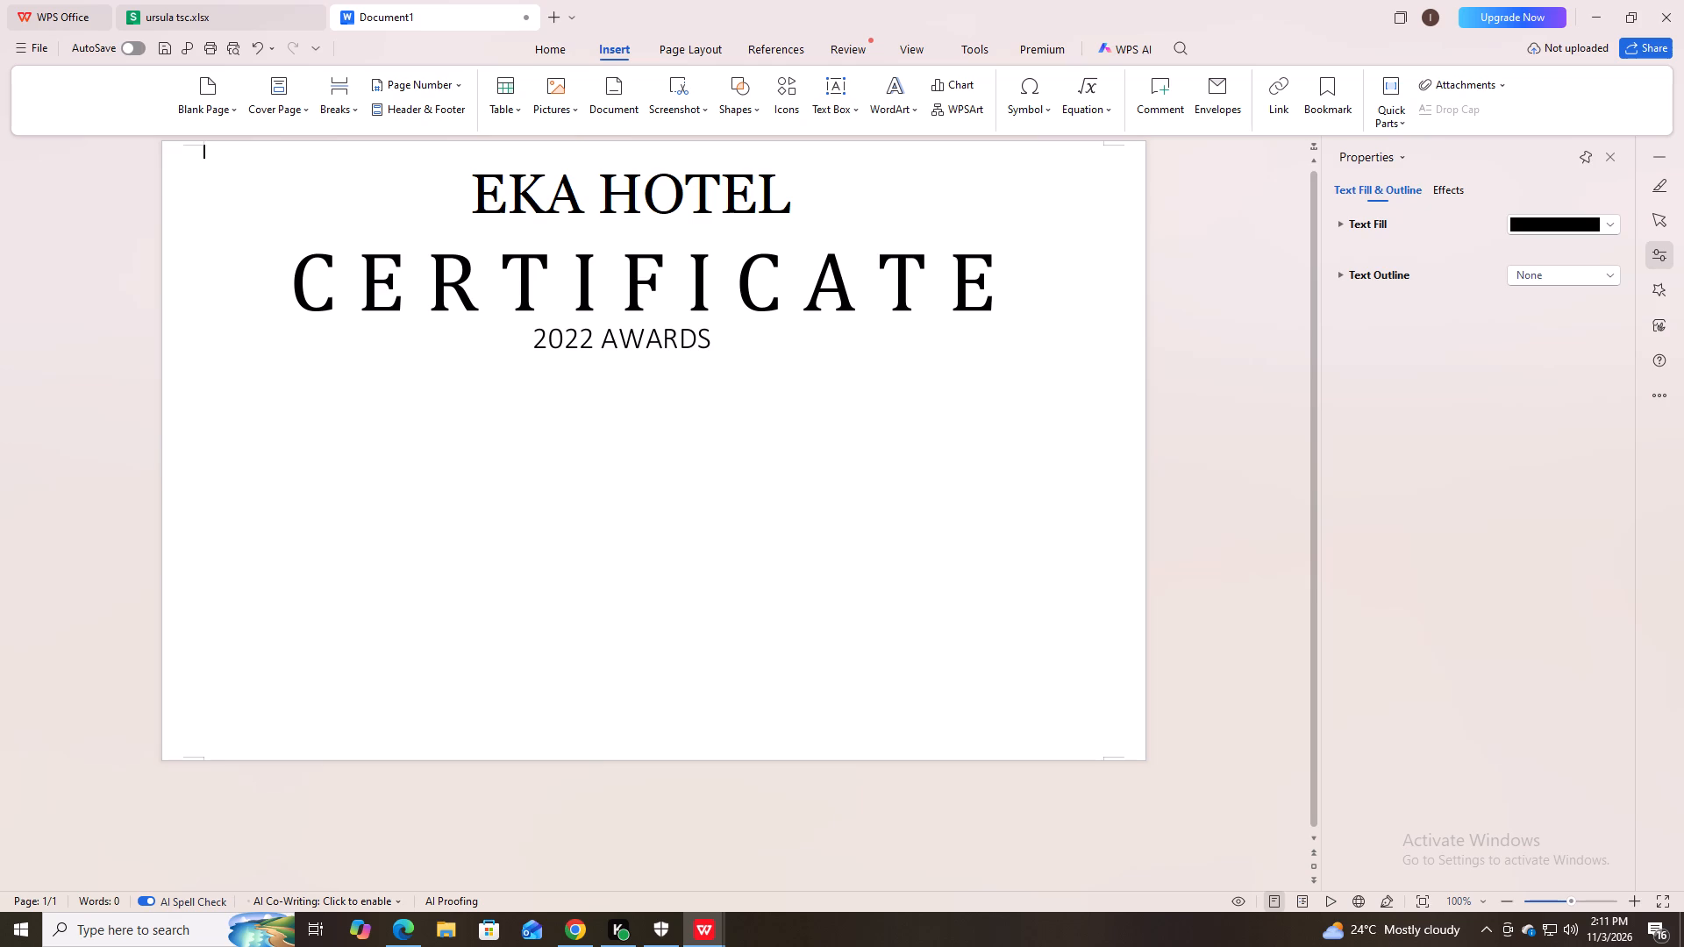
pyautogui.moveTo(1042, 156); pyautogui.dragTo(1045, 167)
pyautogui.moveTo(1045, 167); pyautogui.dragTo(1121, 303)
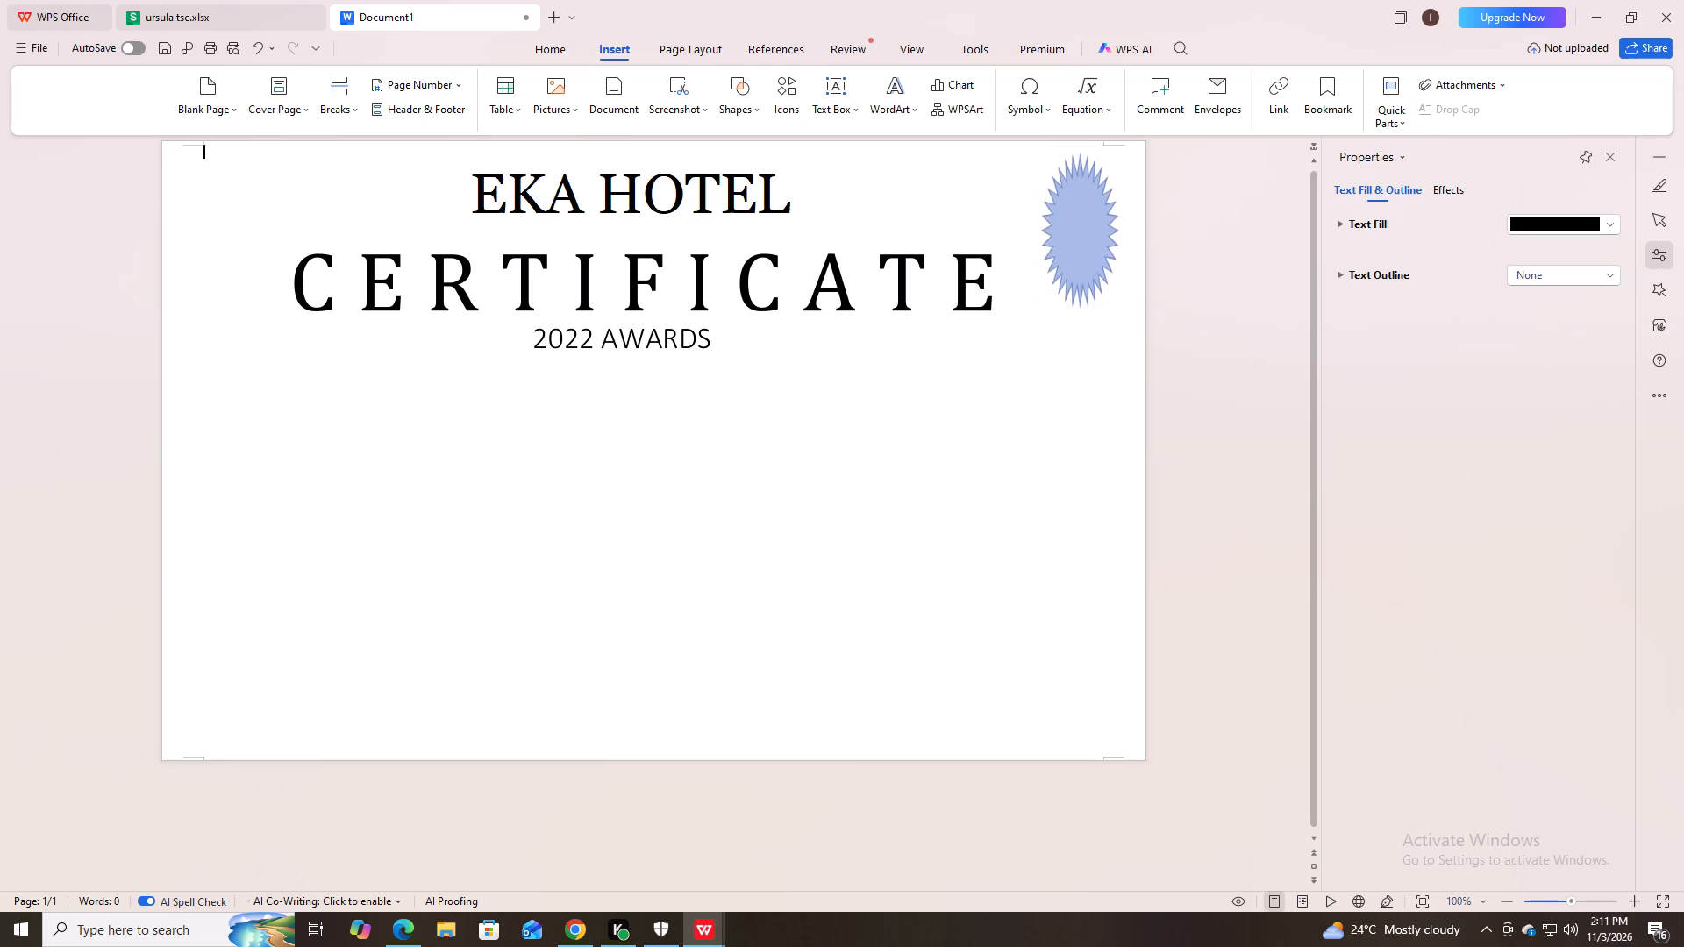
pyautogui.moveTo(1121, 303); pyautogui.dragTo(1130, 300)
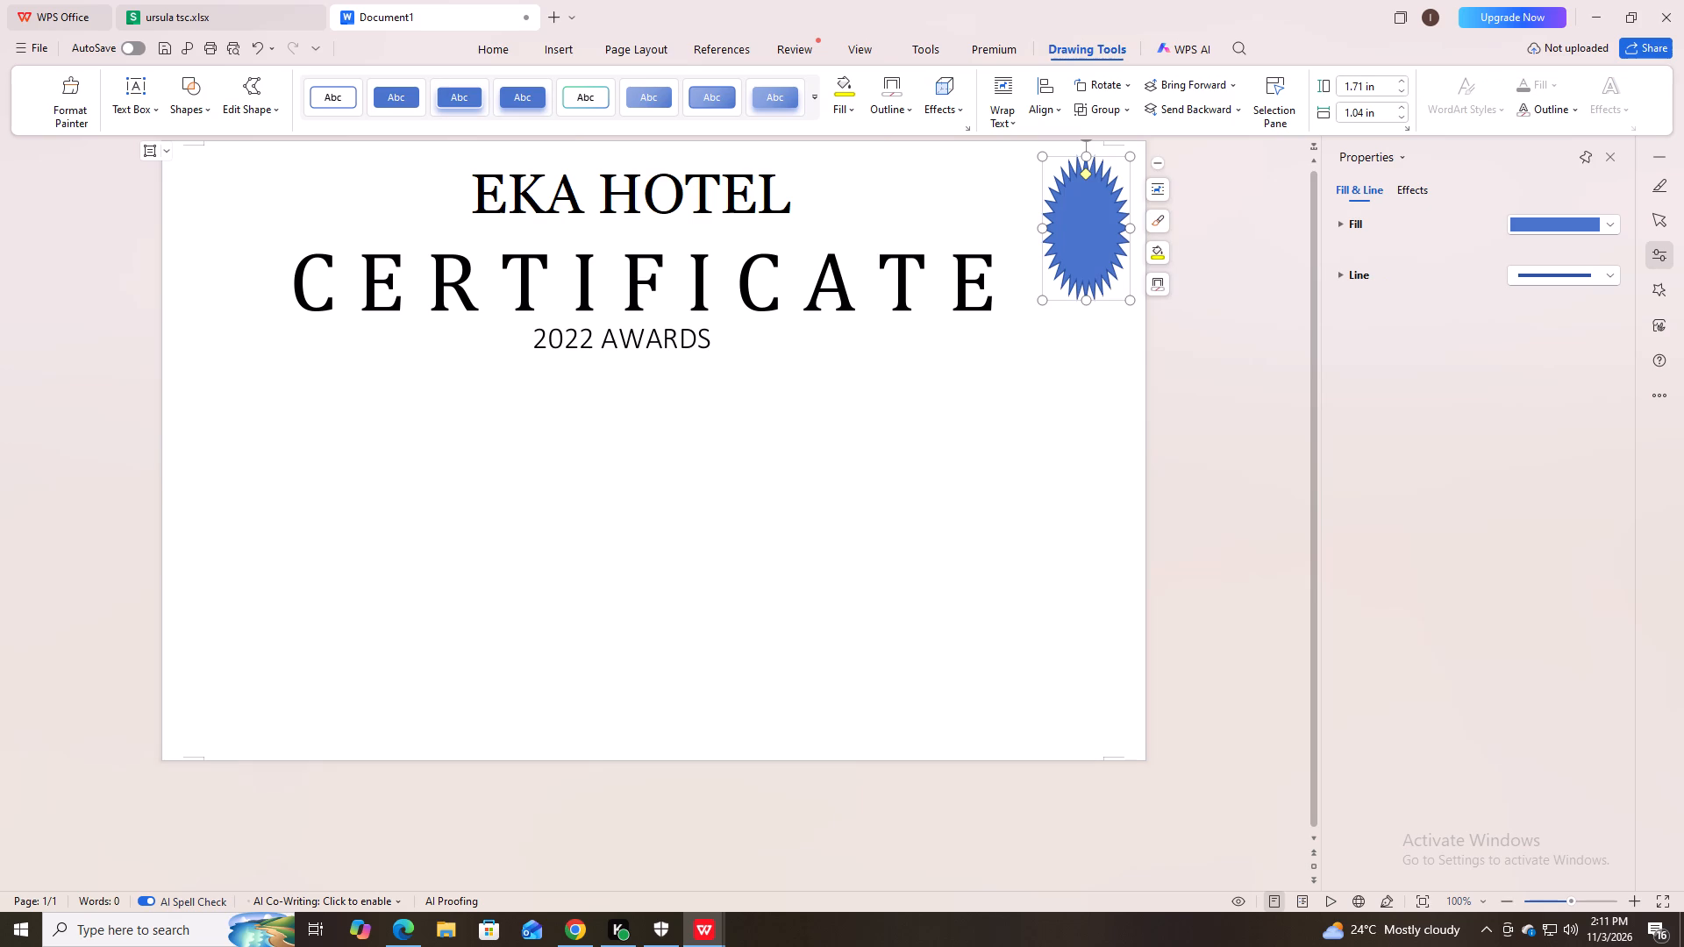
# Widen the star shape toward the CERTIFICATE title to about 1.57 in, making it nearly round.
pyautogui.moveTo(1044, 228); pyautogui.dragTo(999, 222)
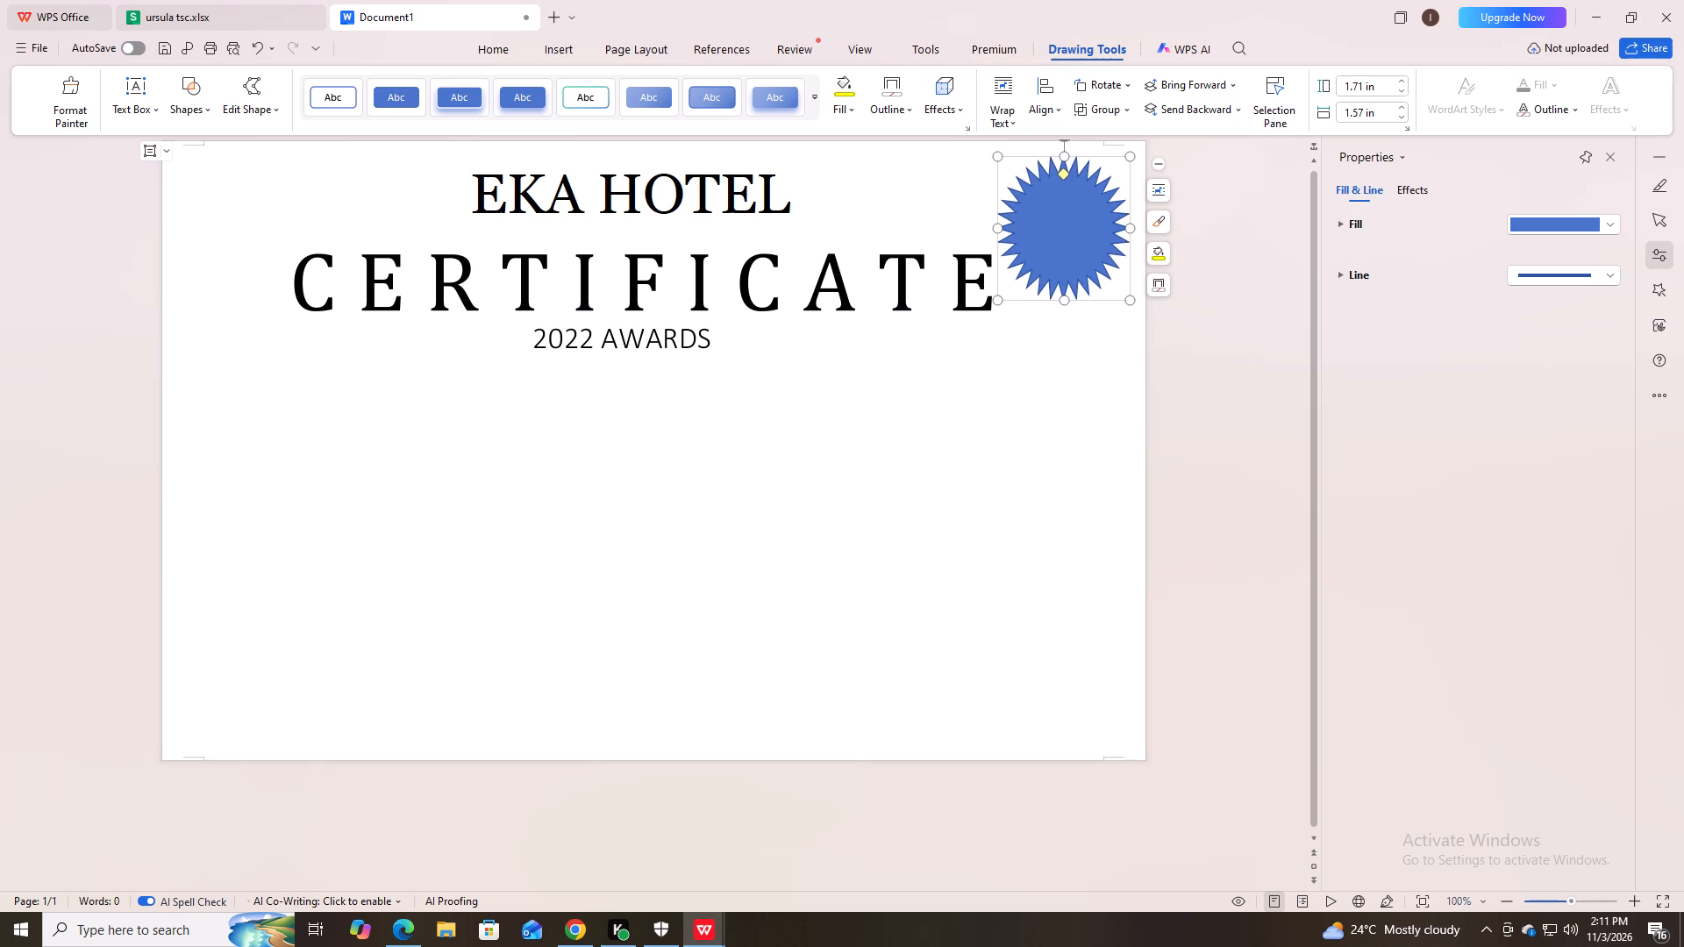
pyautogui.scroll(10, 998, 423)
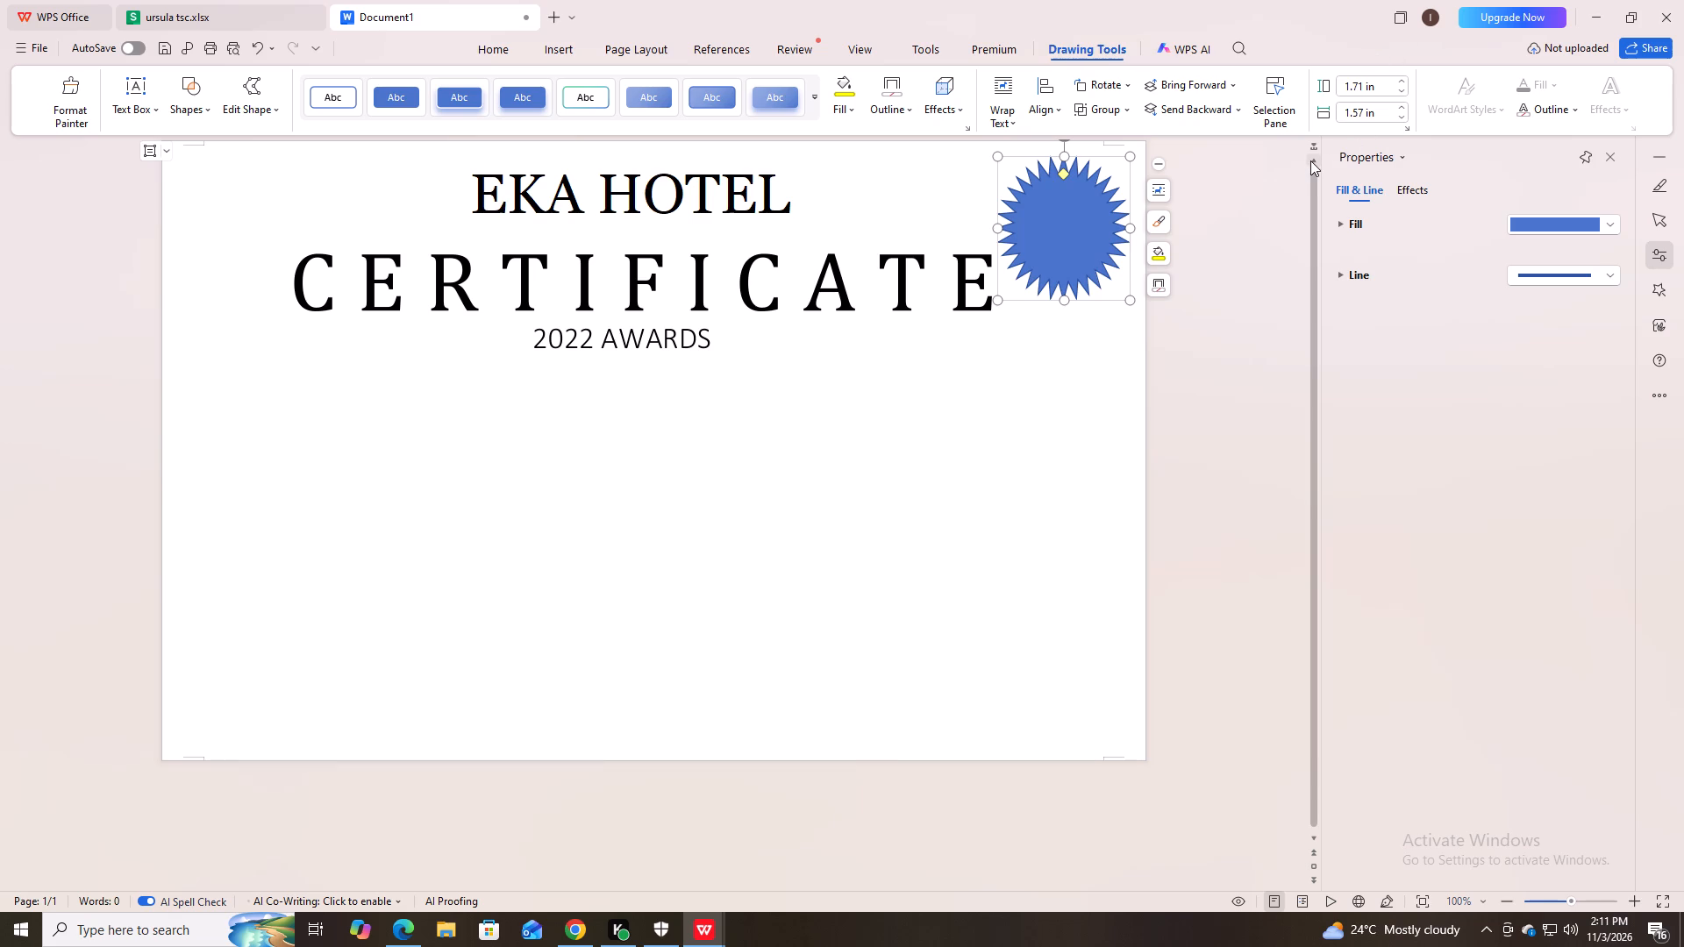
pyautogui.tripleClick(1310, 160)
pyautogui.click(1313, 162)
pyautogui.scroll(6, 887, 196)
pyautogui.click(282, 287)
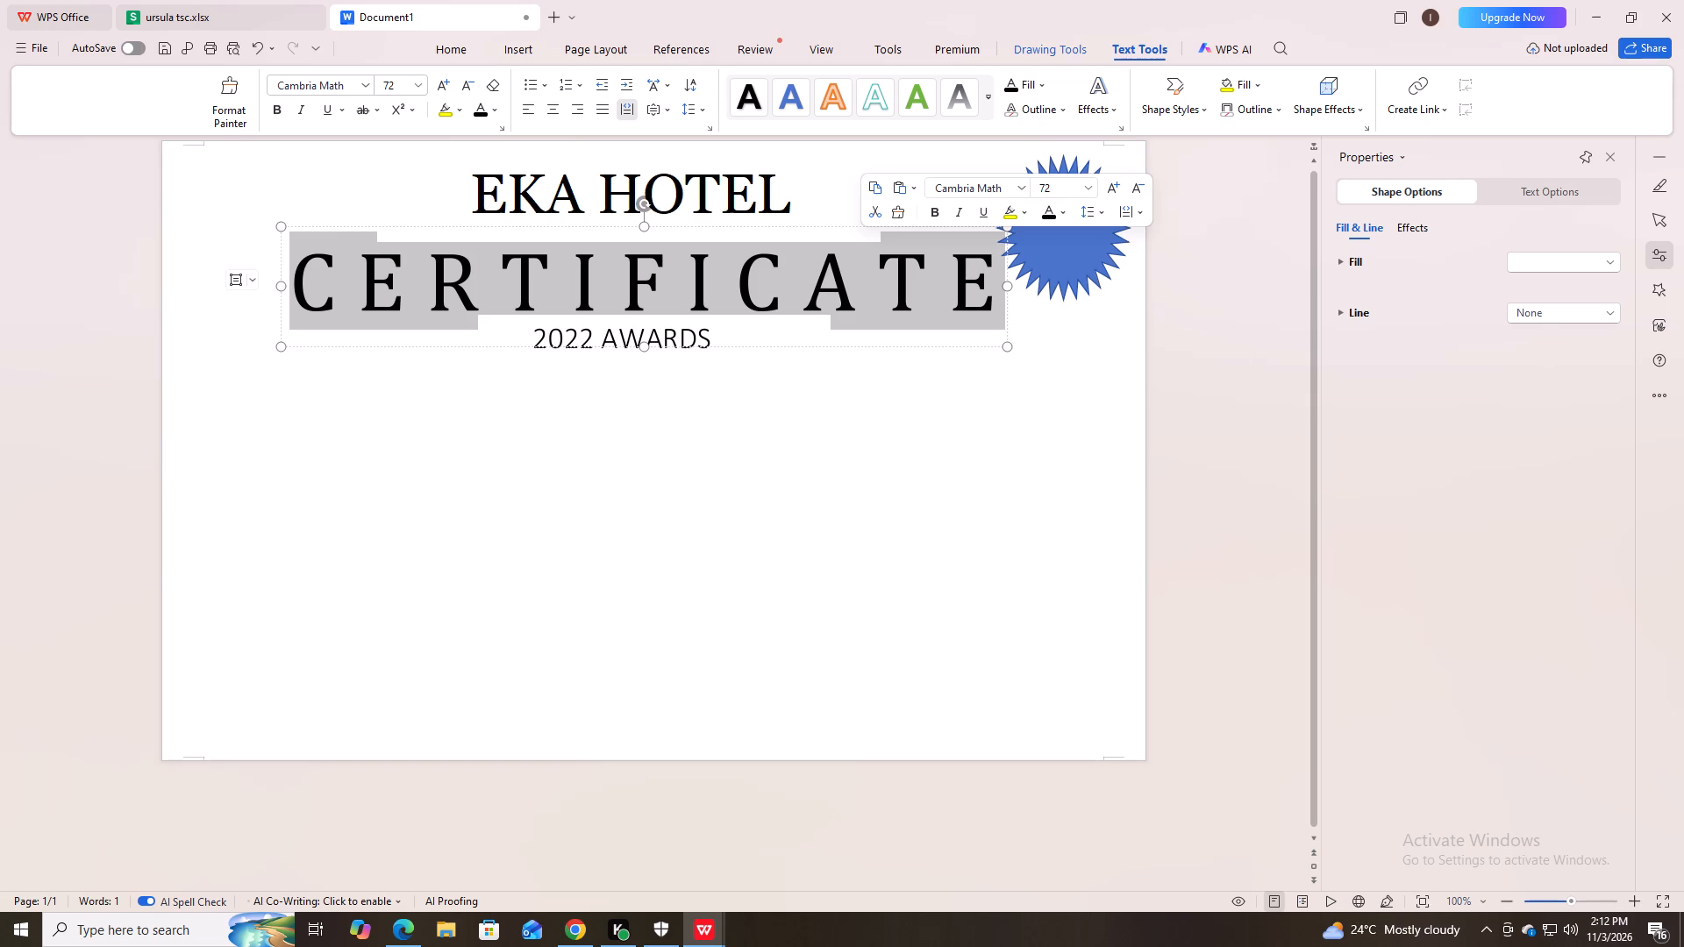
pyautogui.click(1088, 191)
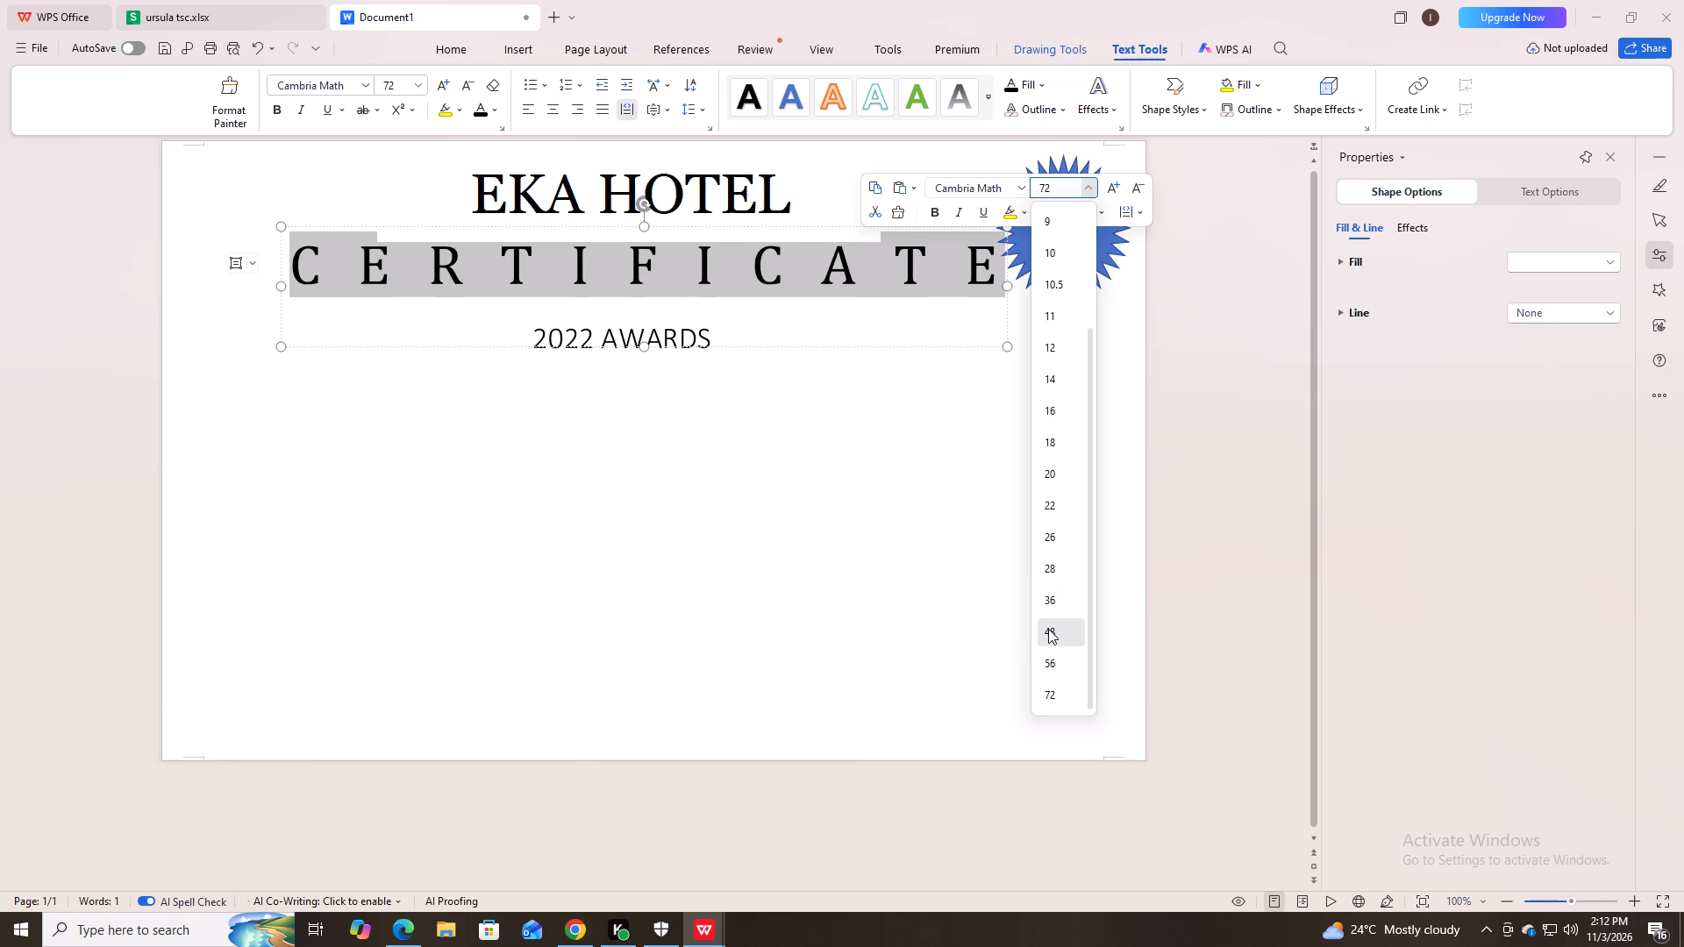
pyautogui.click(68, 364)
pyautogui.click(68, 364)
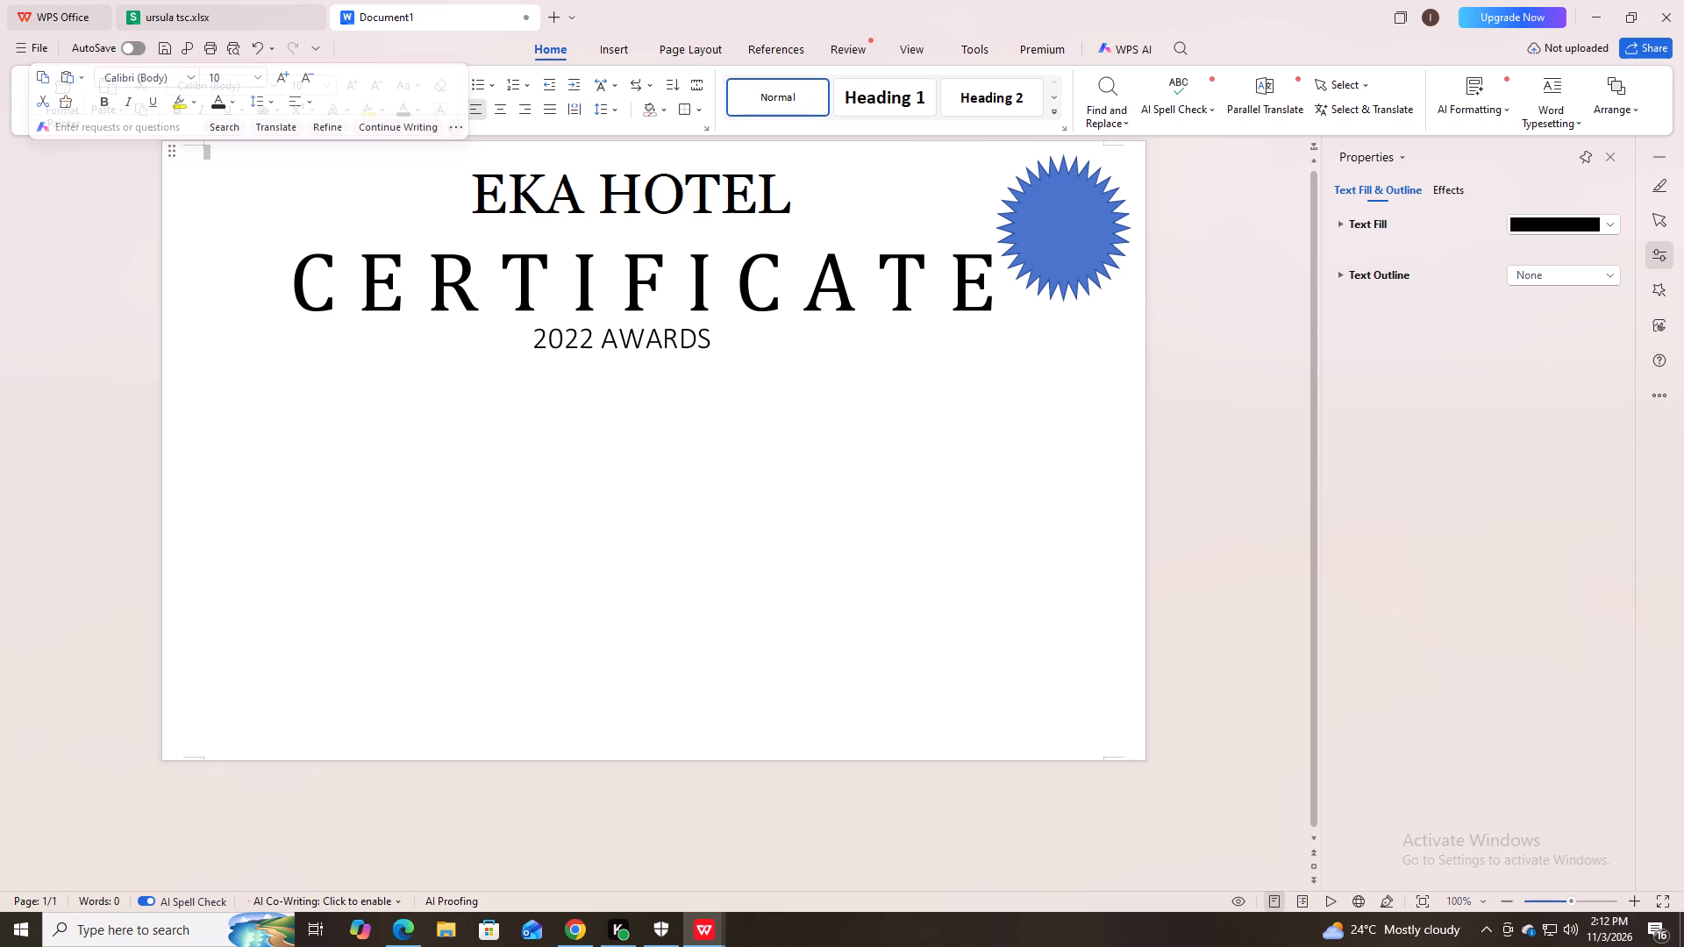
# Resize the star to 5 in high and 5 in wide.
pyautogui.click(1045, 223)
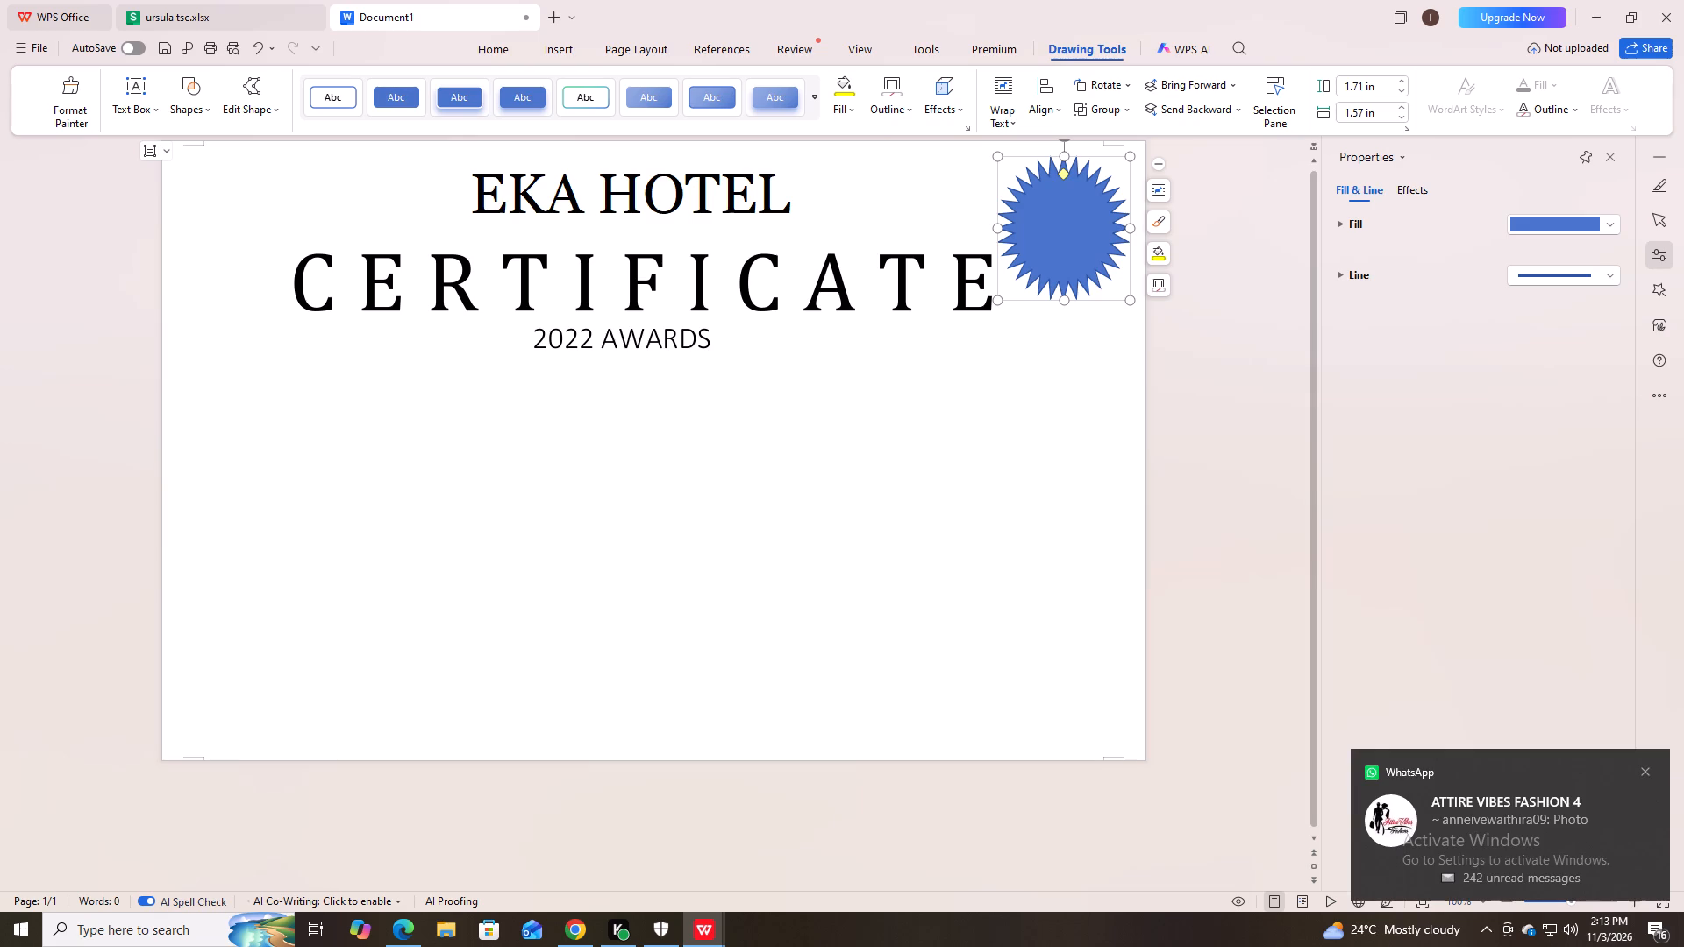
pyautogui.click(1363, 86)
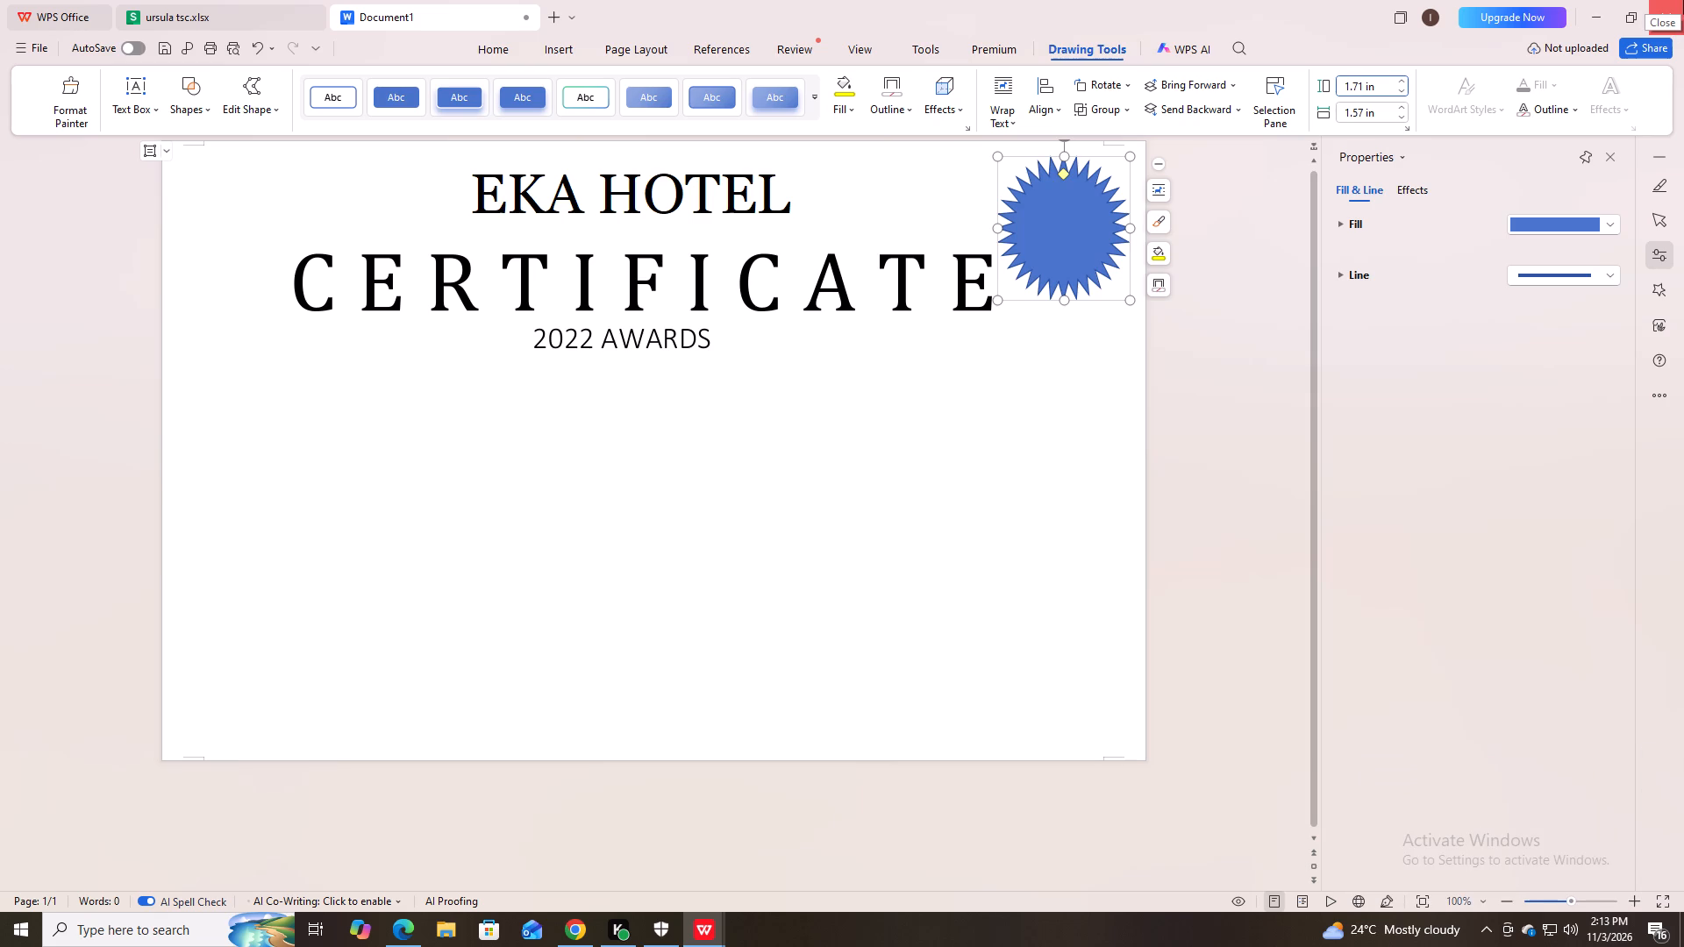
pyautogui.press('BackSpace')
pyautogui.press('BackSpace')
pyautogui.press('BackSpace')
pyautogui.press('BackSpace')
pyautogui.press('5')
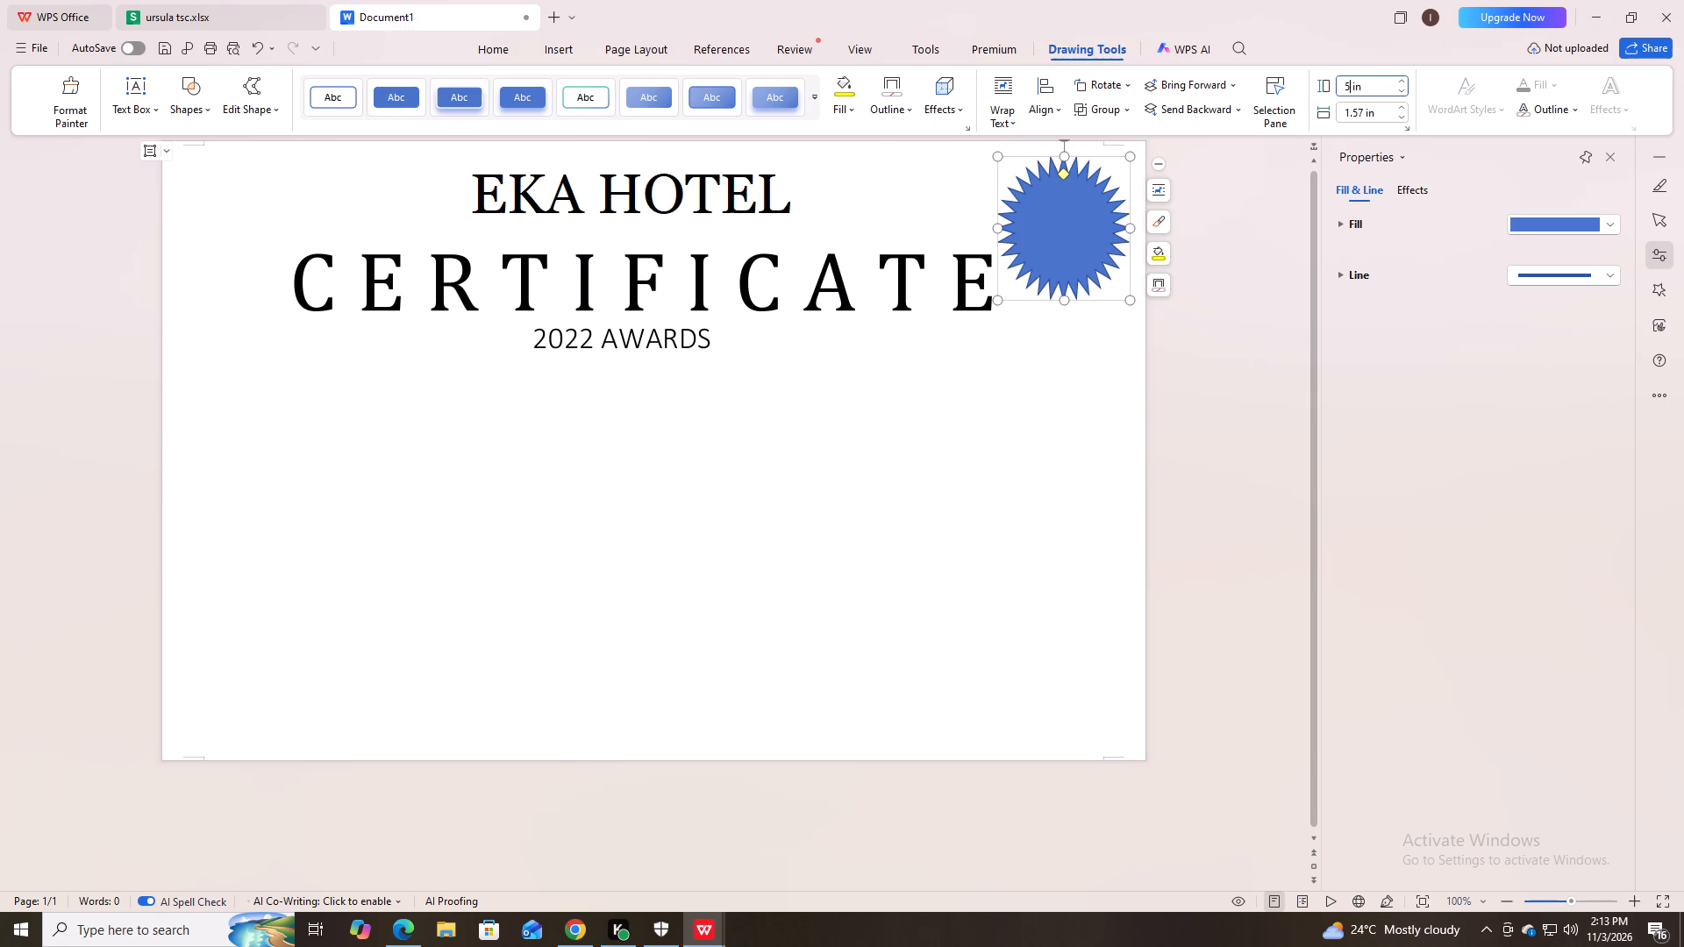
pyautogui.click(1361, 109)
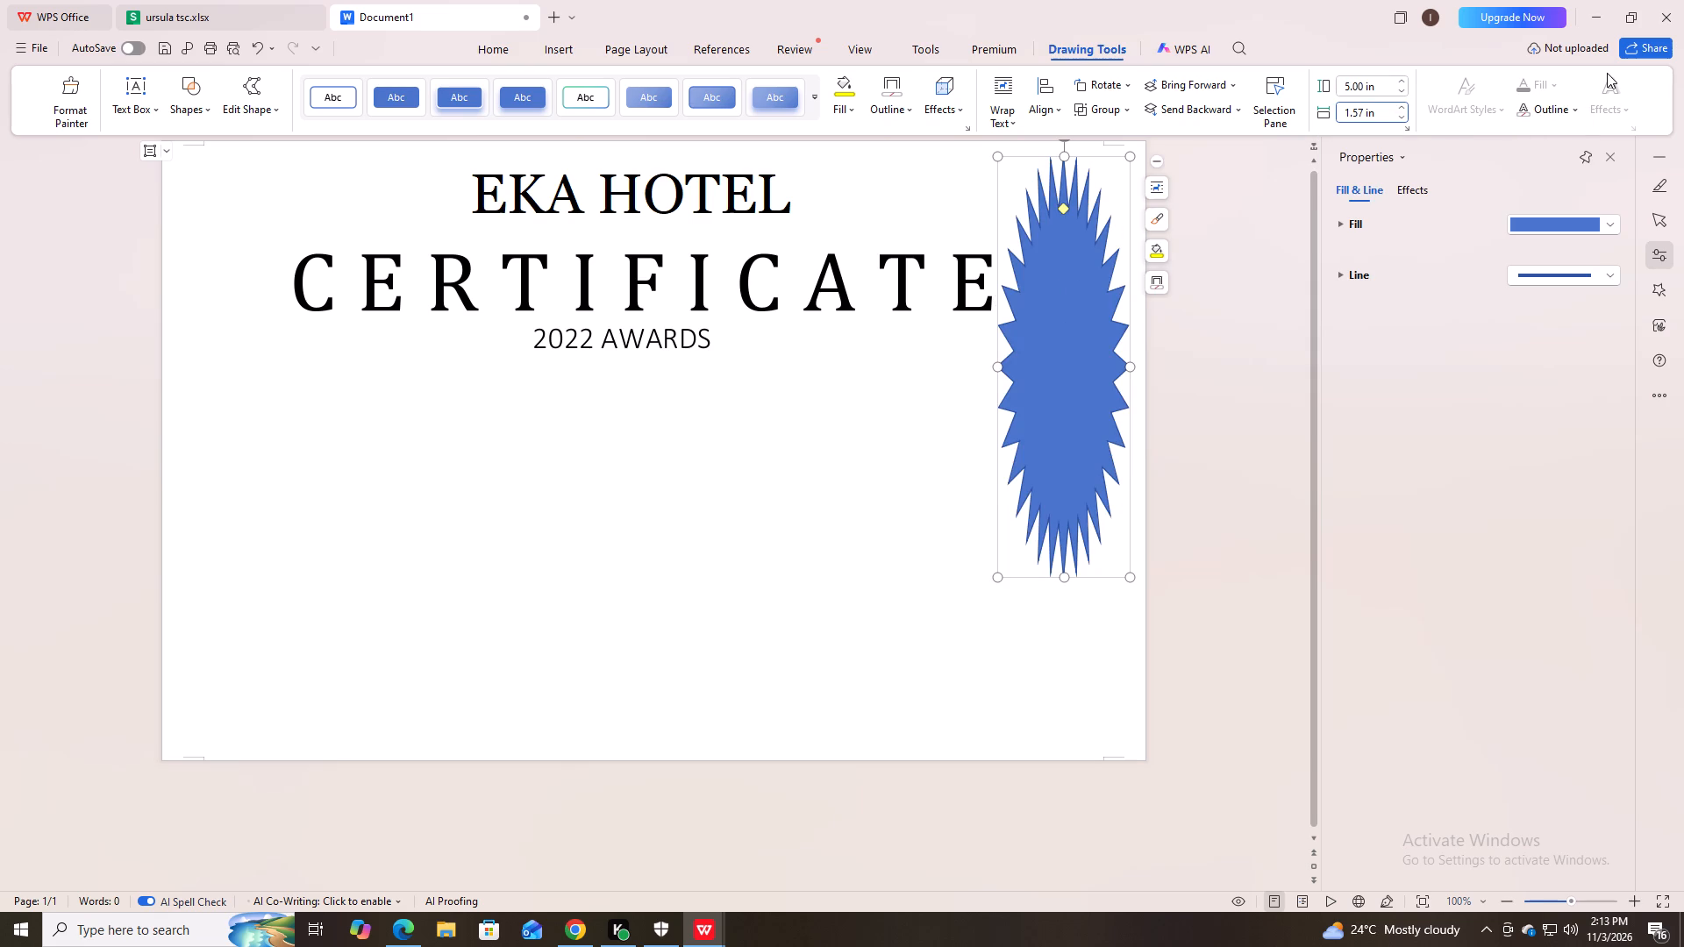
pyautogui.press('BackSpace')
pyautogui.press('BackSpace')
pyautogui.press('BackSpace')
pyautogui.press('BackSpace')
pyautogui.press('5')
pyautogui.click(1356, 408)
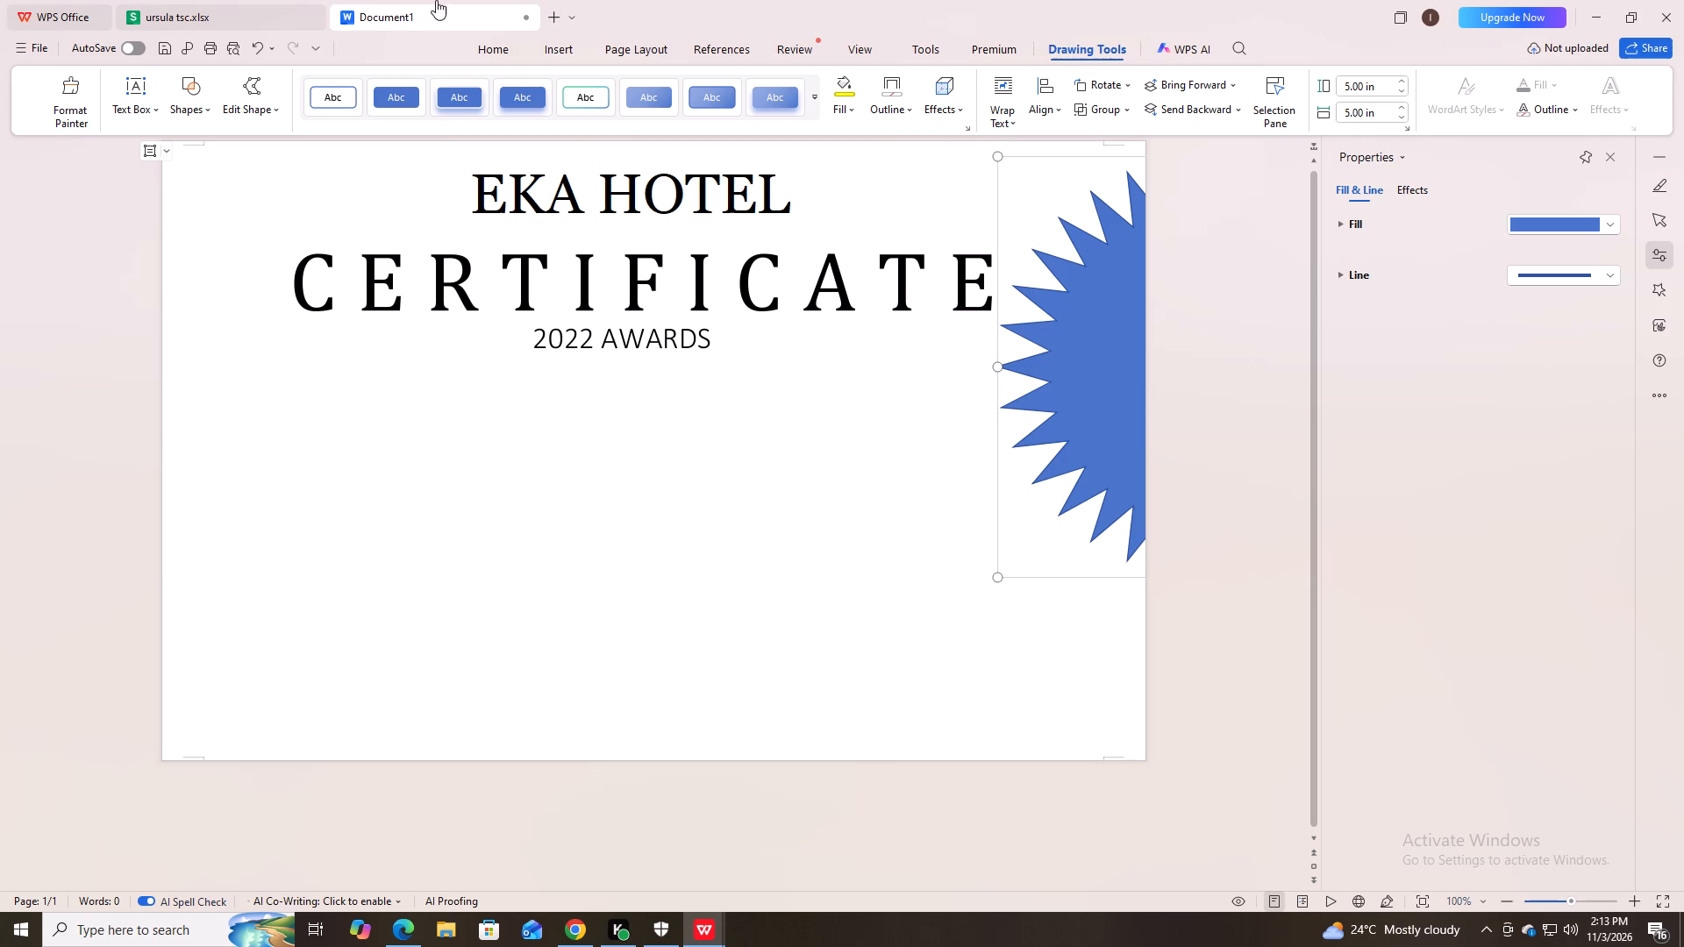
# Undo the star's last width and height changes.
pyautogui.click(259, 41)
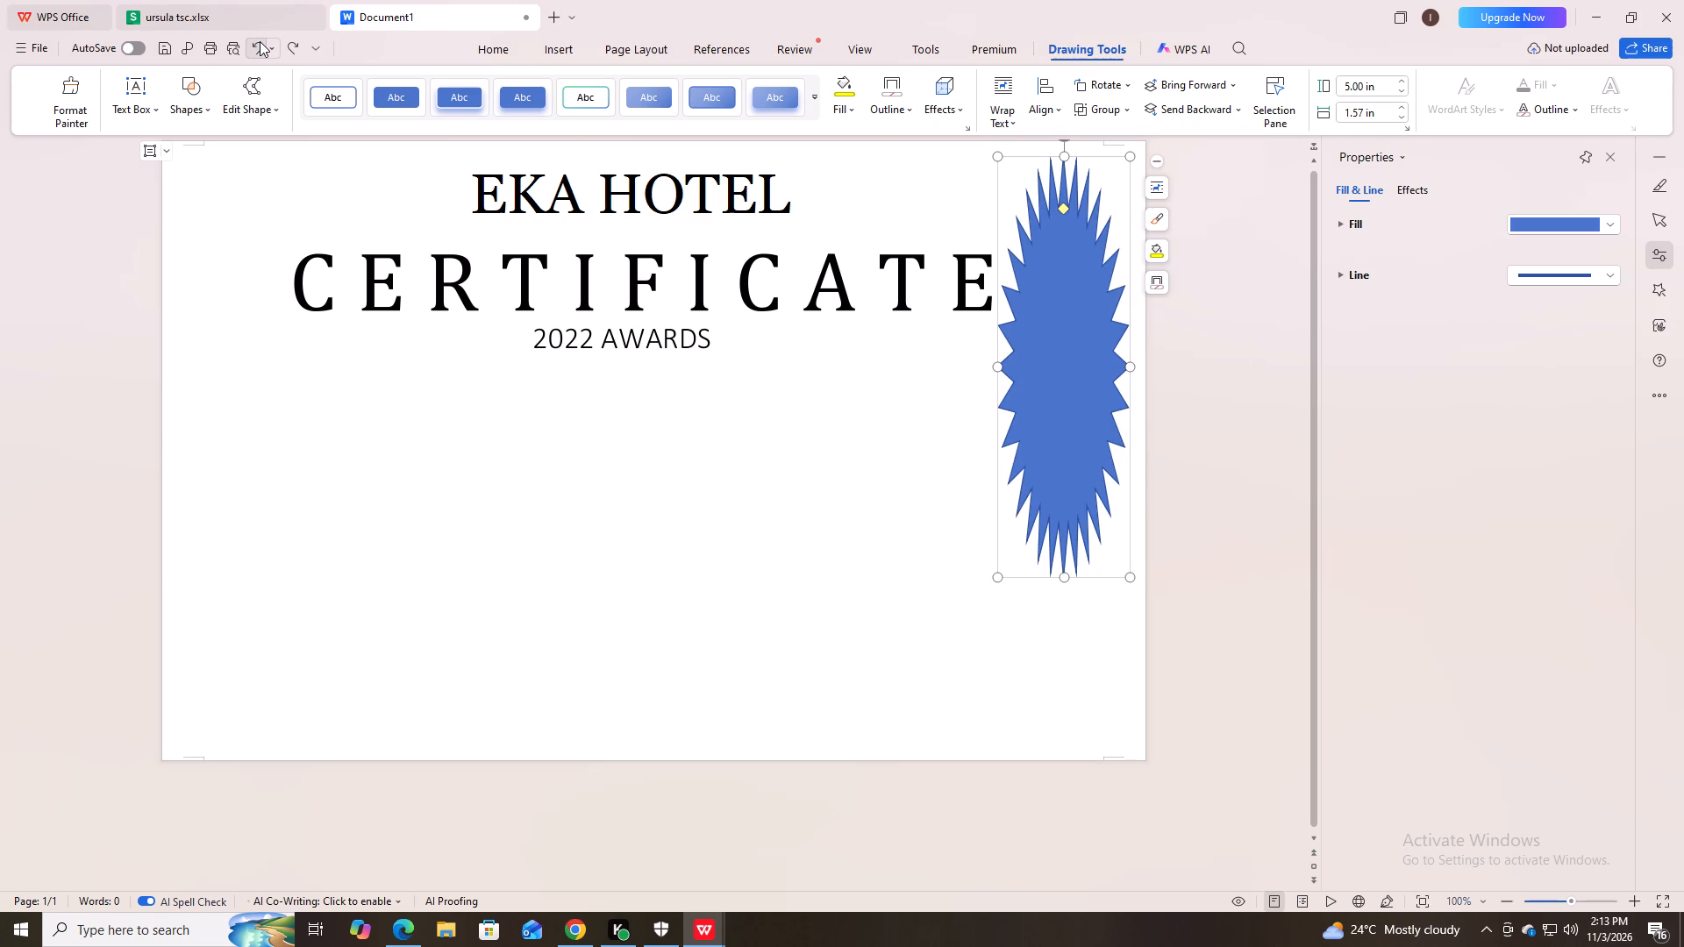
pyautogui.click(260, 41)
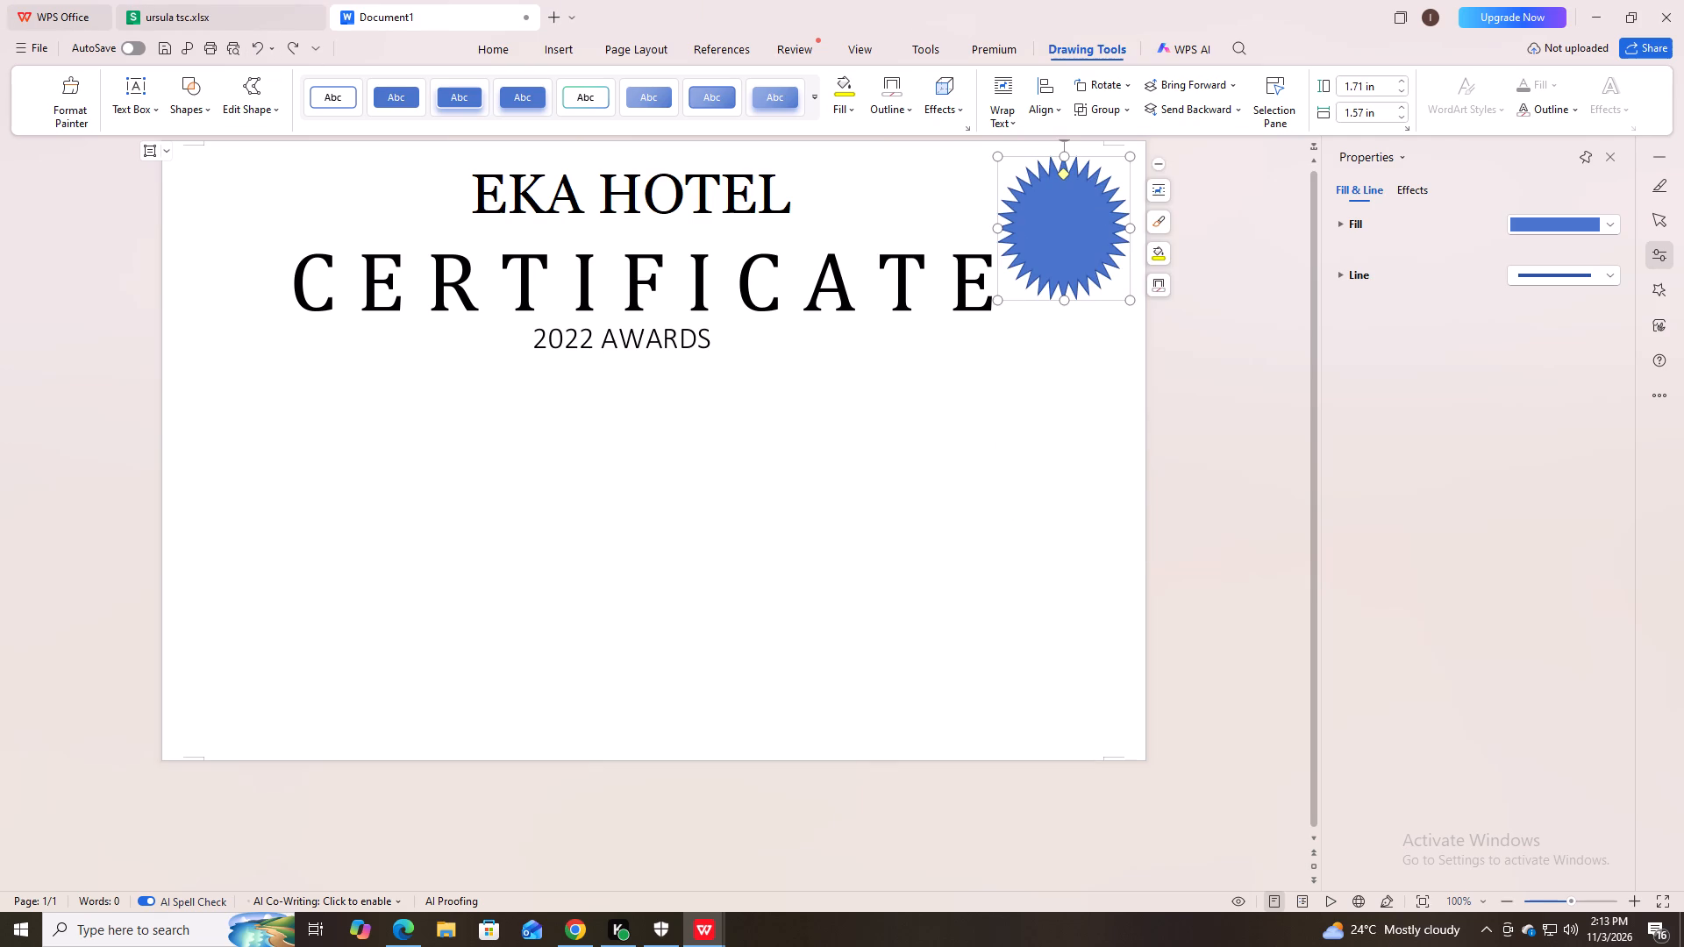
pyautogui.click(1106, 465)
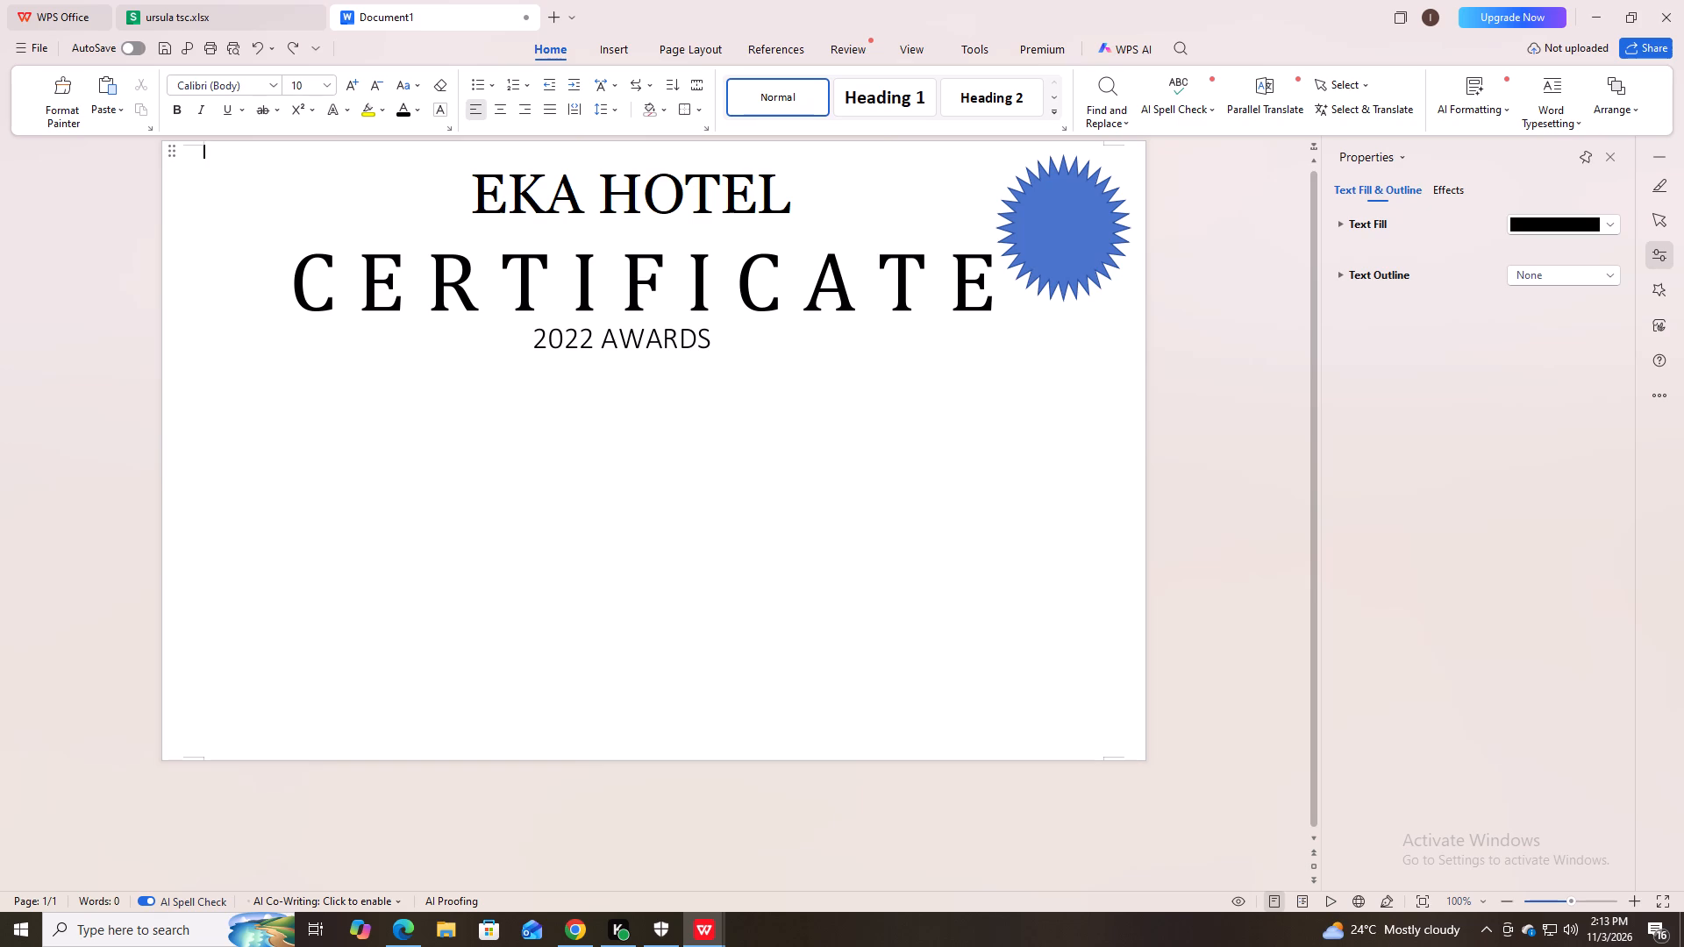
# Enlarge the star toward the page corner and the CERTIFICATE title to about 1.78 in high and 1.78 in wide.
pyautogui.click(1043, 238)
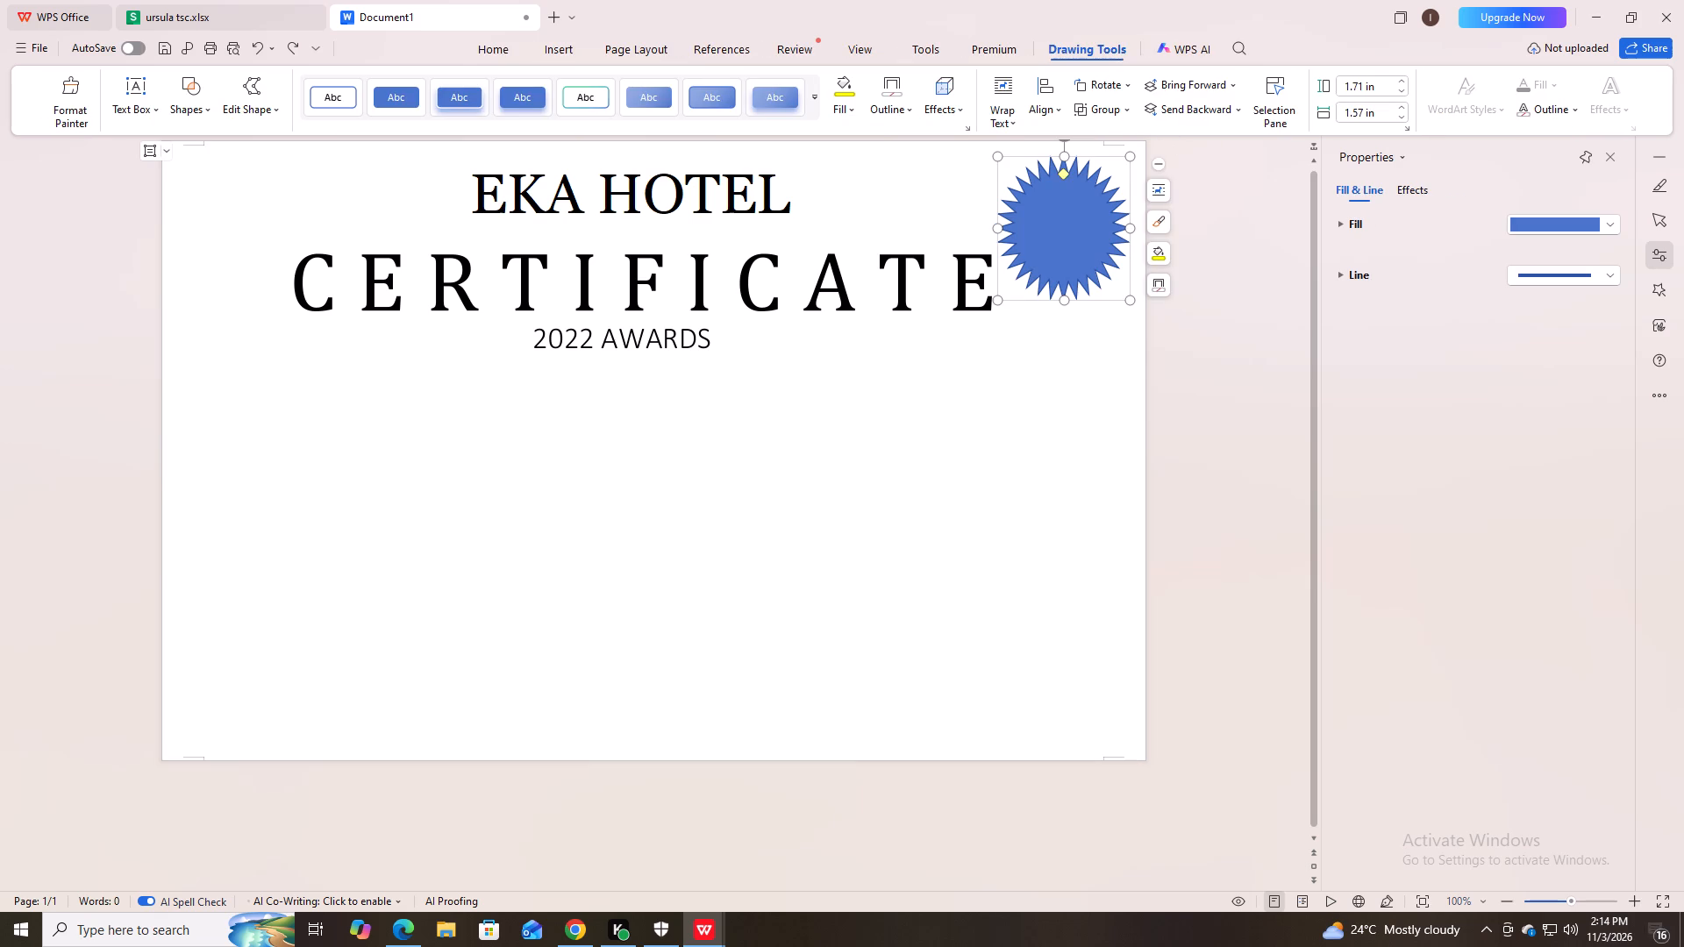
pyautogui.click(1130, 157)
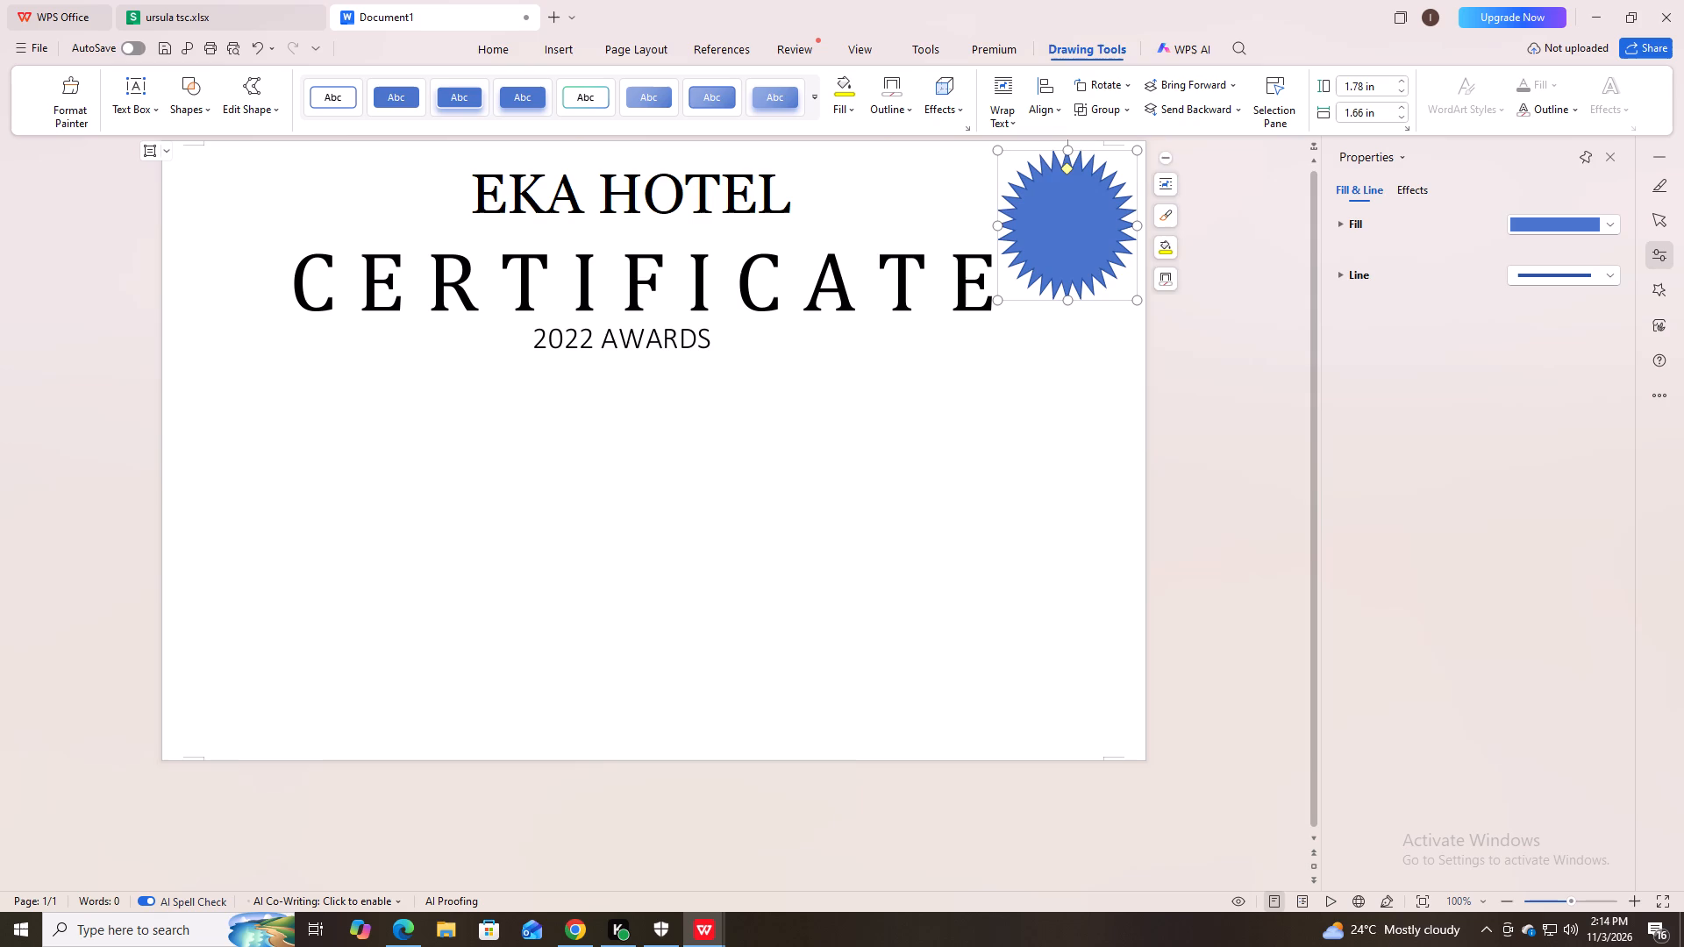
pyautogui.moveTo(995, 224); pyautogui.dragTo(988, 222)
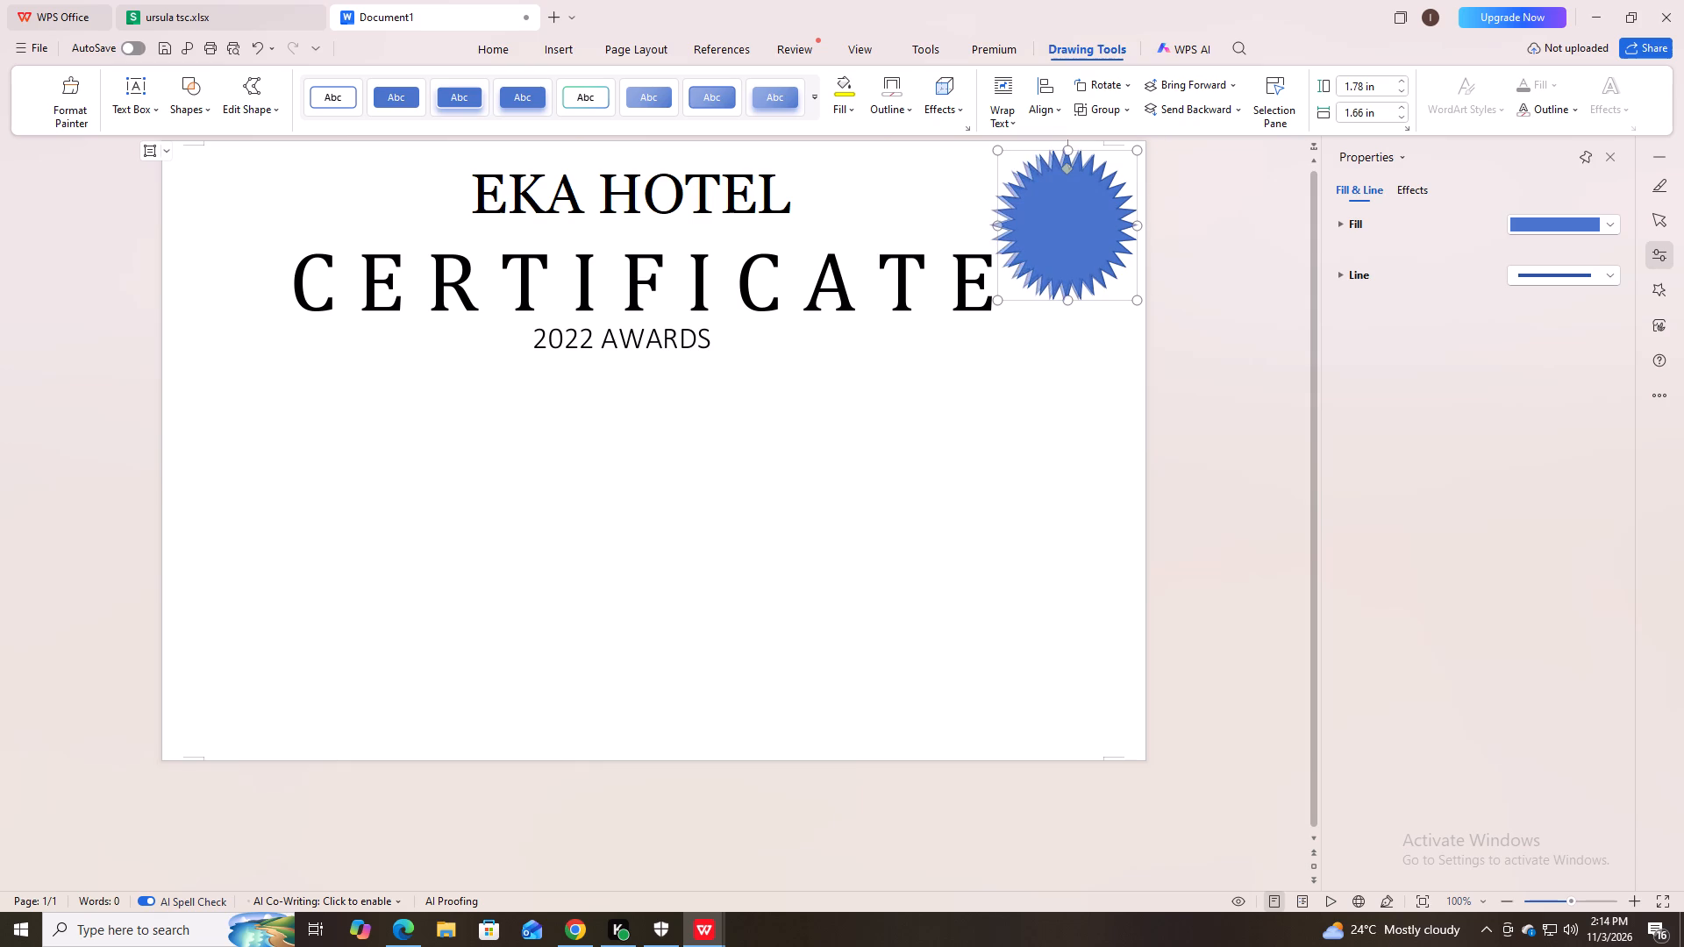
pyautogui.moveTo(988, 222); pyautogui.dragTo(984, 222)
pyautogui.click(1026, 466)
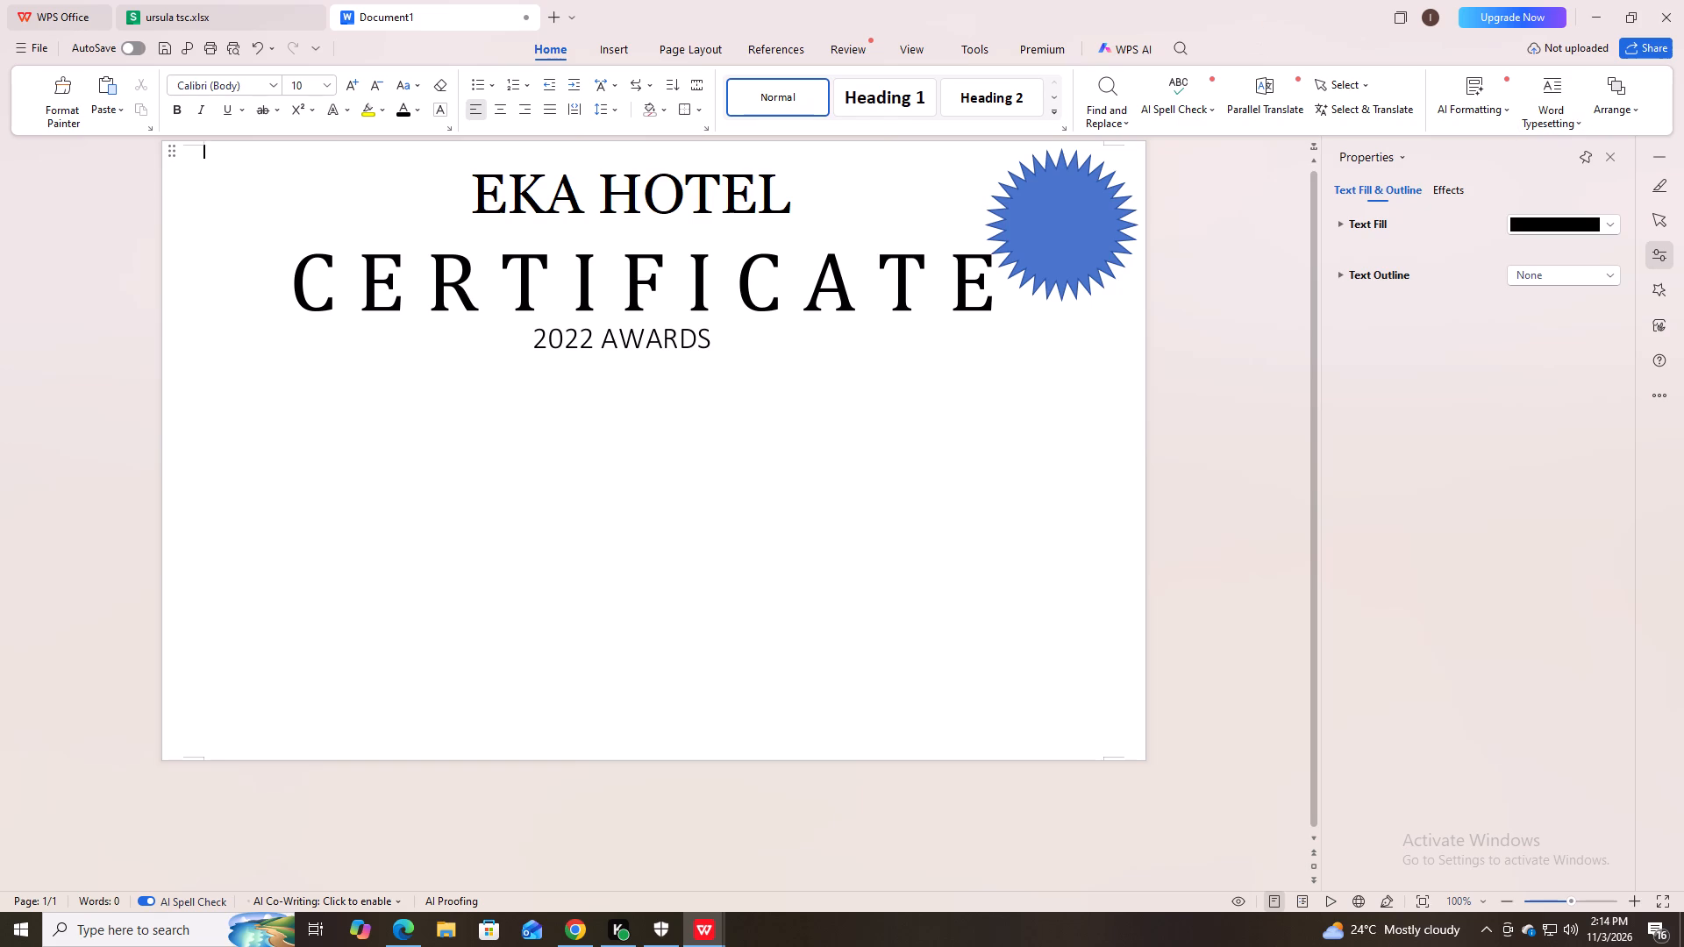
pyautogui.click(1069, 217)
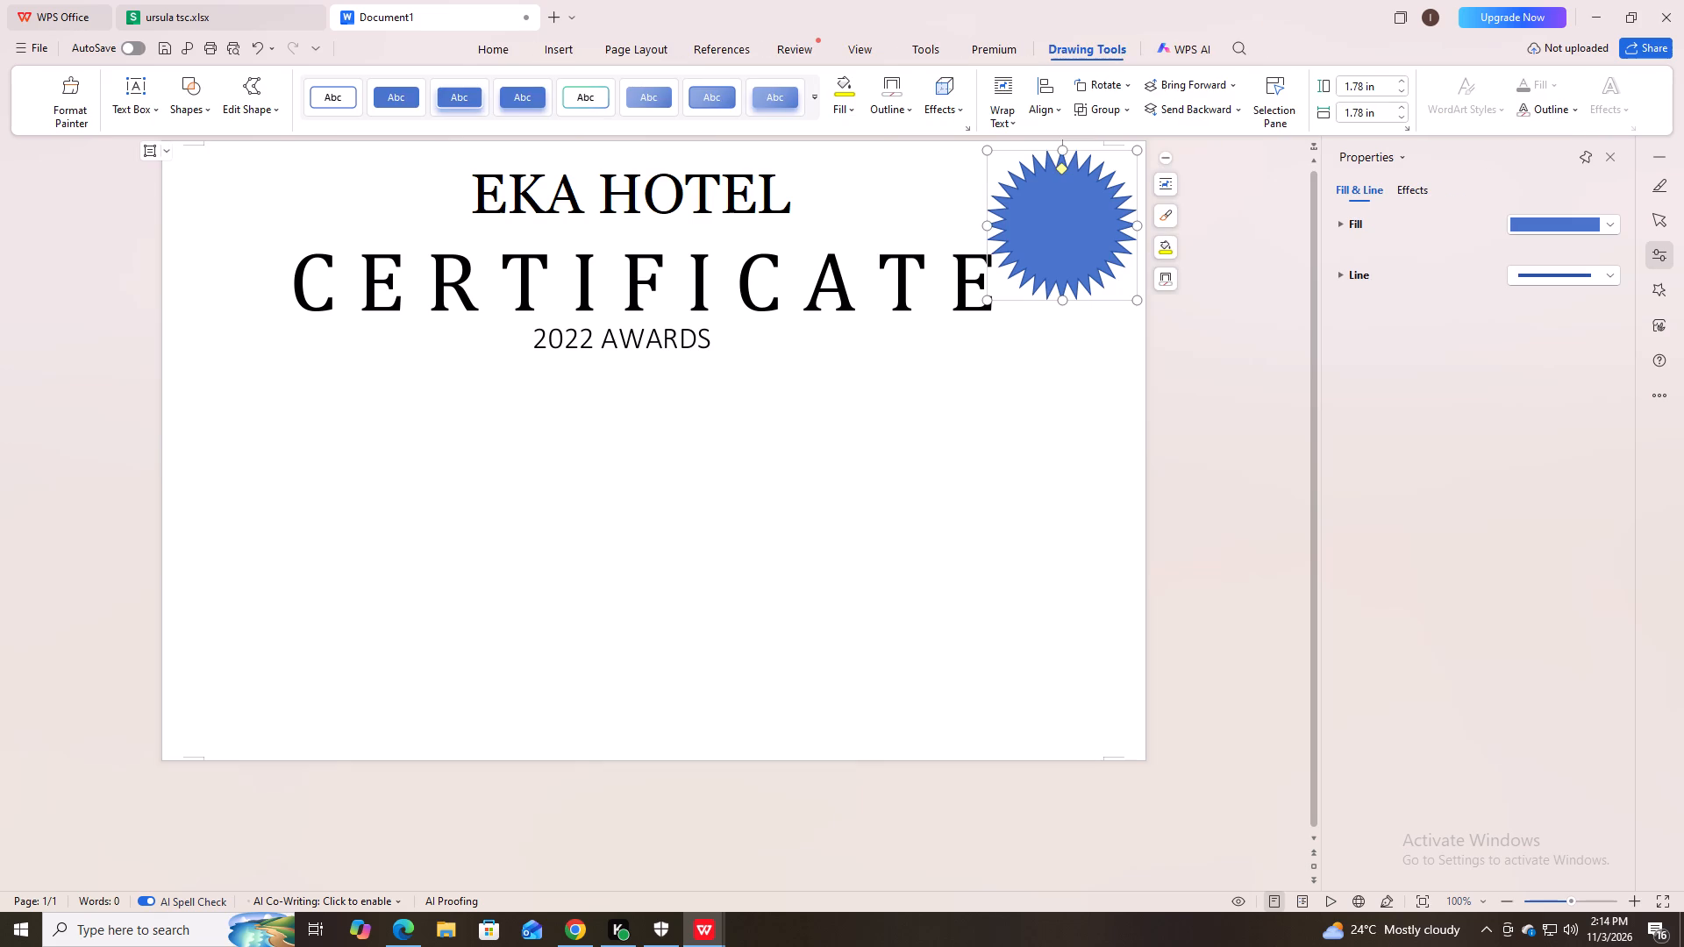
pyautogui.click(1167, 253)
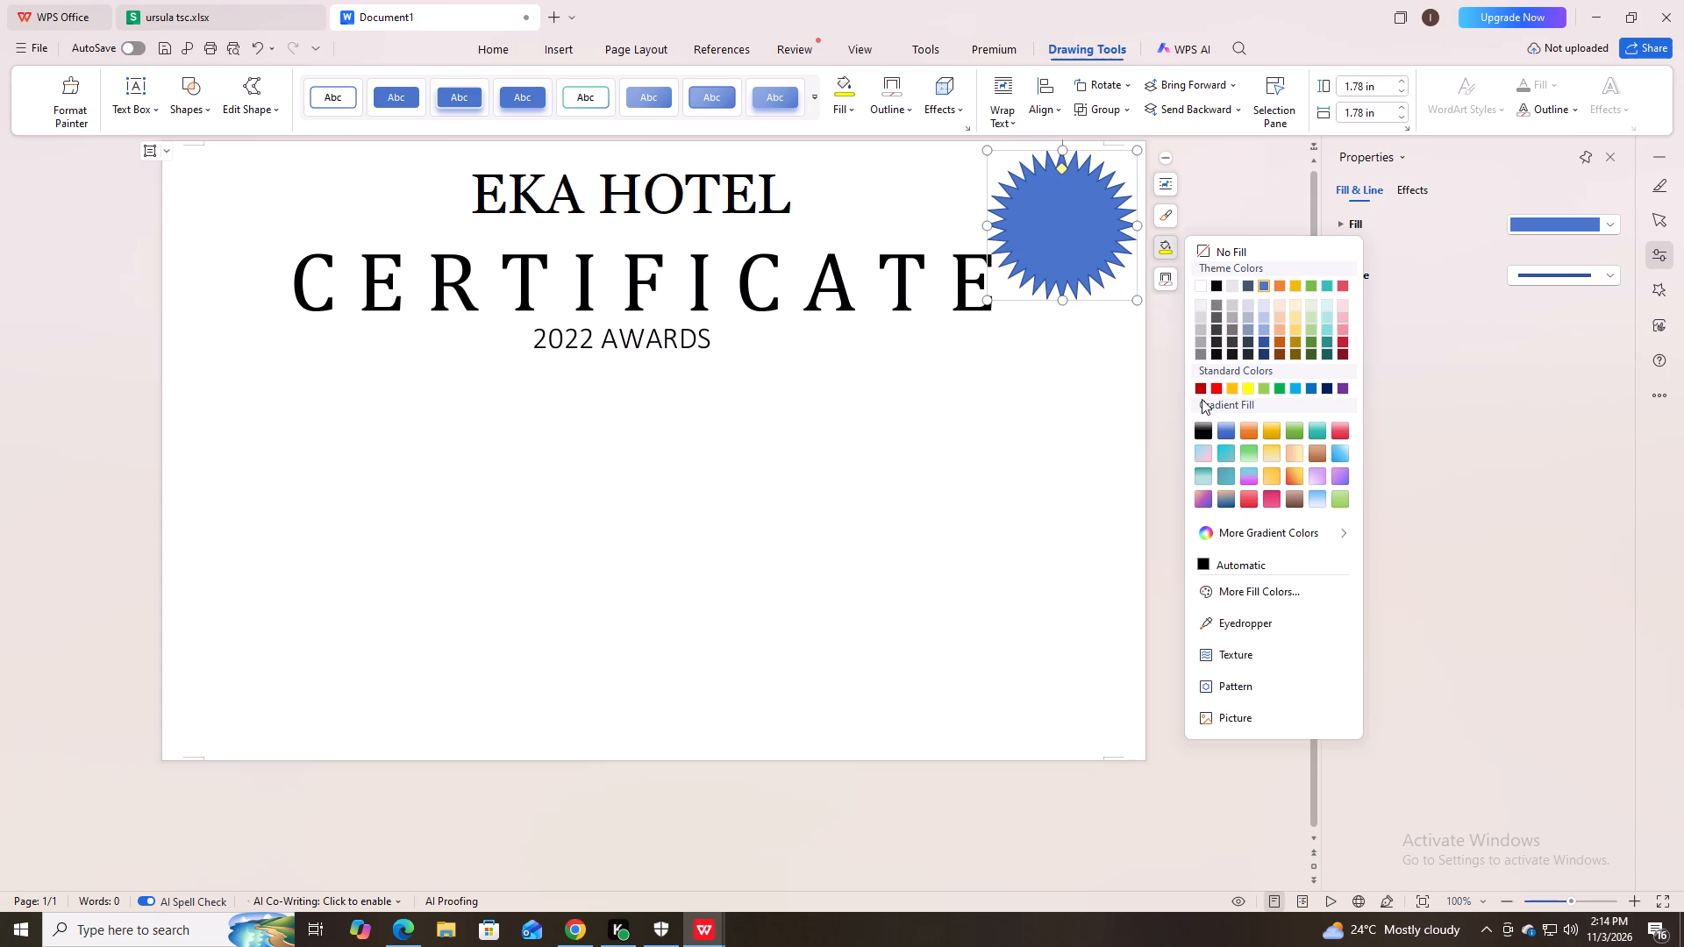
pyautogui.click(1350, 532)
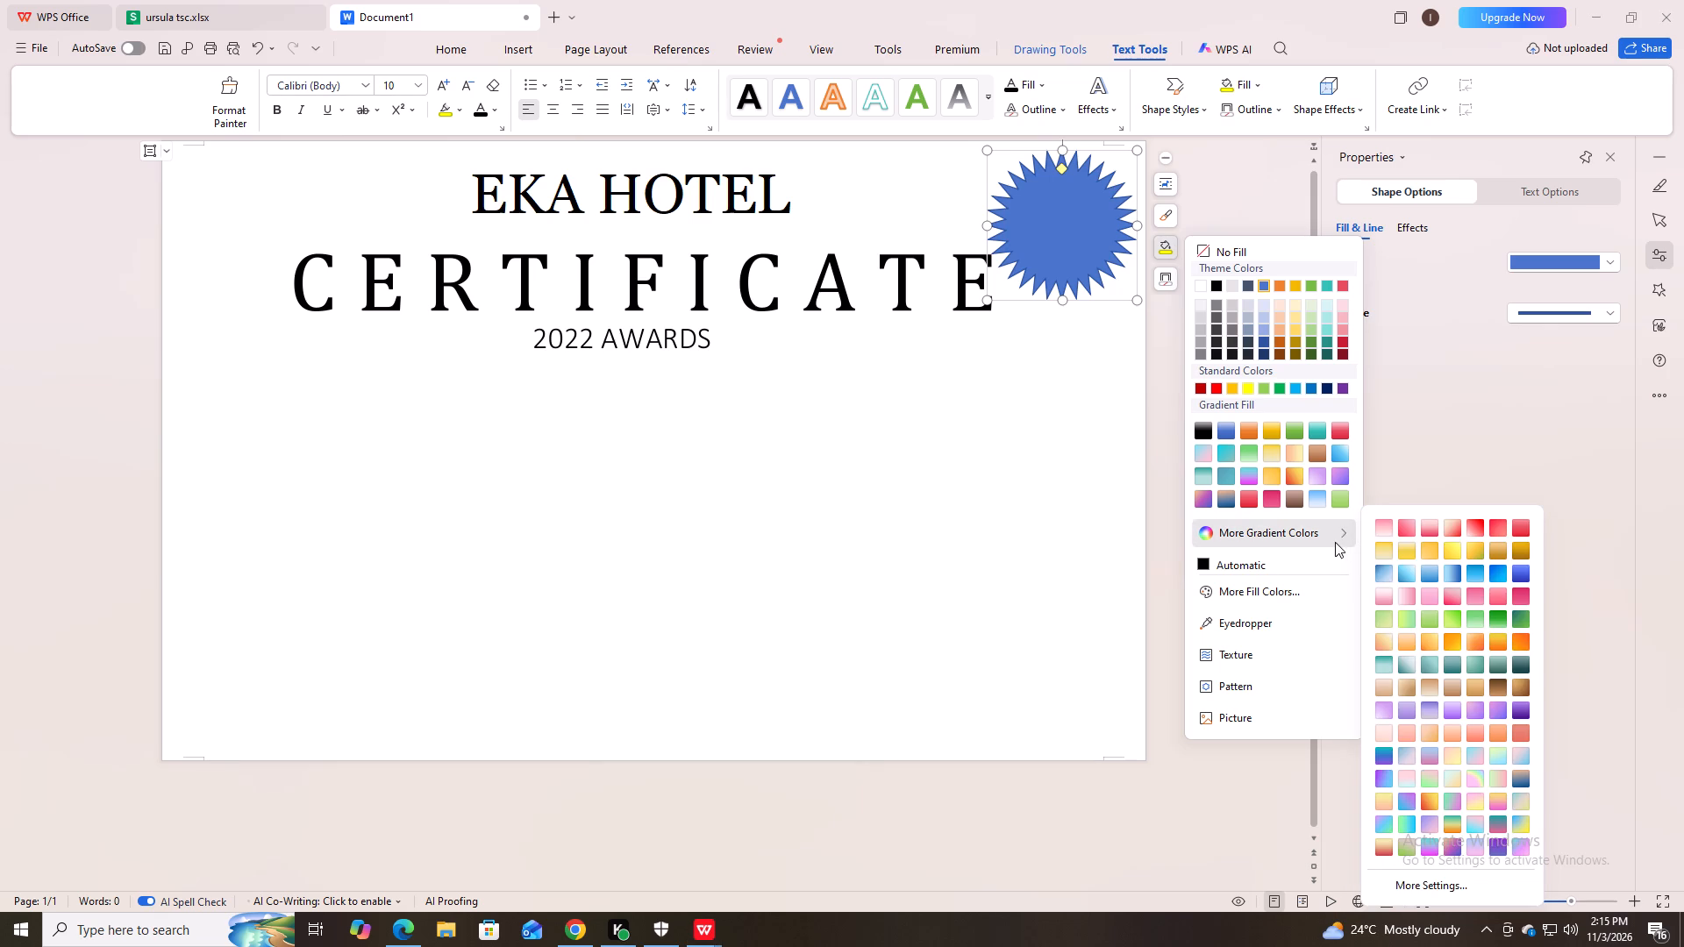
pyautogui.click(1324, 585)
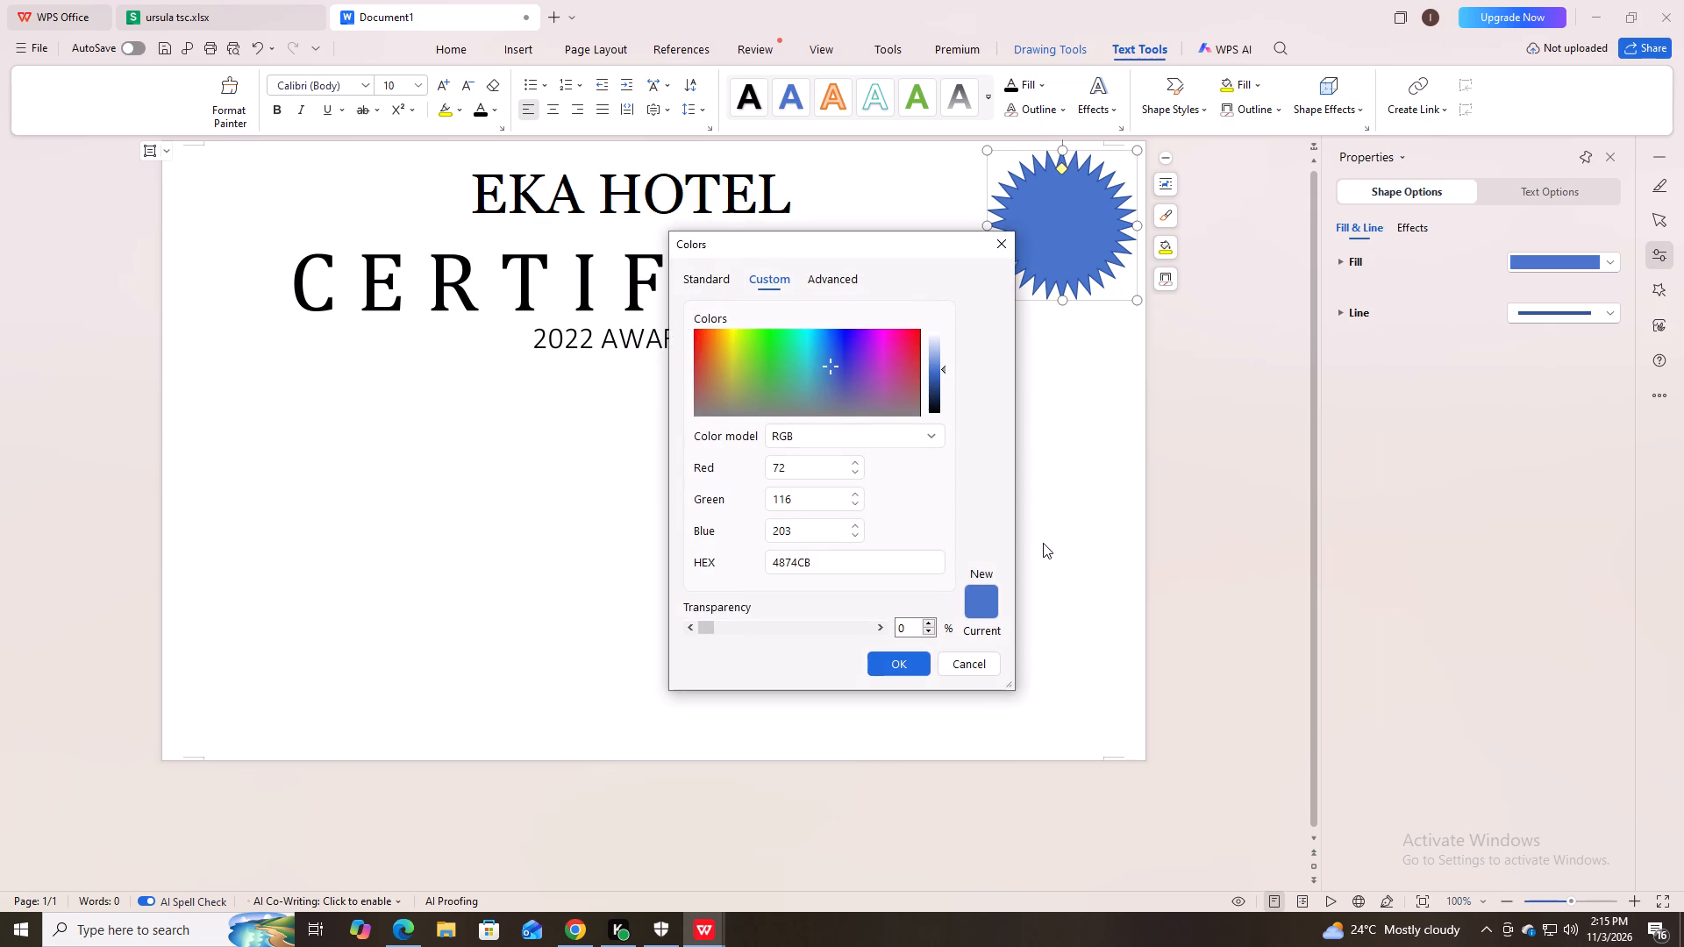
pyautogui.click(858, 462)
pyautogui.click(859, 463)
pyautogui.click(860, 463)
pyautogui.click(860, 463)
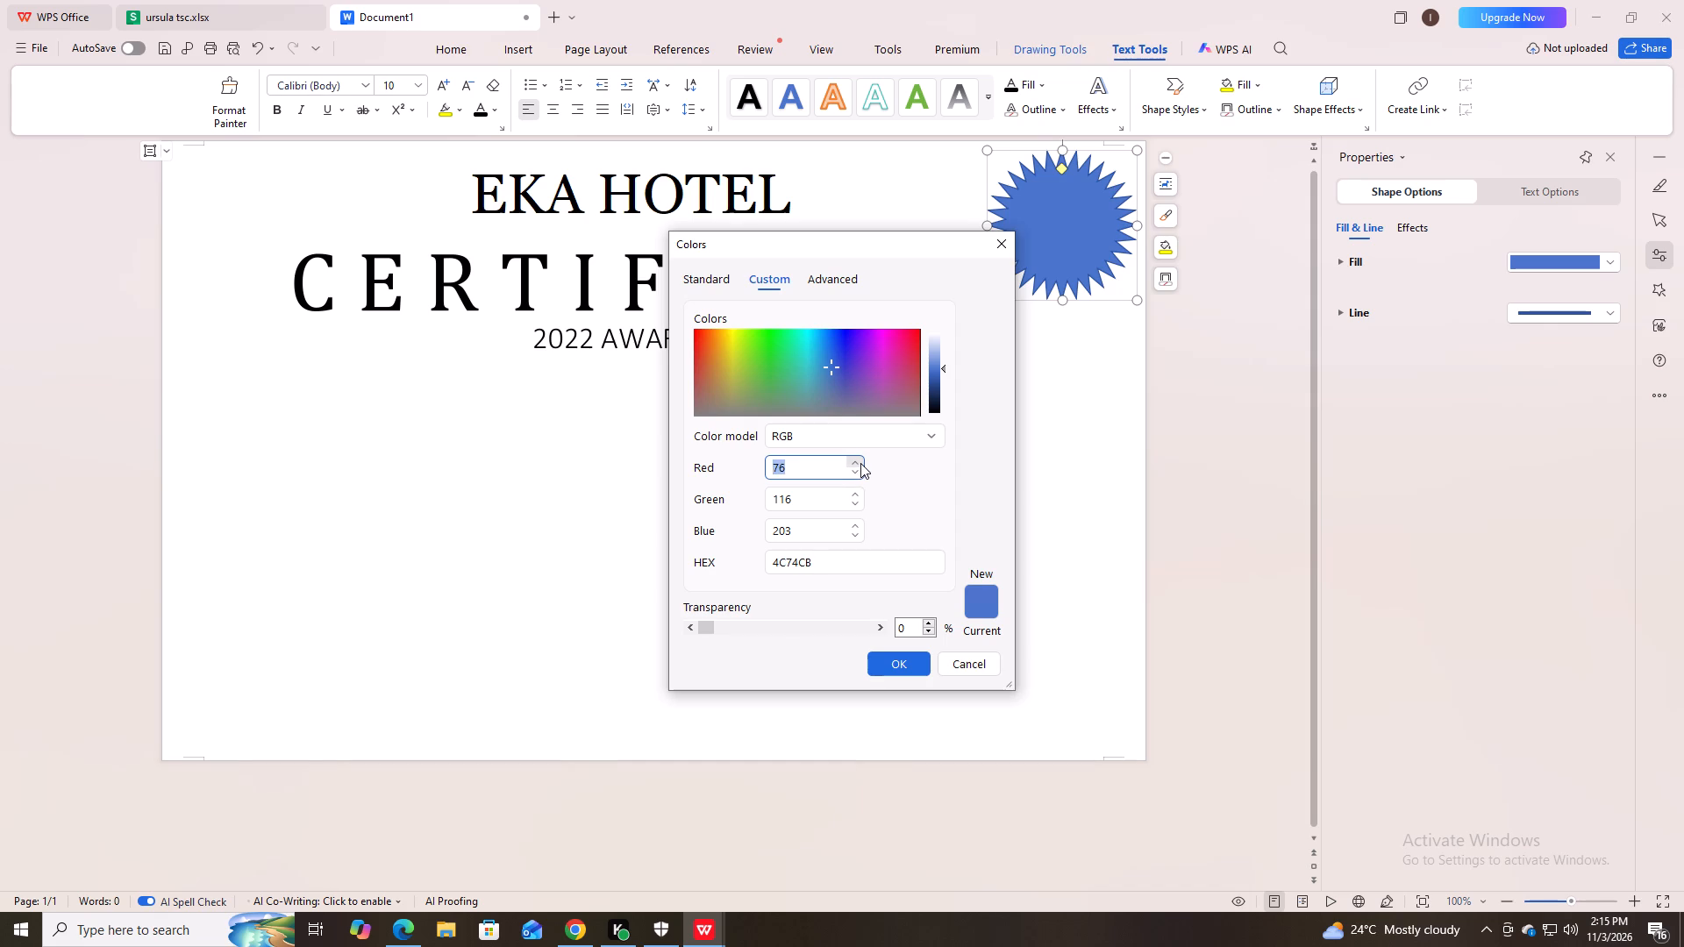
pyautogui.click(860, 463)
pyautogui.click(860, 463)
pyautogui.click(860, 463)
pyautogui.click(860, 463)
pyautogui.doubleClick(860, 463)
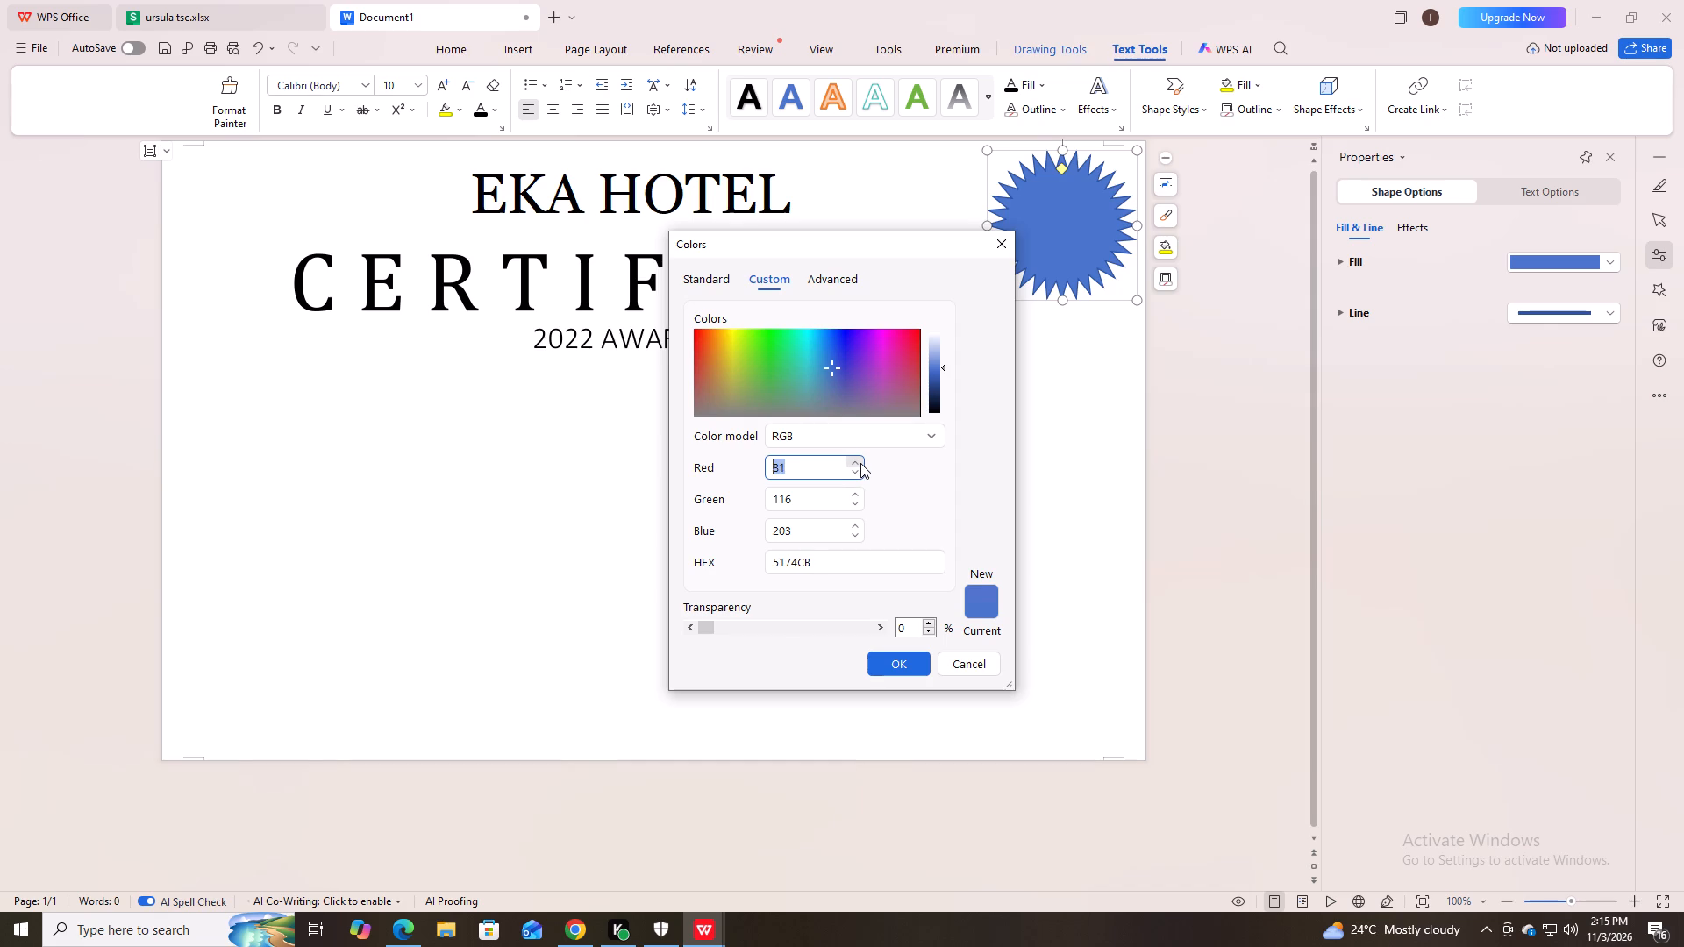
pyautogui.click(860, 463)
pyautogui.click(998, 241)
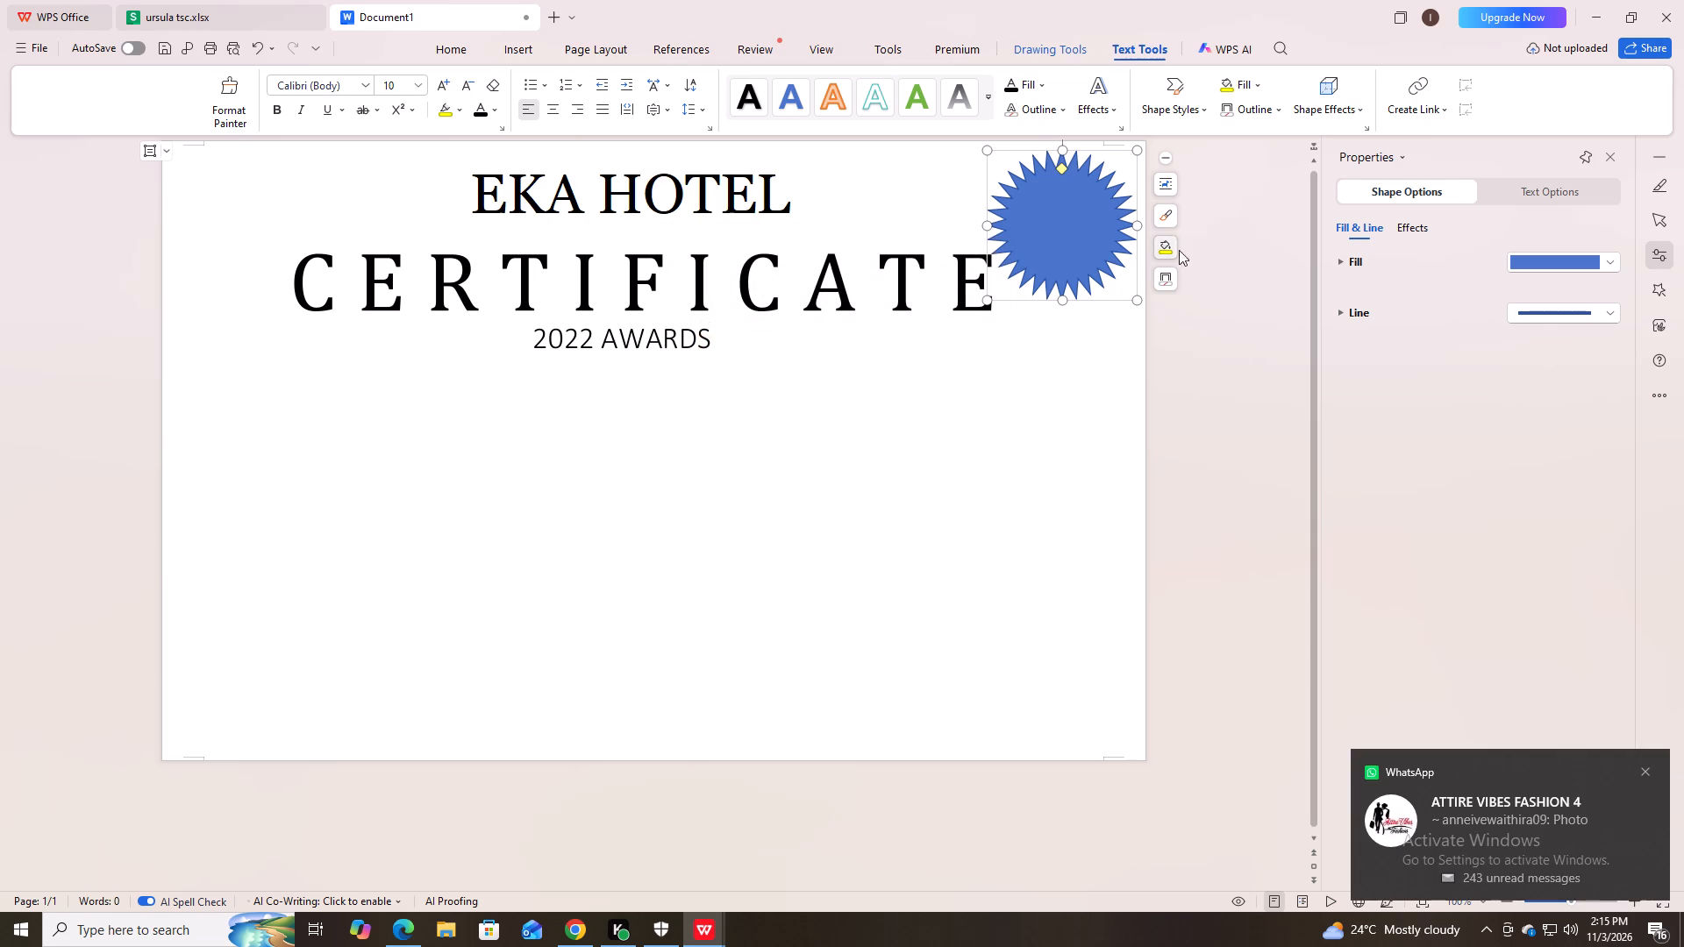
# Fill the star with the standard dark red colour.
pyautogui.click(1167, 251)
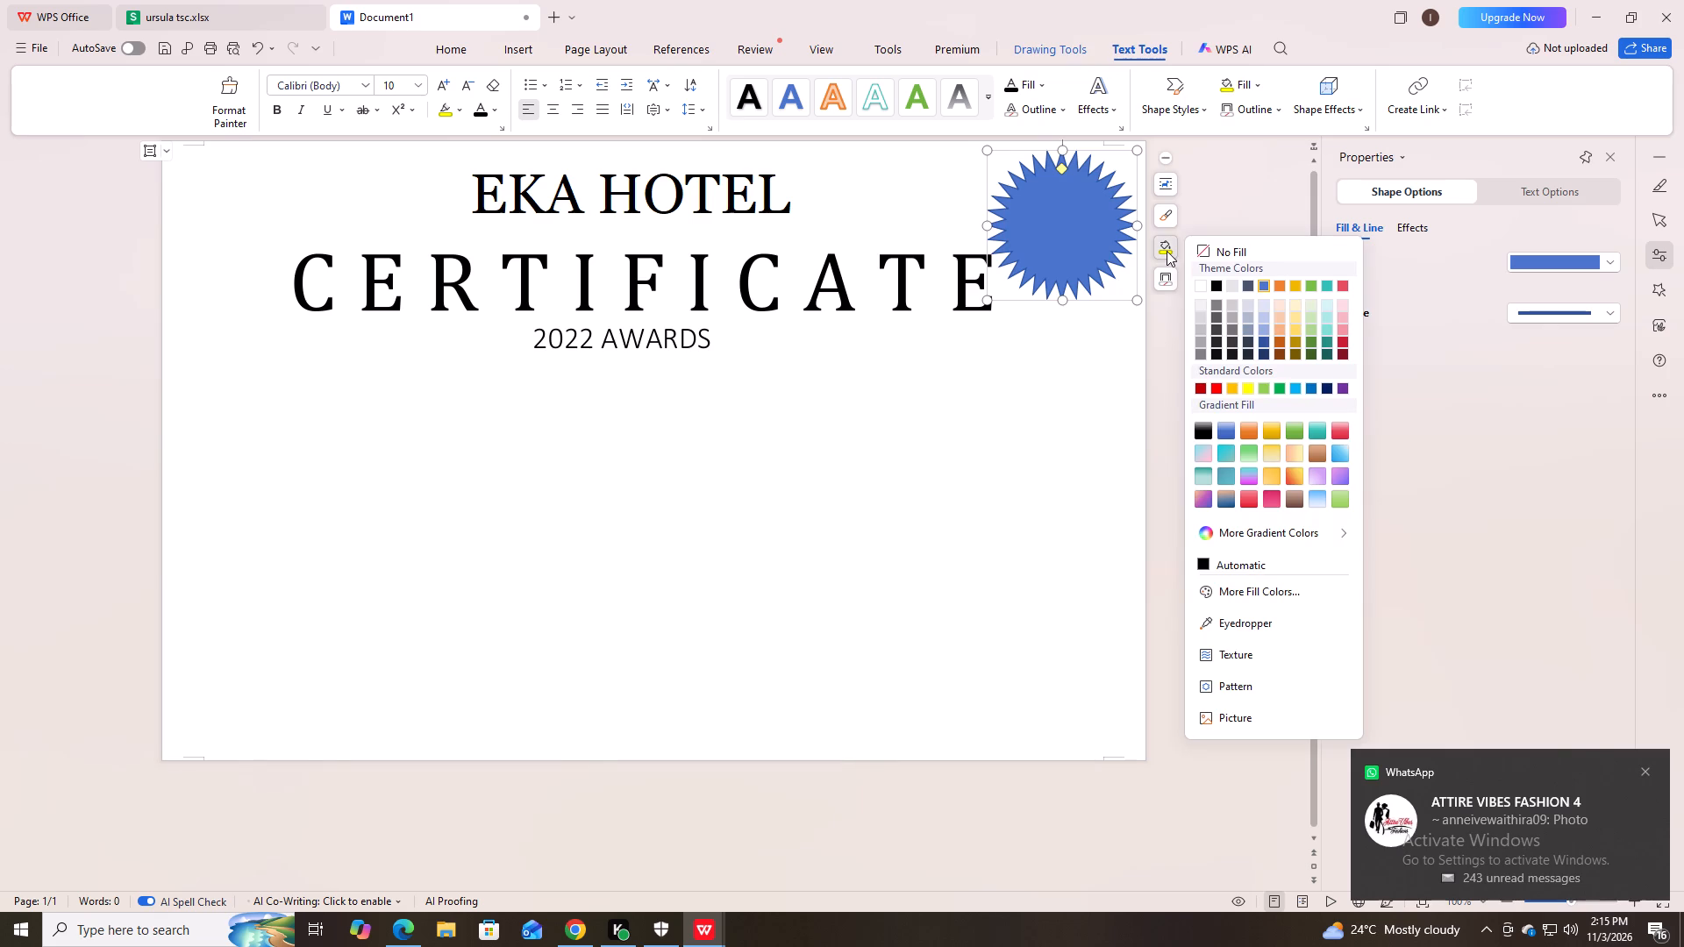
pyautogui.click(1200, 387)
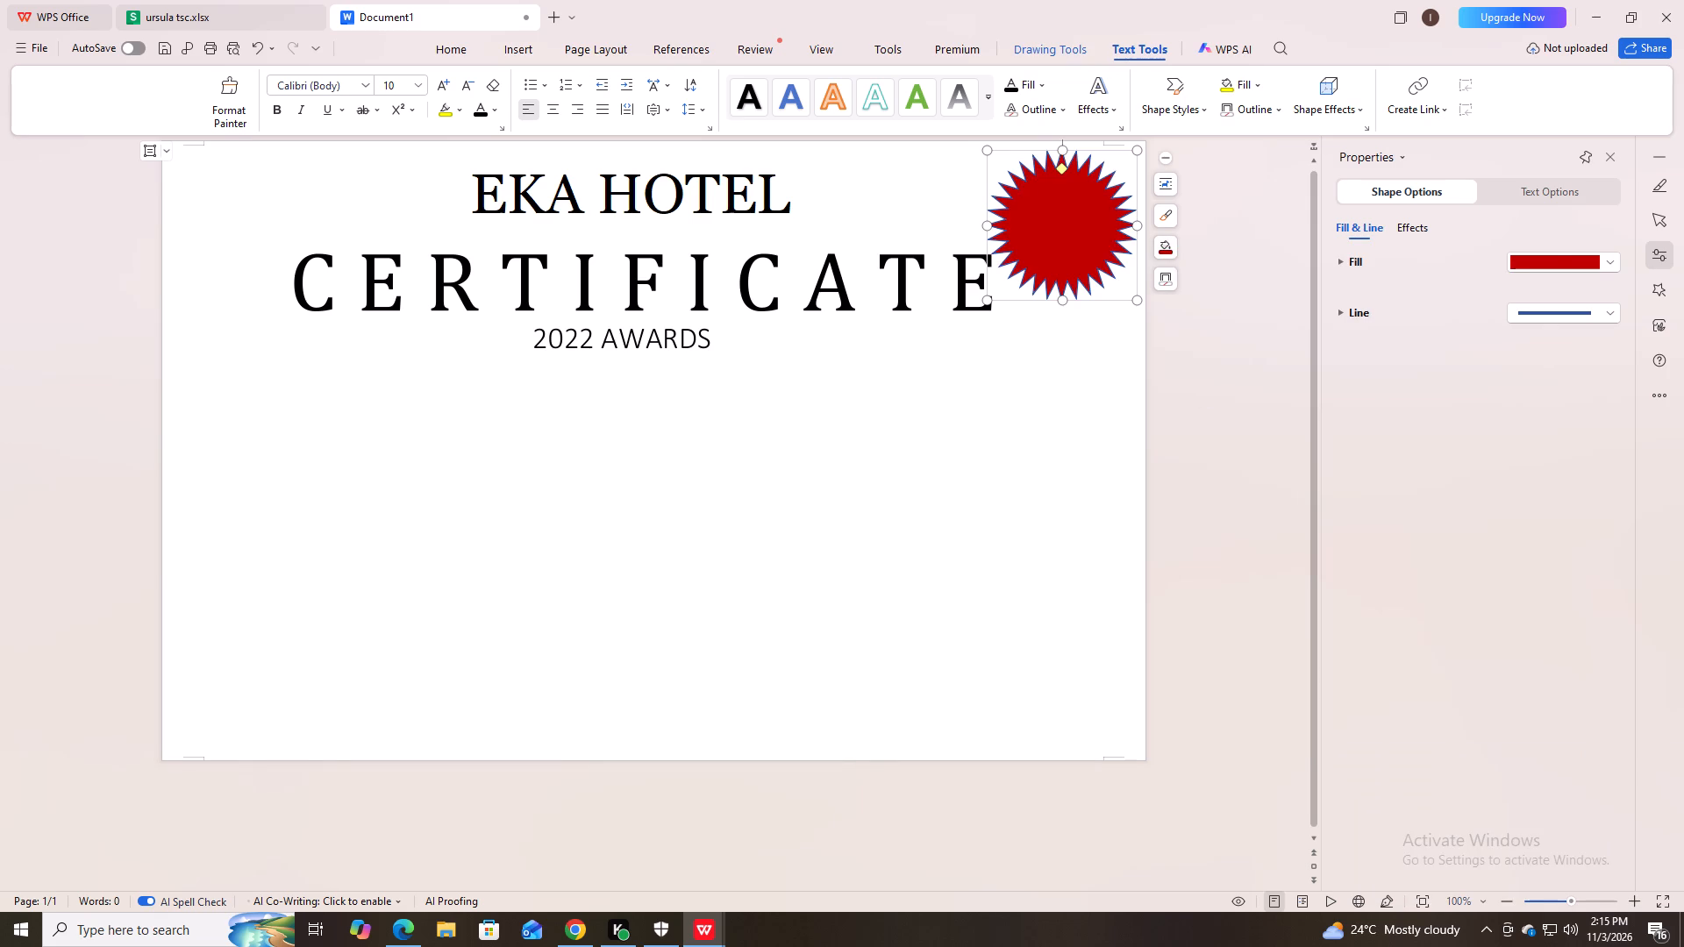
# Change the star's solid fill to the darkest shade of the red theme colour, a deep maroon.
pyautogui.click(1612, 262)
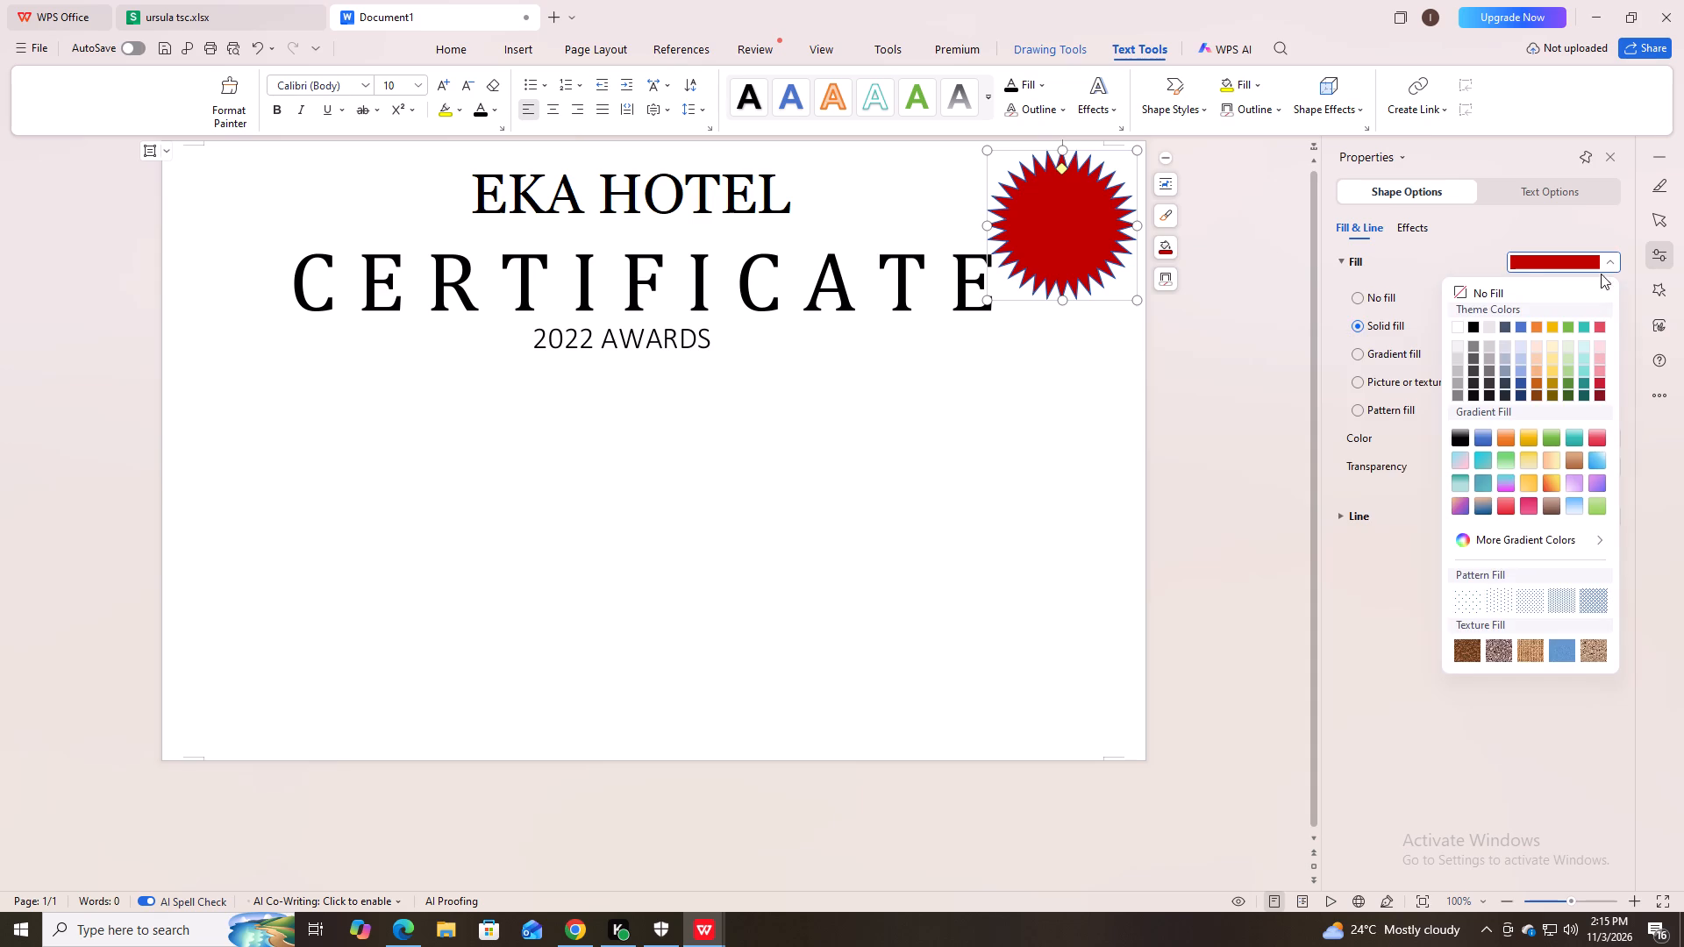
pyautogui.click(1601, 392)
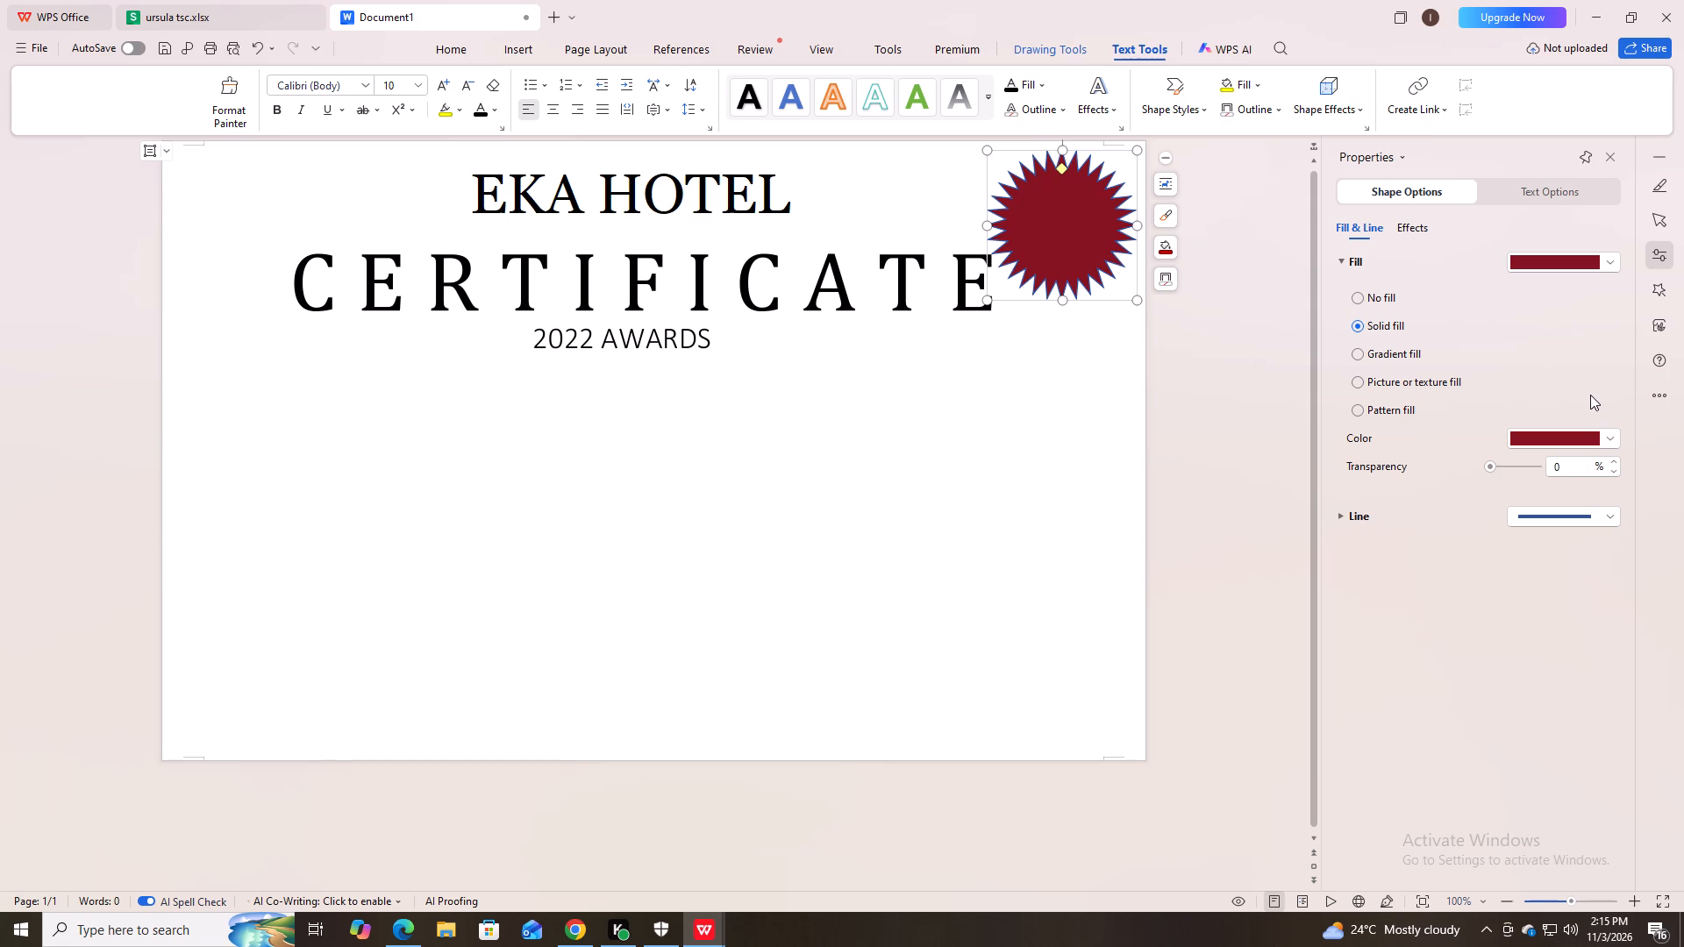
# Remove the outline from the star by setting it to No Line.
pyautogui.click(1612, 516)
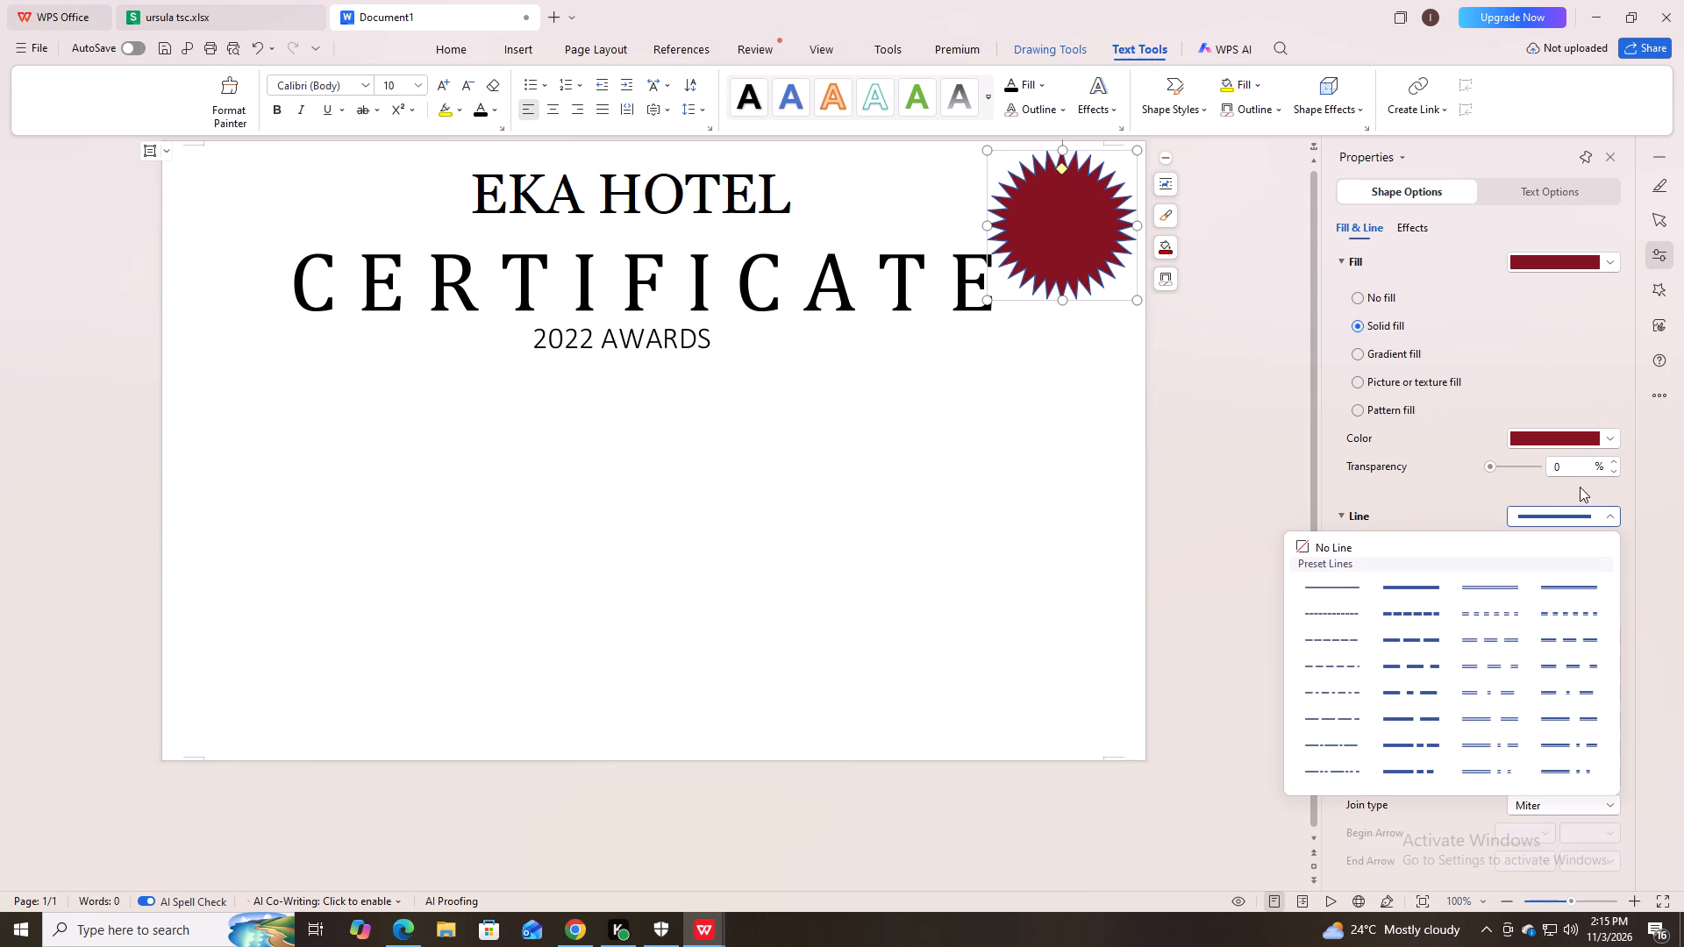
pyautogui.click(1302, 545)
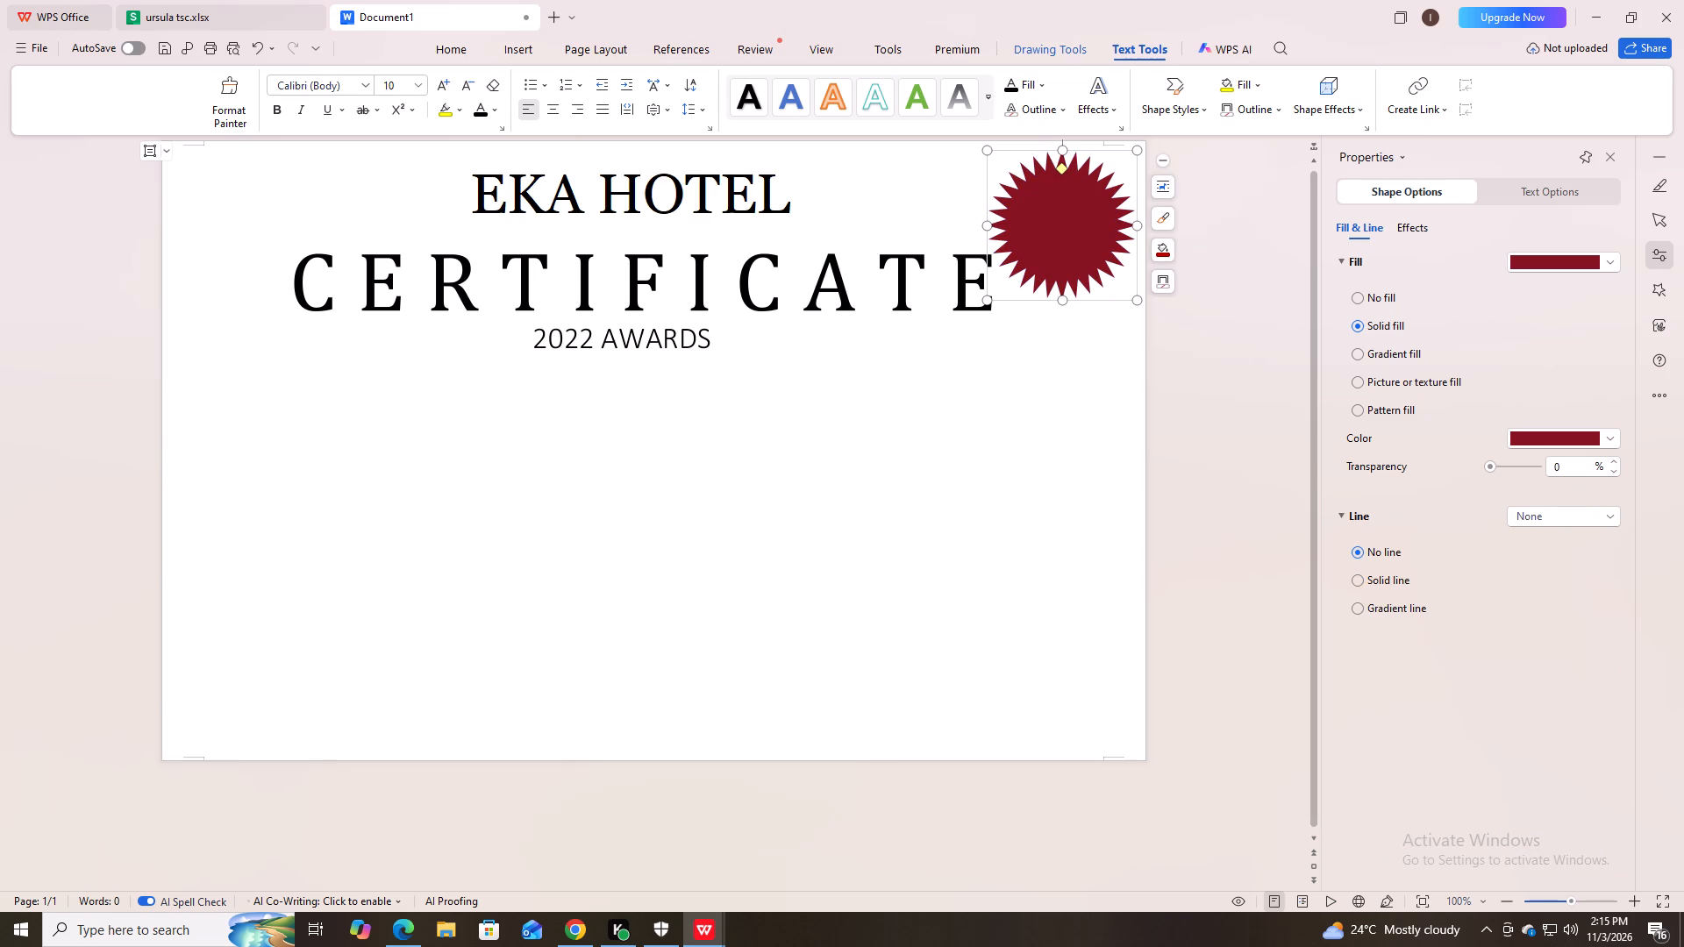
pyautogui.click(1045, 445)
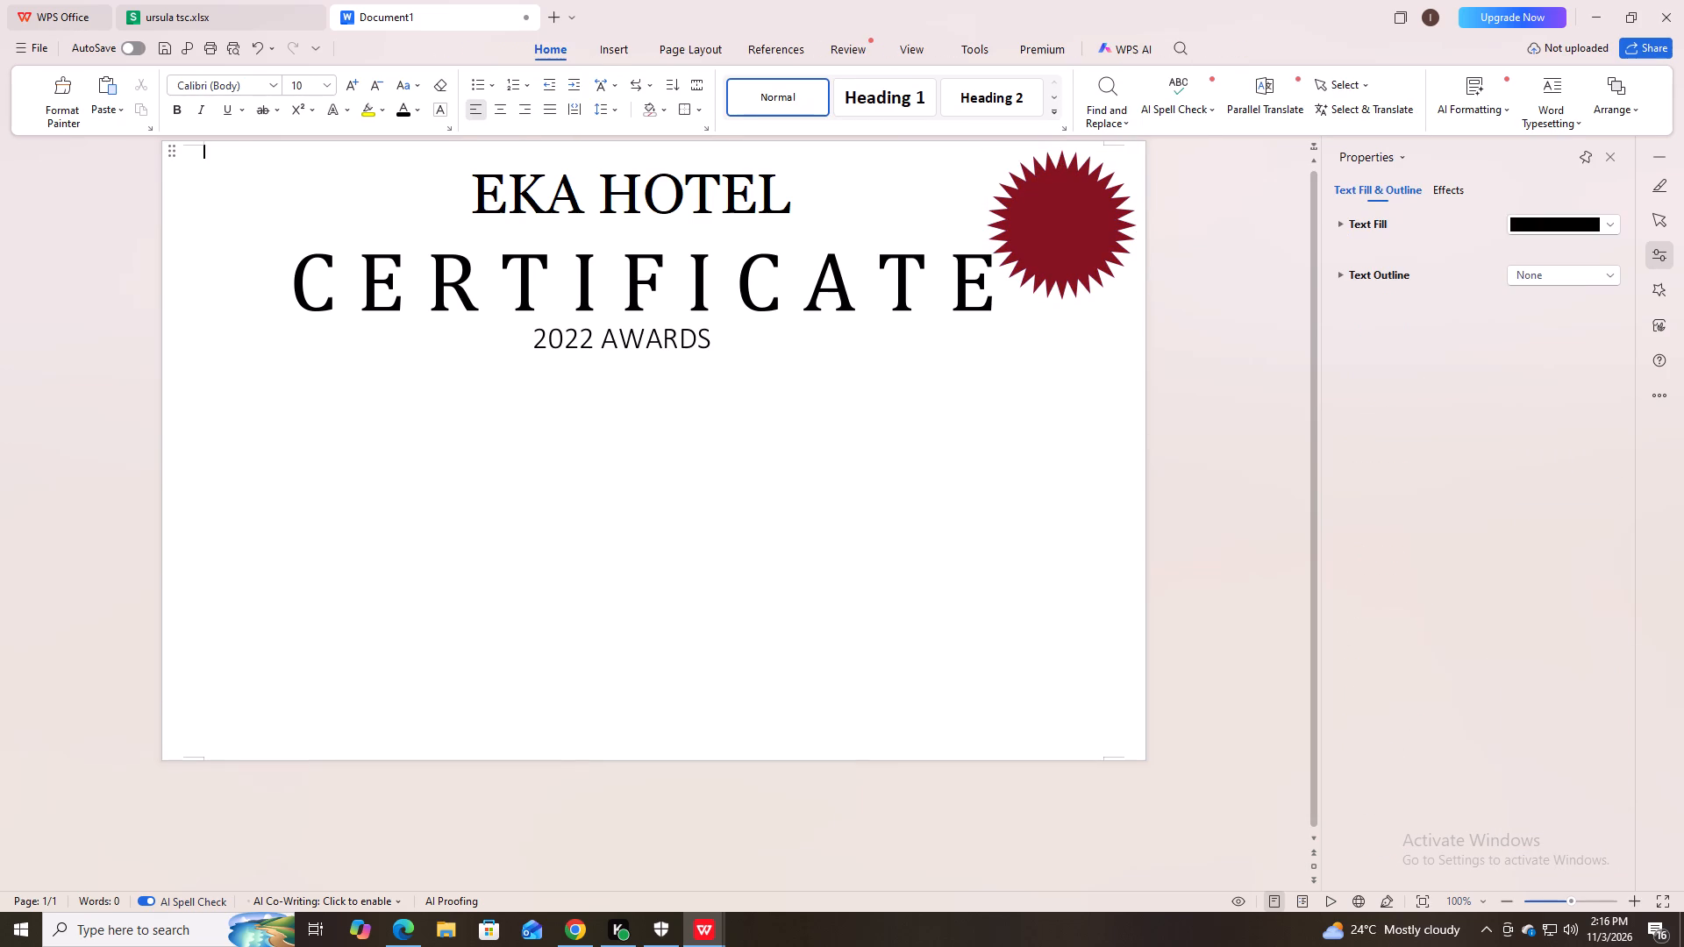
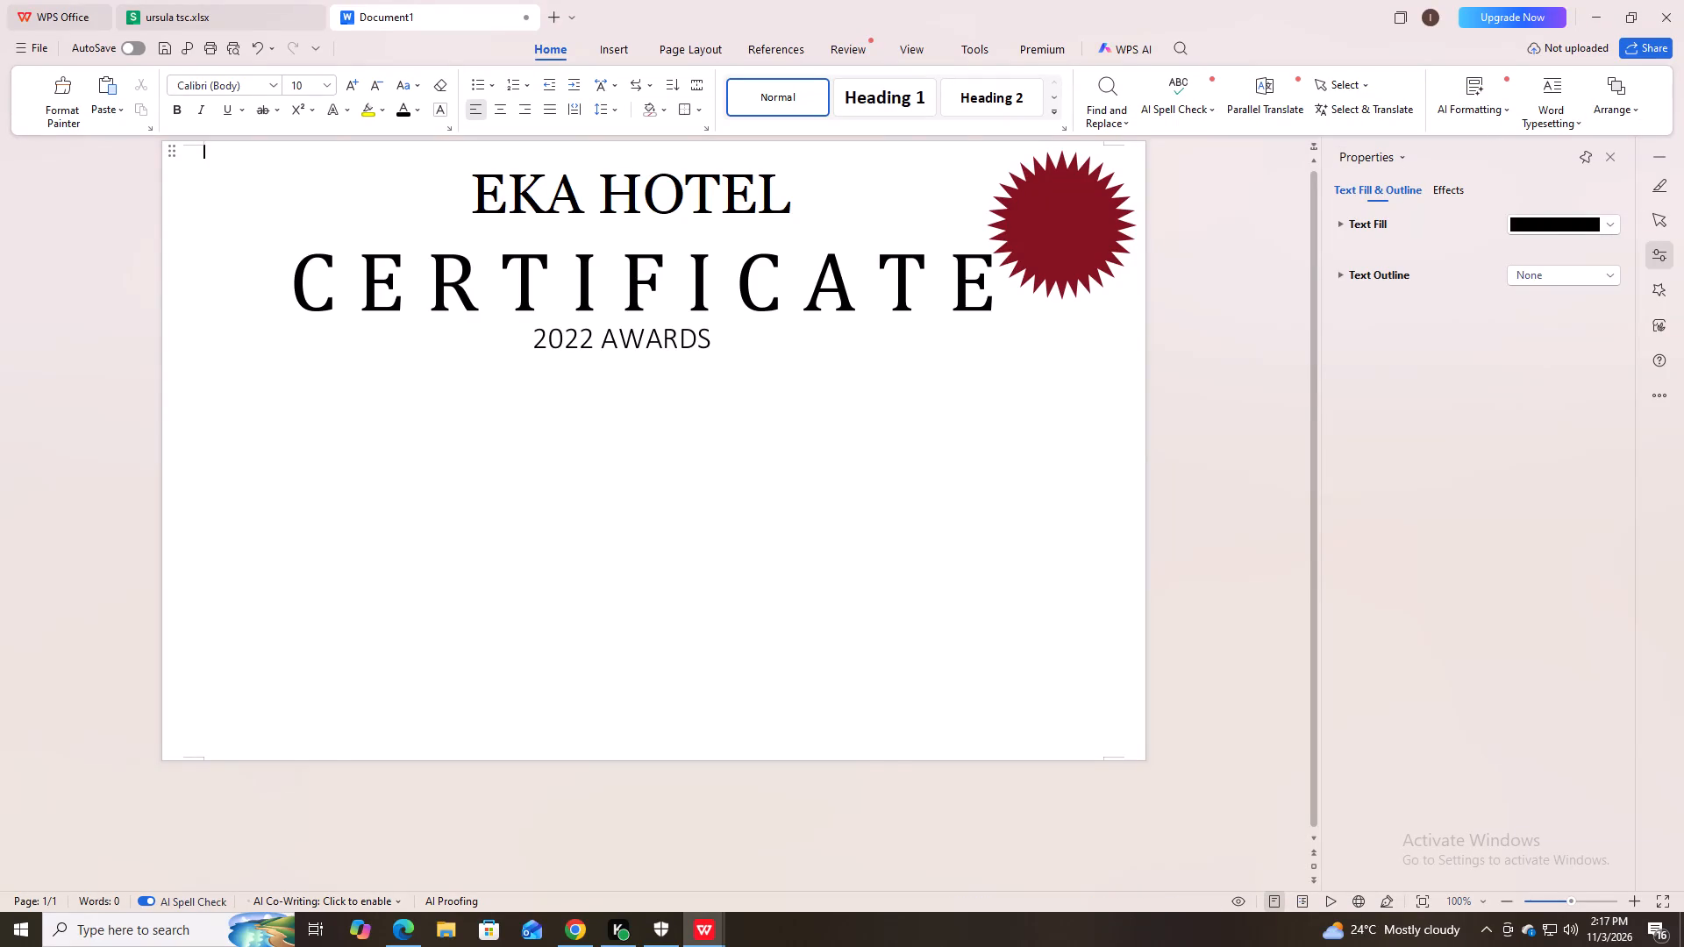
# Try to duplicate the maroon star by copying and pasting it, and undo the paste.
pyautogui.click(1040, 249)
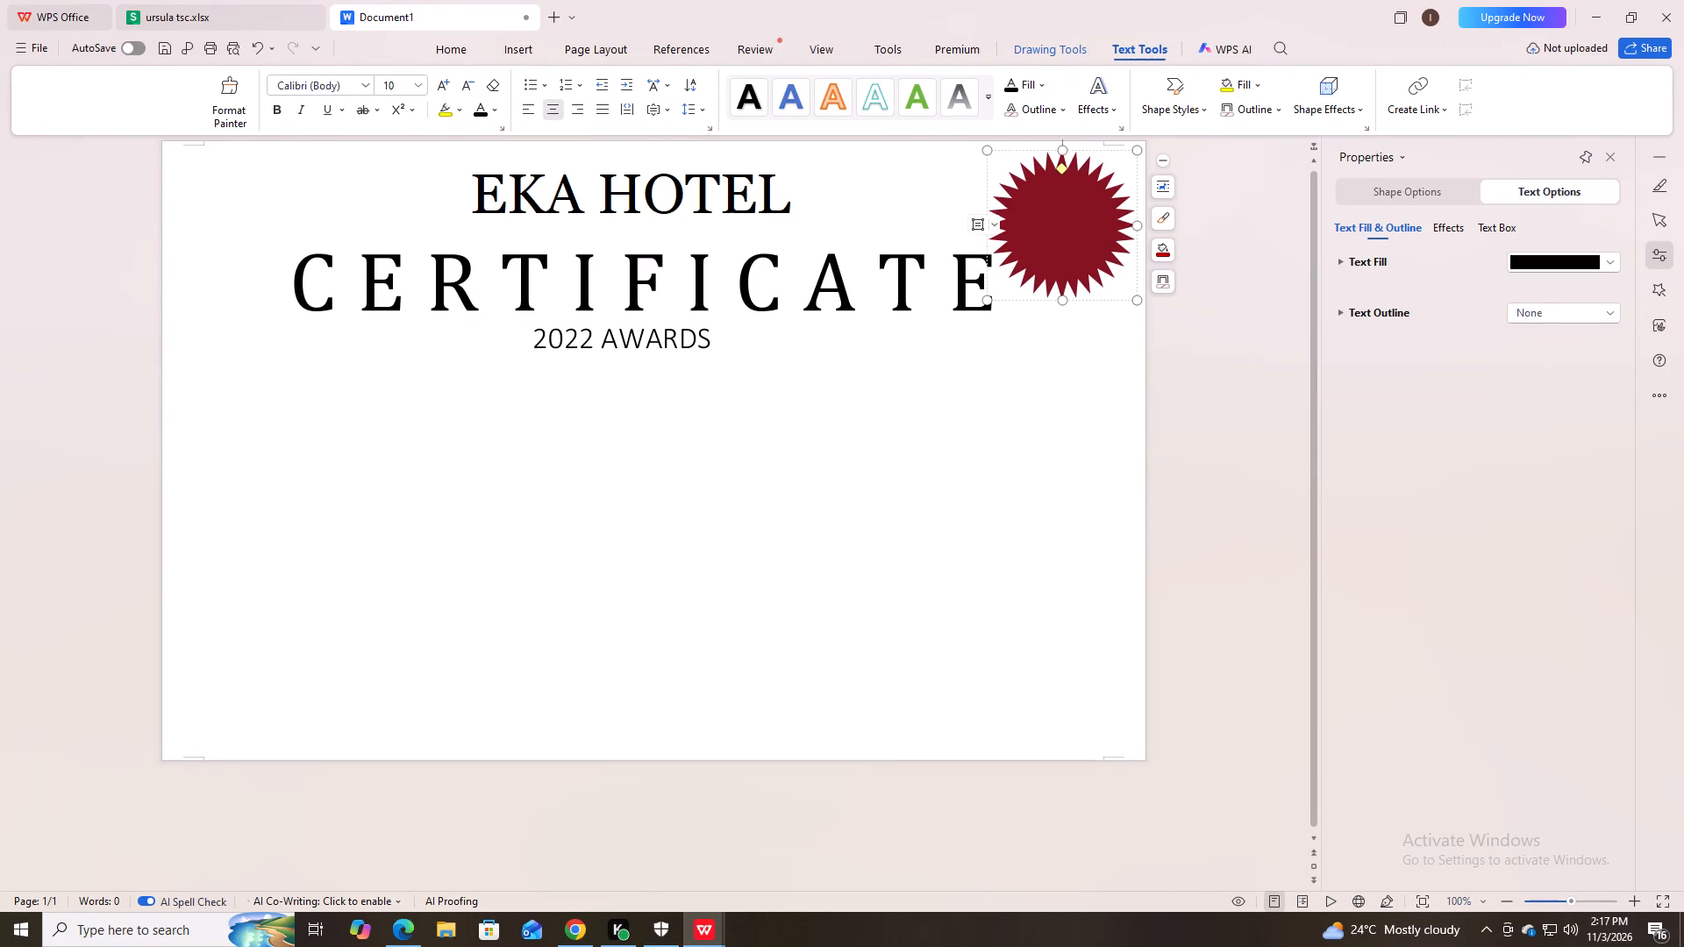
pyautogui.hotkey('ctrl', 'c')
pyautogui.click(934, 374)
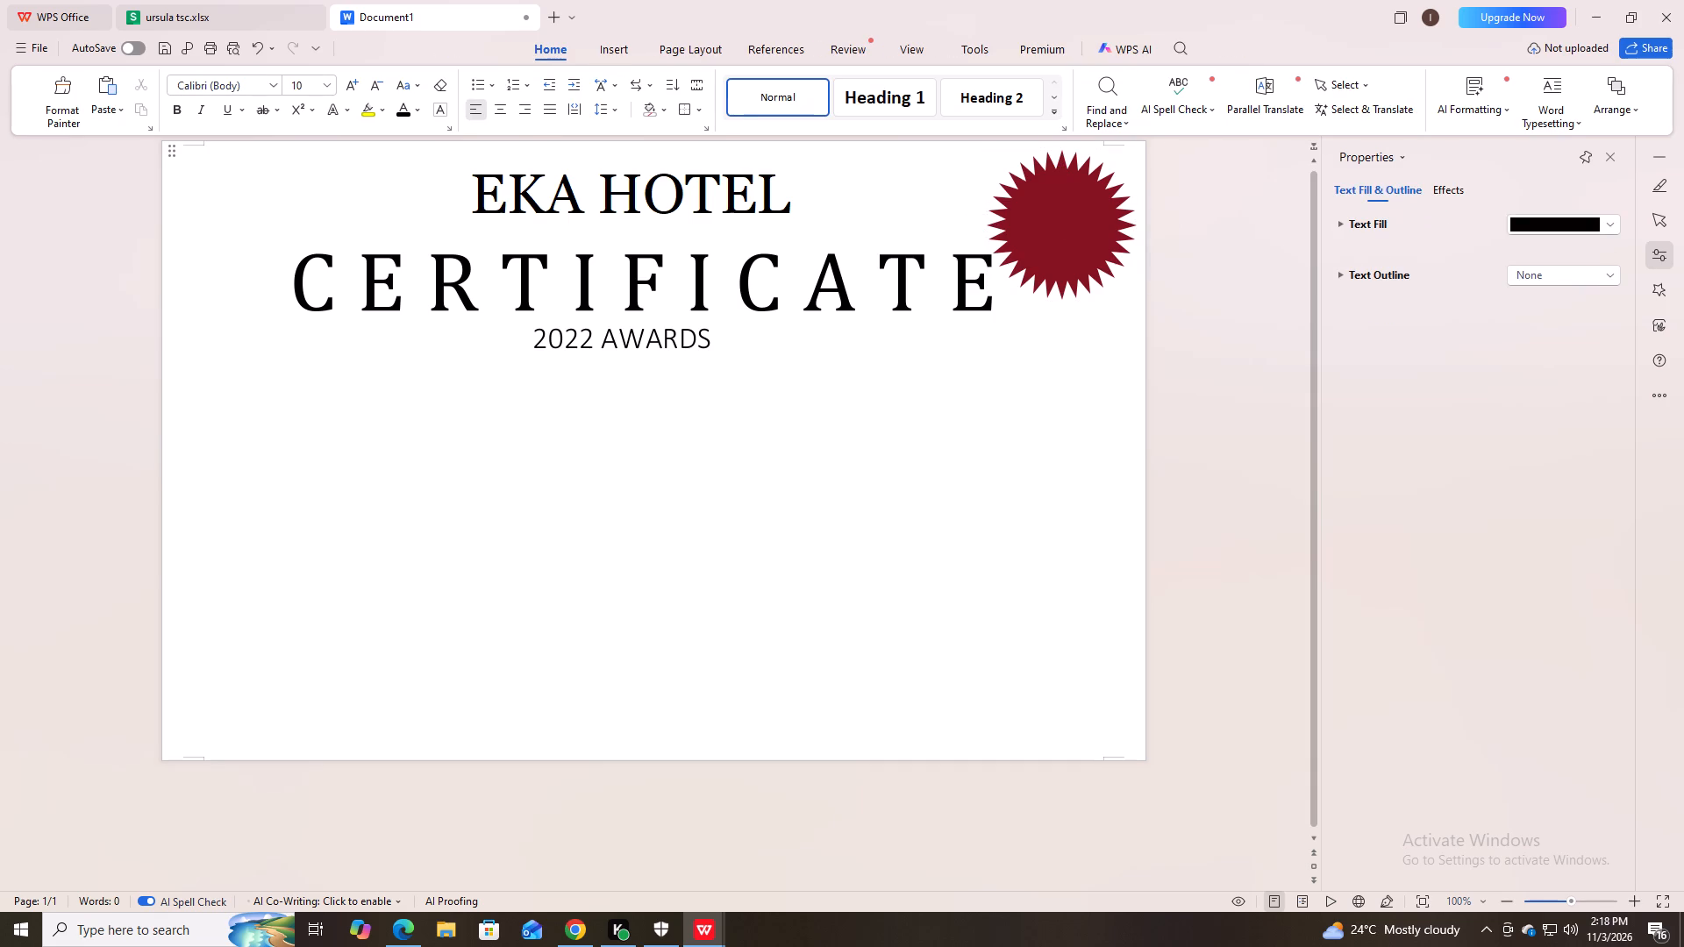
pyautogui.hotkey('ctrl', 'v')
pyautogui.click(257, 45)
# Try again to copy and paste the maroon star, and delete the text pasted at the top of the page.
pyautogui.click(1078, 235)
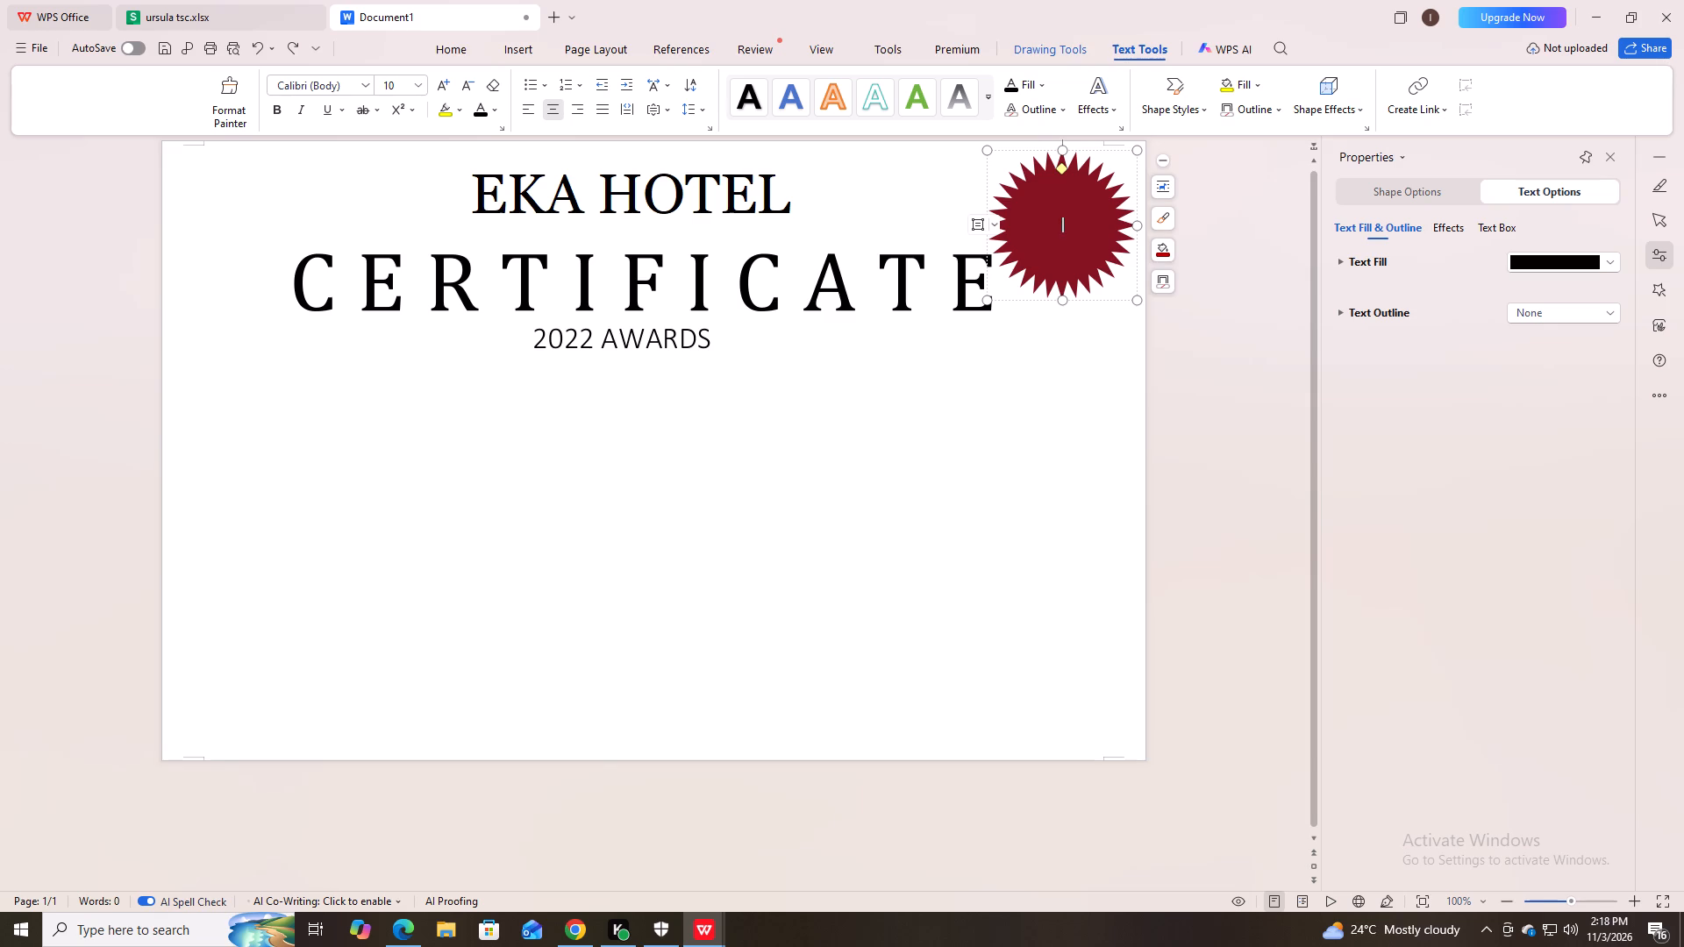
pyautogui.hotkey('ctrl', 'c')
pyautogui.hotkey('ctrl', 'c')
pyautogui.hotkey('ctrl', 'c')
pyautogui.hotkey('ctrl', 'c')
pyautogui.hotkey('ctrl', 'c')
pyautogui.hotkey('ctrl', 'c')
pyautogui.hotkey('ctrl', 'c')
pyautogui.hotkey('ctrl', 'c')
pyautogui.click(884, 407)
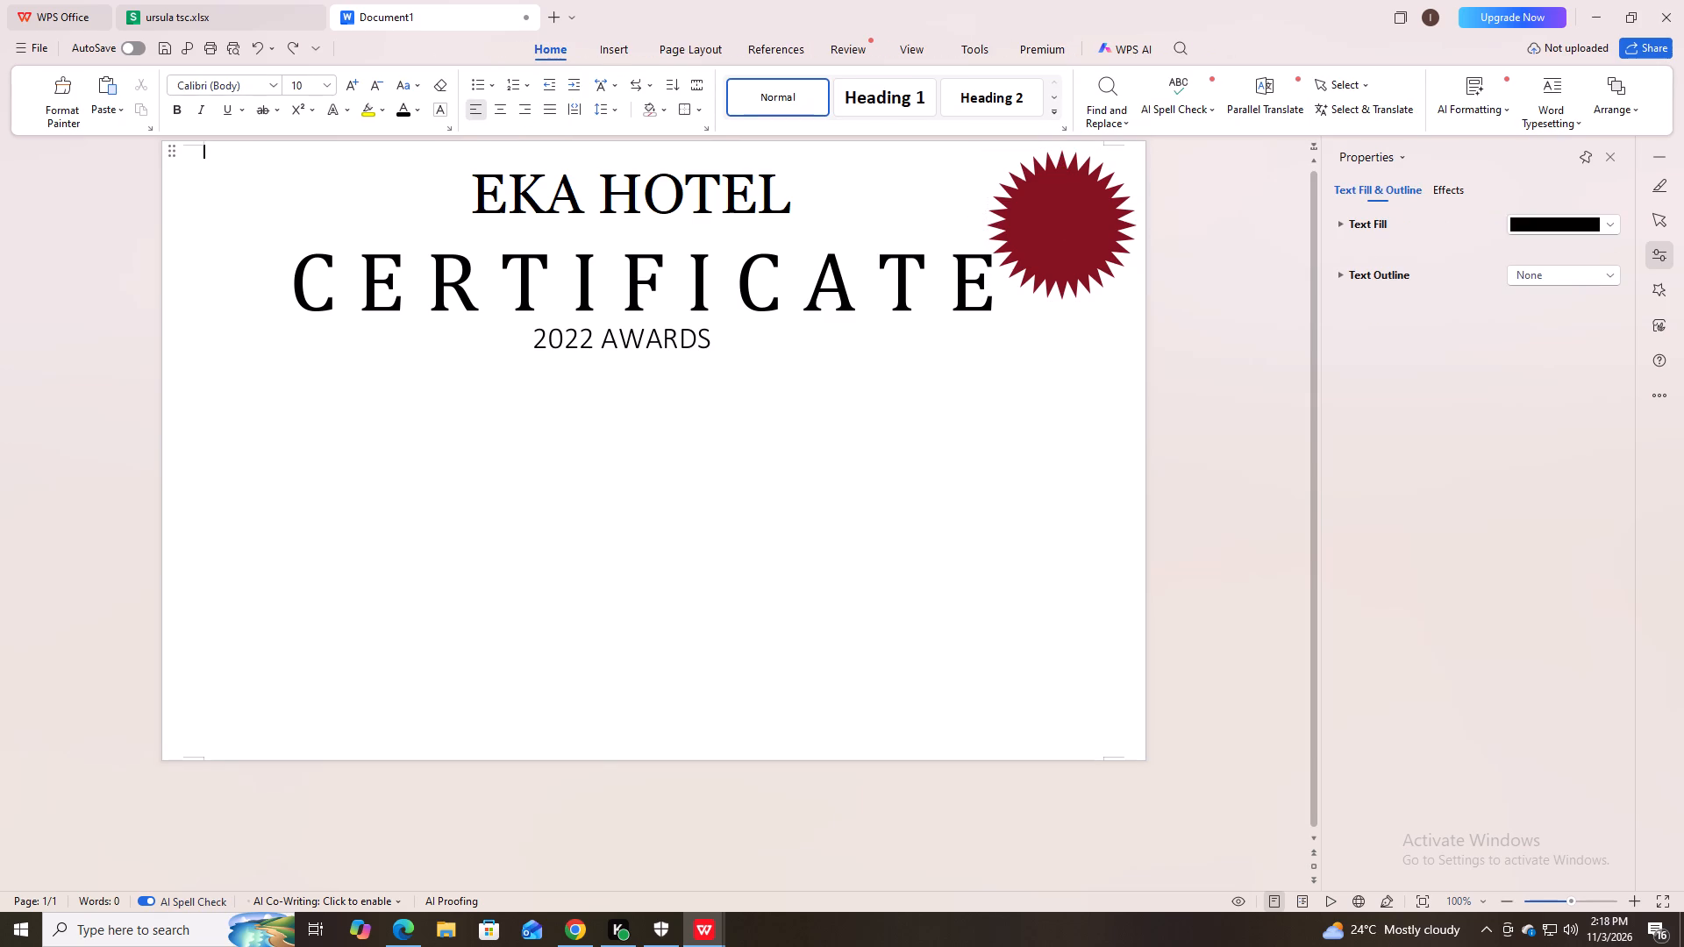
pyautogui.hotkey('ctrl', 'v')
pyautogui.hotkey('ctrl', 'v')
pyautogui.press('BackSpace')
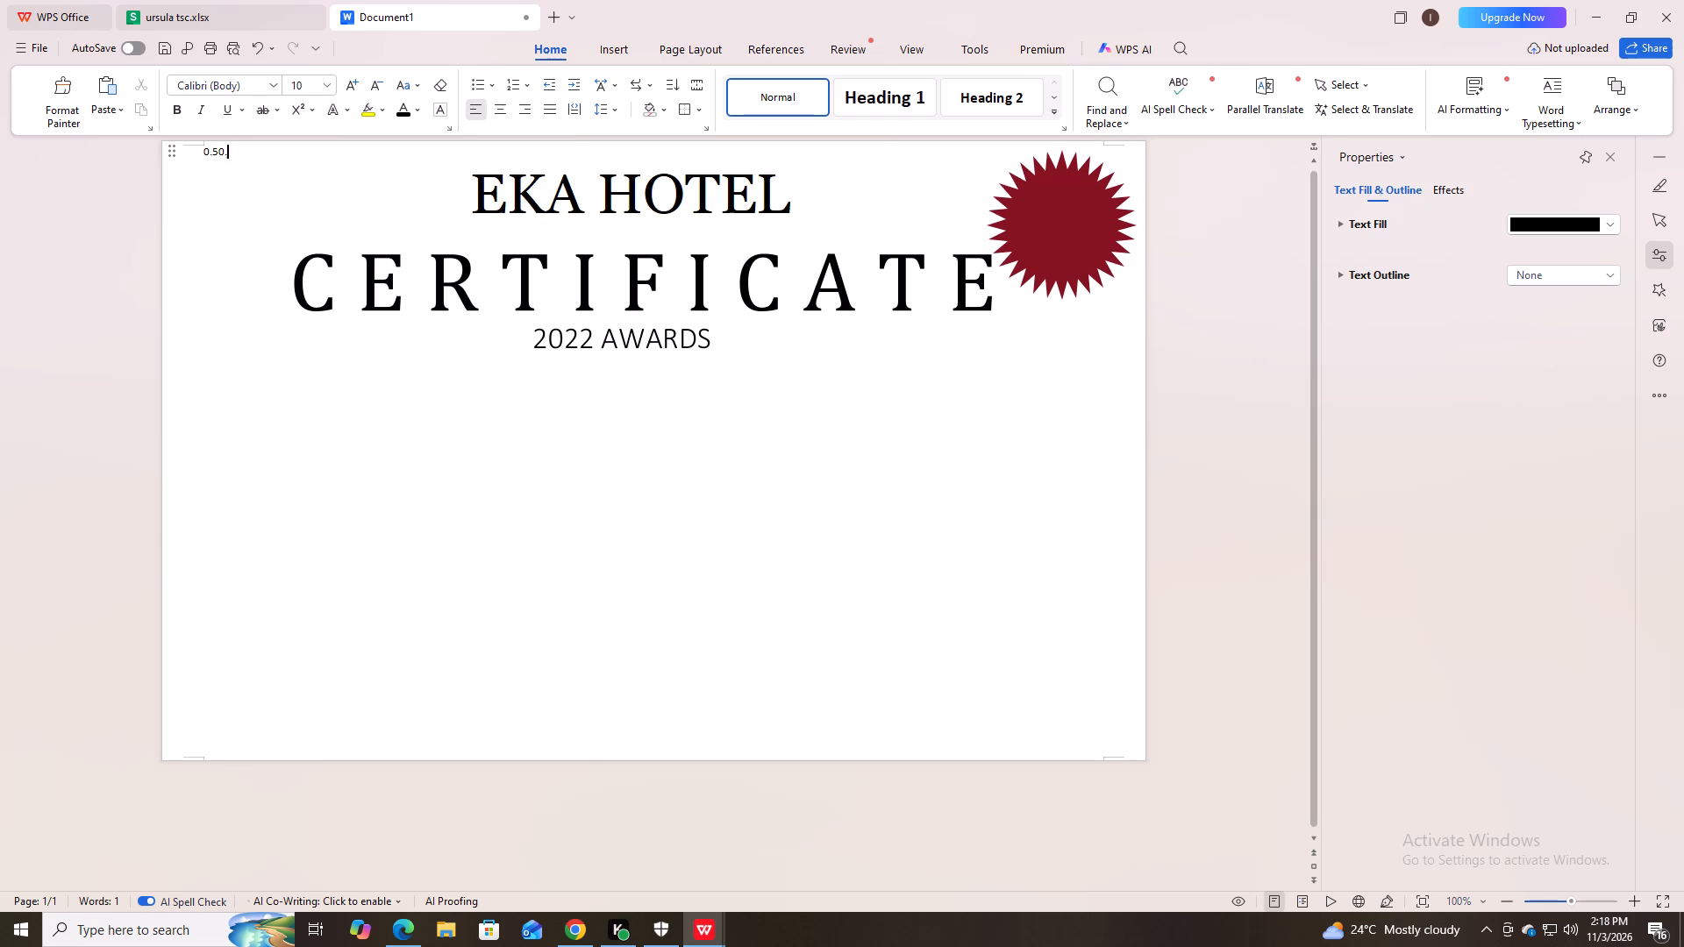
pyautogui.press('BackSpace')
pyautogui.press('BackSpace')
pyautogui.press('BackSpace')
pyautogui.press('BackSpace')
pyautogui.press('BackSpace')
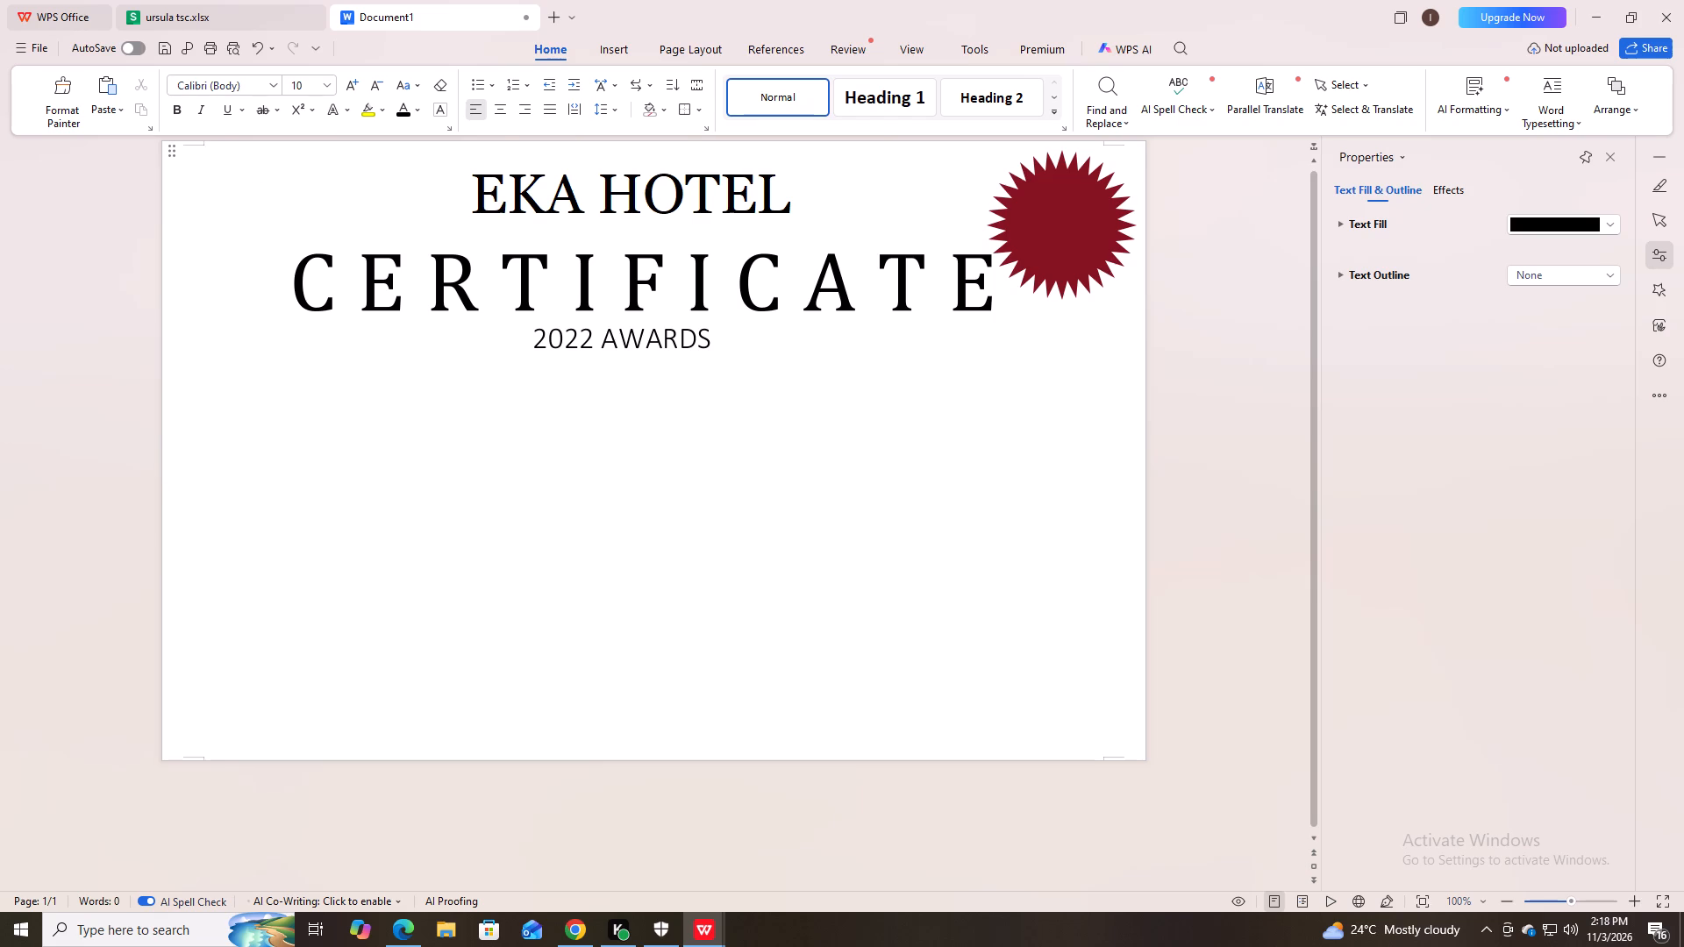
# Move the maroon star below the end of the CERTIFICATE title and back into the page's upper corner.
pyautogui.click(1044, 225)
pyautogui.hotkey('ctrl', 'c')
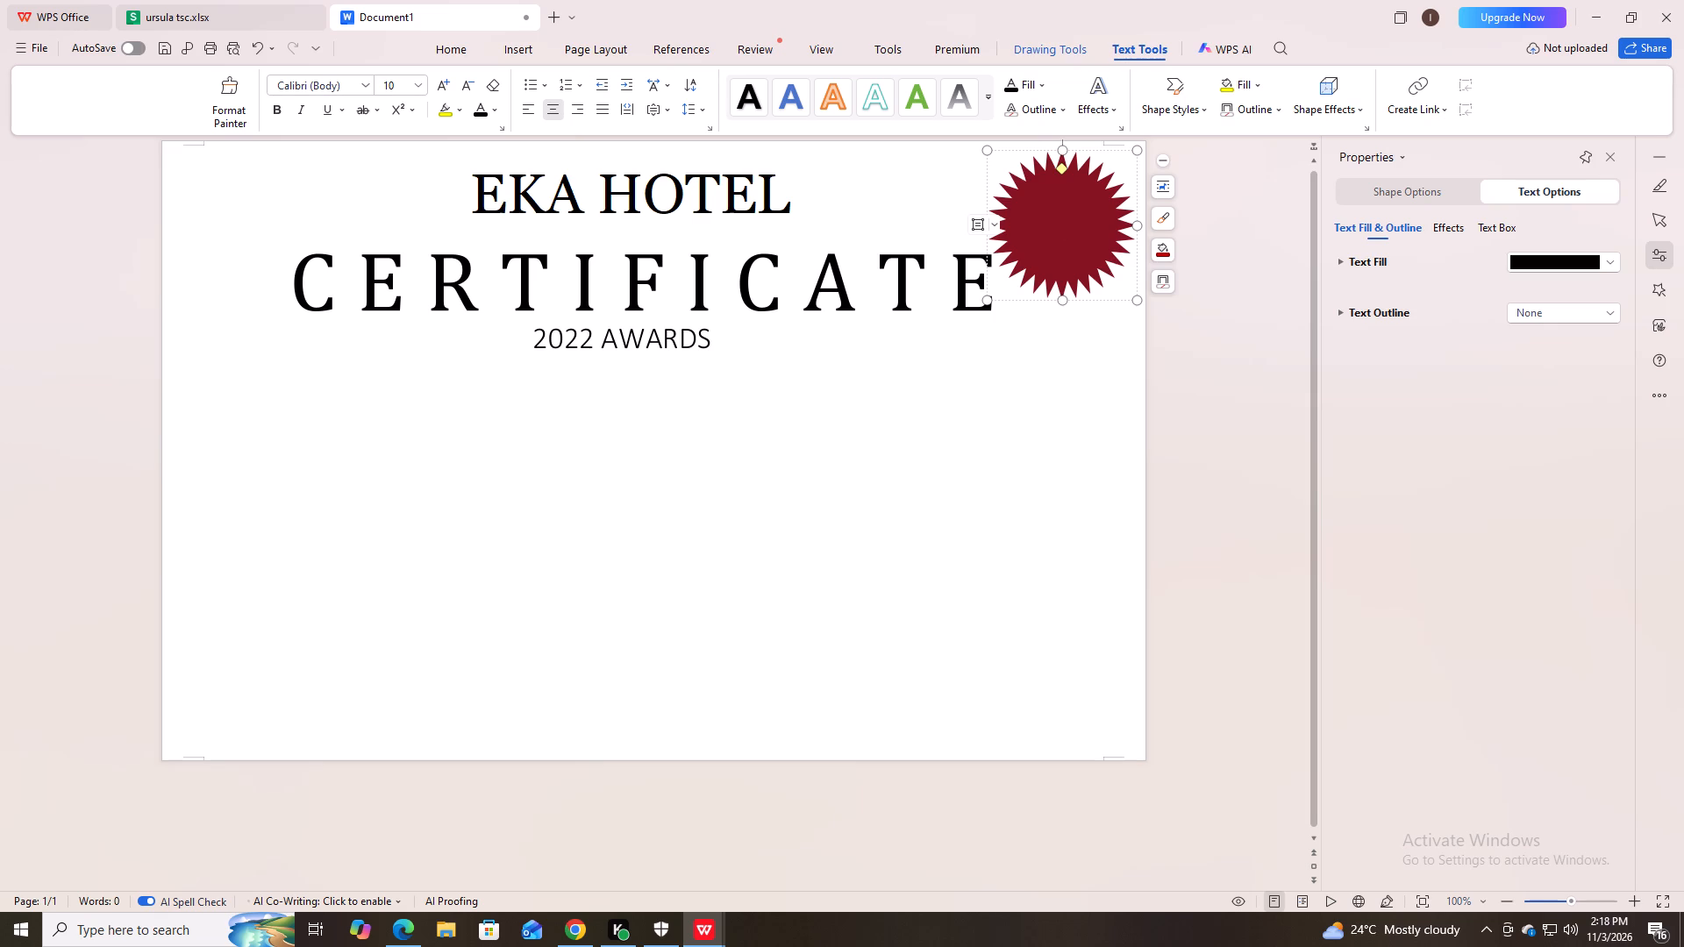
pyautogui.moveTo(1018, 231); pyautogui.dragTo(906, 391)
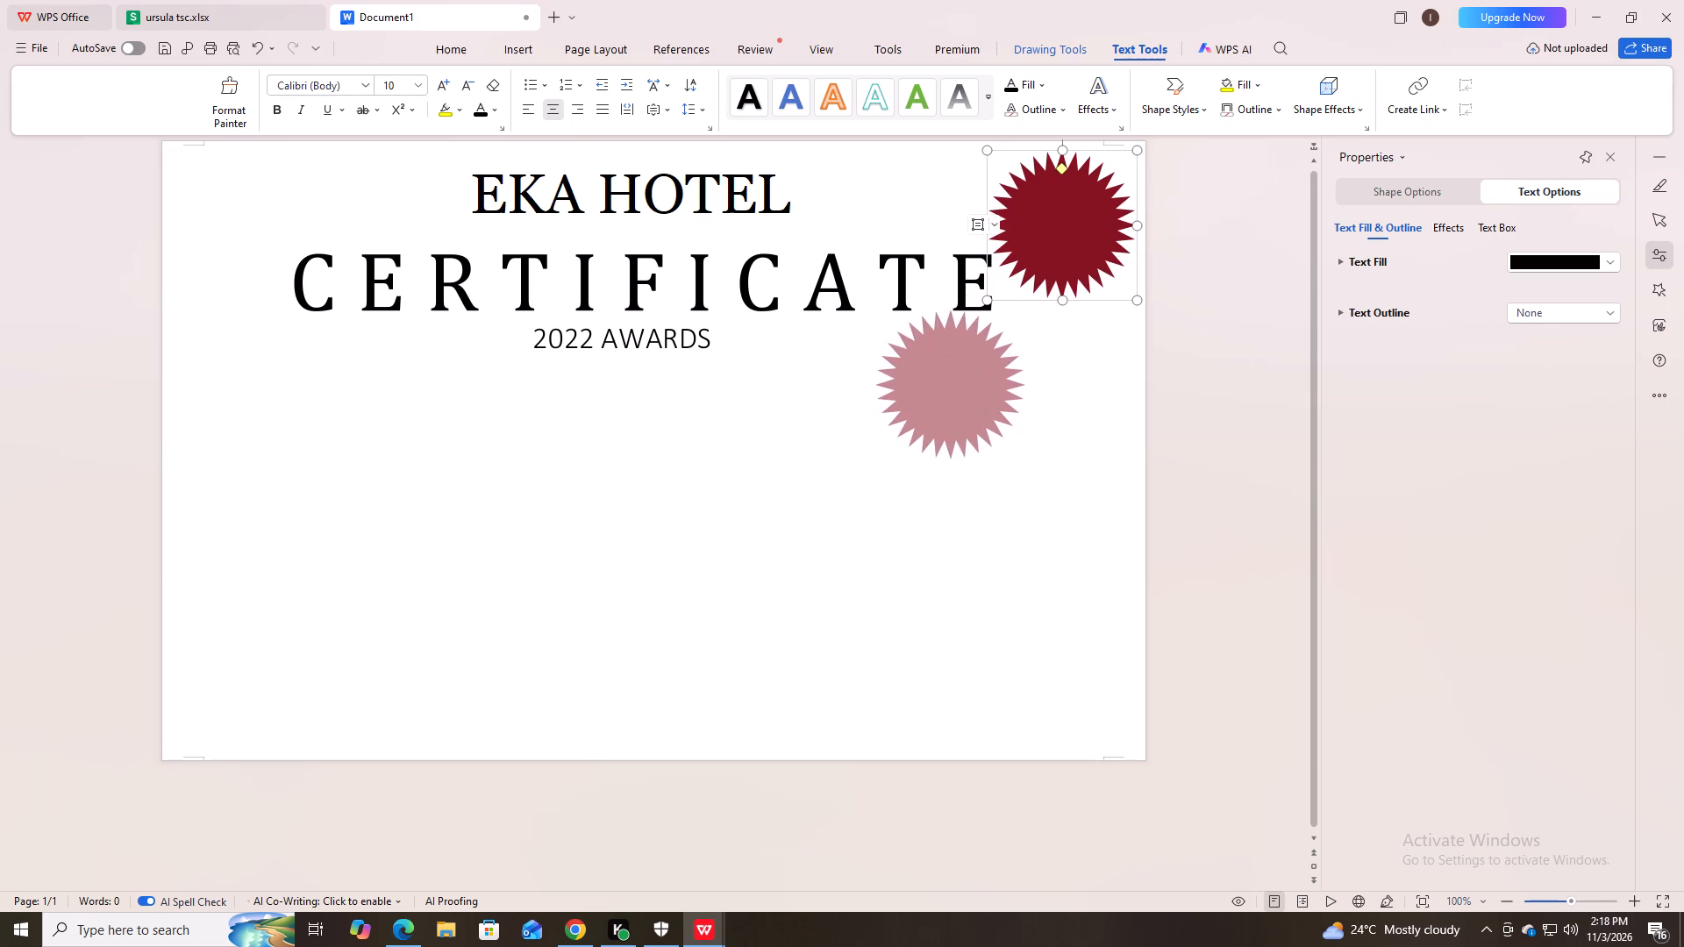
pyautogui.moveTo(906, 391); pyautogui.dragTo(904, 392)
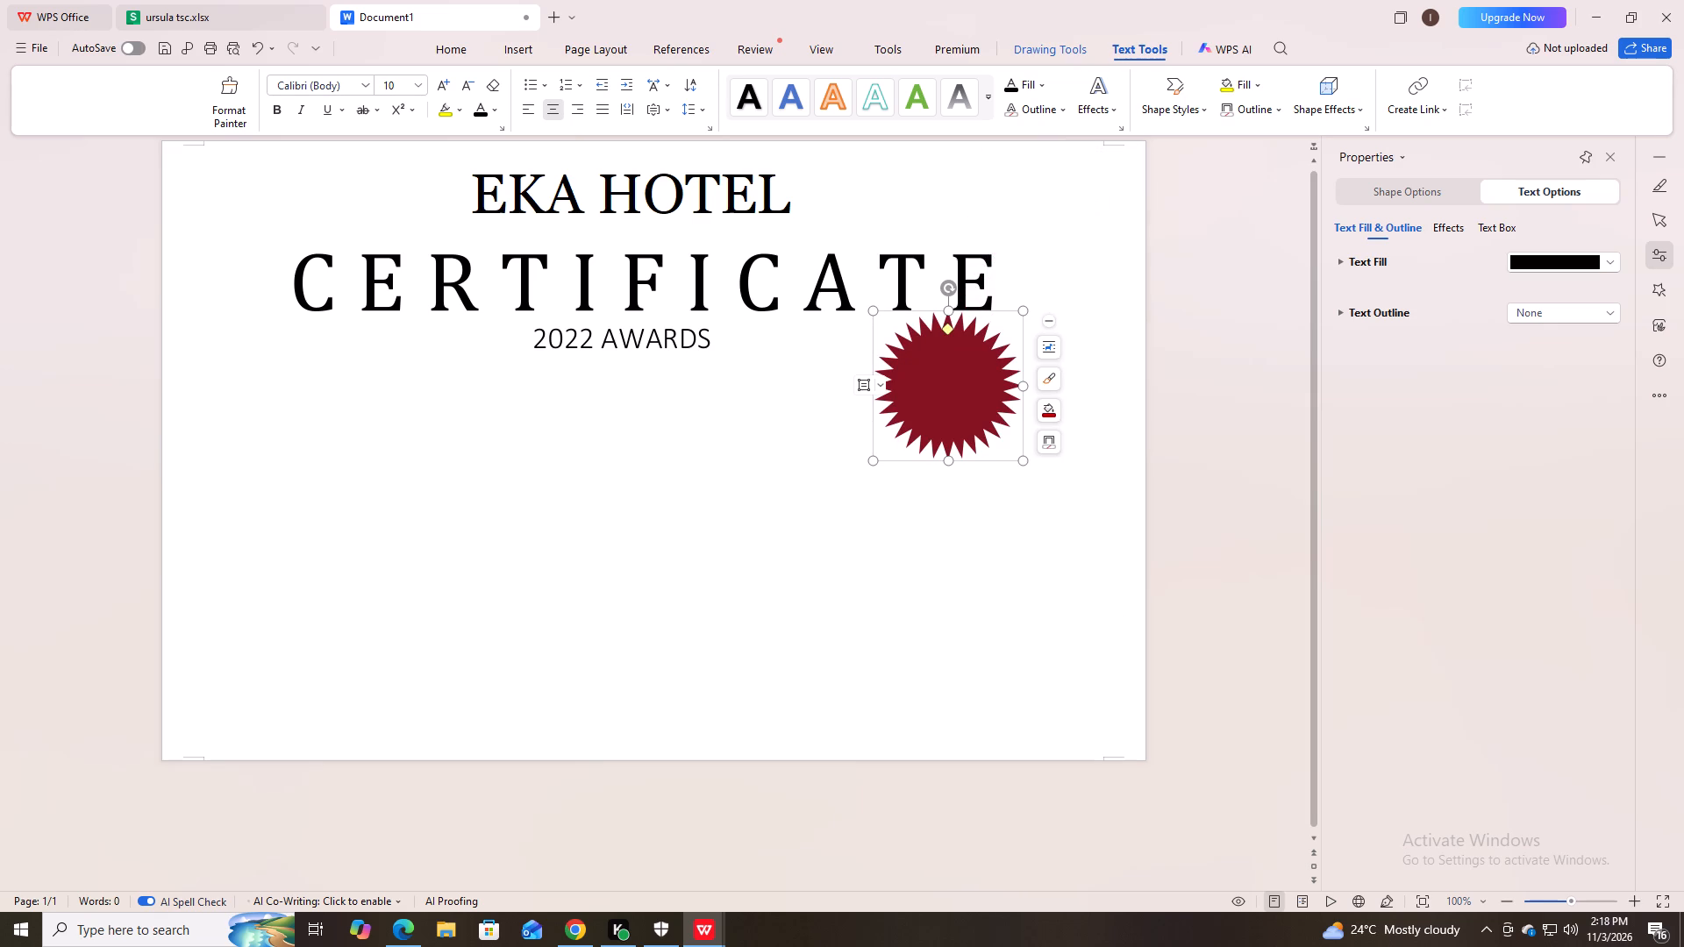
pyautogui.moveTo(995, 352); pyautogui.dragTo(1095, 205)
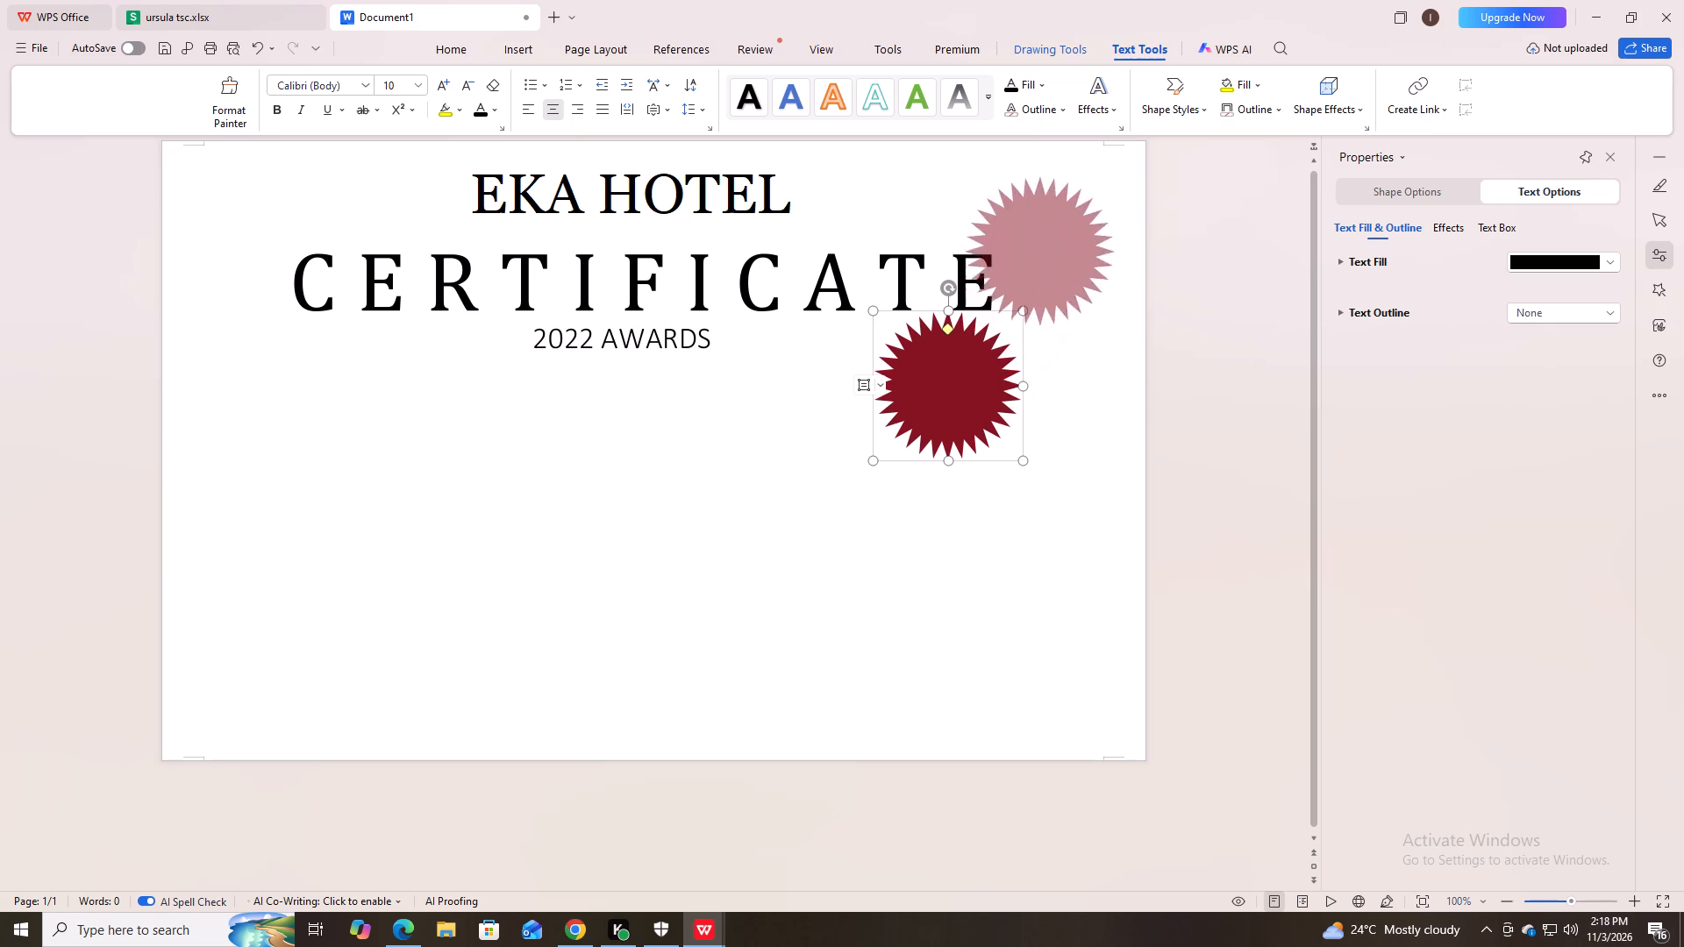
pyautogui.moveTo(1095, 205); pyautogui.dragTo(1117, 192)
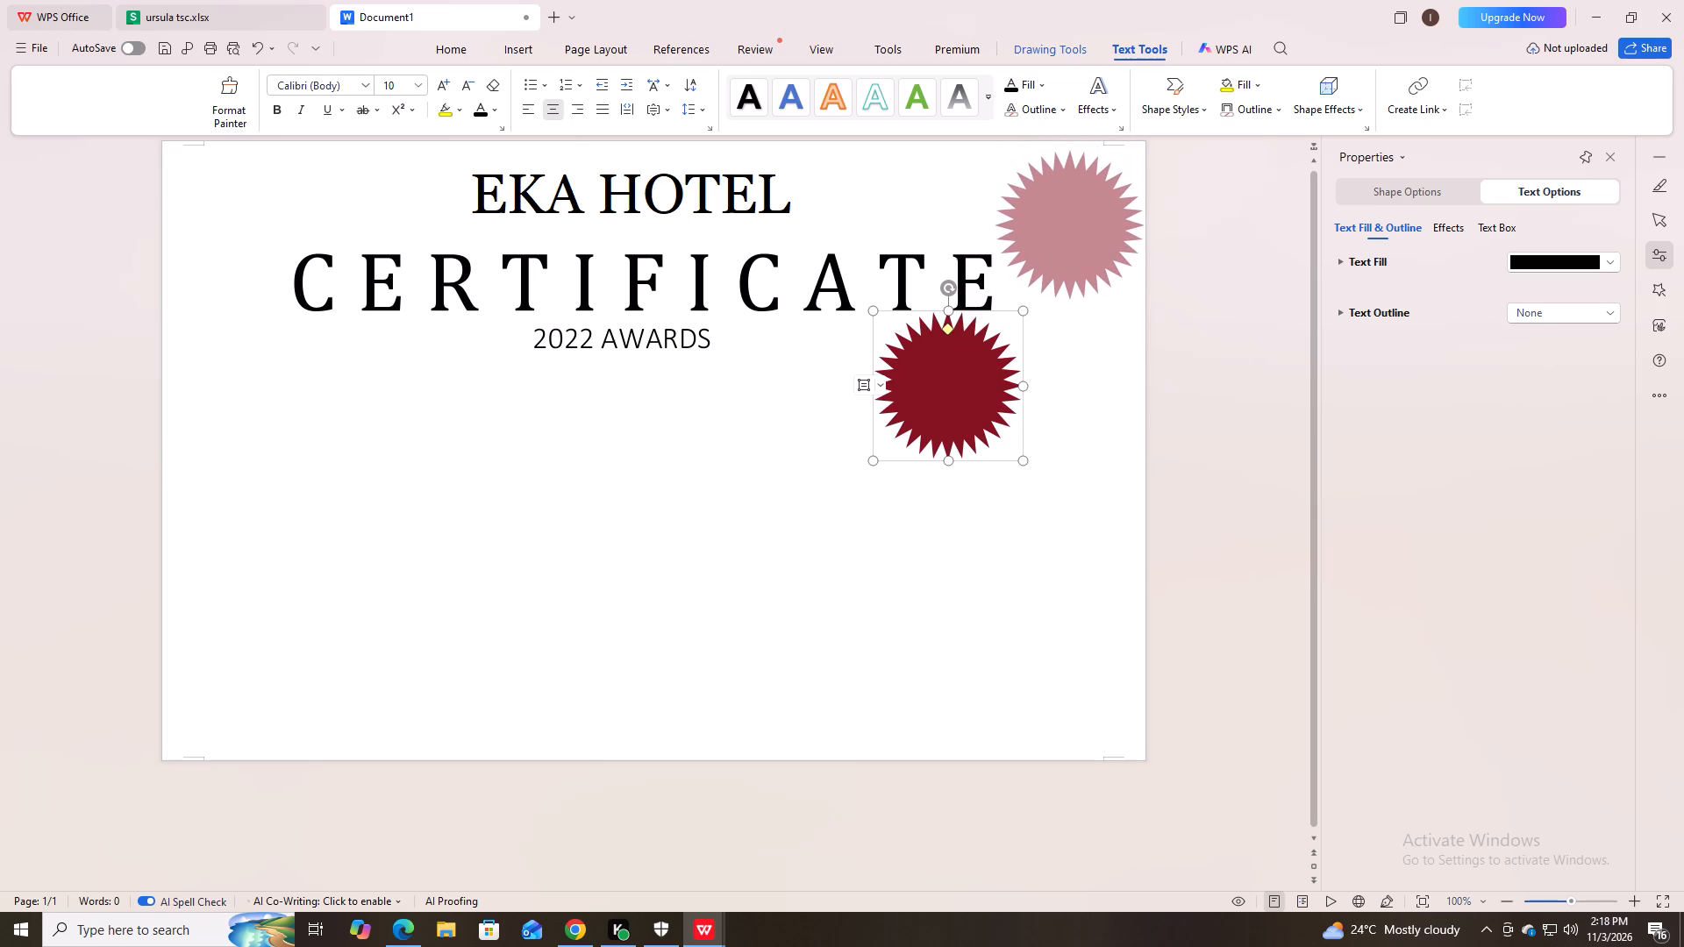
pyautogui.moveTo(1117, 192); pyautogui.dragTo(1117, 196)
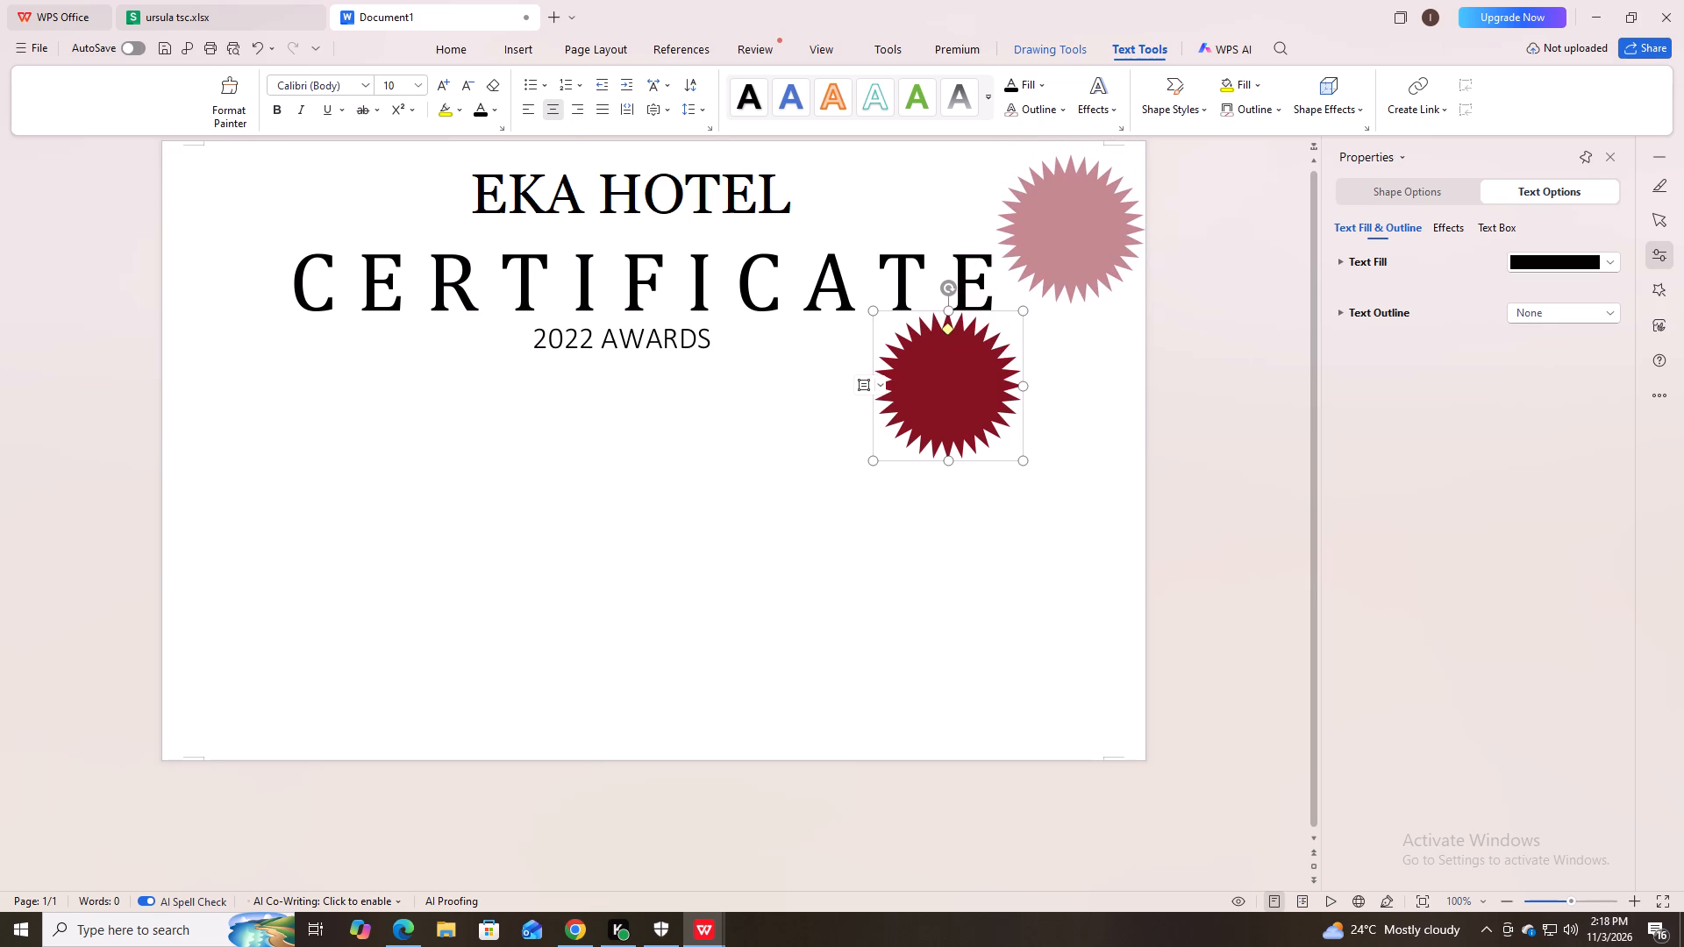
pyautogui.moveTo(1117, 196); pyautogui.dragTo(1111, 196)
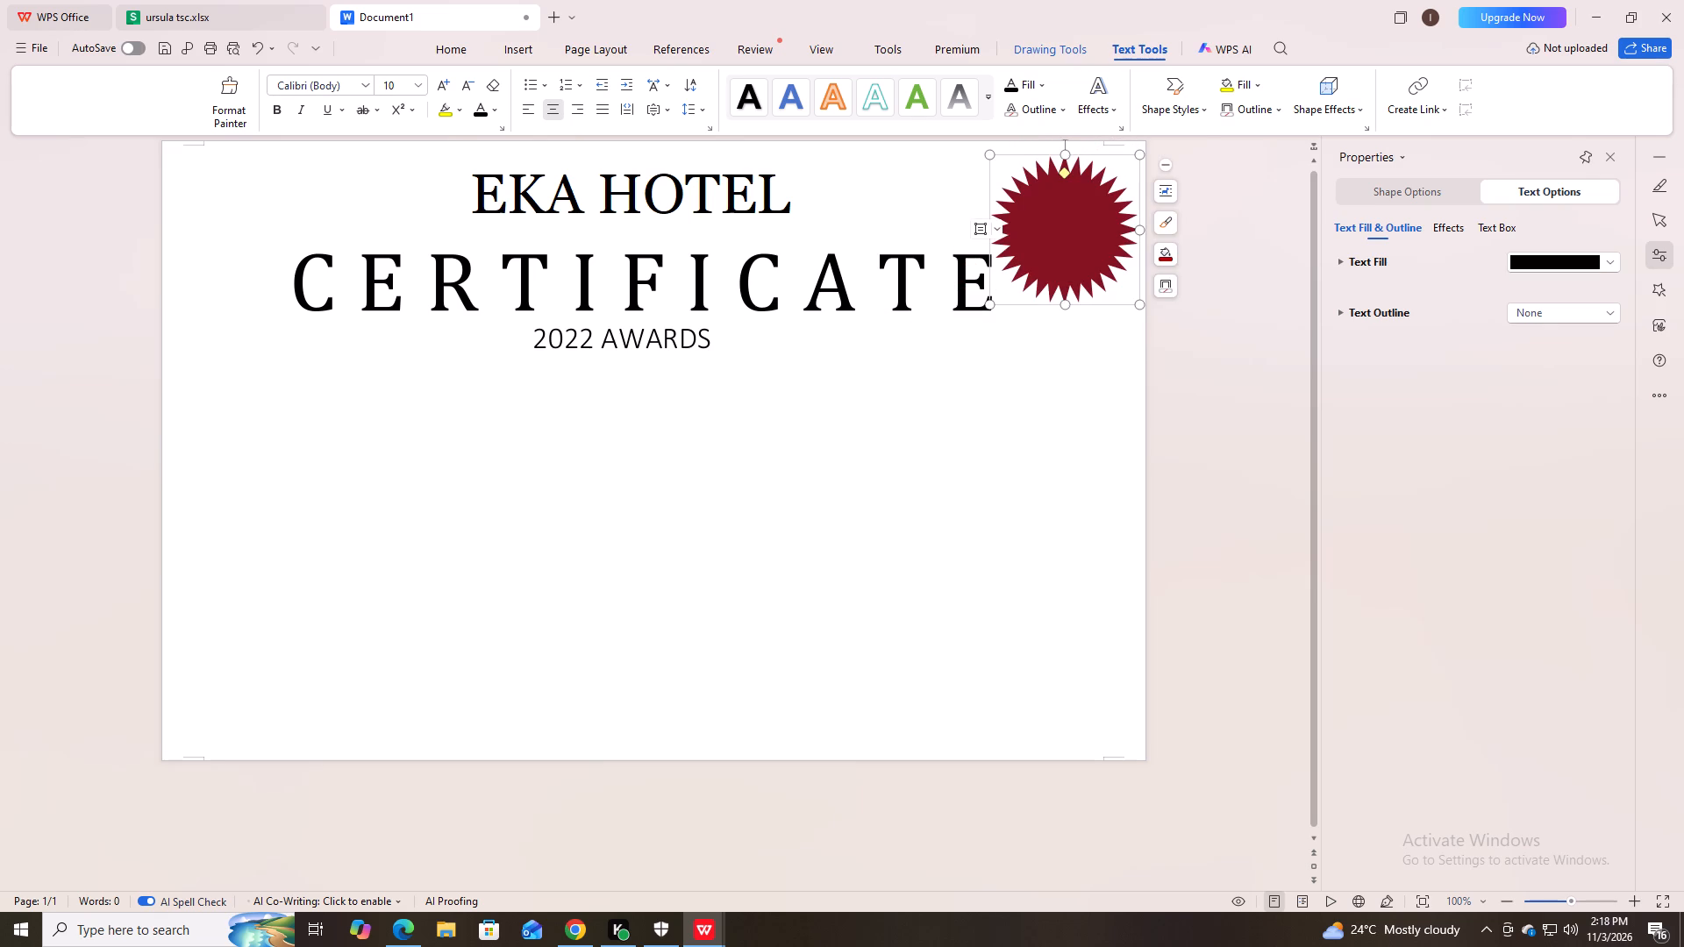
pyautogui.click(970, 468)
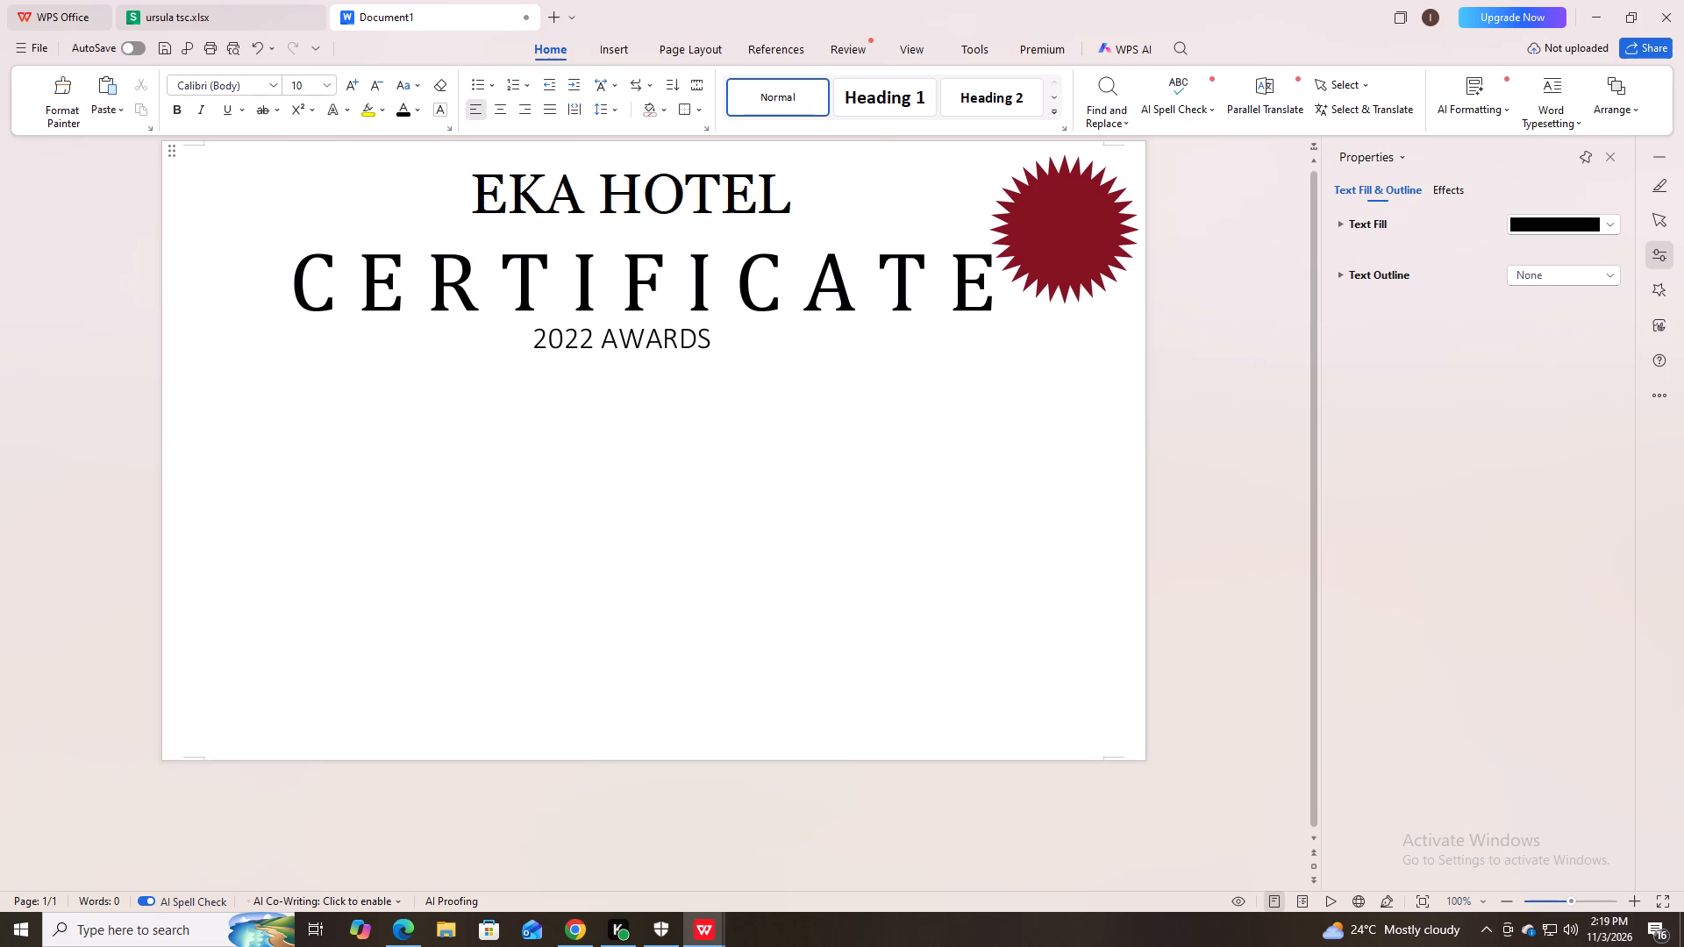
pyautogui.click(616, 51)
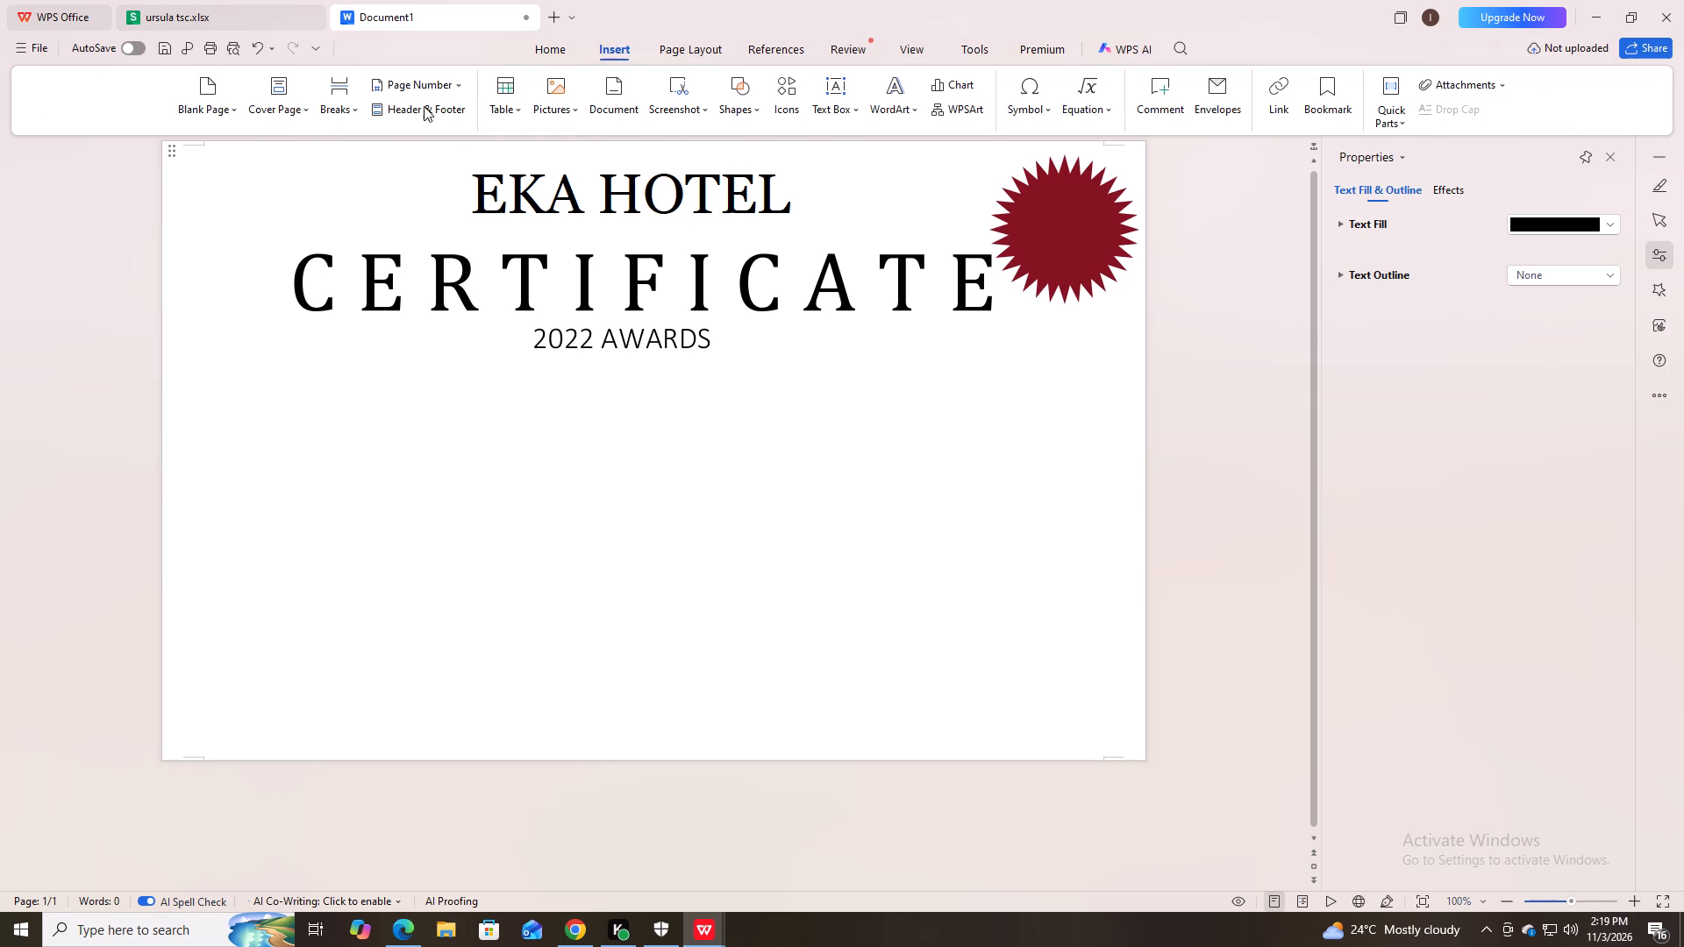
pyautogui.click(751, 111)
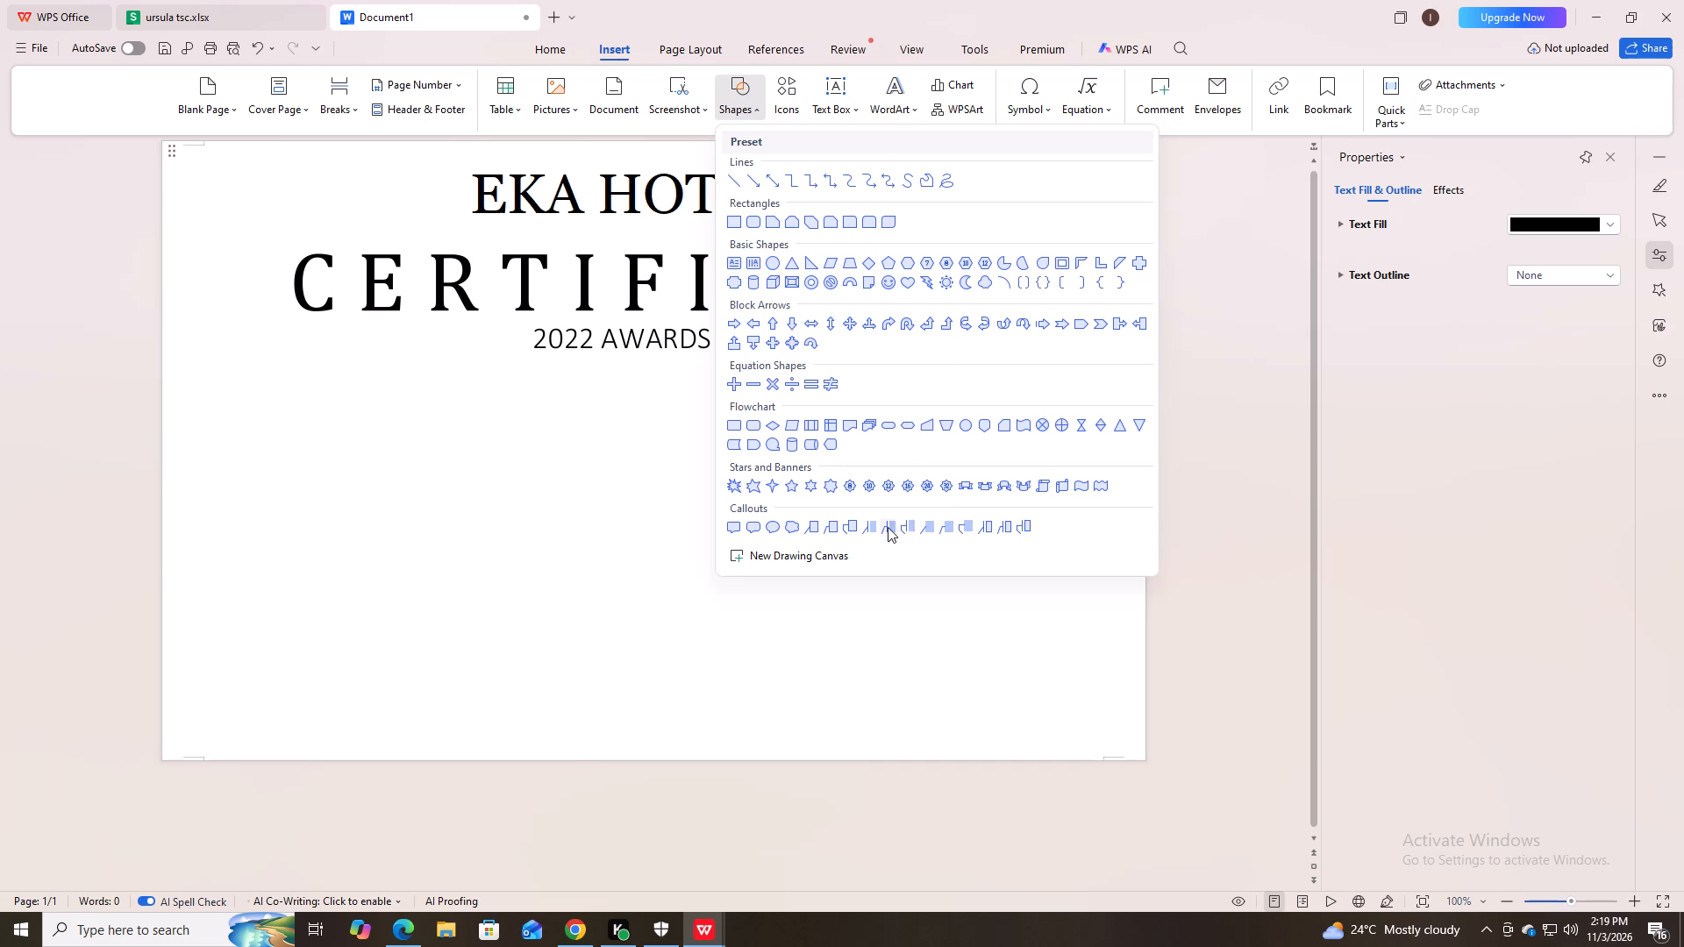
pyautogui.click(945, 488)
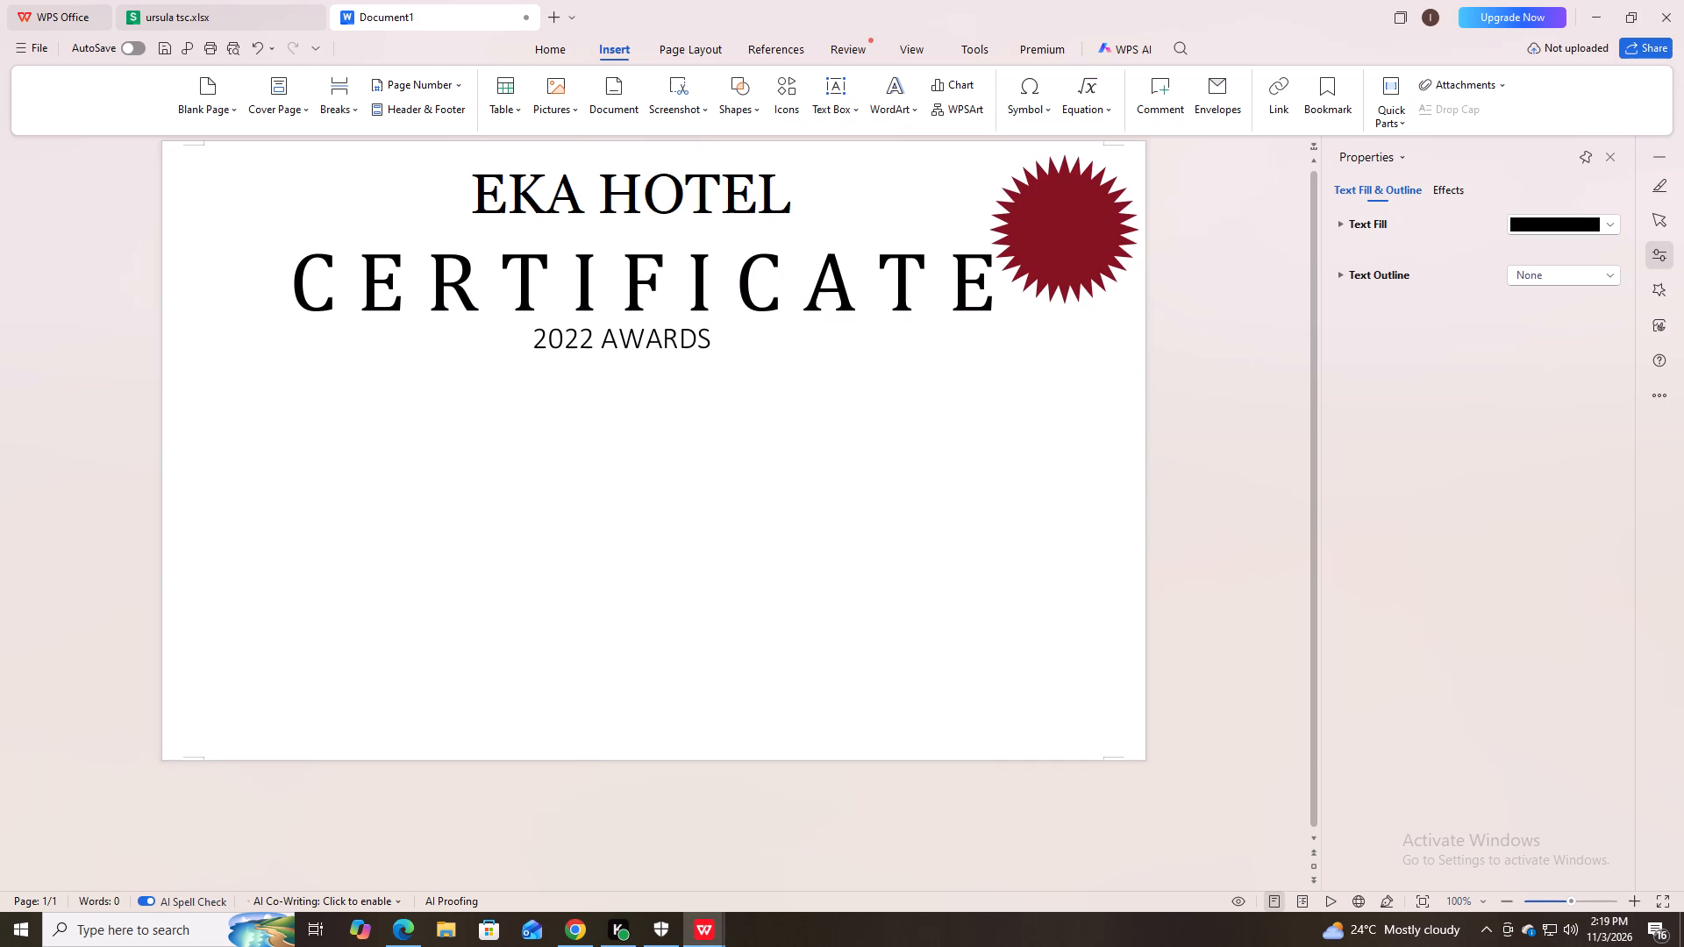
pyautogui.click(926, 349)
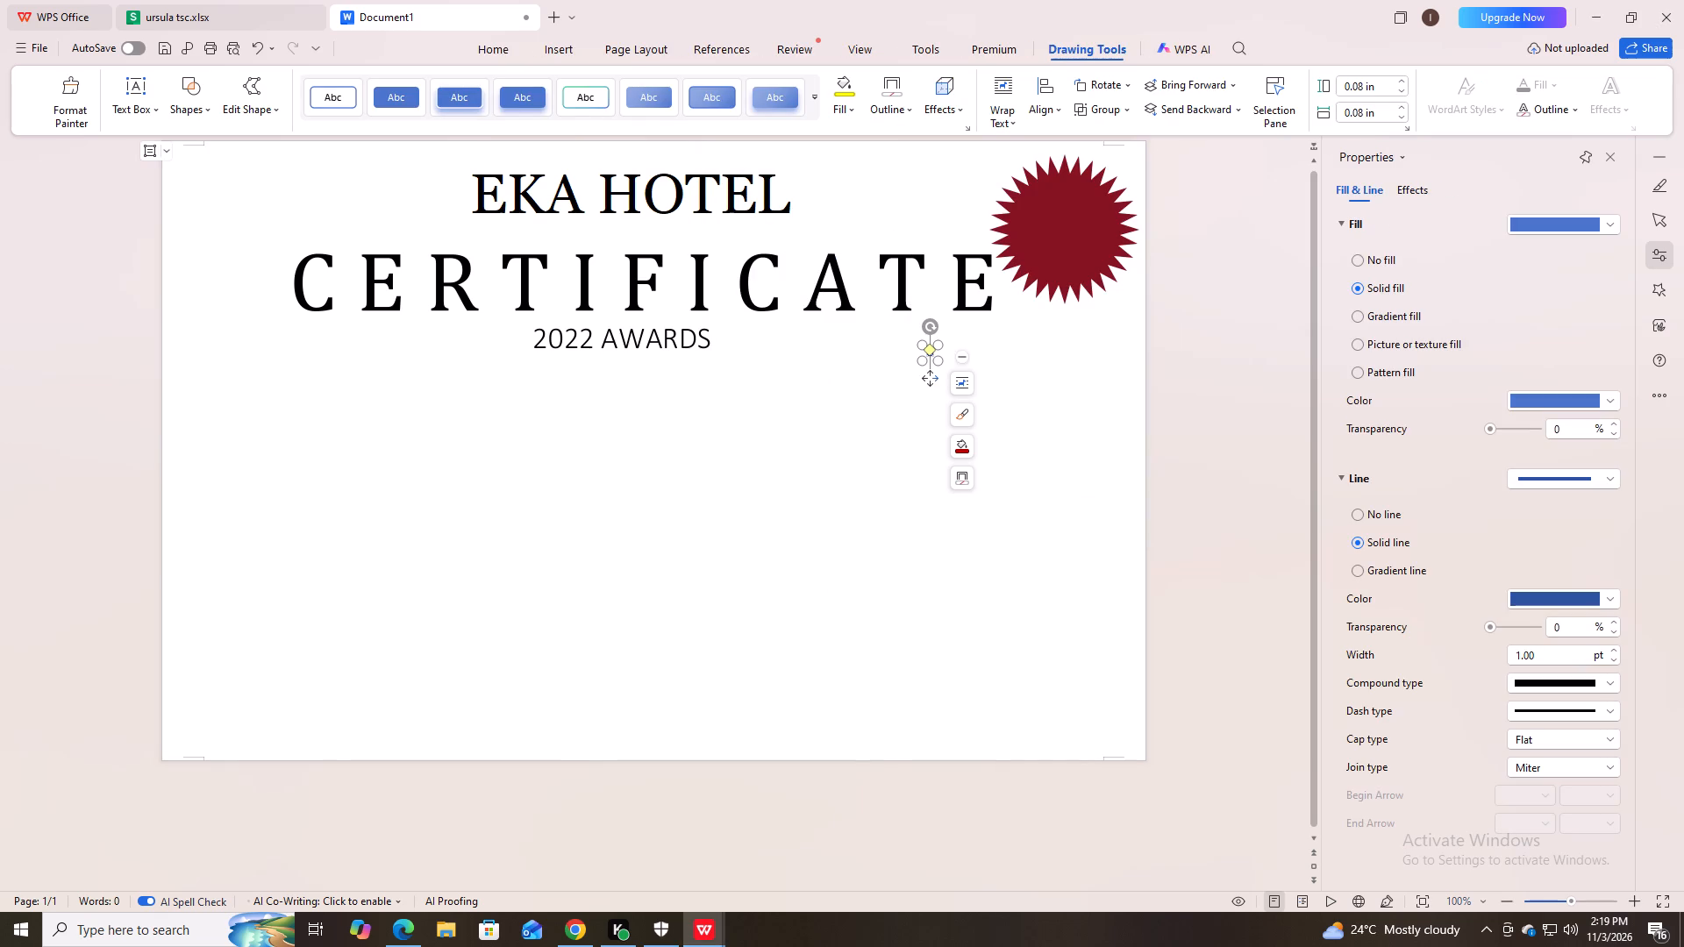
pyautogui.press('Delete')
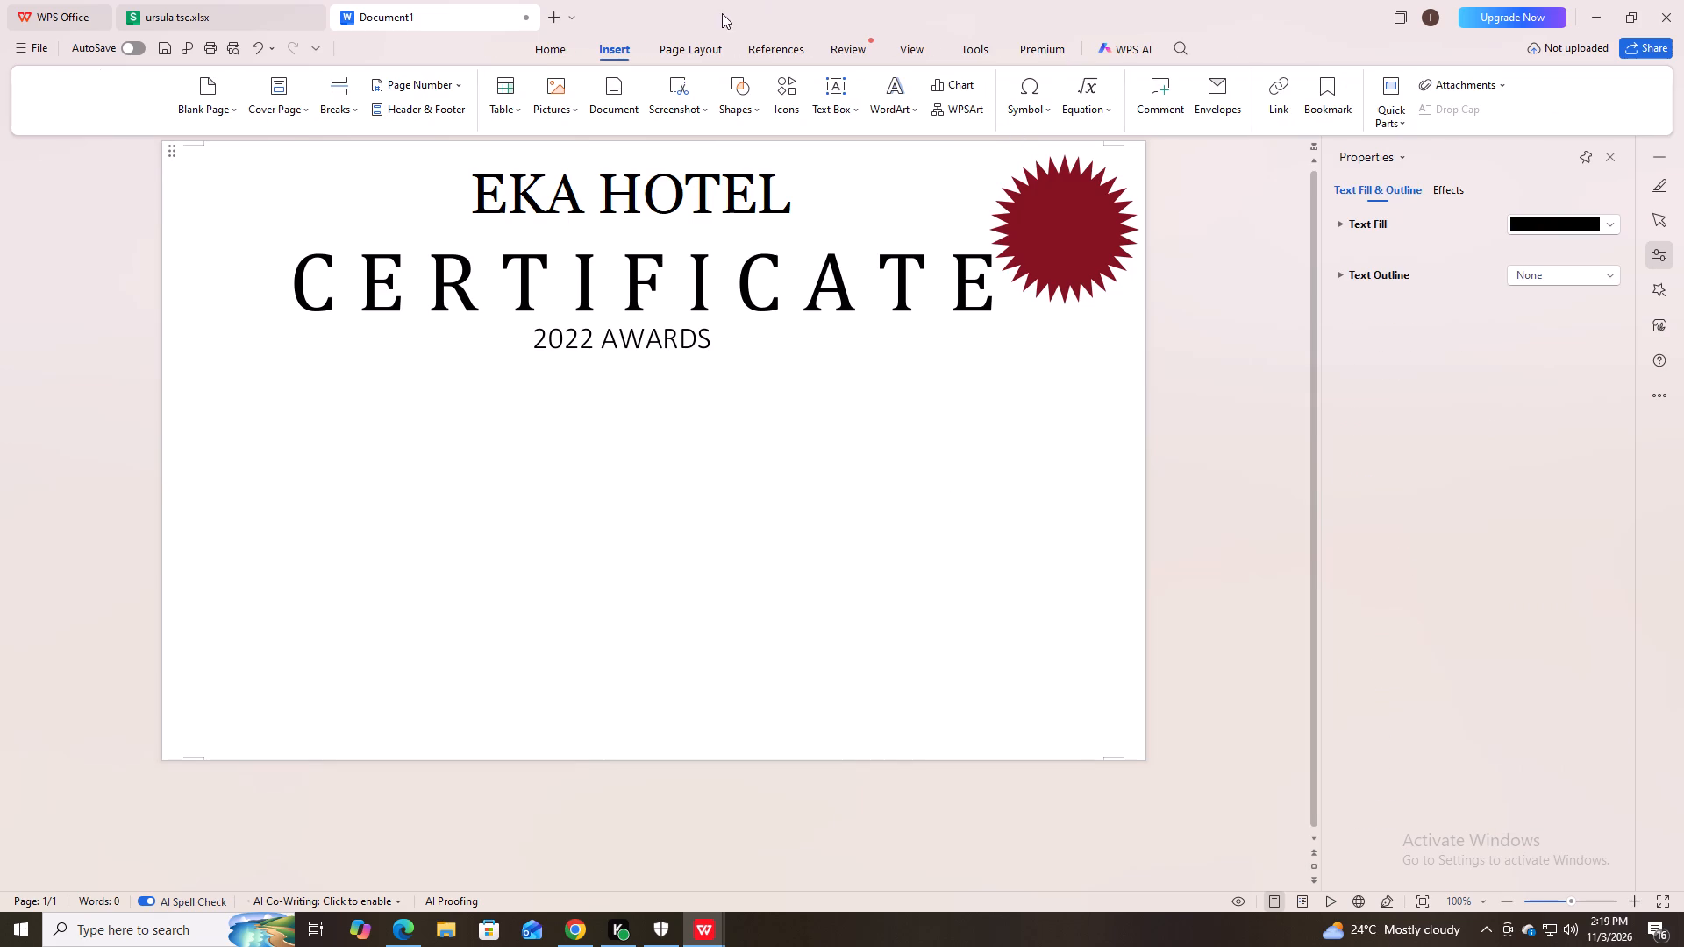
# Draw a second many-pointed star below the end of the CERTIFICATE title, about 1.55 in high and 1.18 in wide.
pyautogui.click(755, 111)
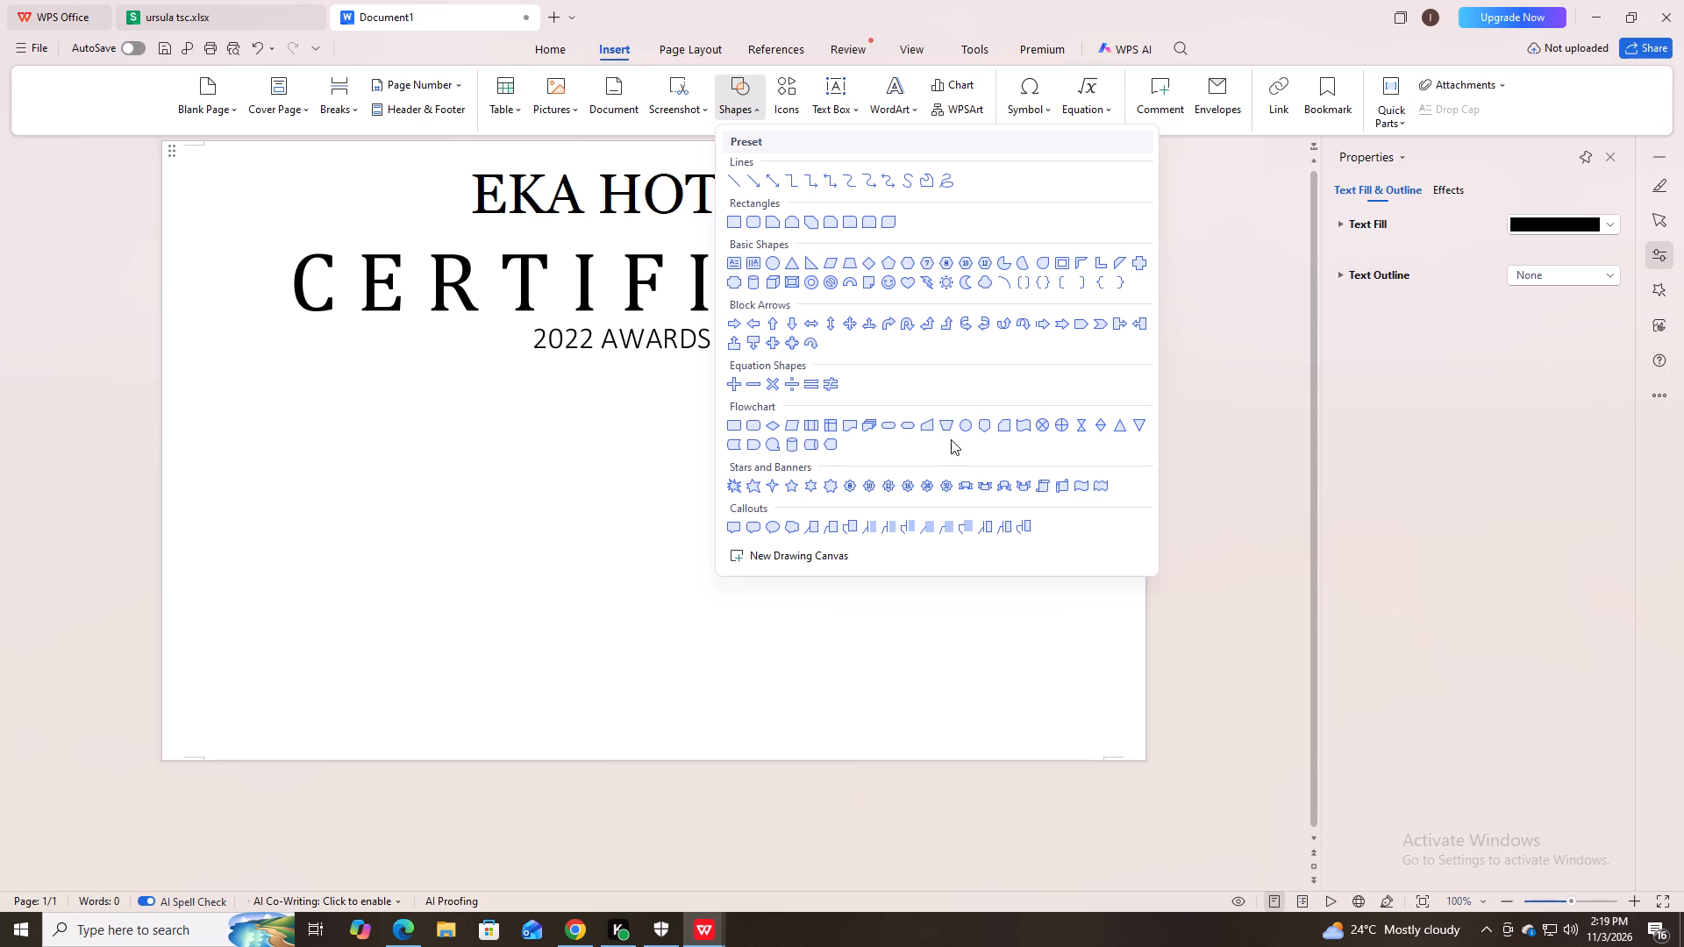
pyautogui.click(949, 486)
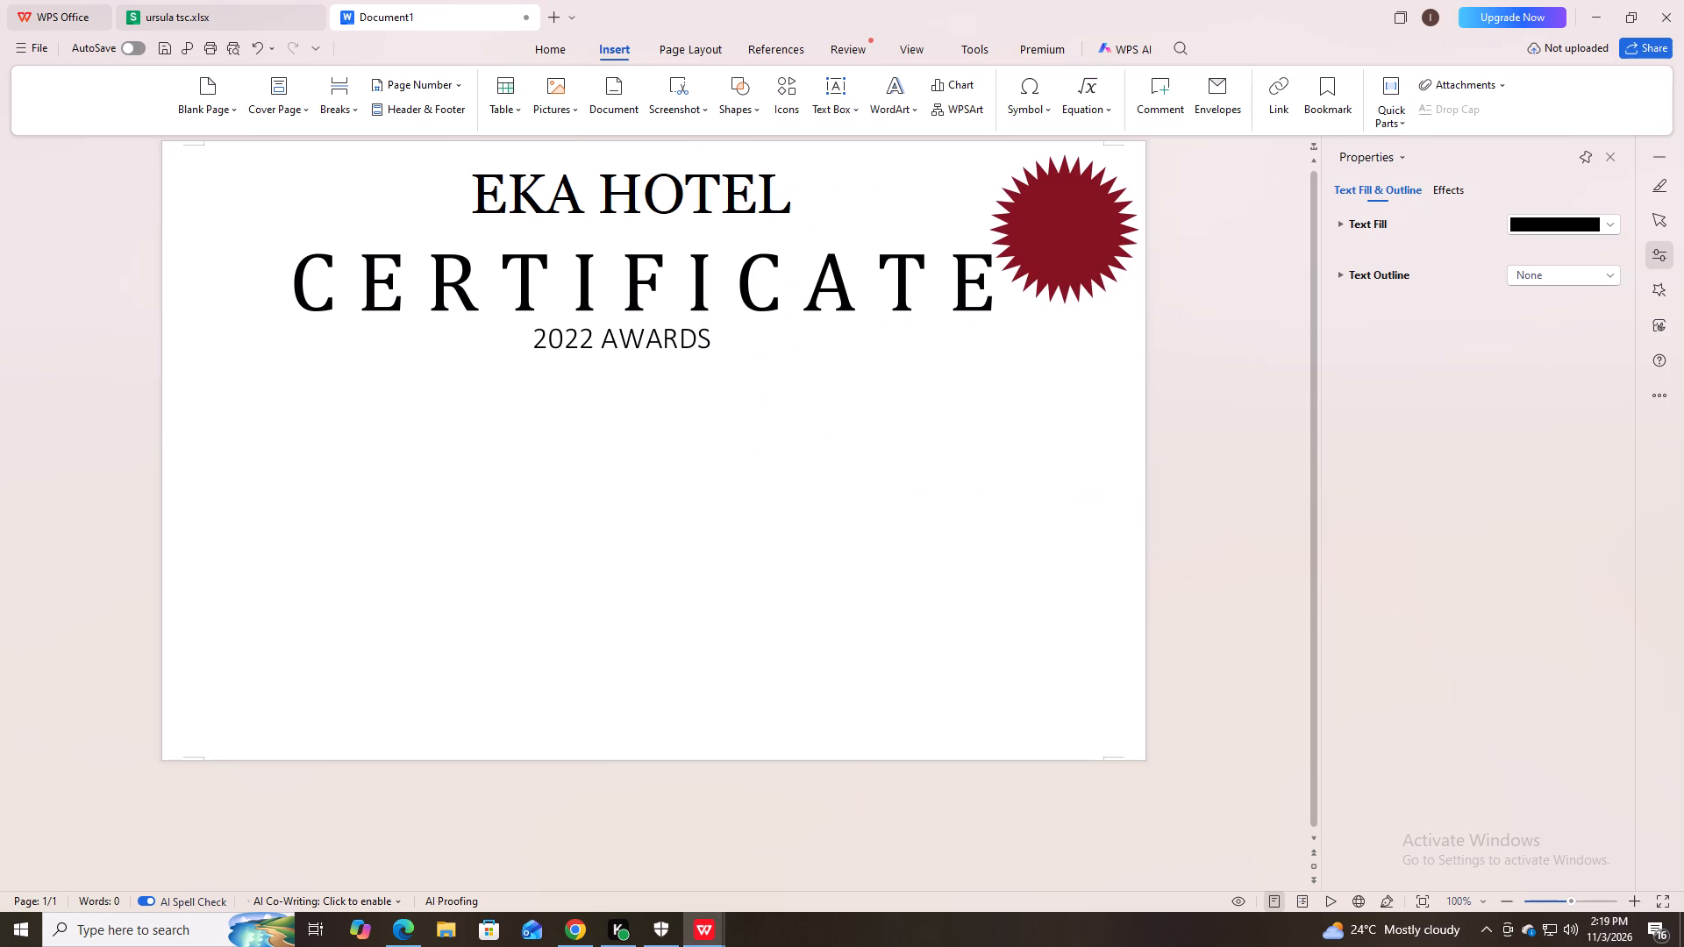
pyautogui.moveTo(848, 347); pyautogui.dragTo(954, 444)
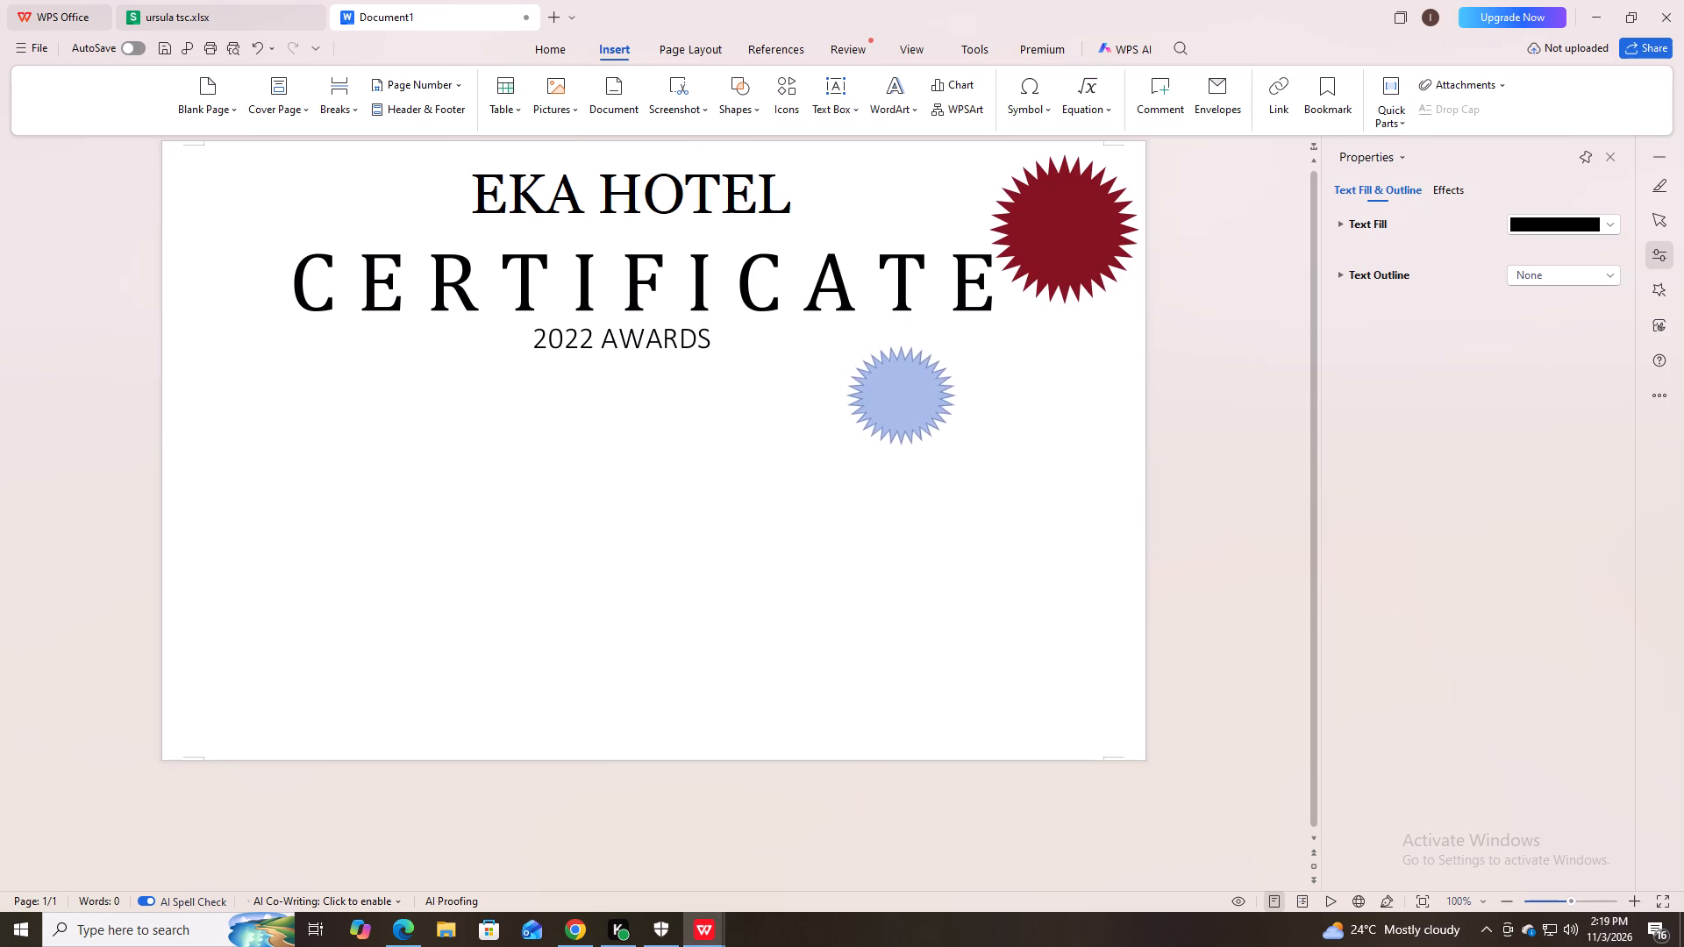
pyautogui.moveTo(954, 444); pyautogui.dragTo(947, 478)
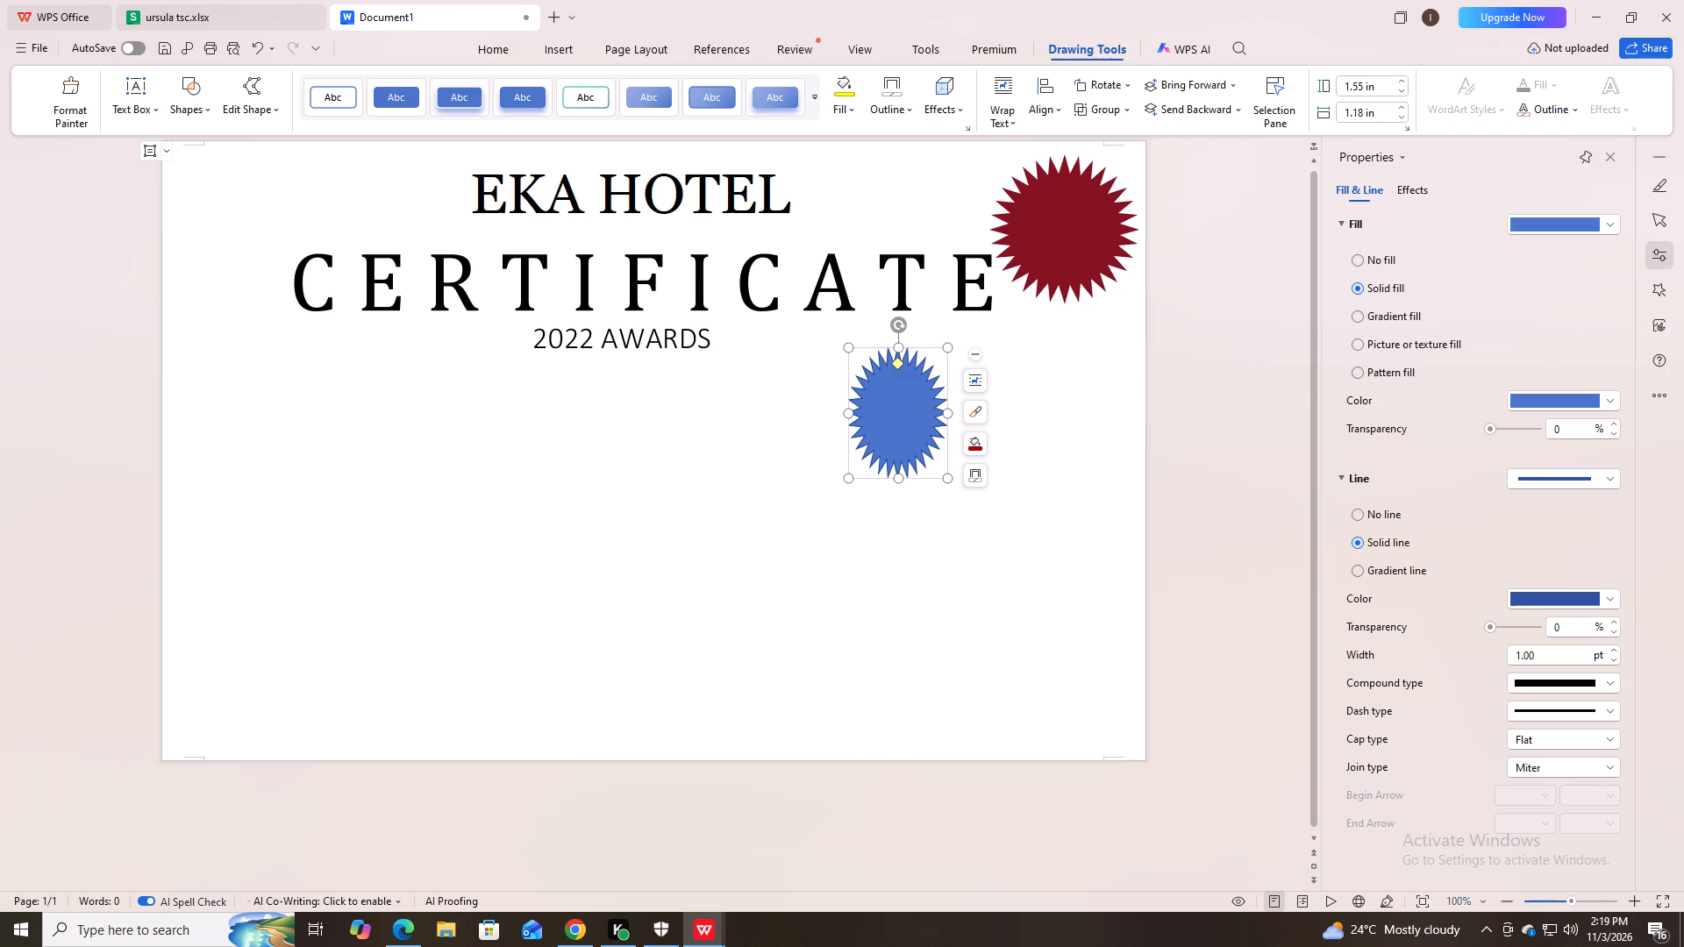
# Fill the second star with the custom gold colour E1AD31.
pyautogui.click(854, 112)
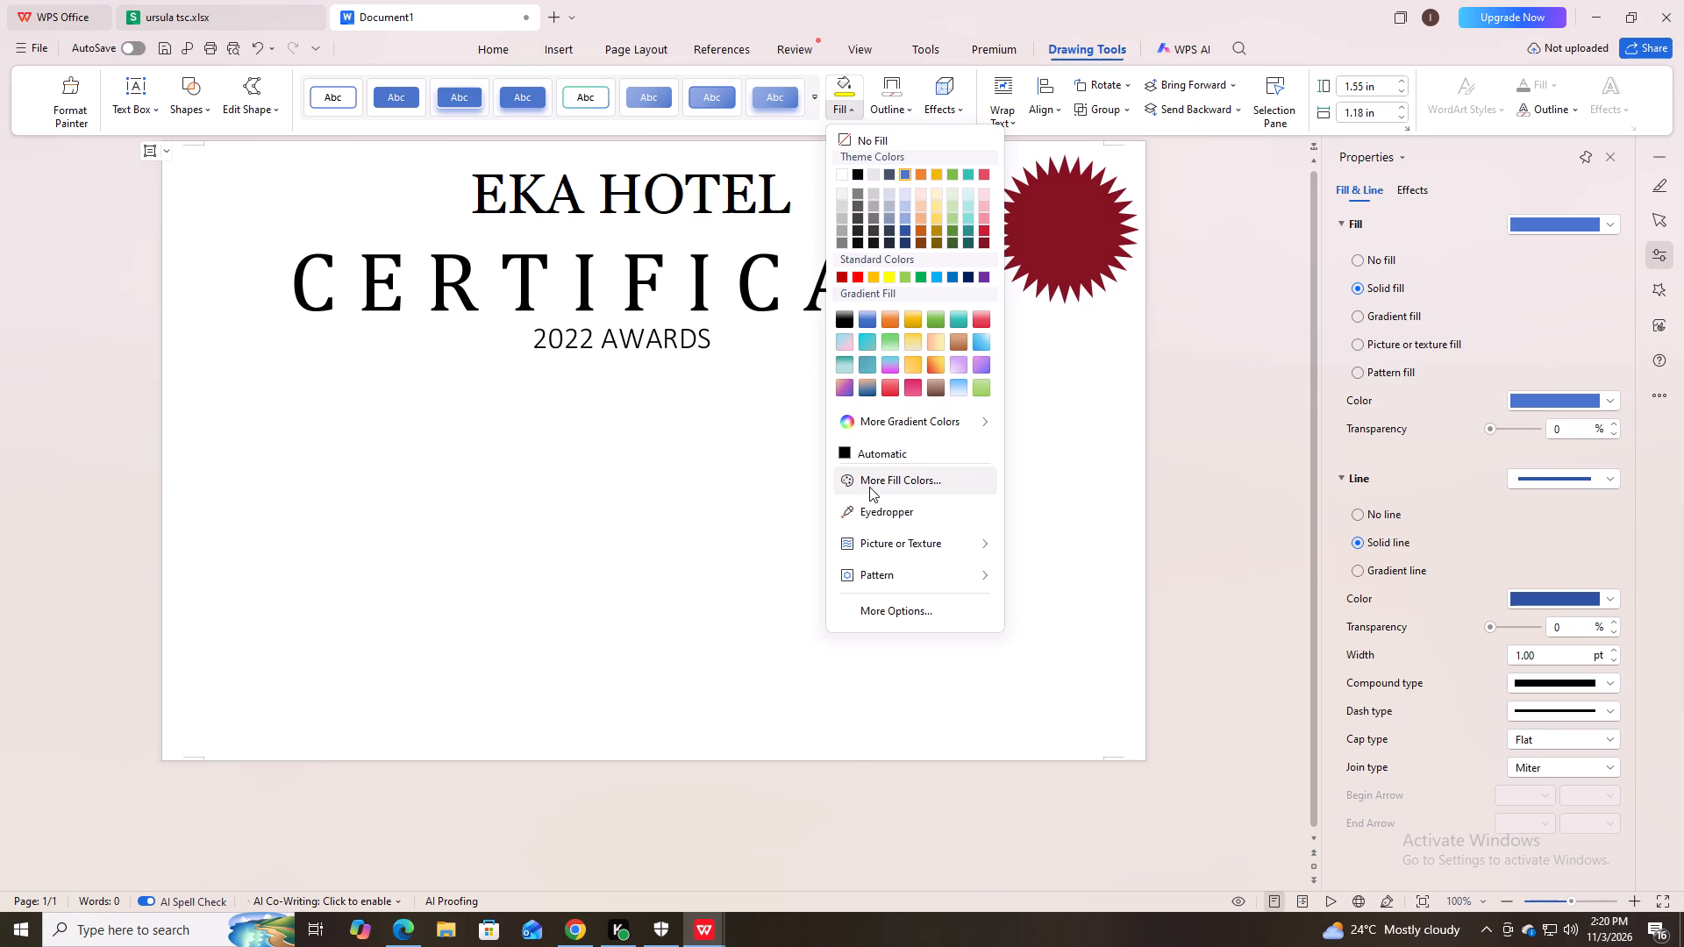
pyautogui.click(923, 481)
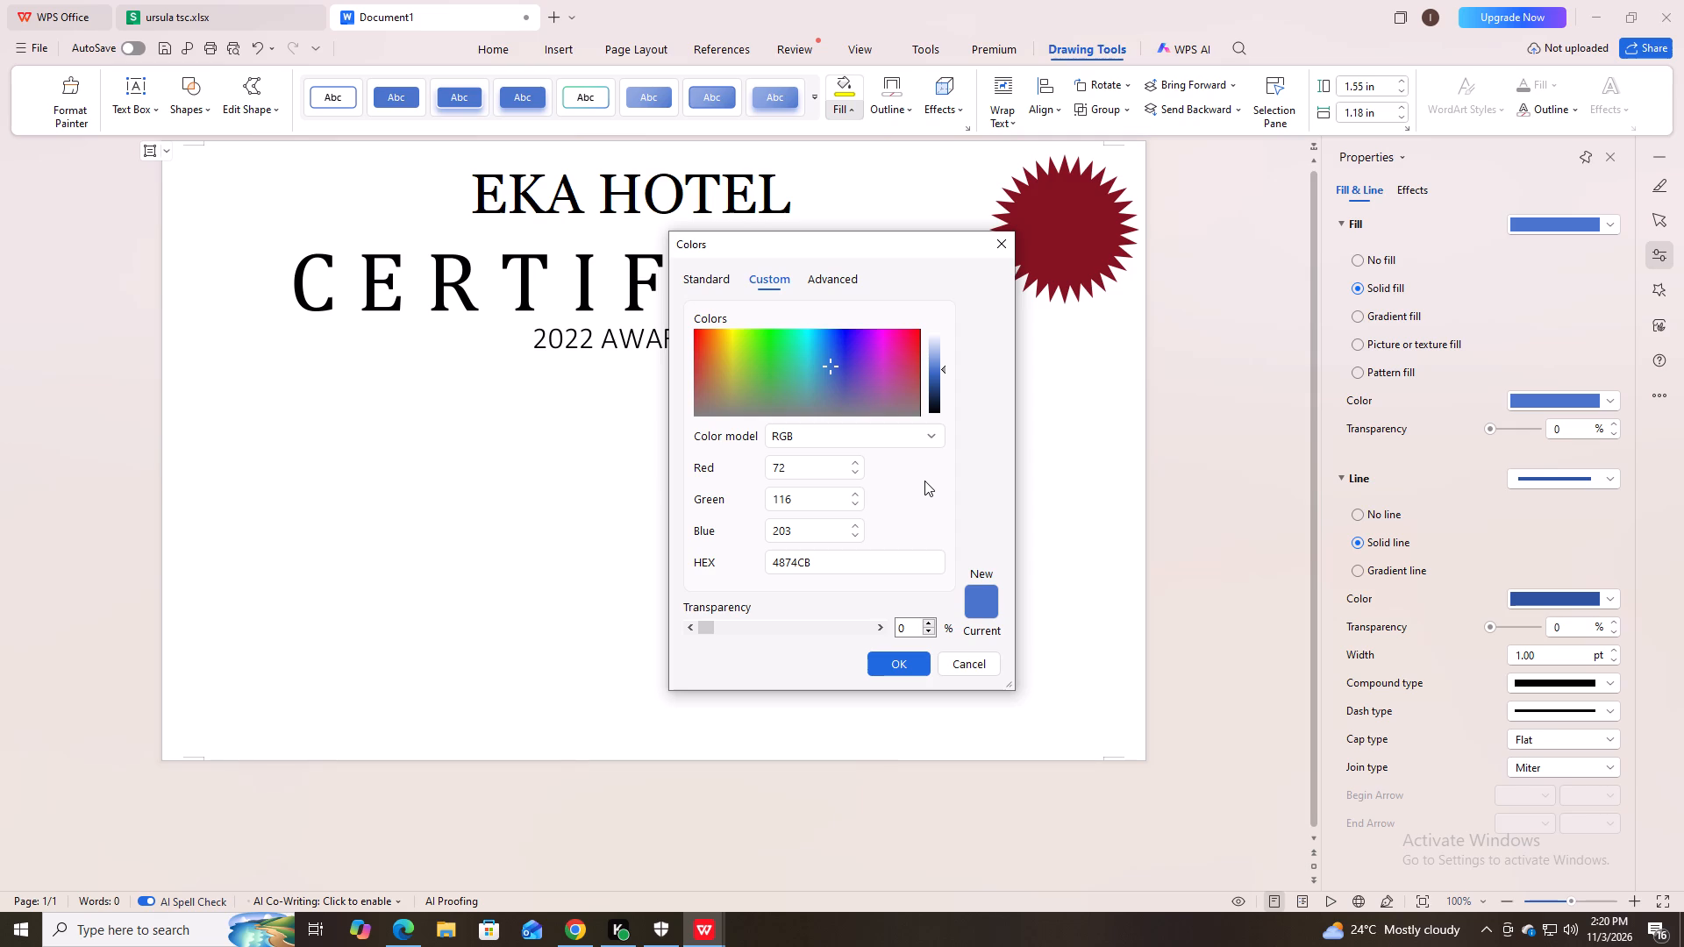
pyautogui.click(932, 434)
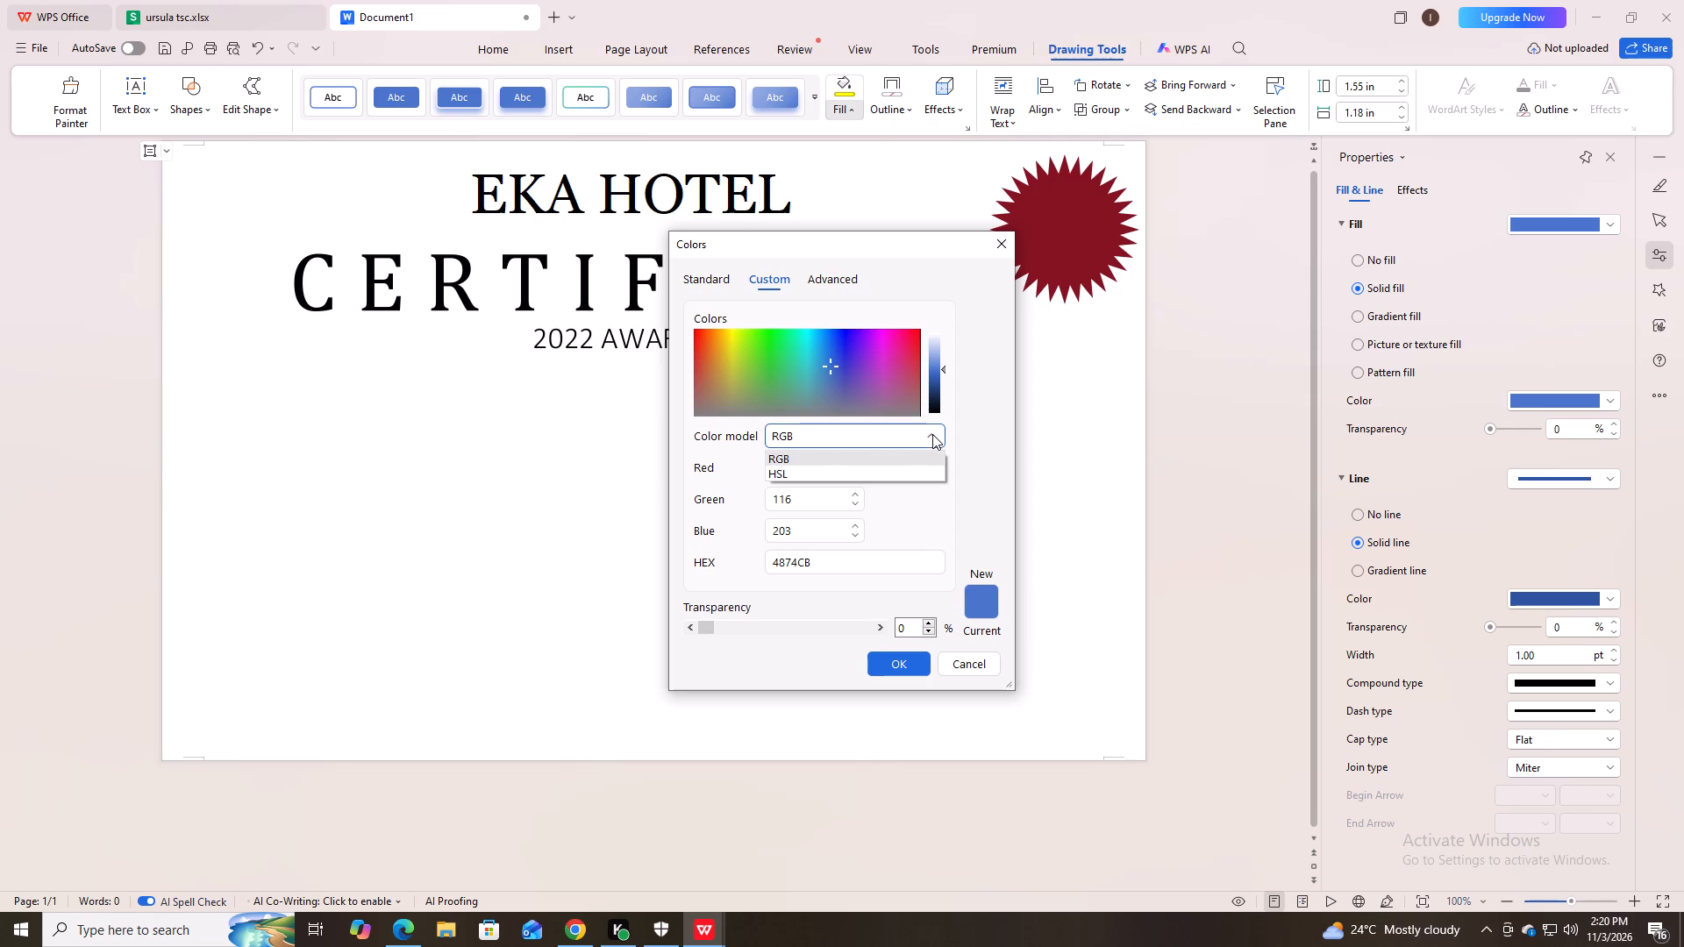
pyautogui.click(970, 481)
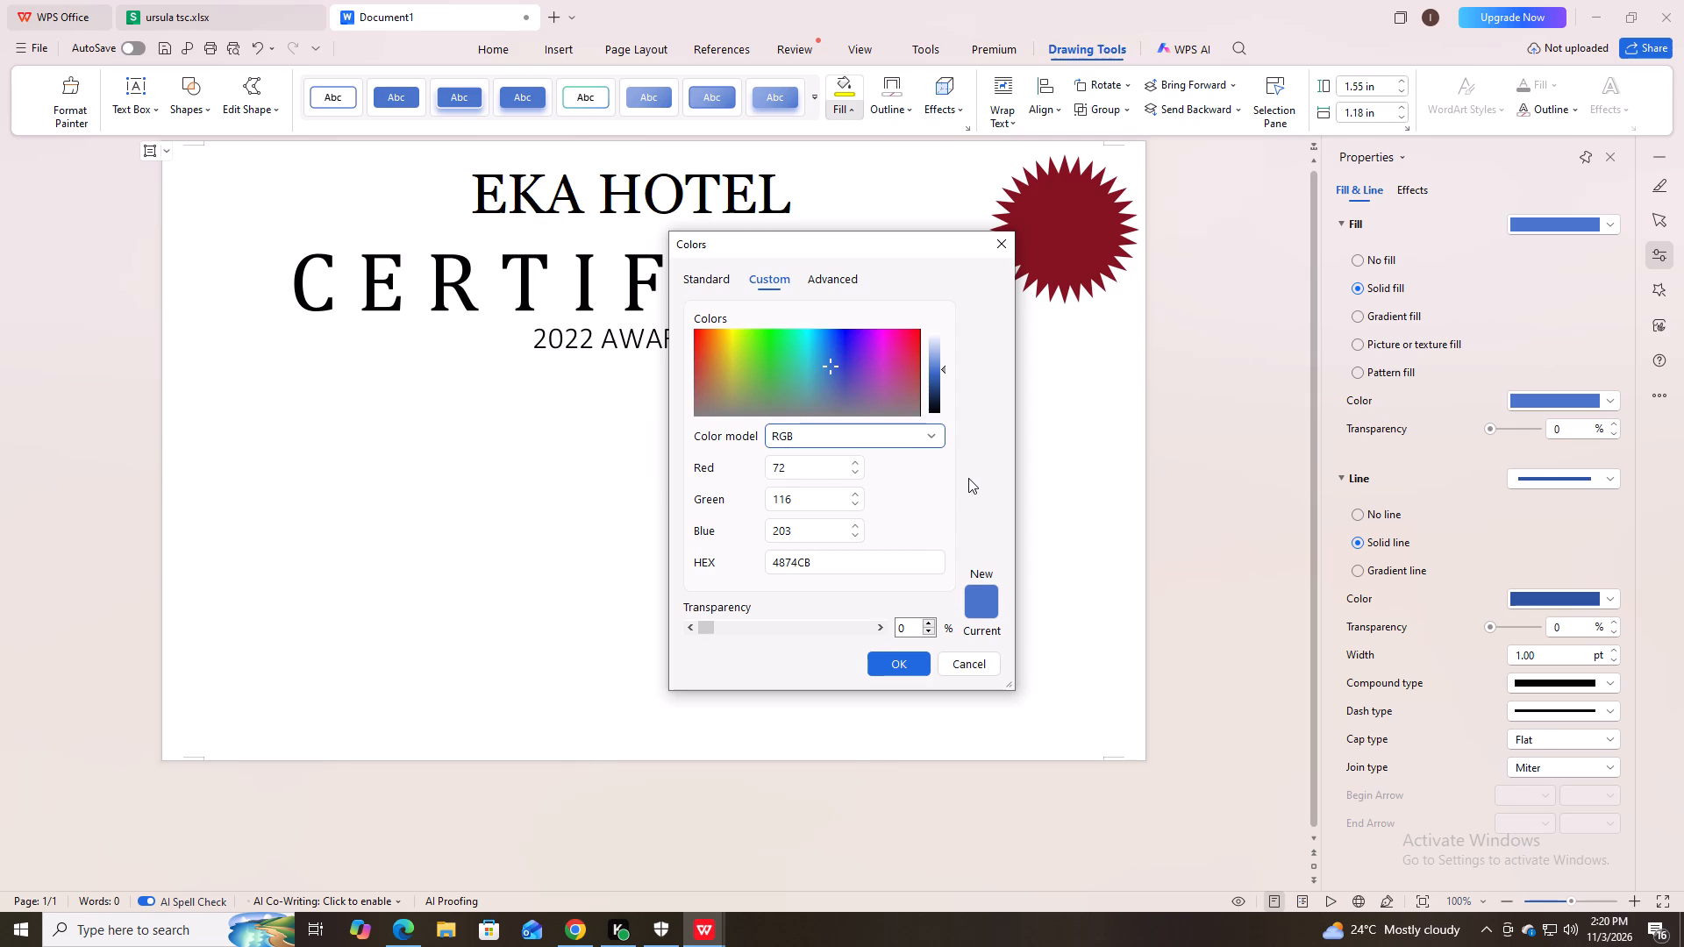
pyautogui.click(724, 392)
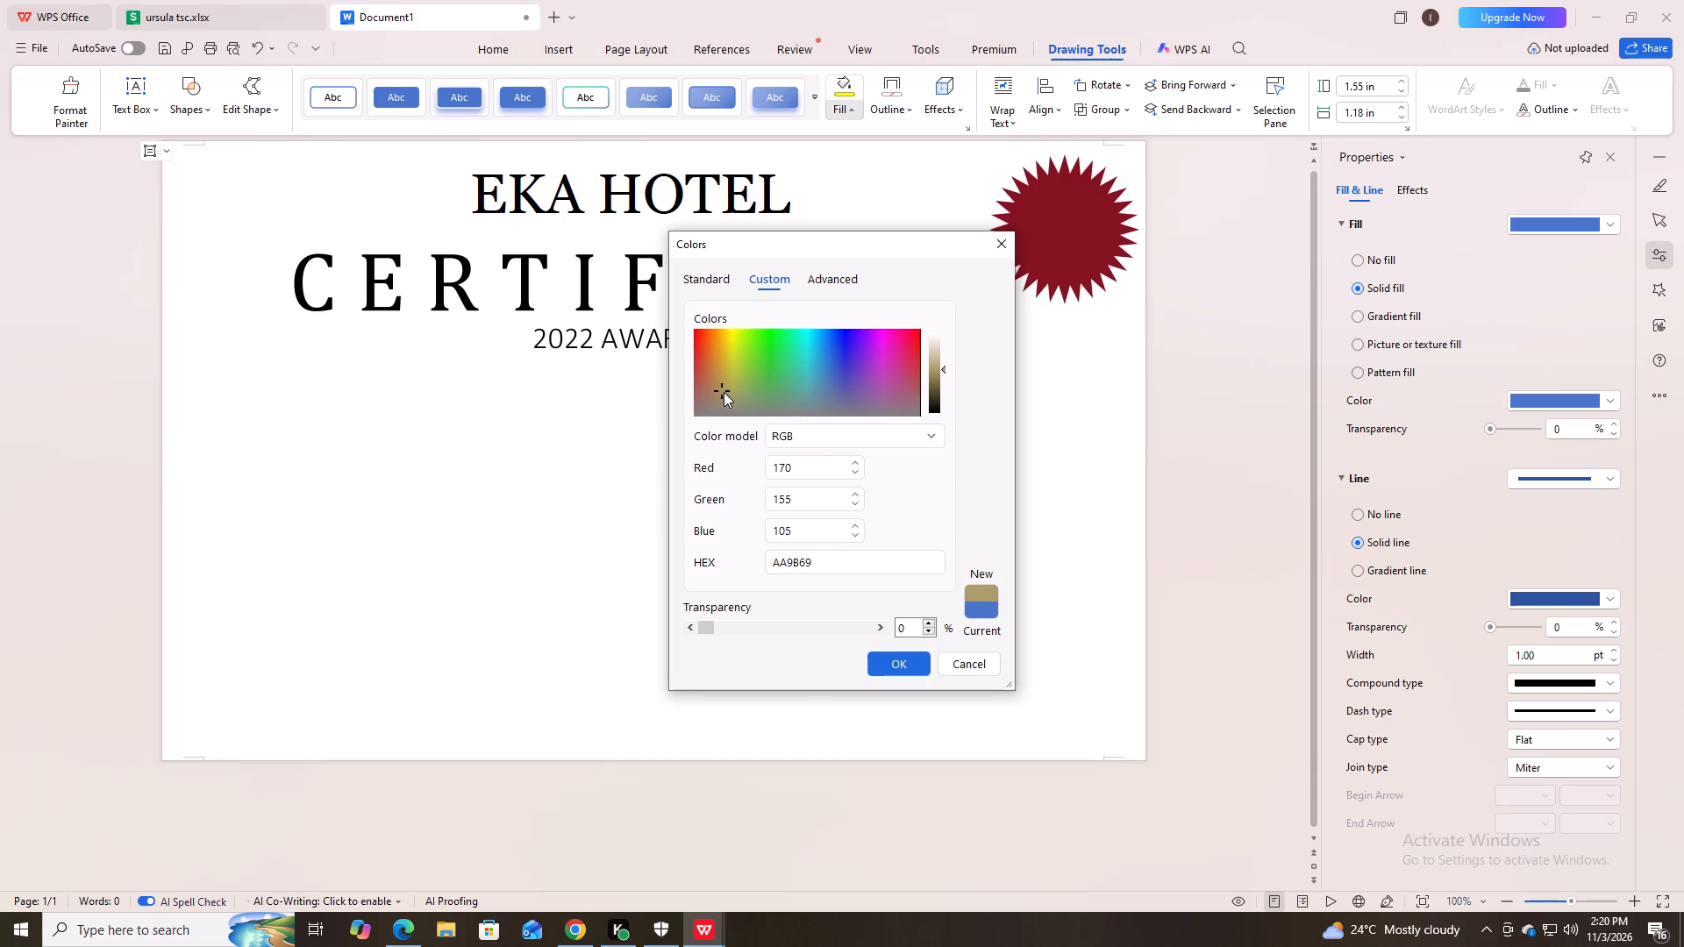
pyautogui.click(724, 374)
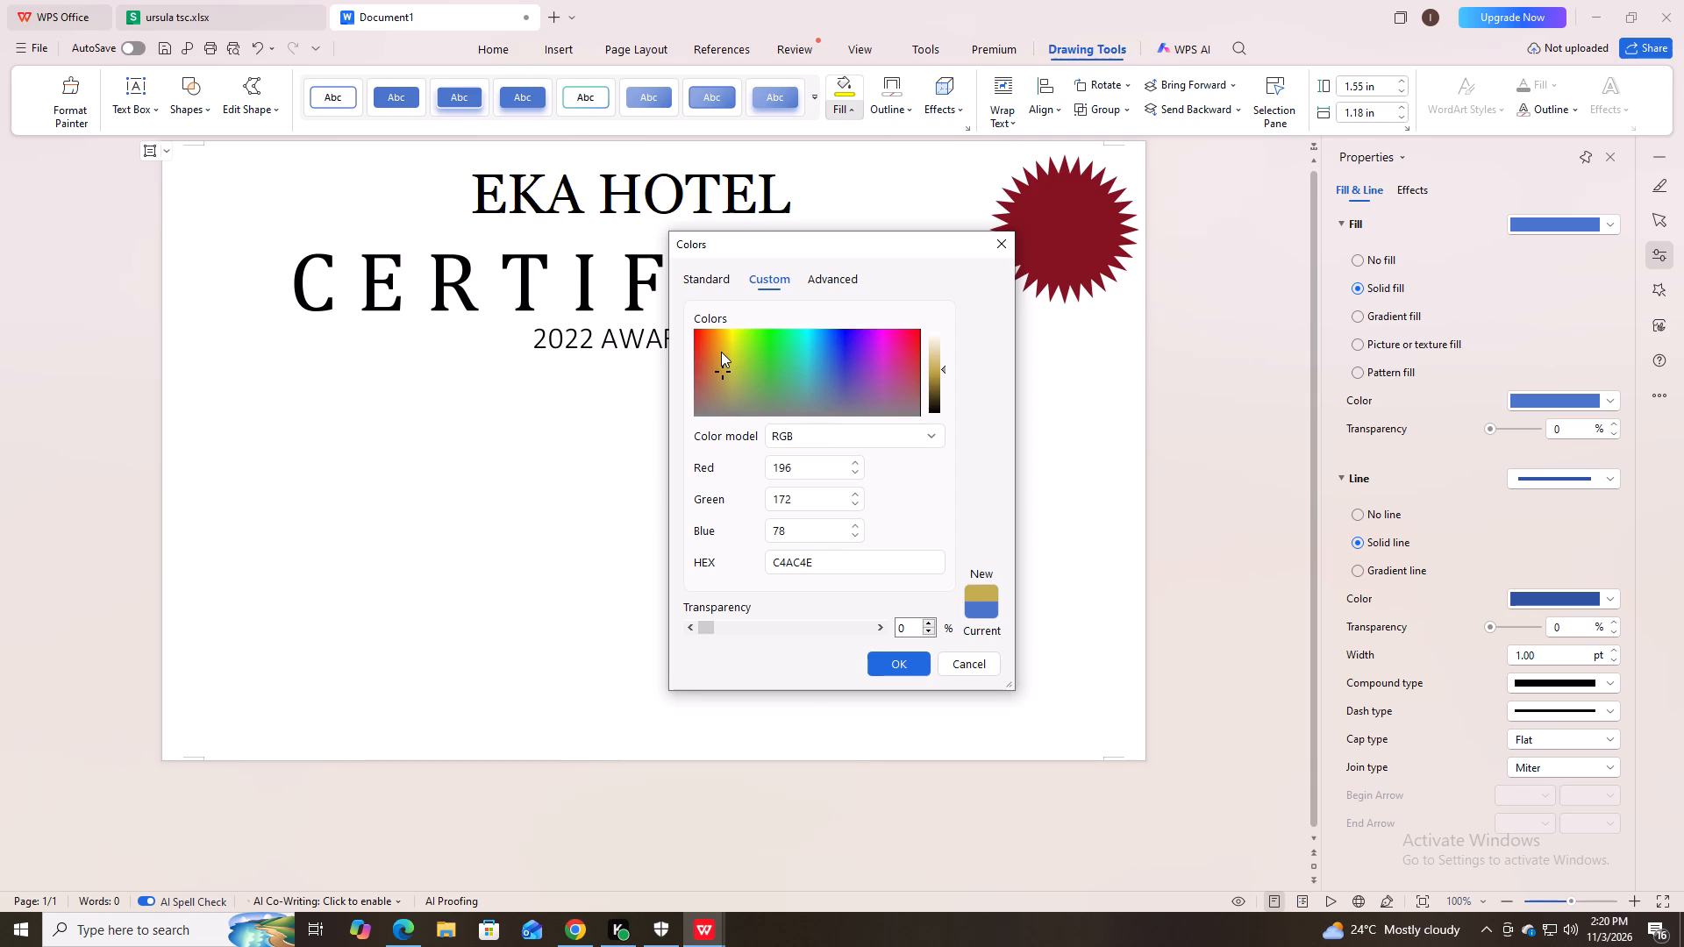
pyautogui.click(721, 352)
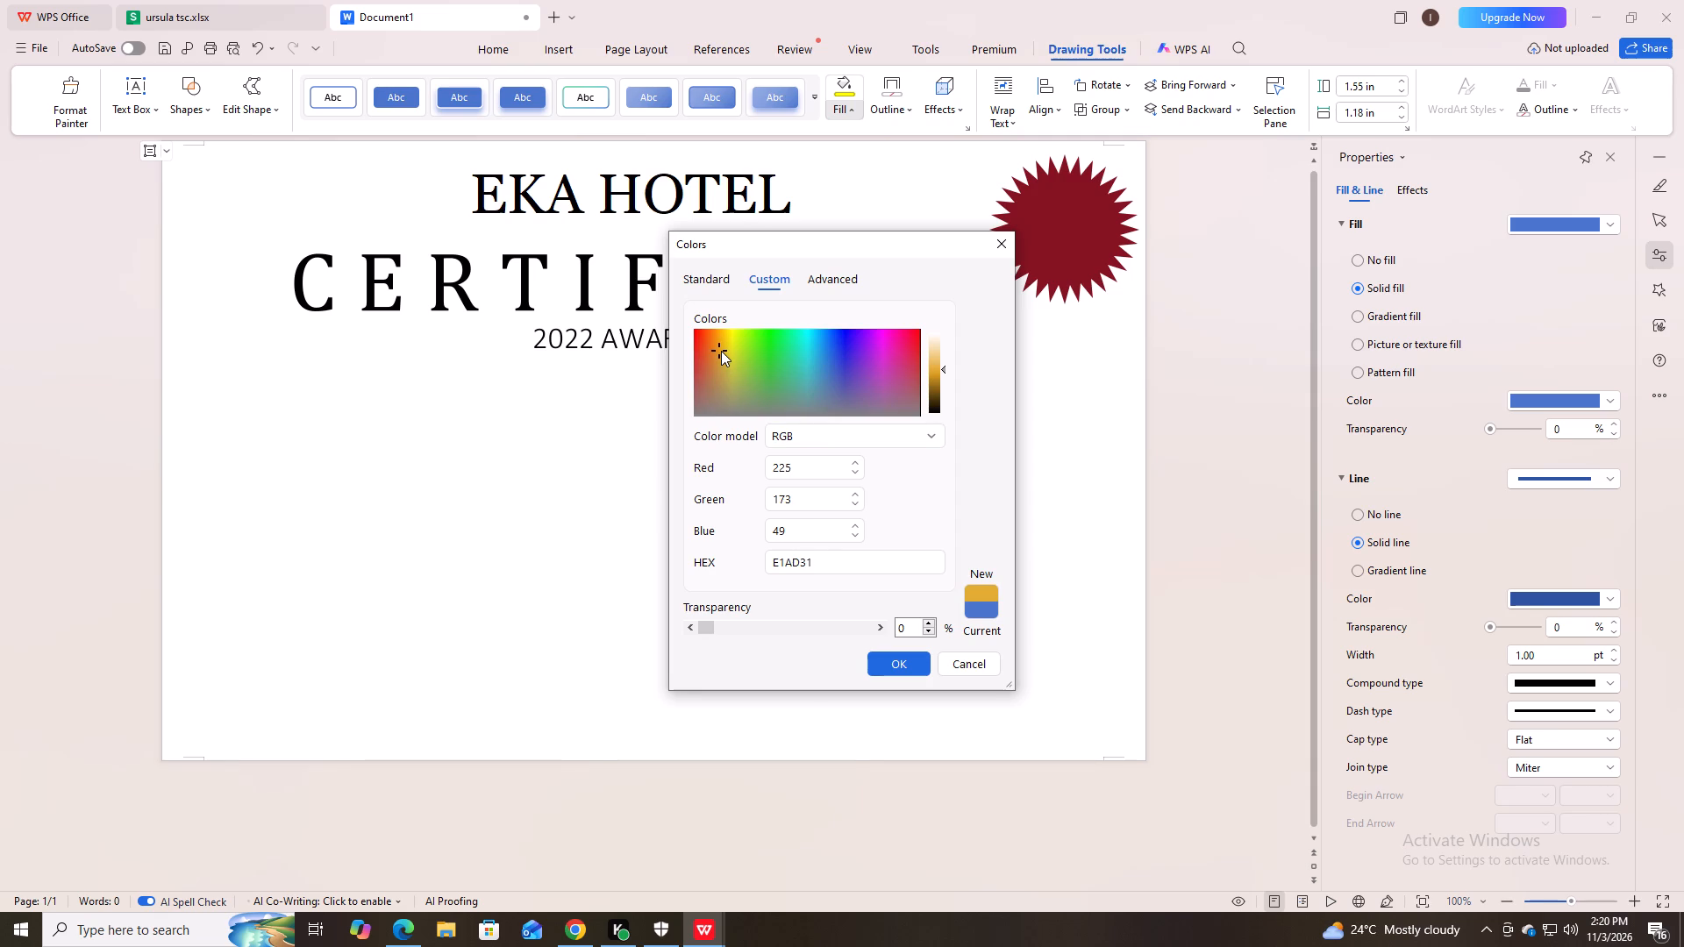
pyautogui.click(910, 666)
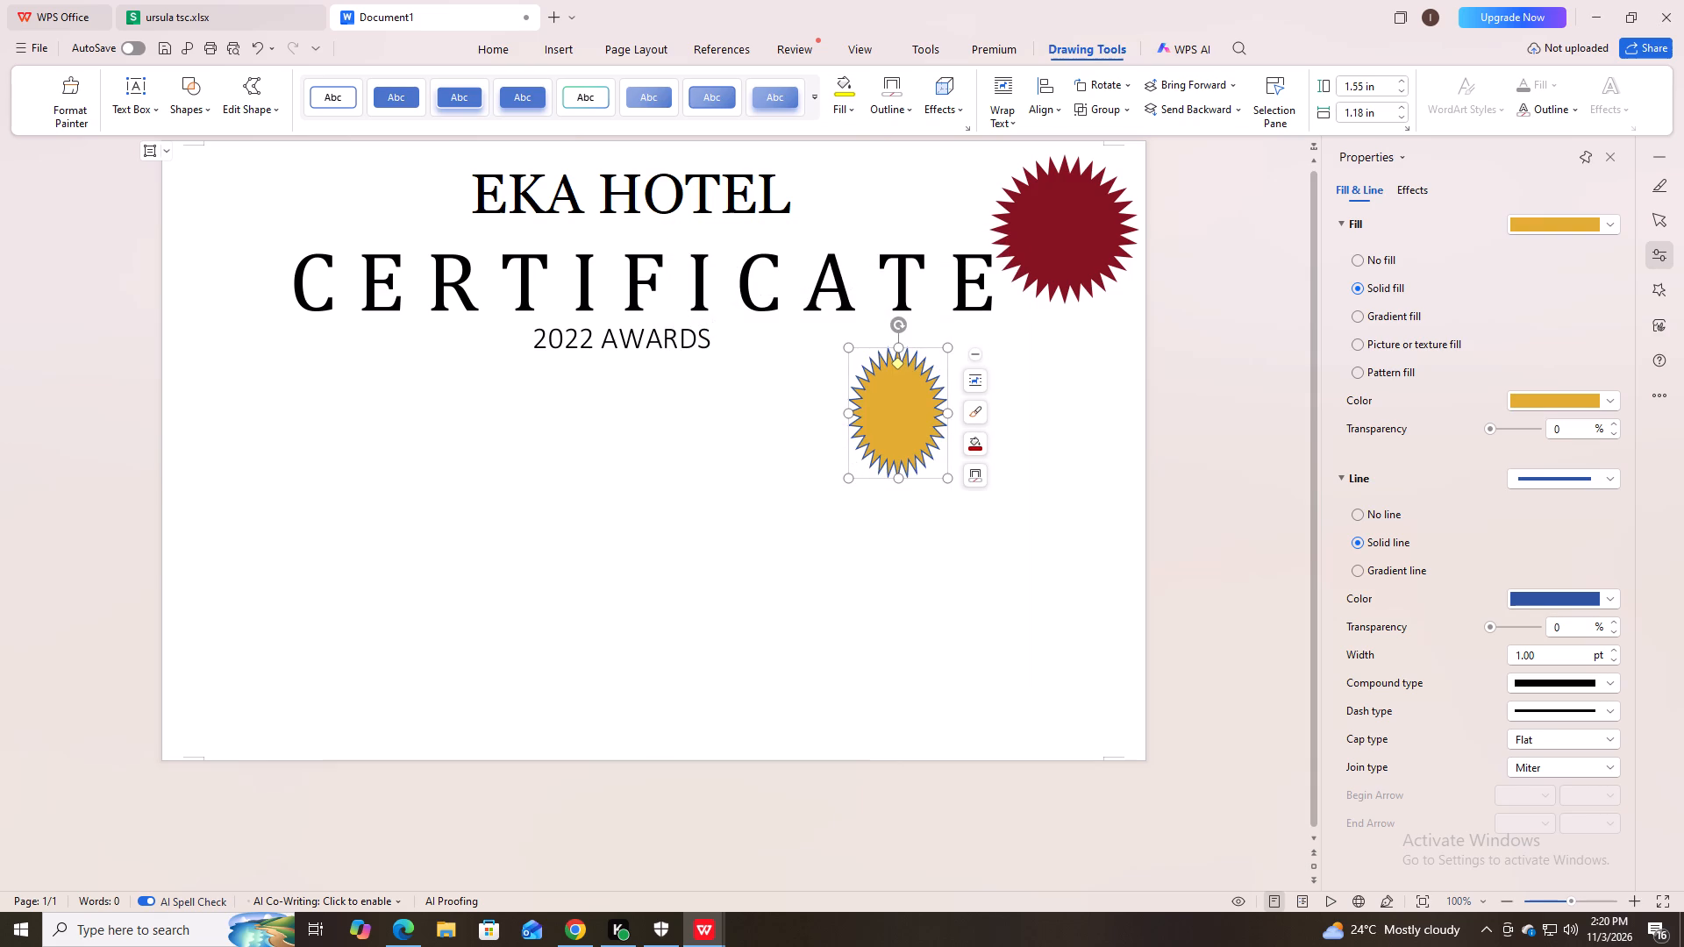
# Remove the outline from the gold star.
pyautogui.click(974, 469)
pyautogui.click(1013, 432)
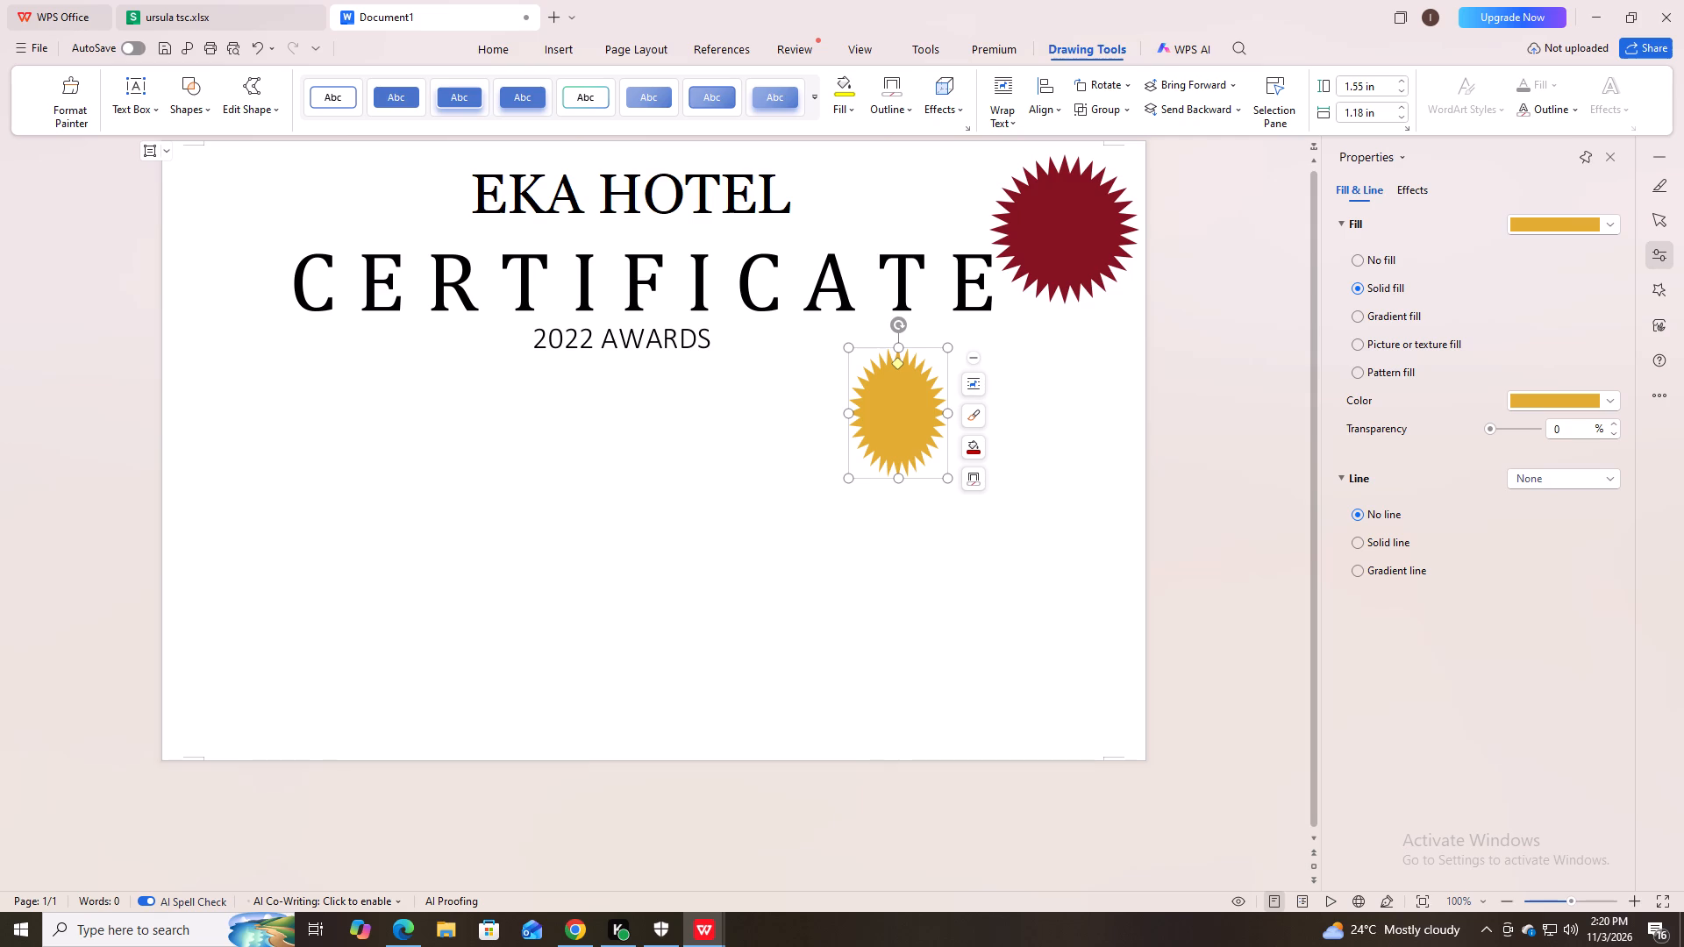
# Widen the gold star to about 1.28 in and deselect it.
pyautogui.moveTo(846, 411); pyautogui.dragTo(848, 411)
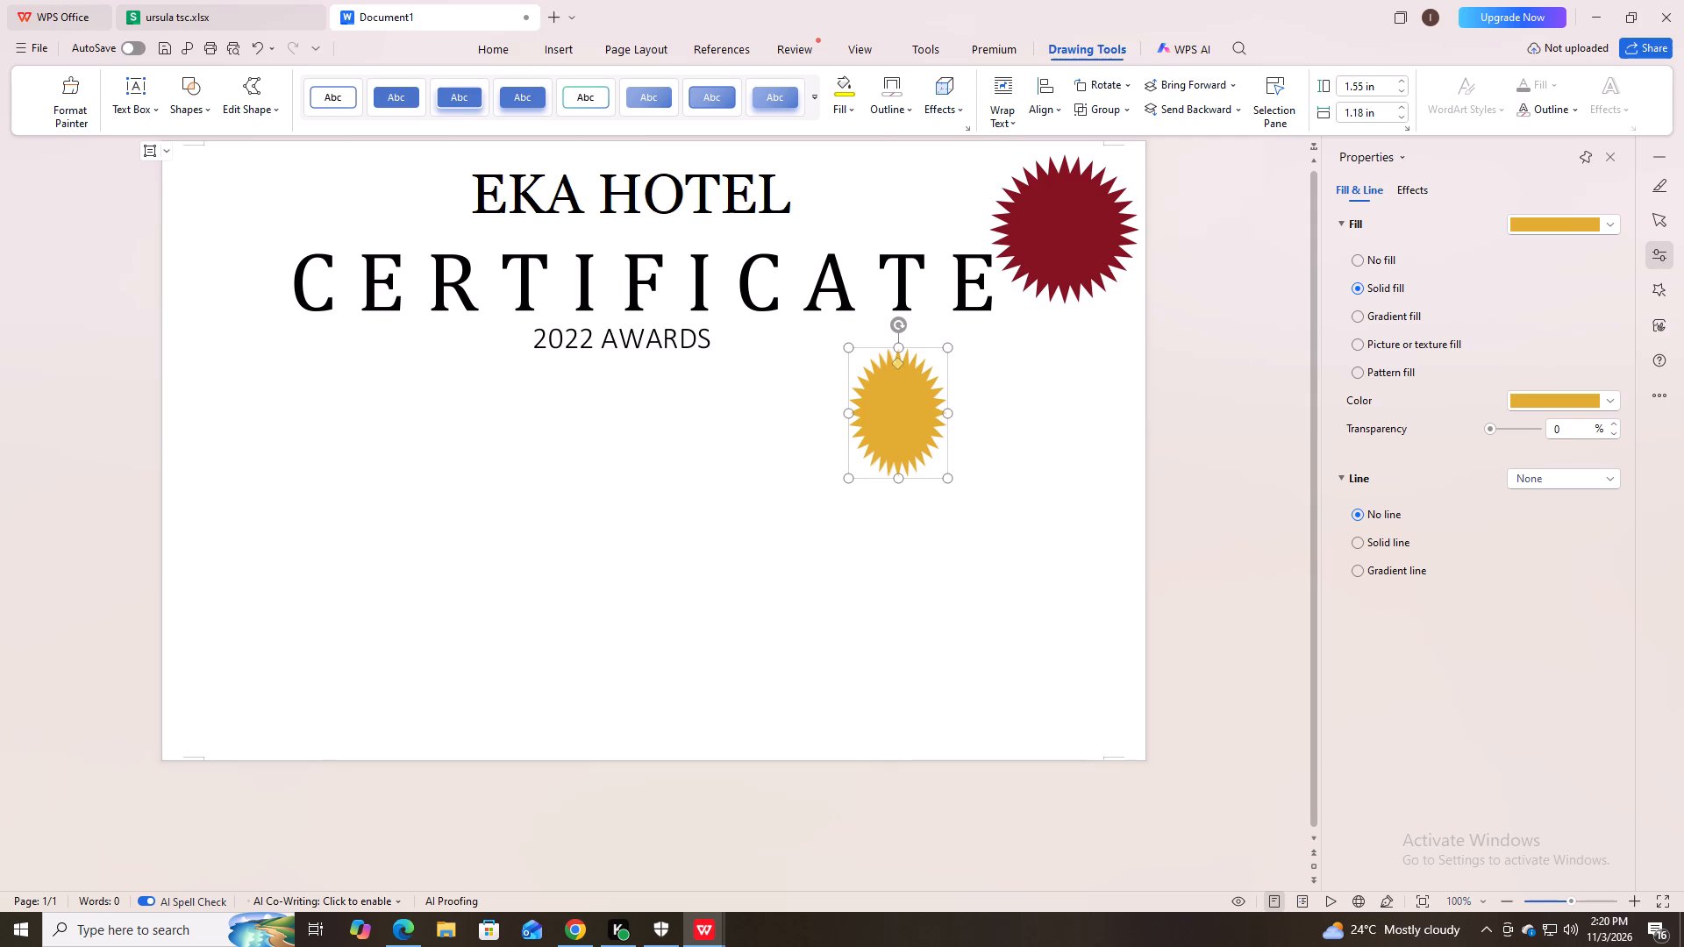
pyautogui.moveTo(848, 411); pyautogui.dragTo(838, 415)
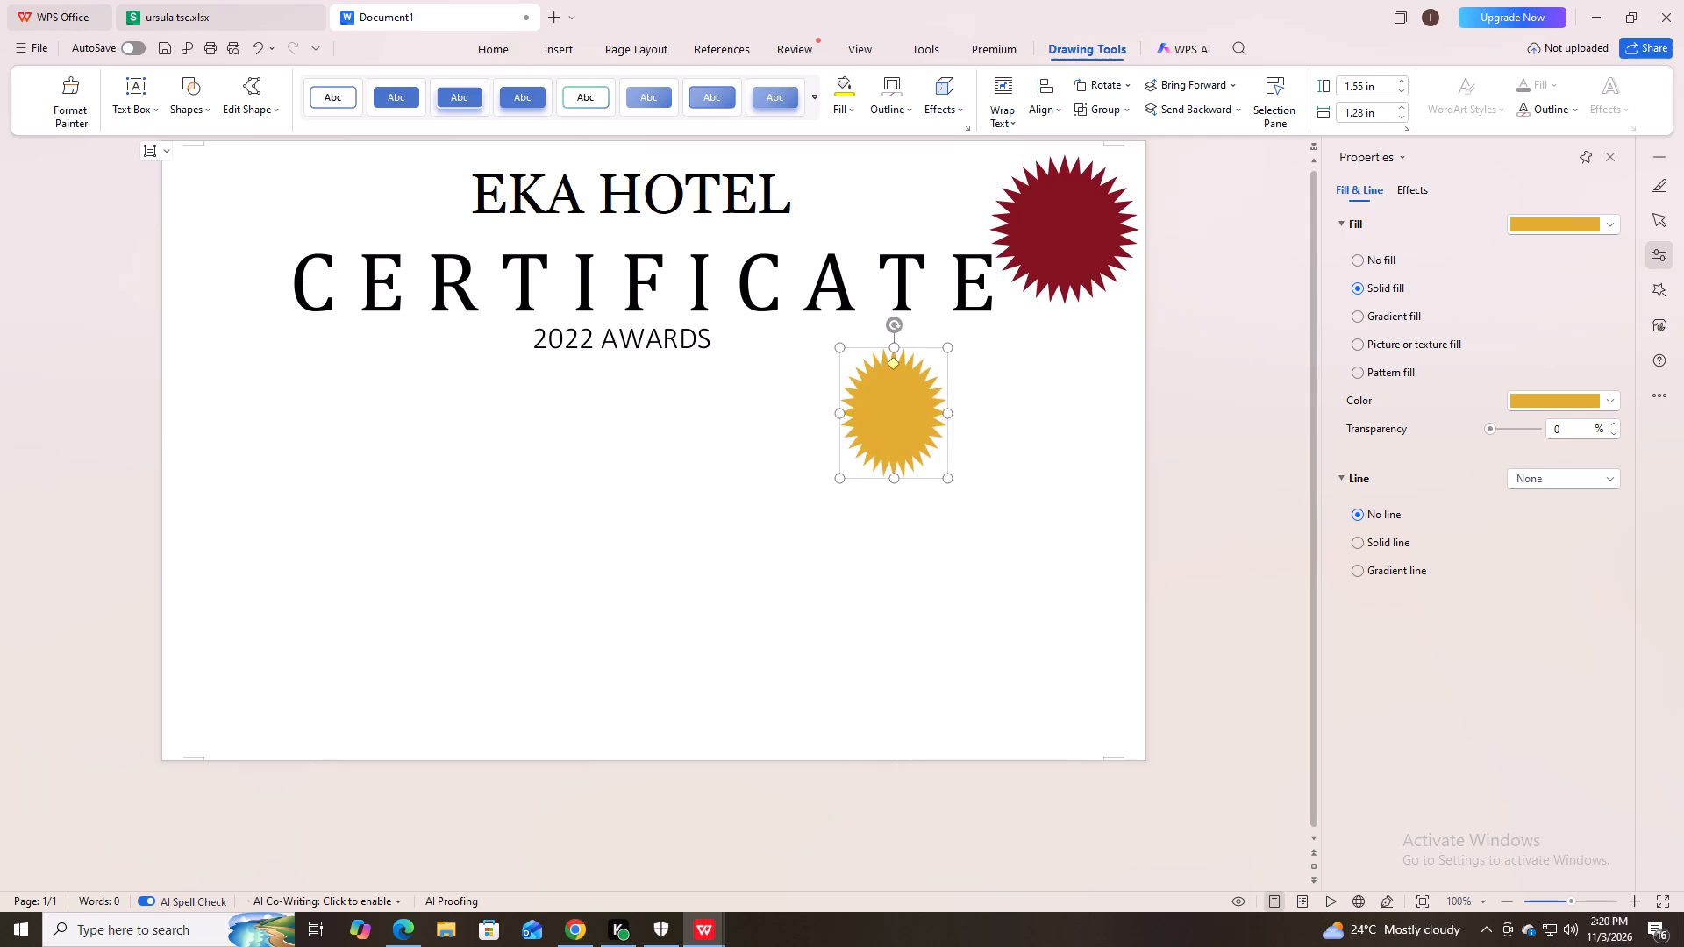
pyautogui.click(919, 565)
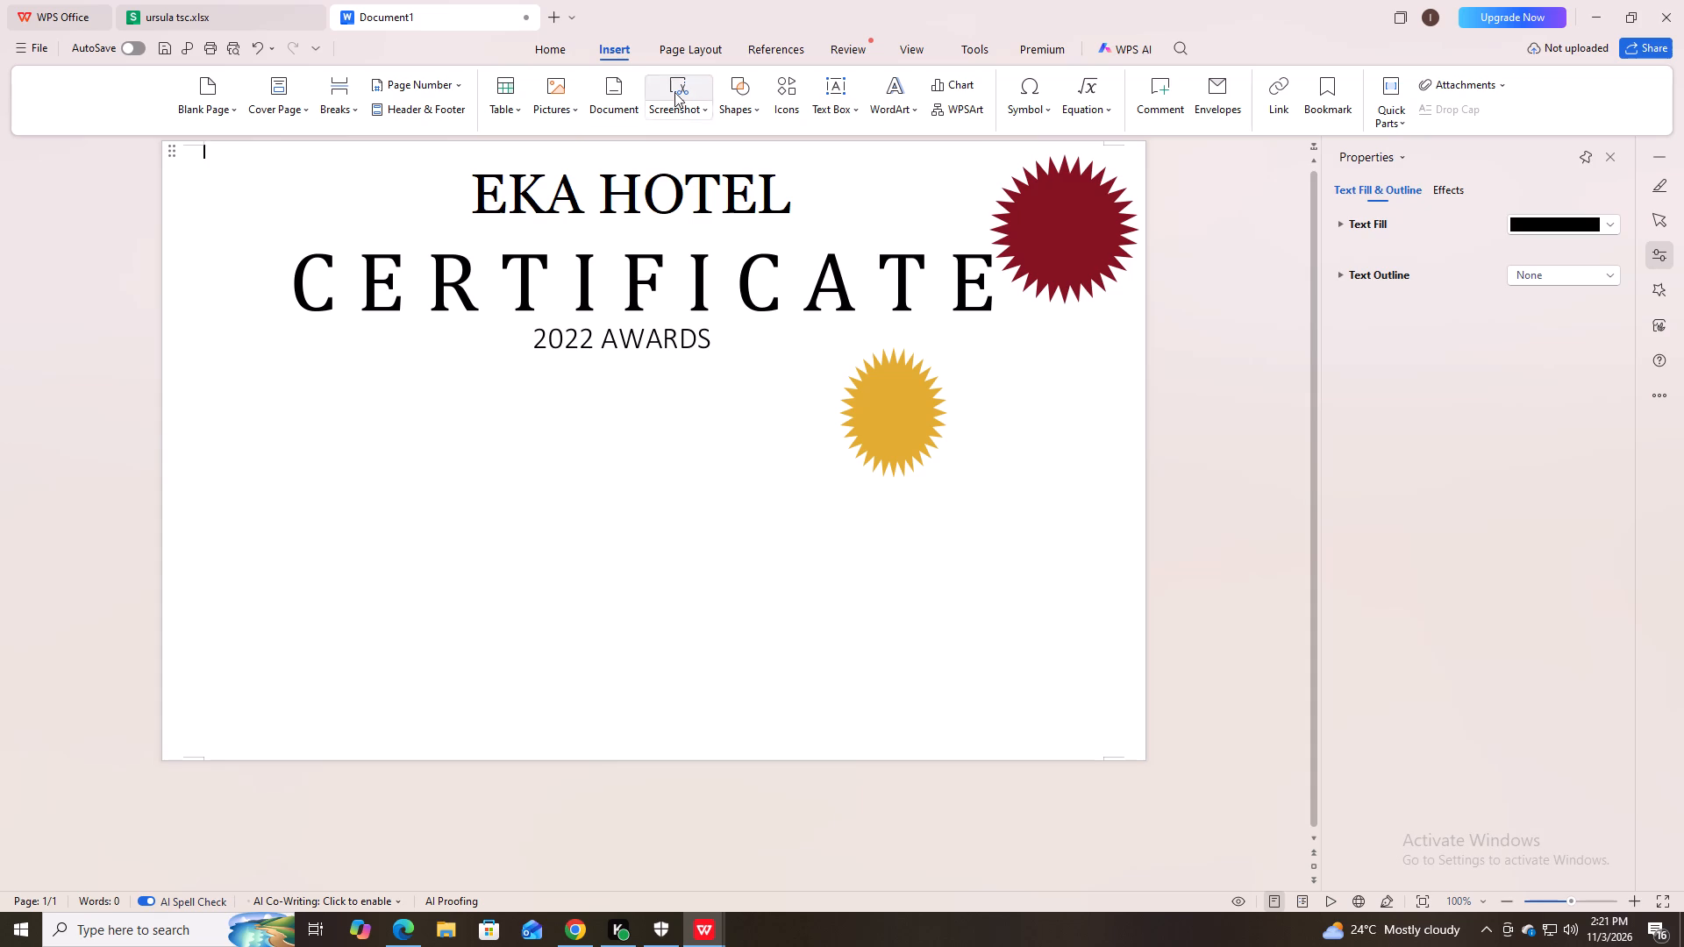
# Draw a third many-pointed star below the maroon star, about 1.83 in high and 1.38 in wide.
pyautogui.click(755, 106)
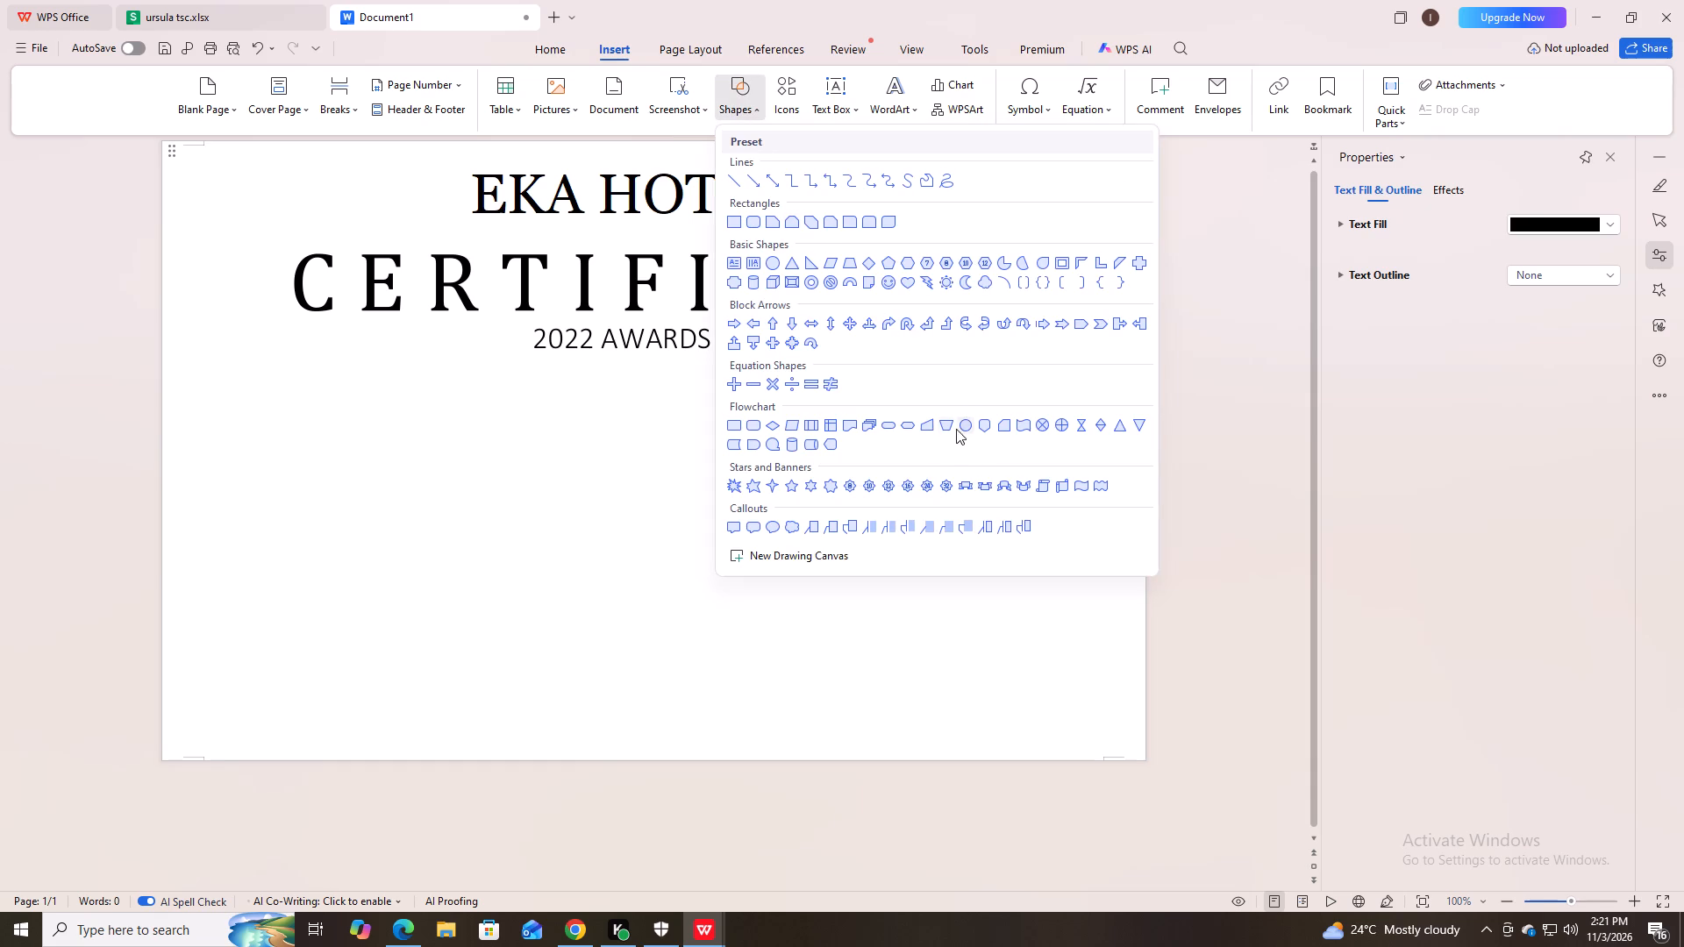
pyautogui.click(946, 488)
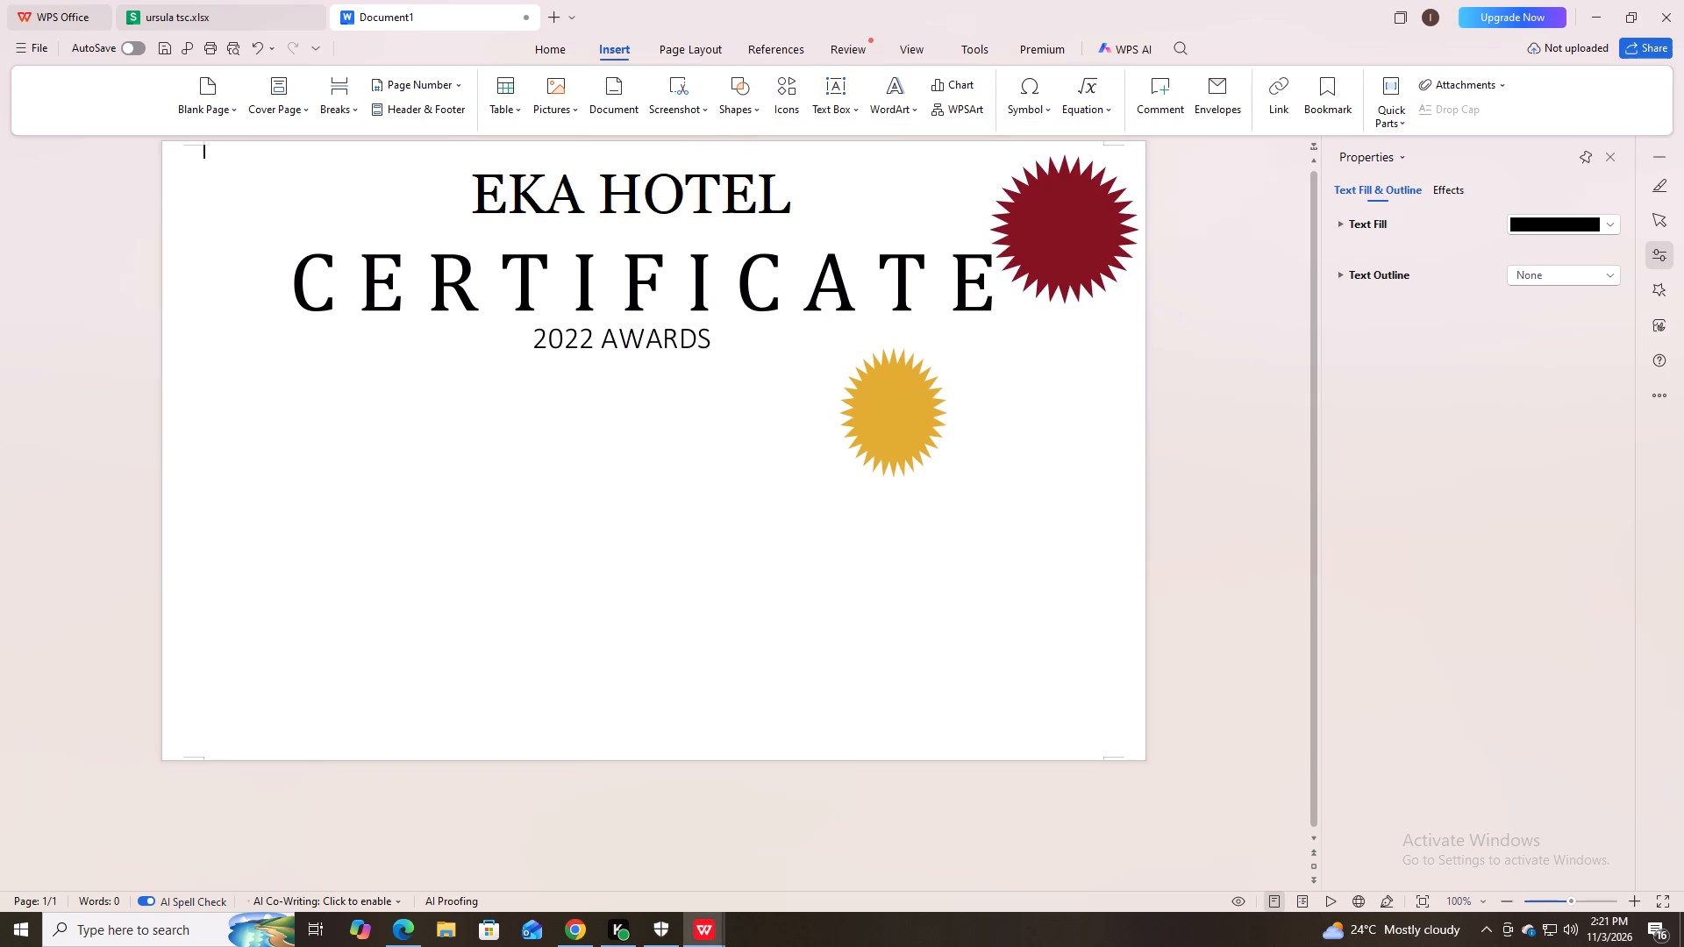
pyautogui.moveTo(1017, 355); pyautogui.dragTo(1074, 460)
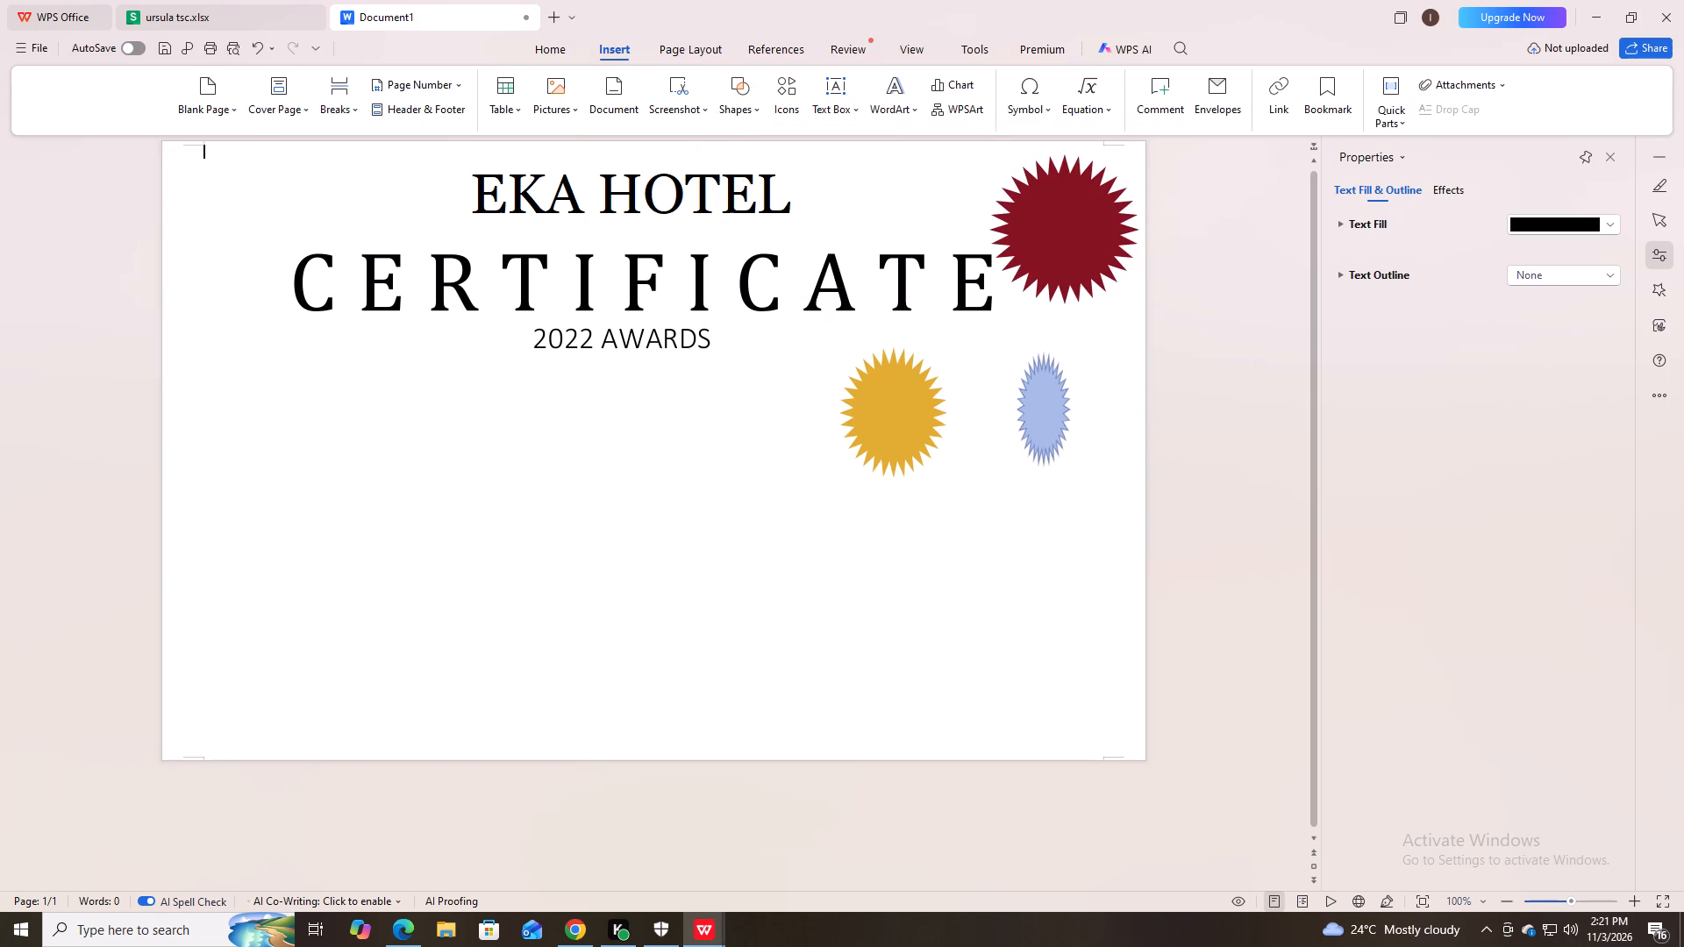
pyautogui.moveTo(1074, 460); pyautogui.dragTo(1131, 502)
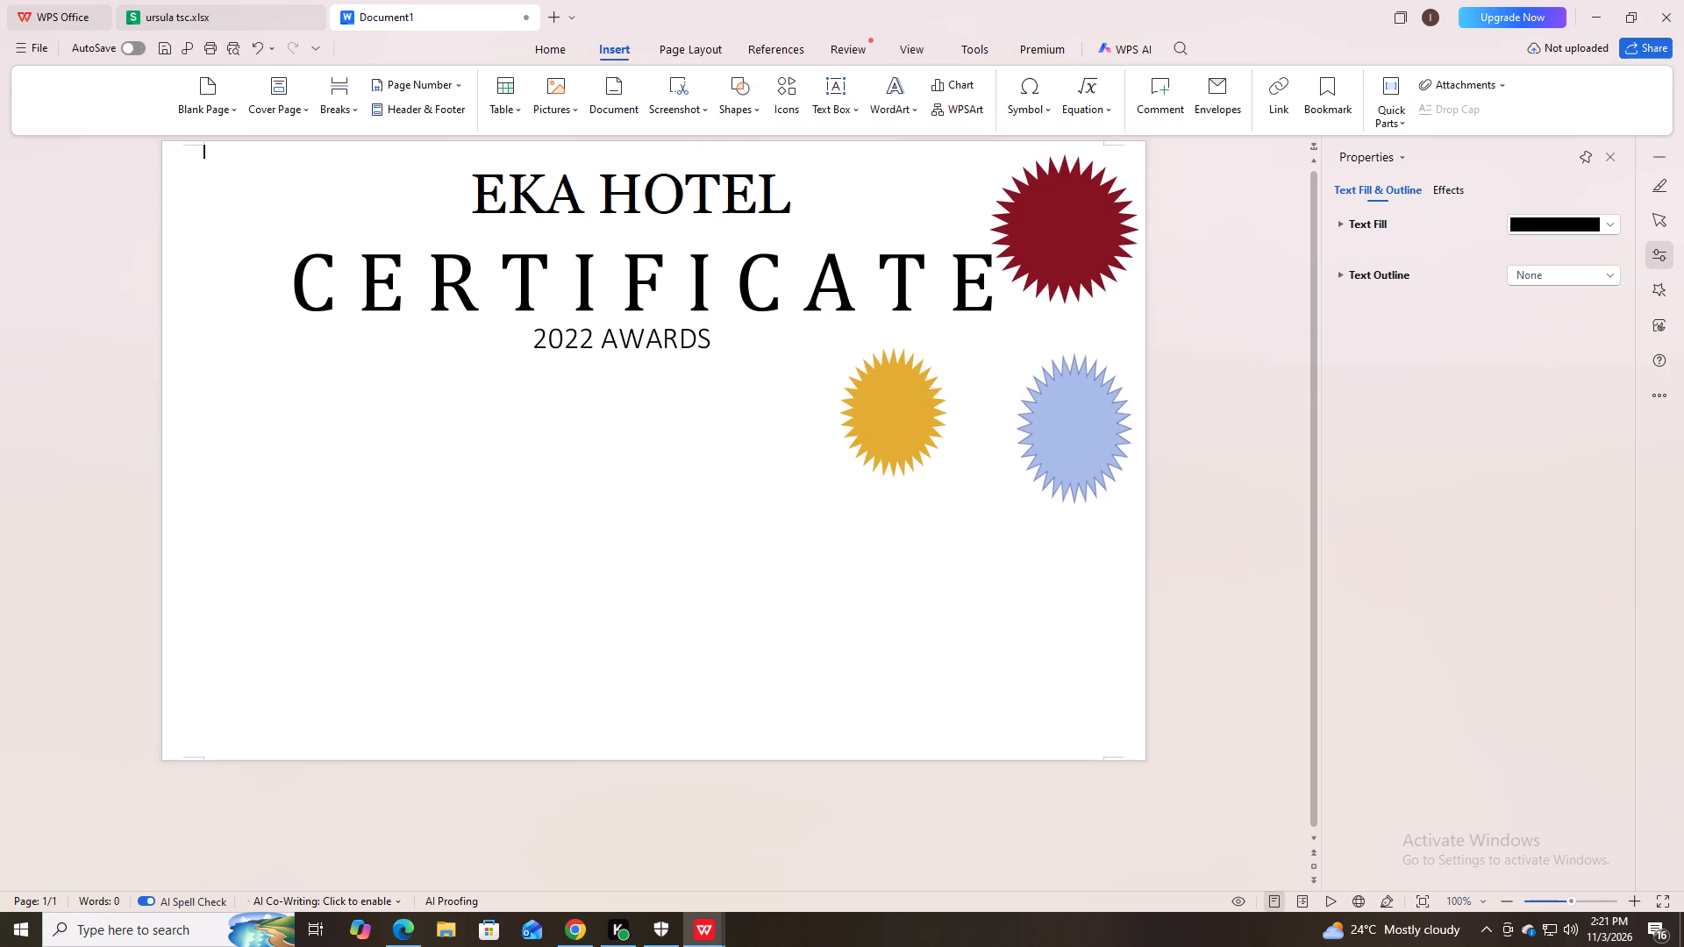
pyautogui.moveTo(1131, 502); pyautogui.dragTo(1133, 509)
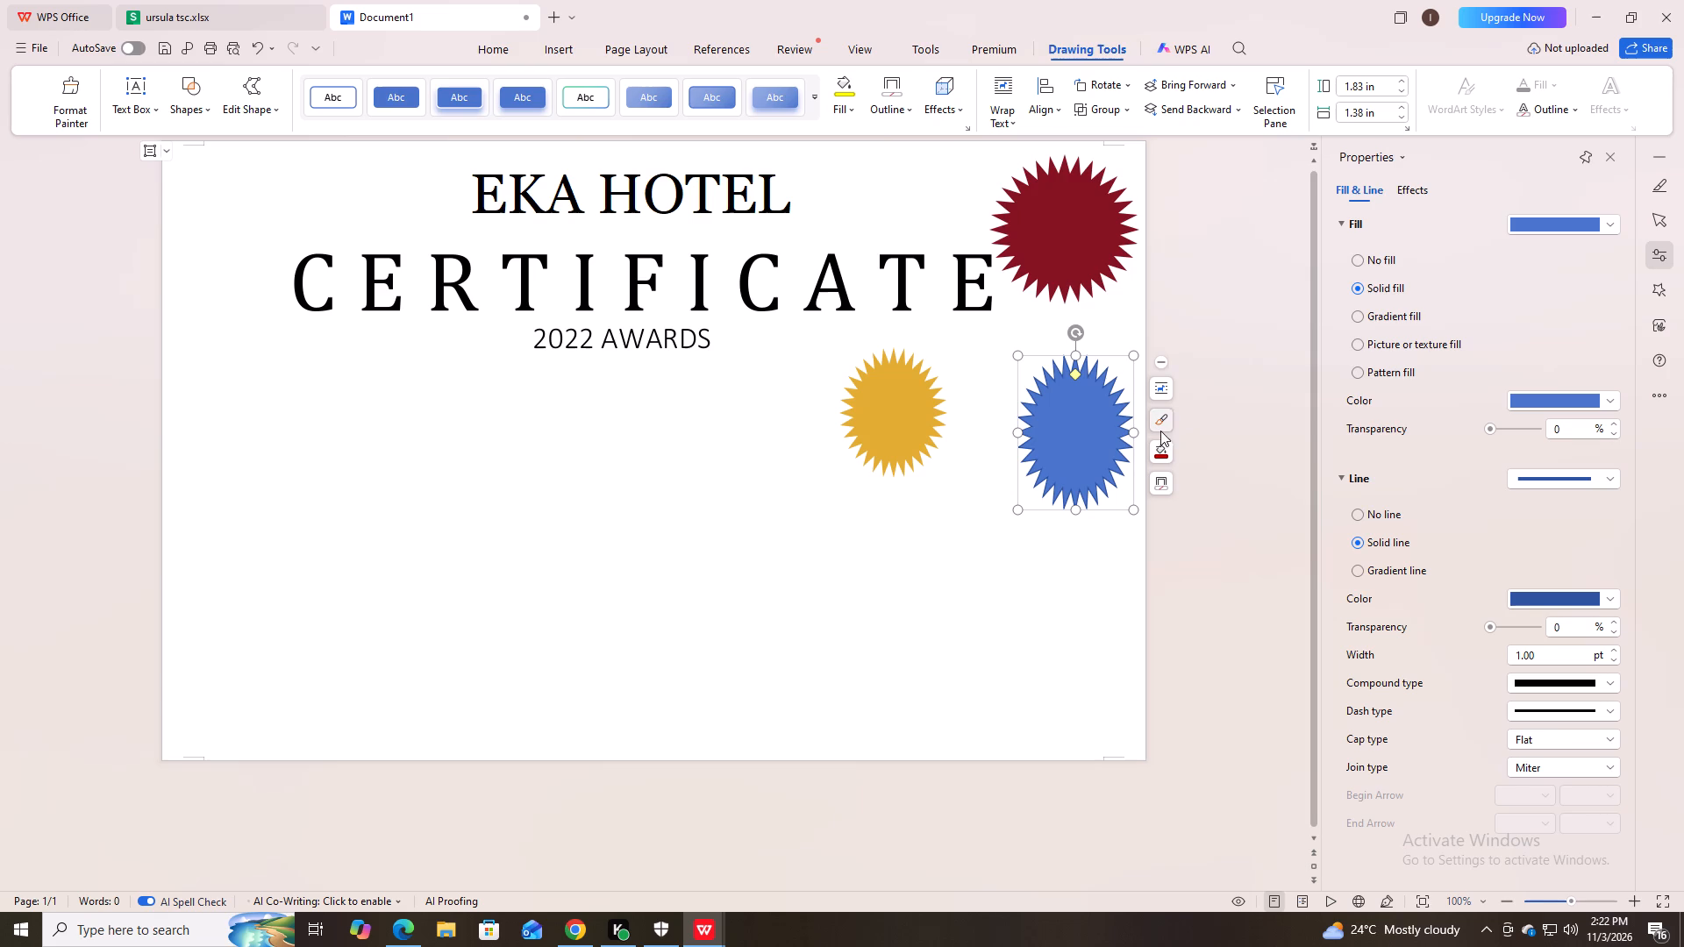
# Fill the third star with the custom light tan colour EDCC9D.
pyautogui.click(1166, 455)
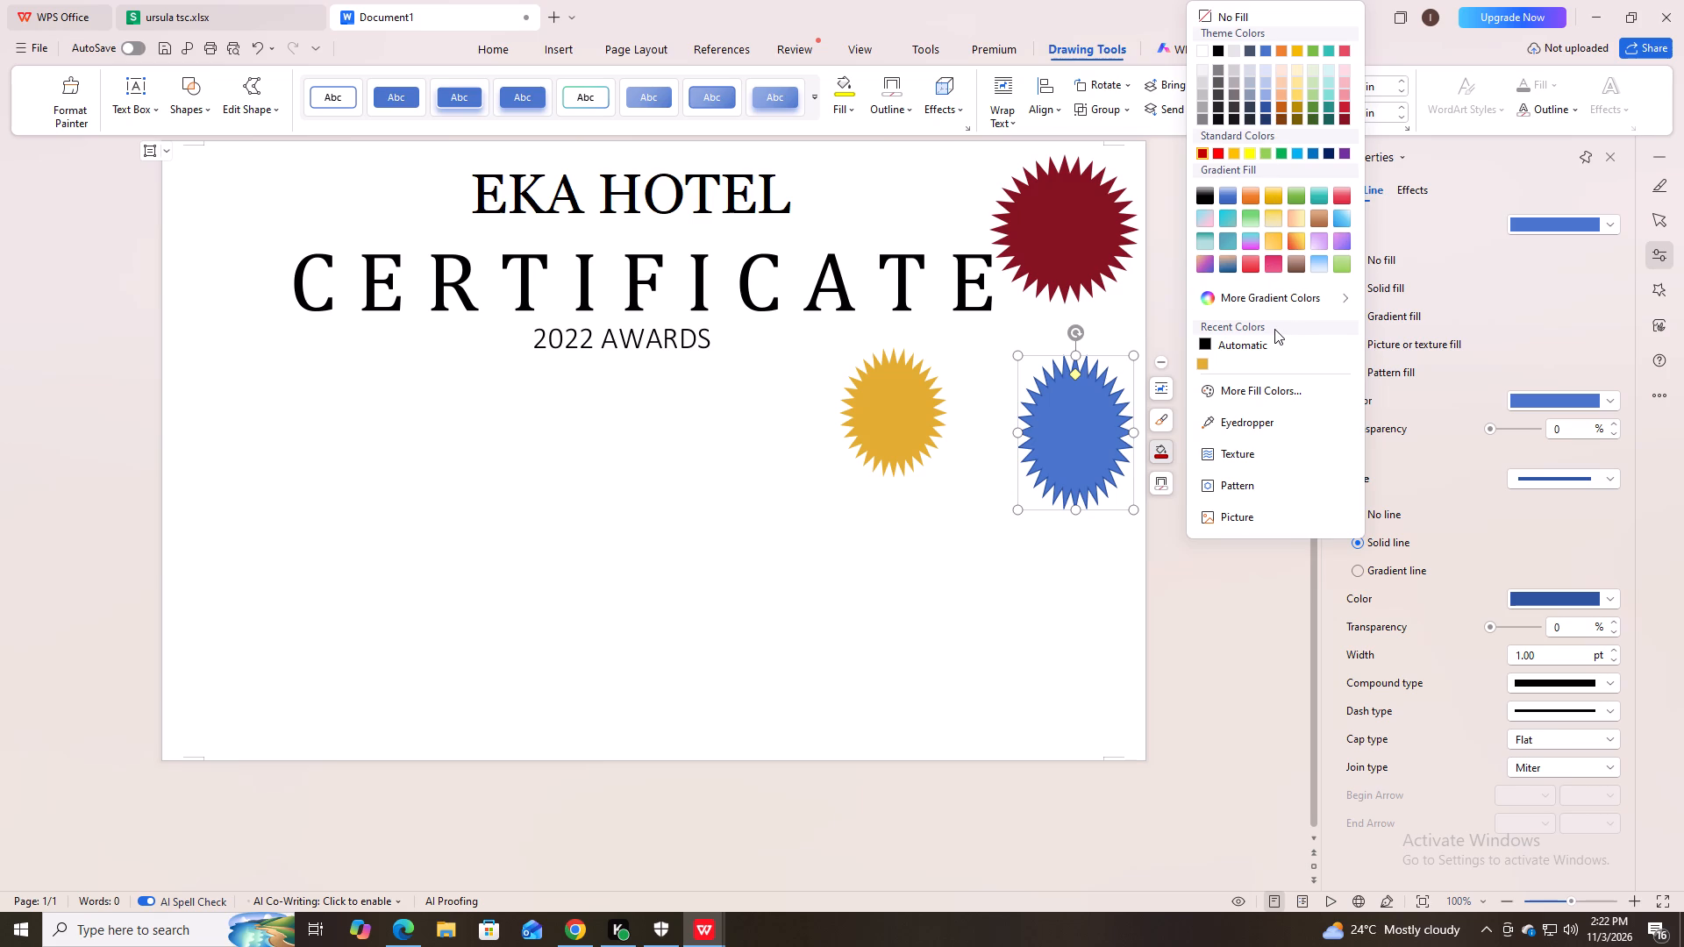
pyautogui.click(1257, 391)
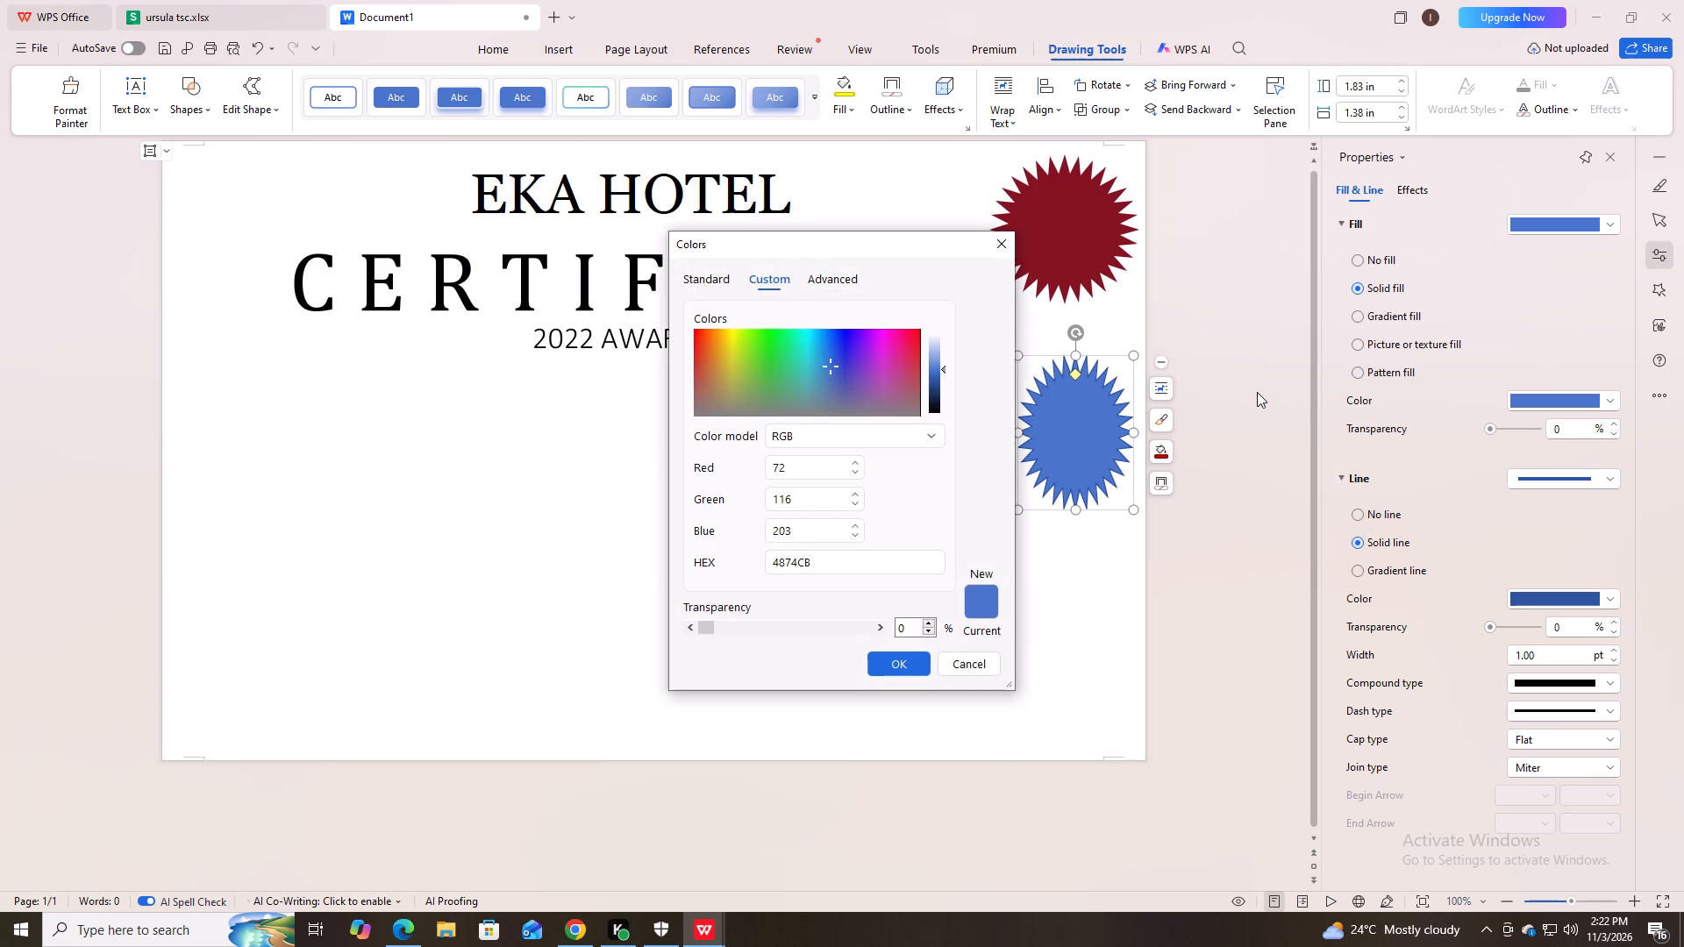
pyautogui.click(730, 375)
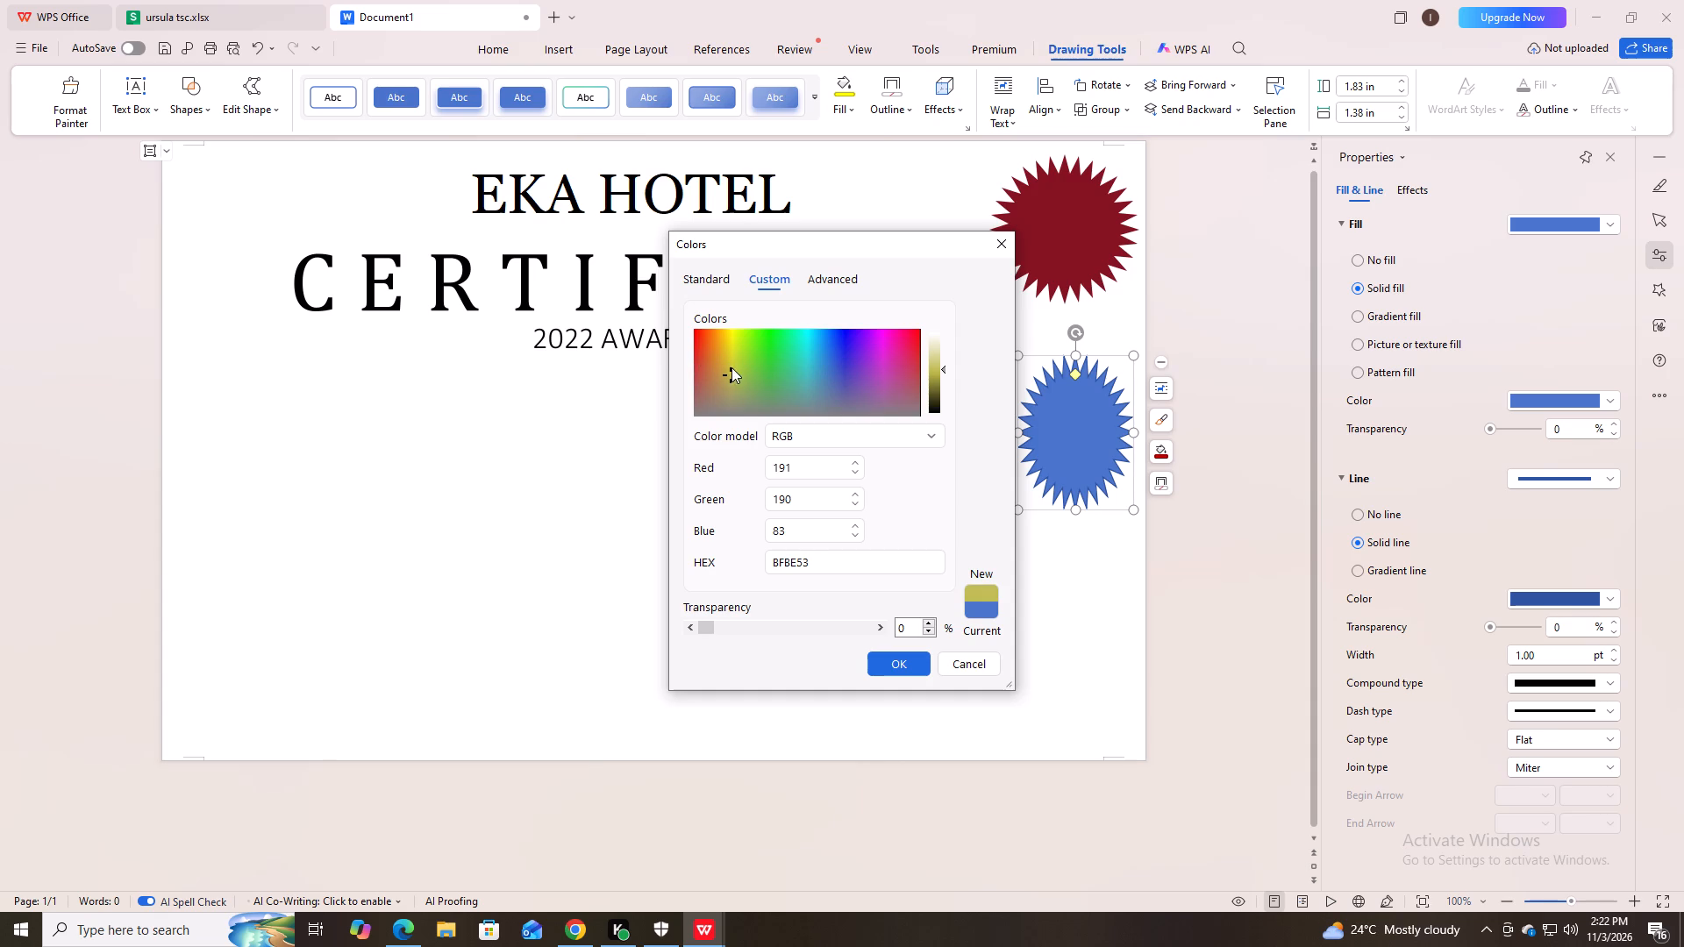
pyautogui.click(731, 386)
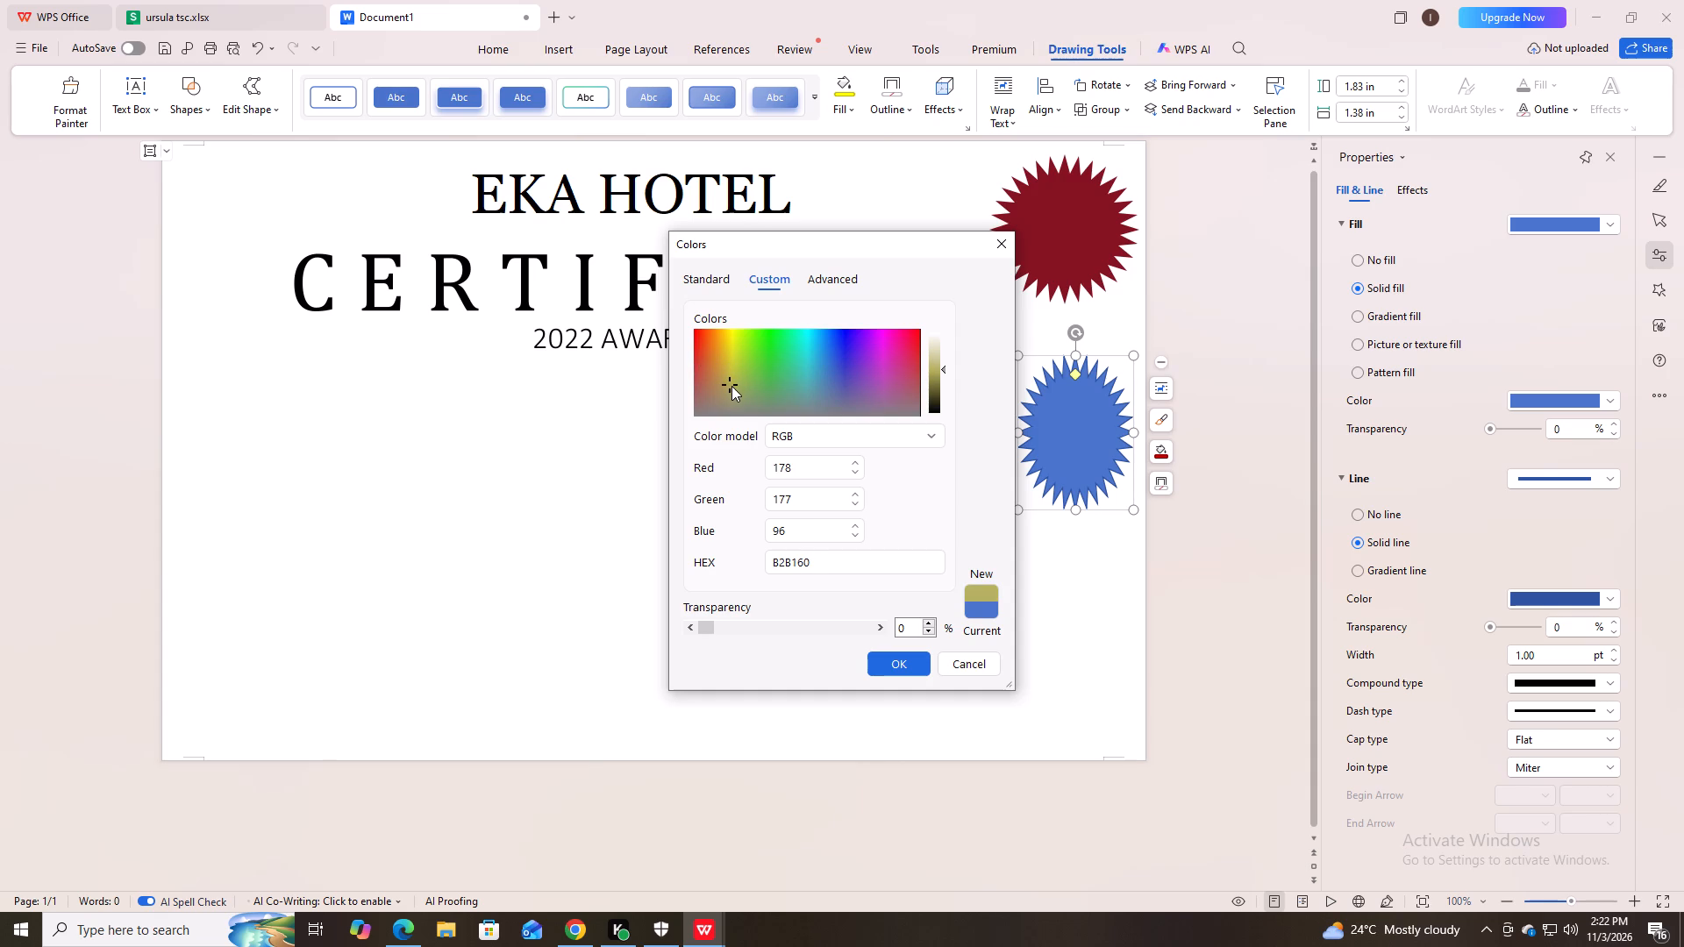
pyautogui.click(731, 397)
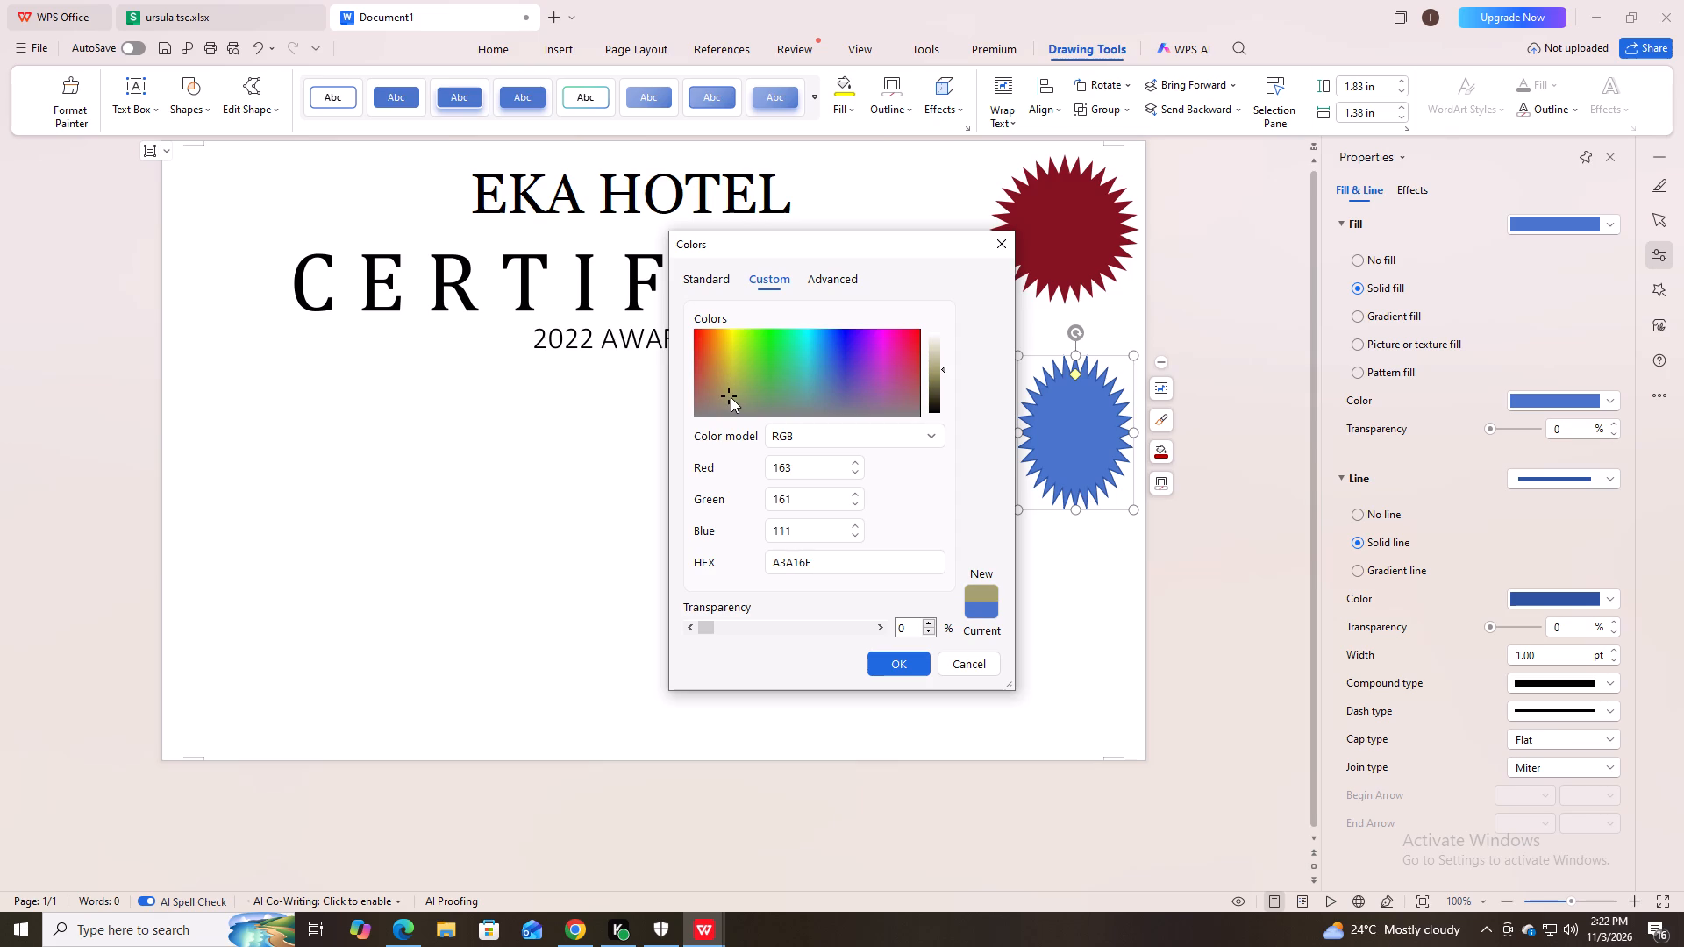
pyautogui.click(731, 410)
pyautogui.click(730, 373)
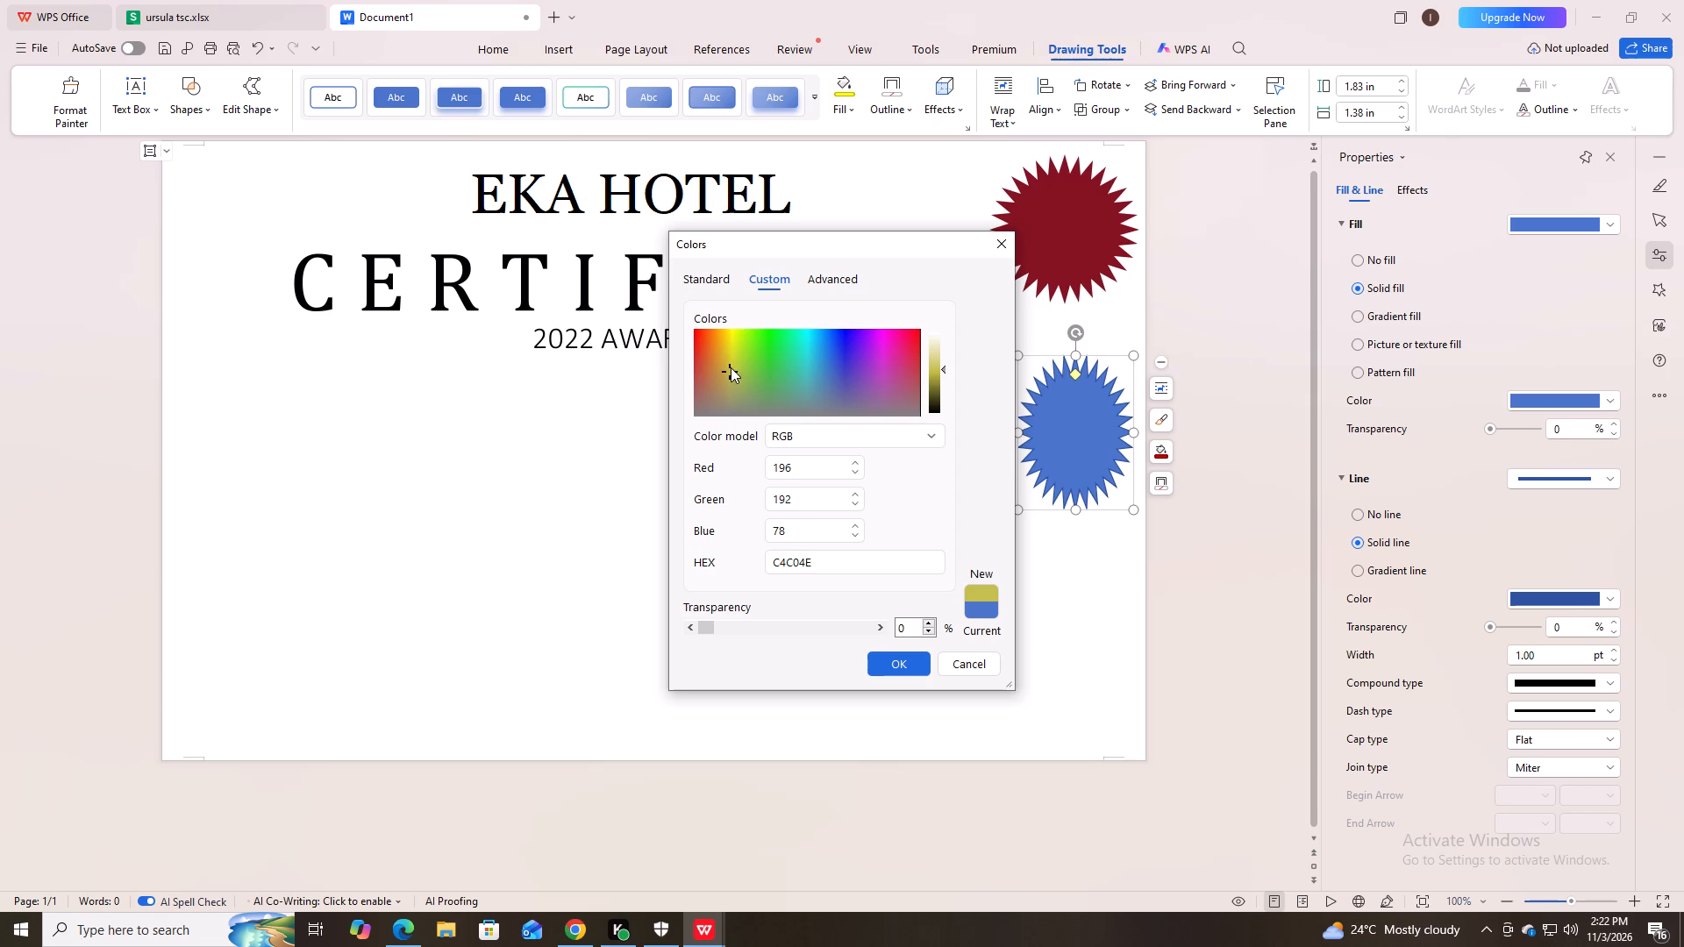
pyautogui.click(729, 360)
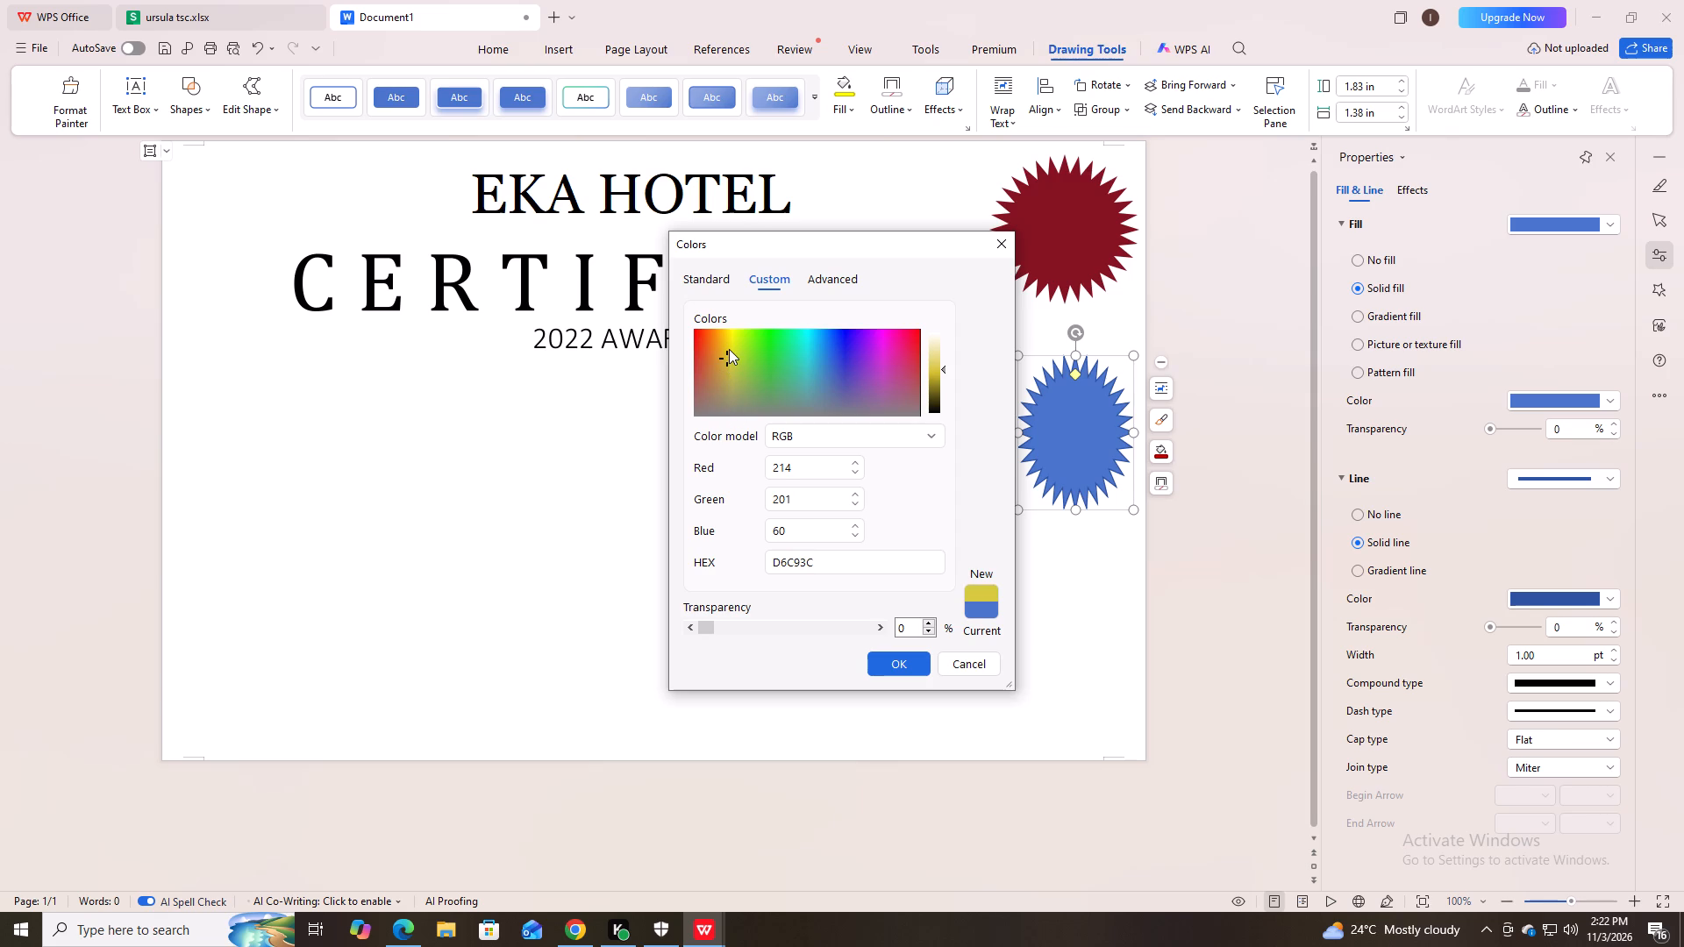
pyautogui.click(731, 343)
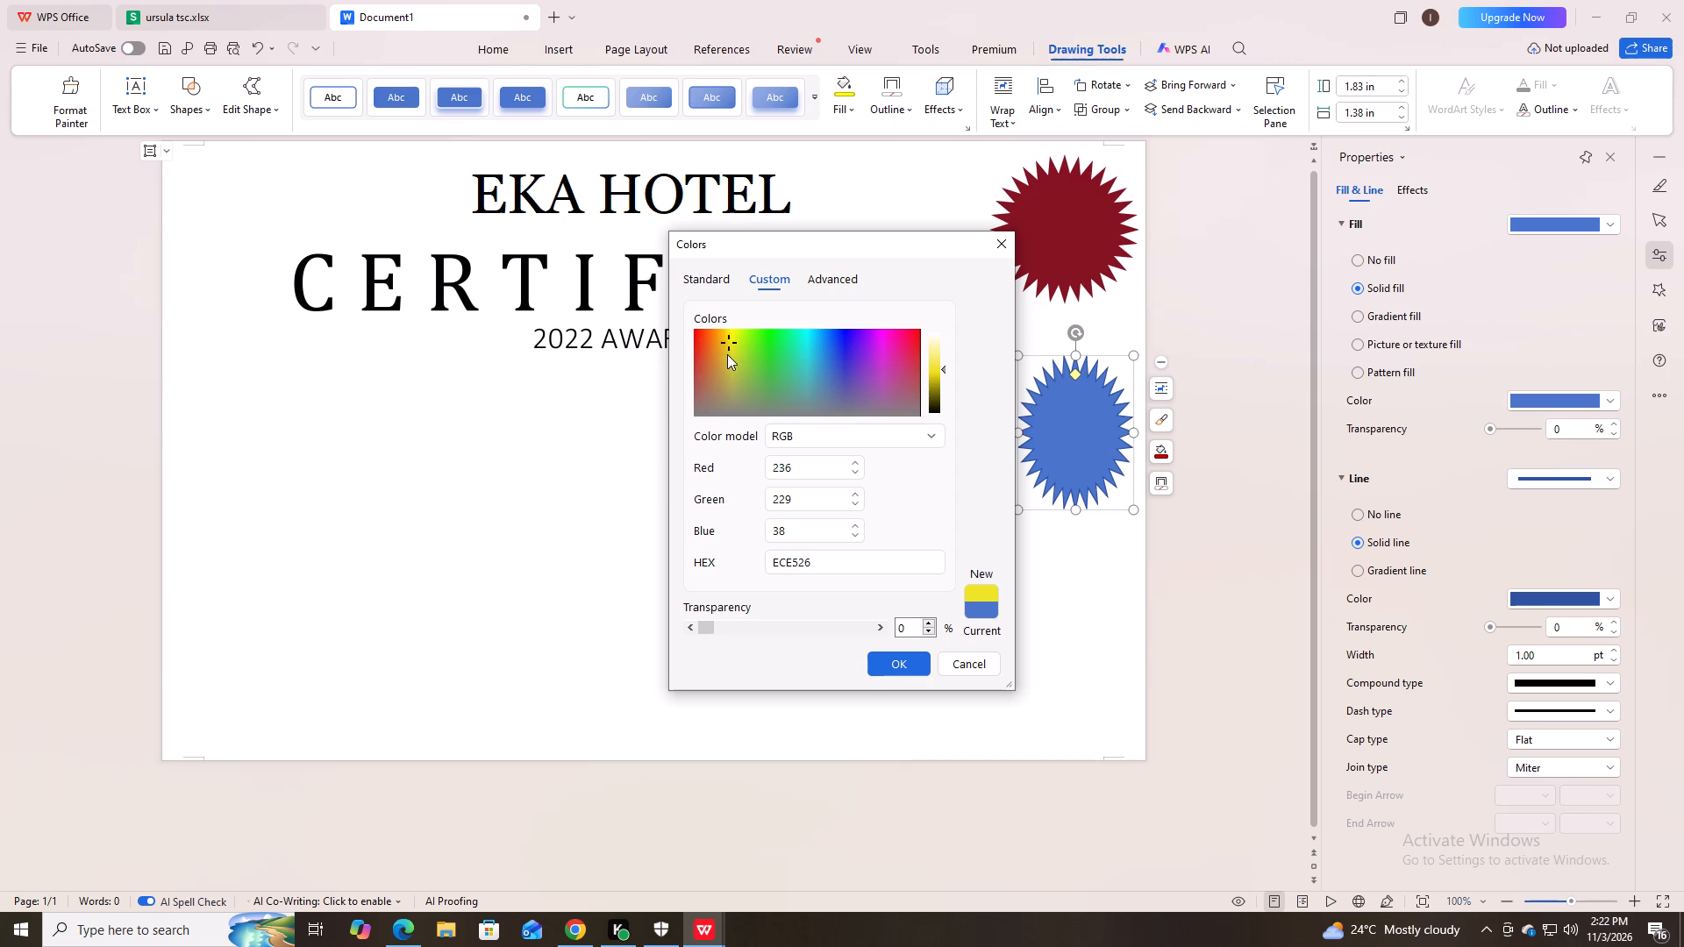
pyautogui.click(727, 354)
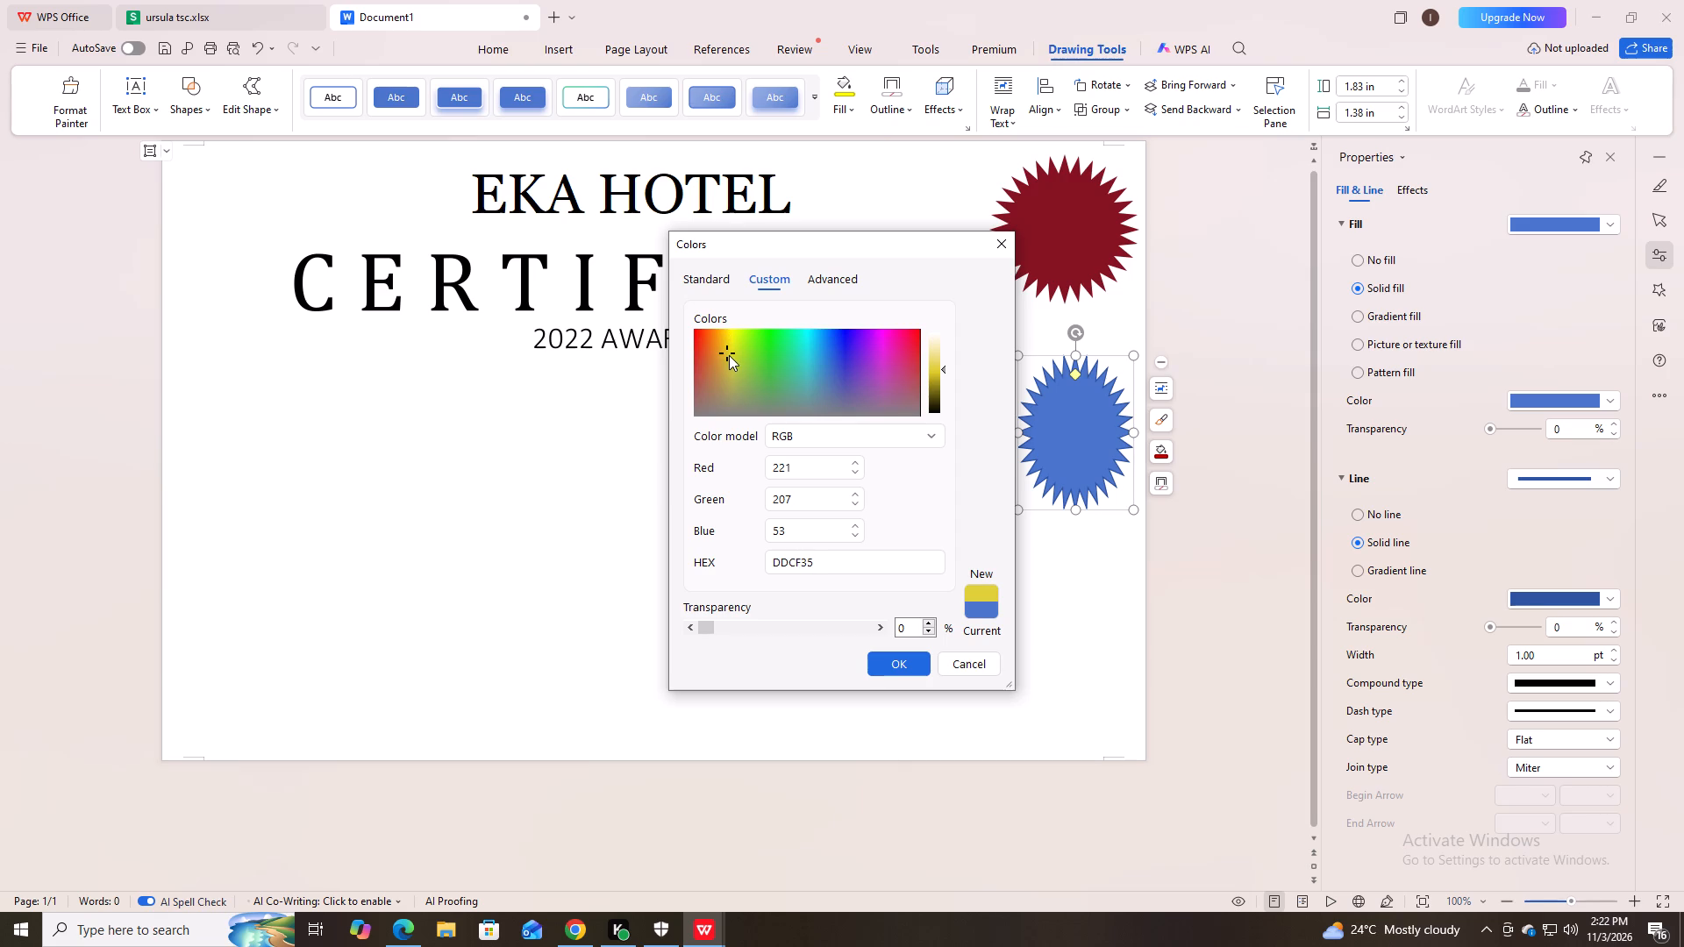
pyautogui.click(719, 360)
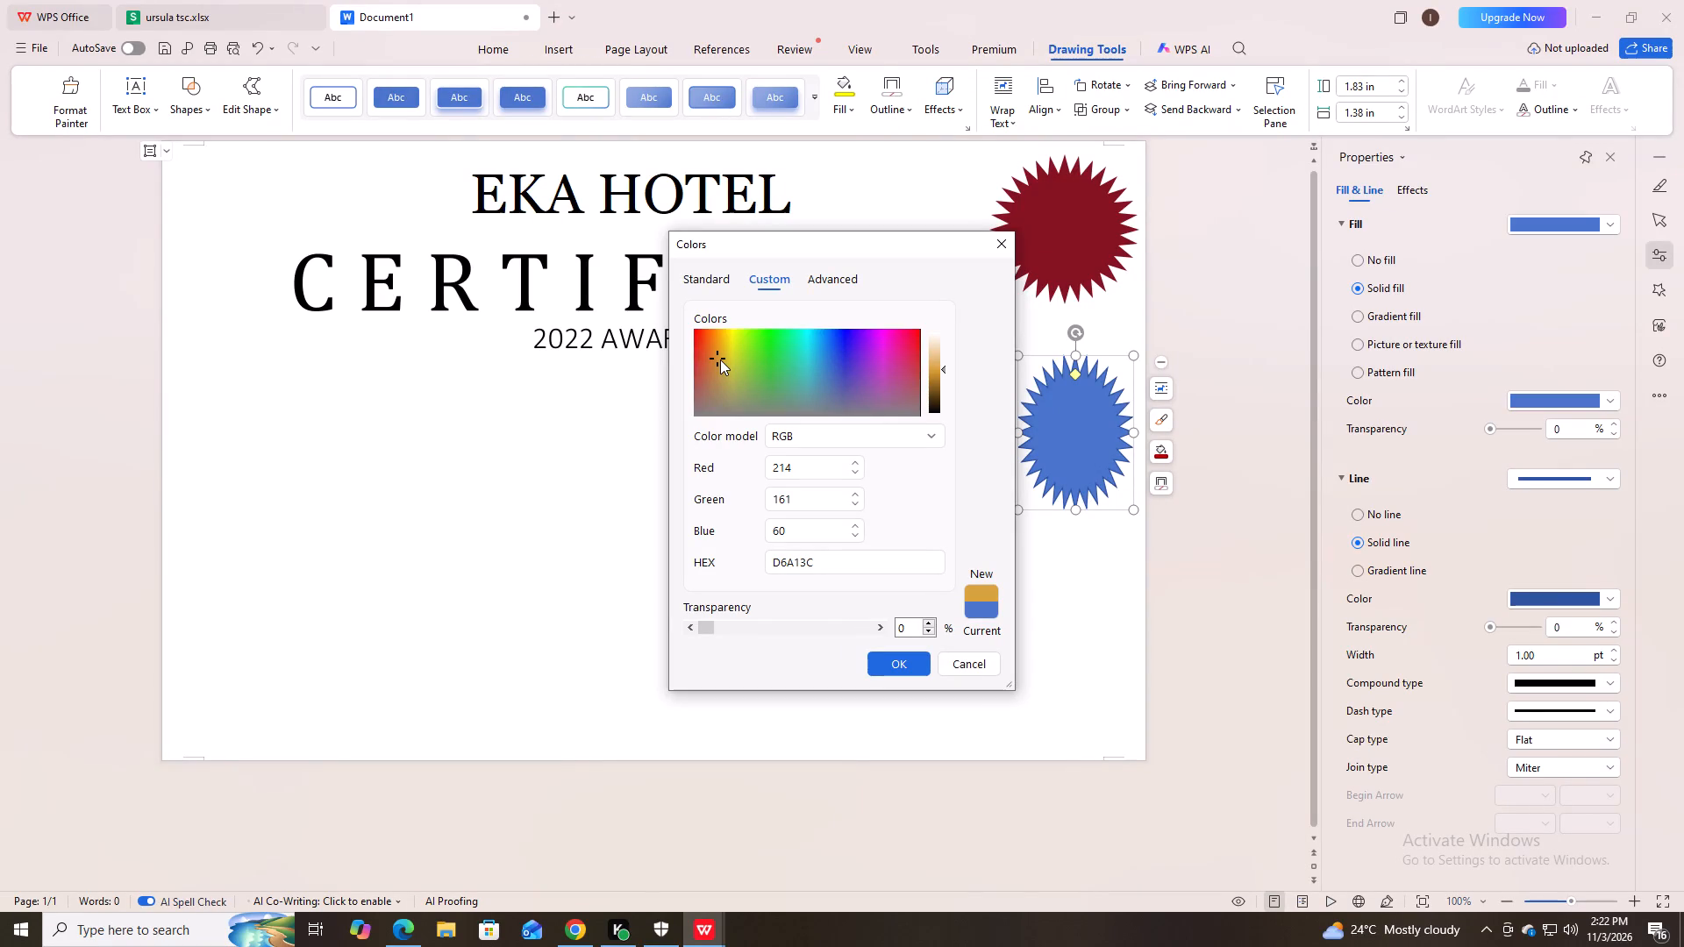
pyautogui.click(936, 340)
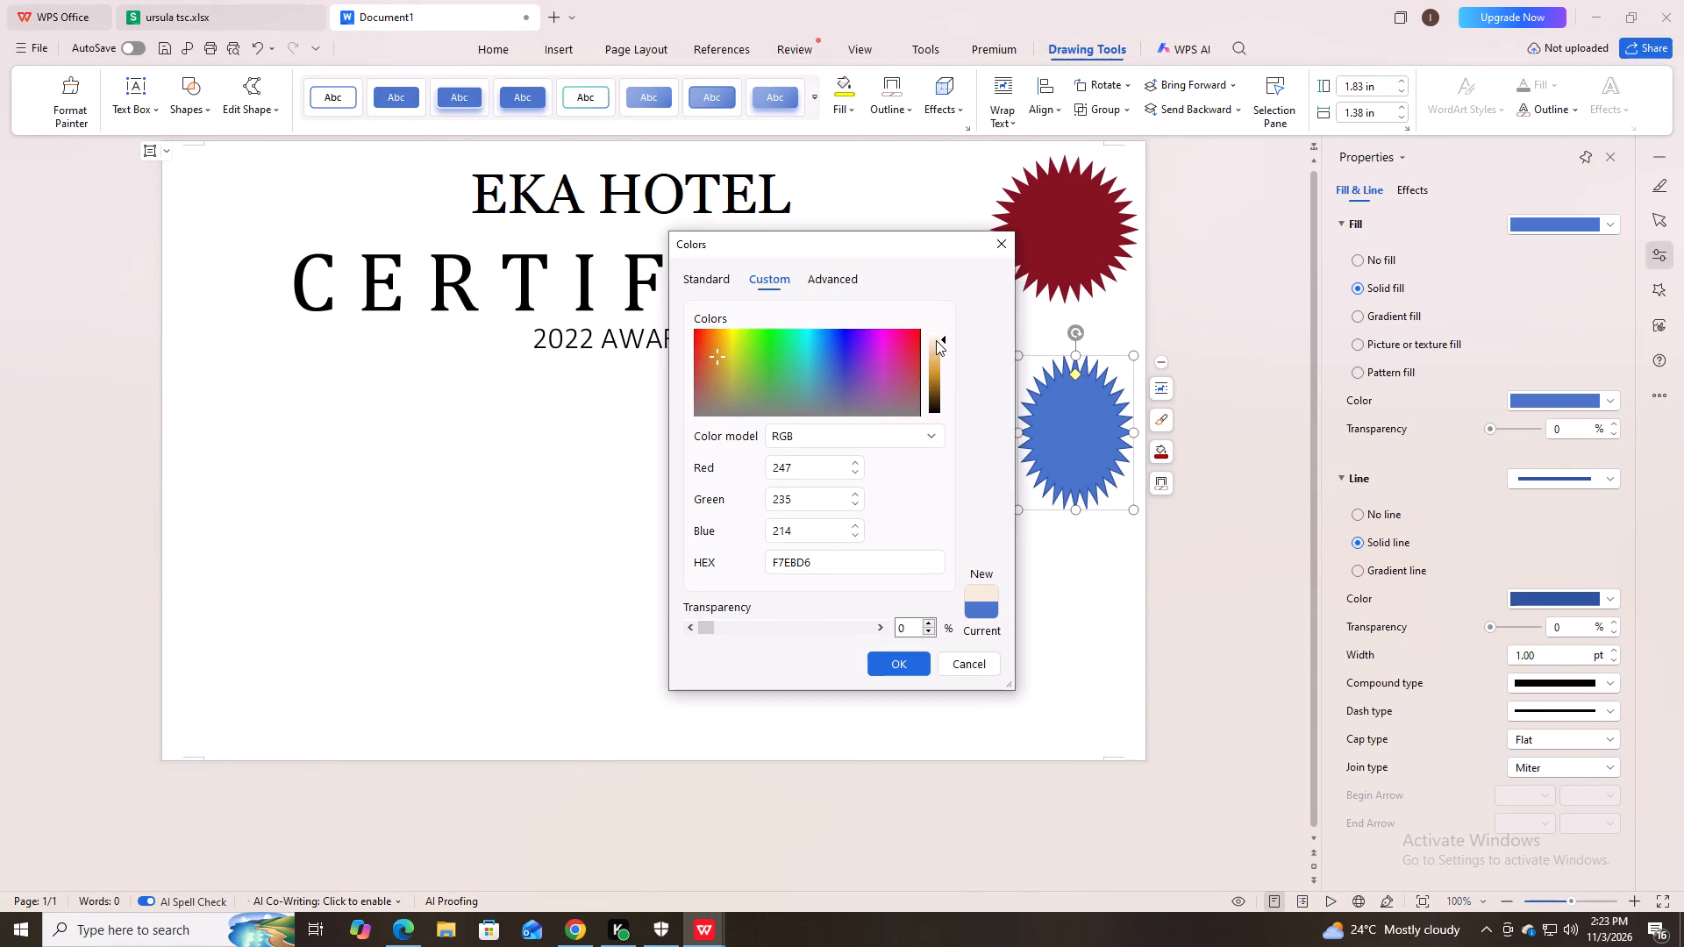
pyautogui.click(936, 345)
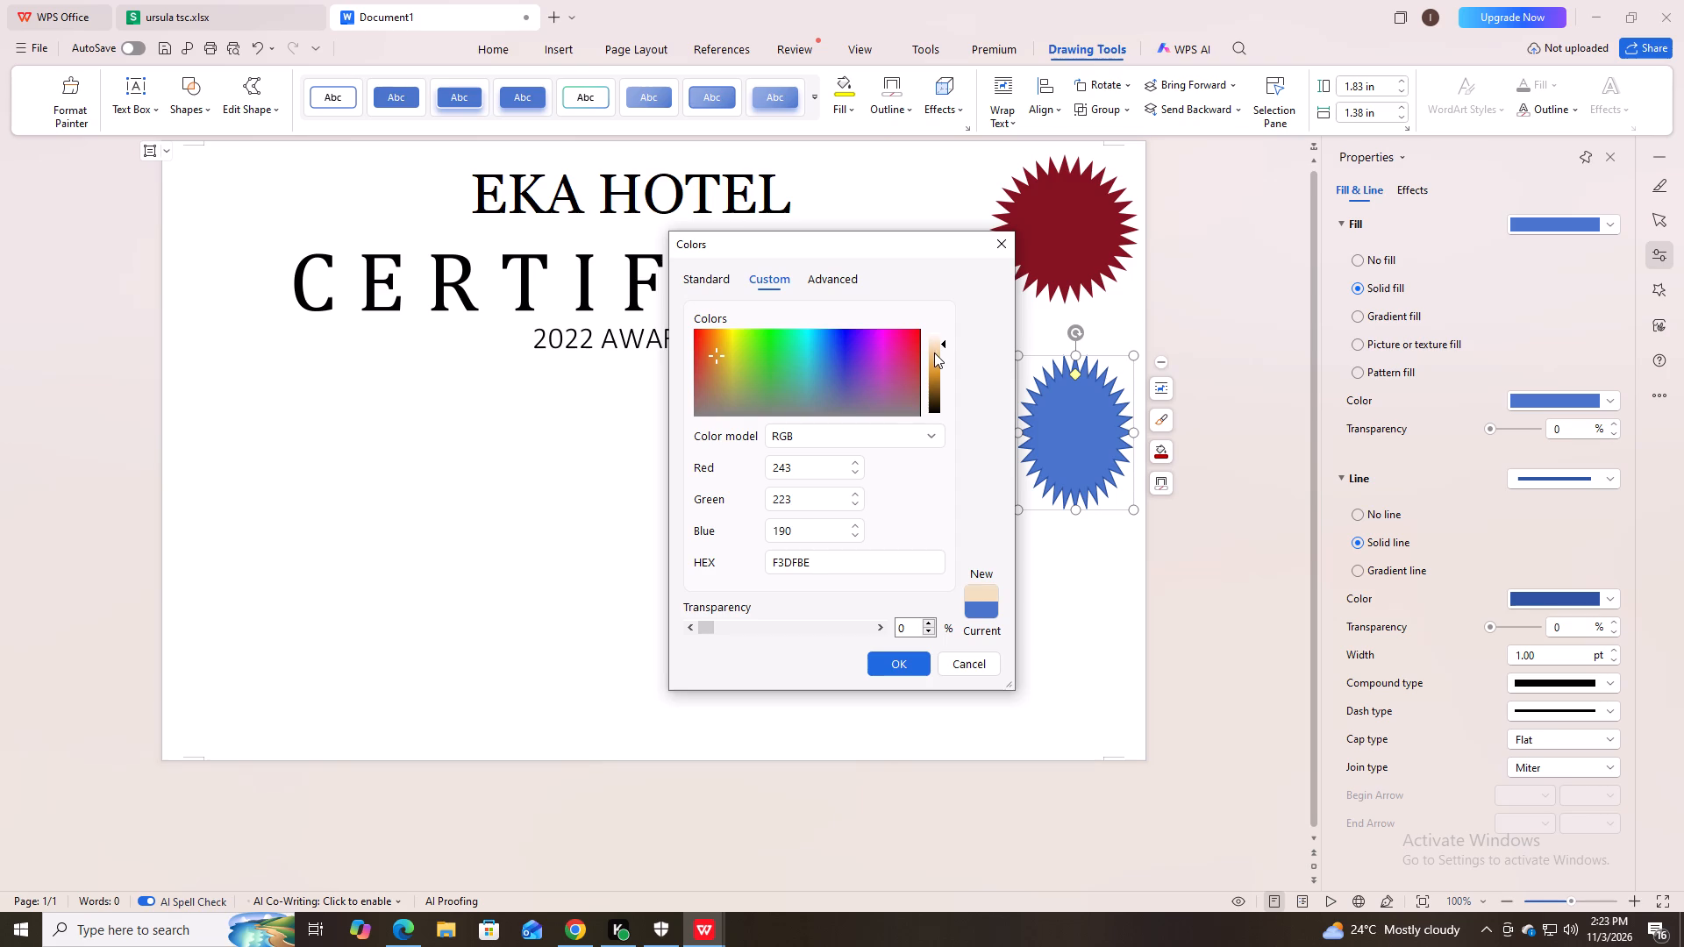
pyautogui.click(934, 357)
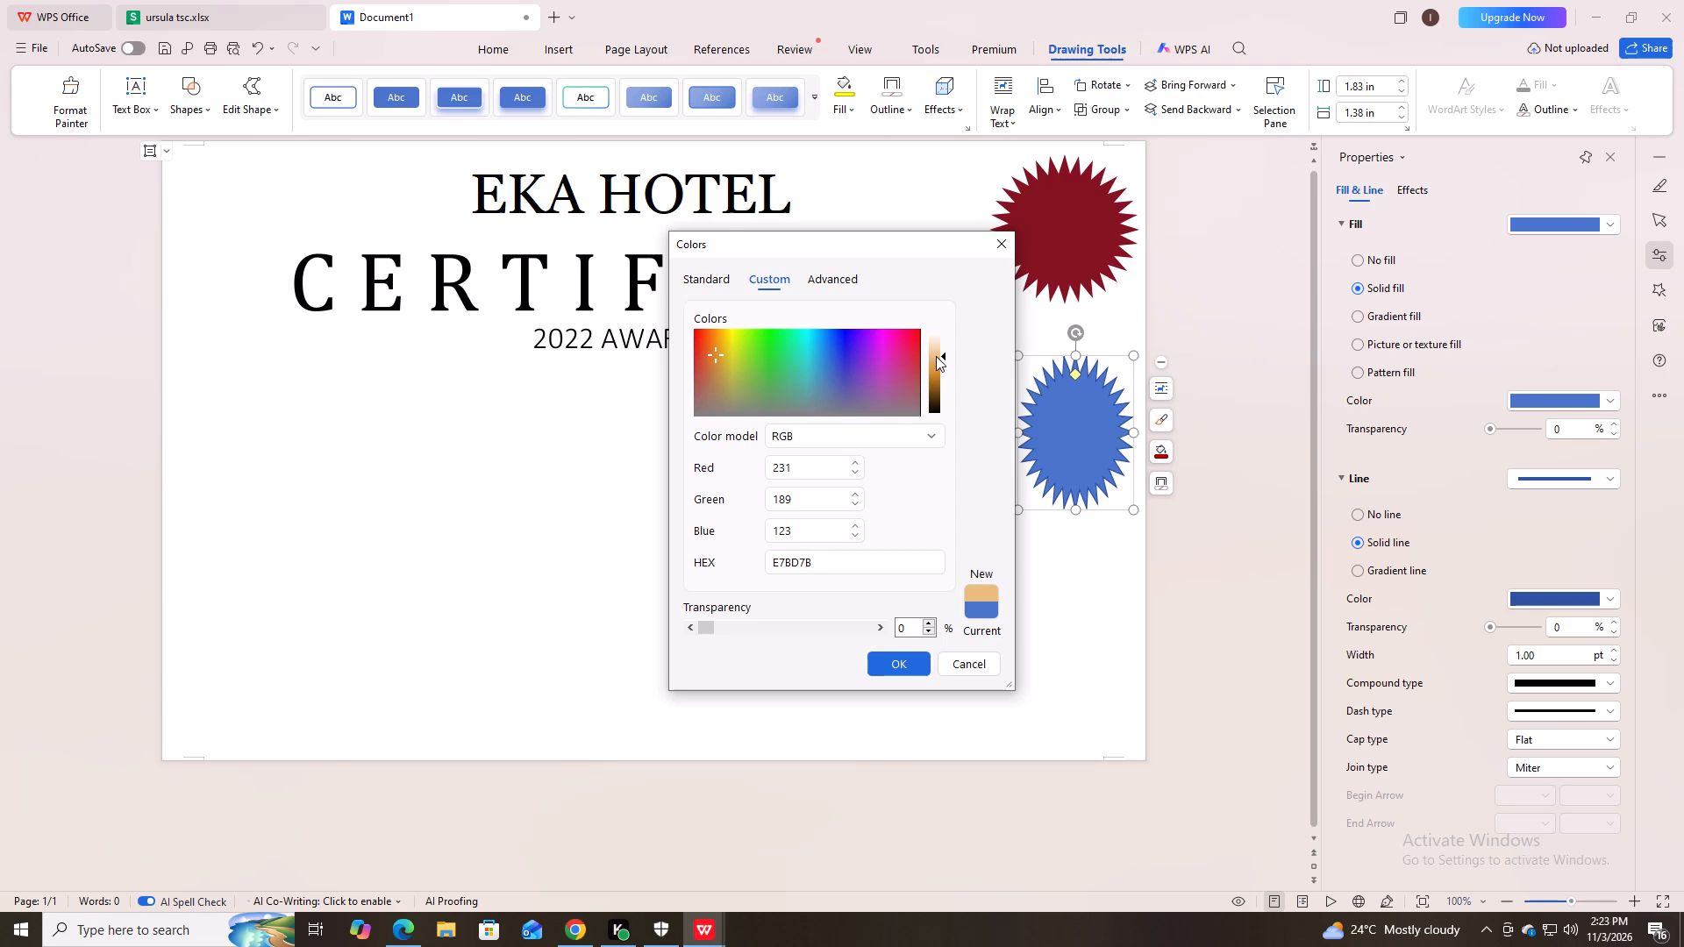
pyautogui.click(937, 351)
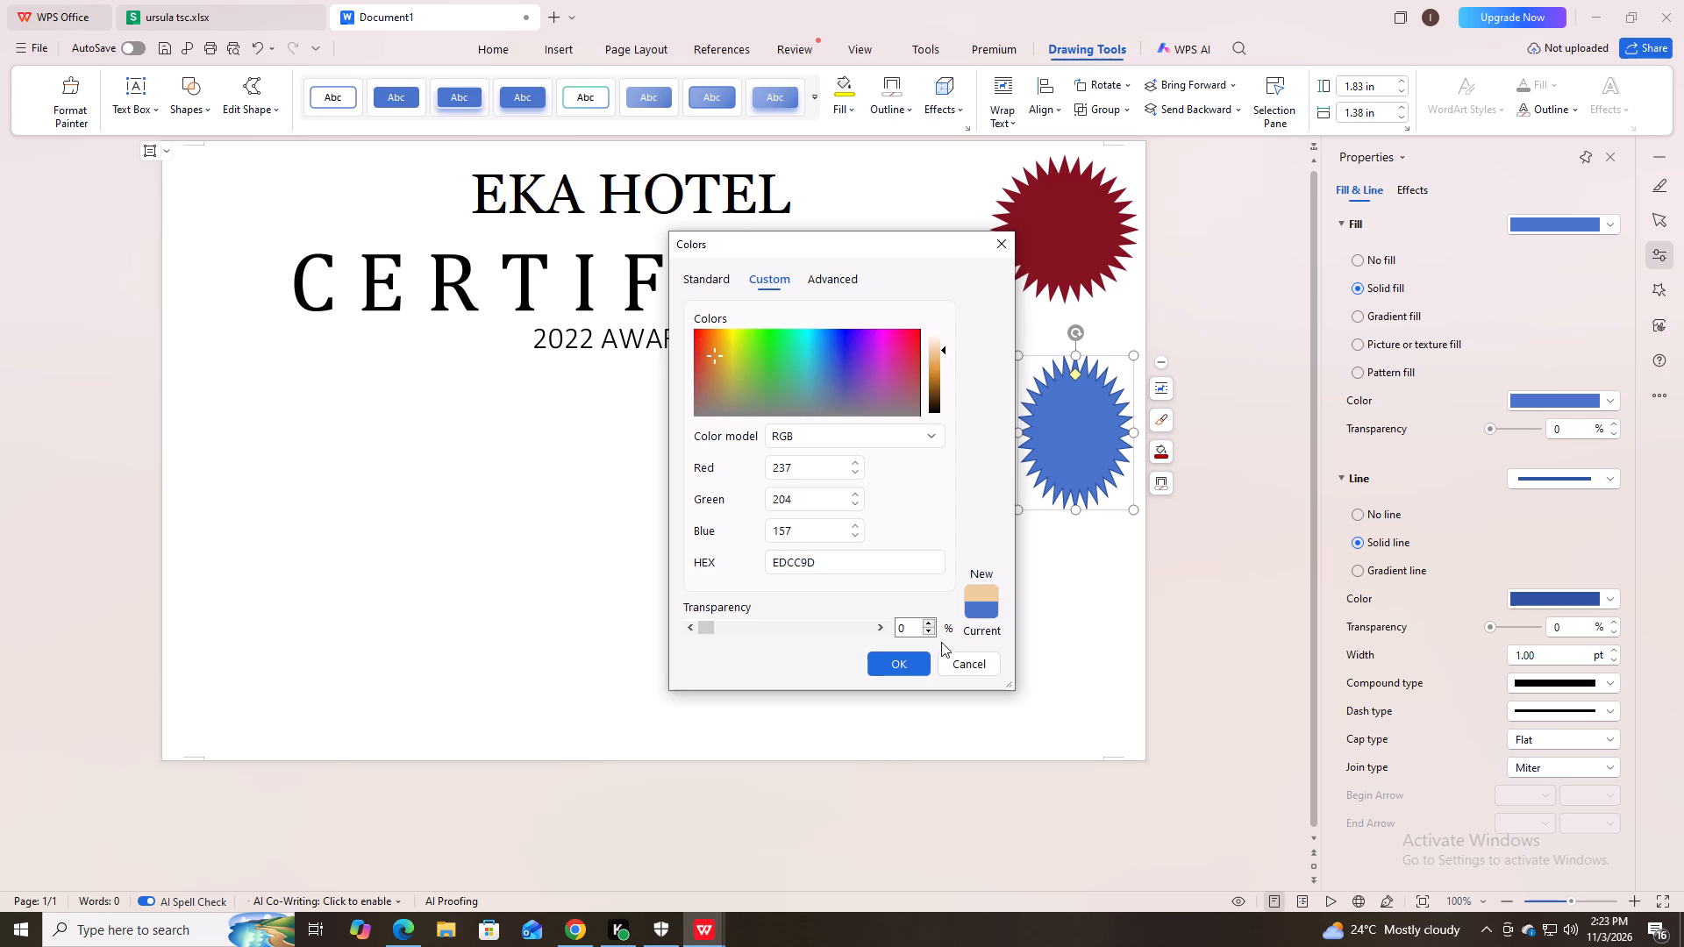
pyautogui.click(900, 658)
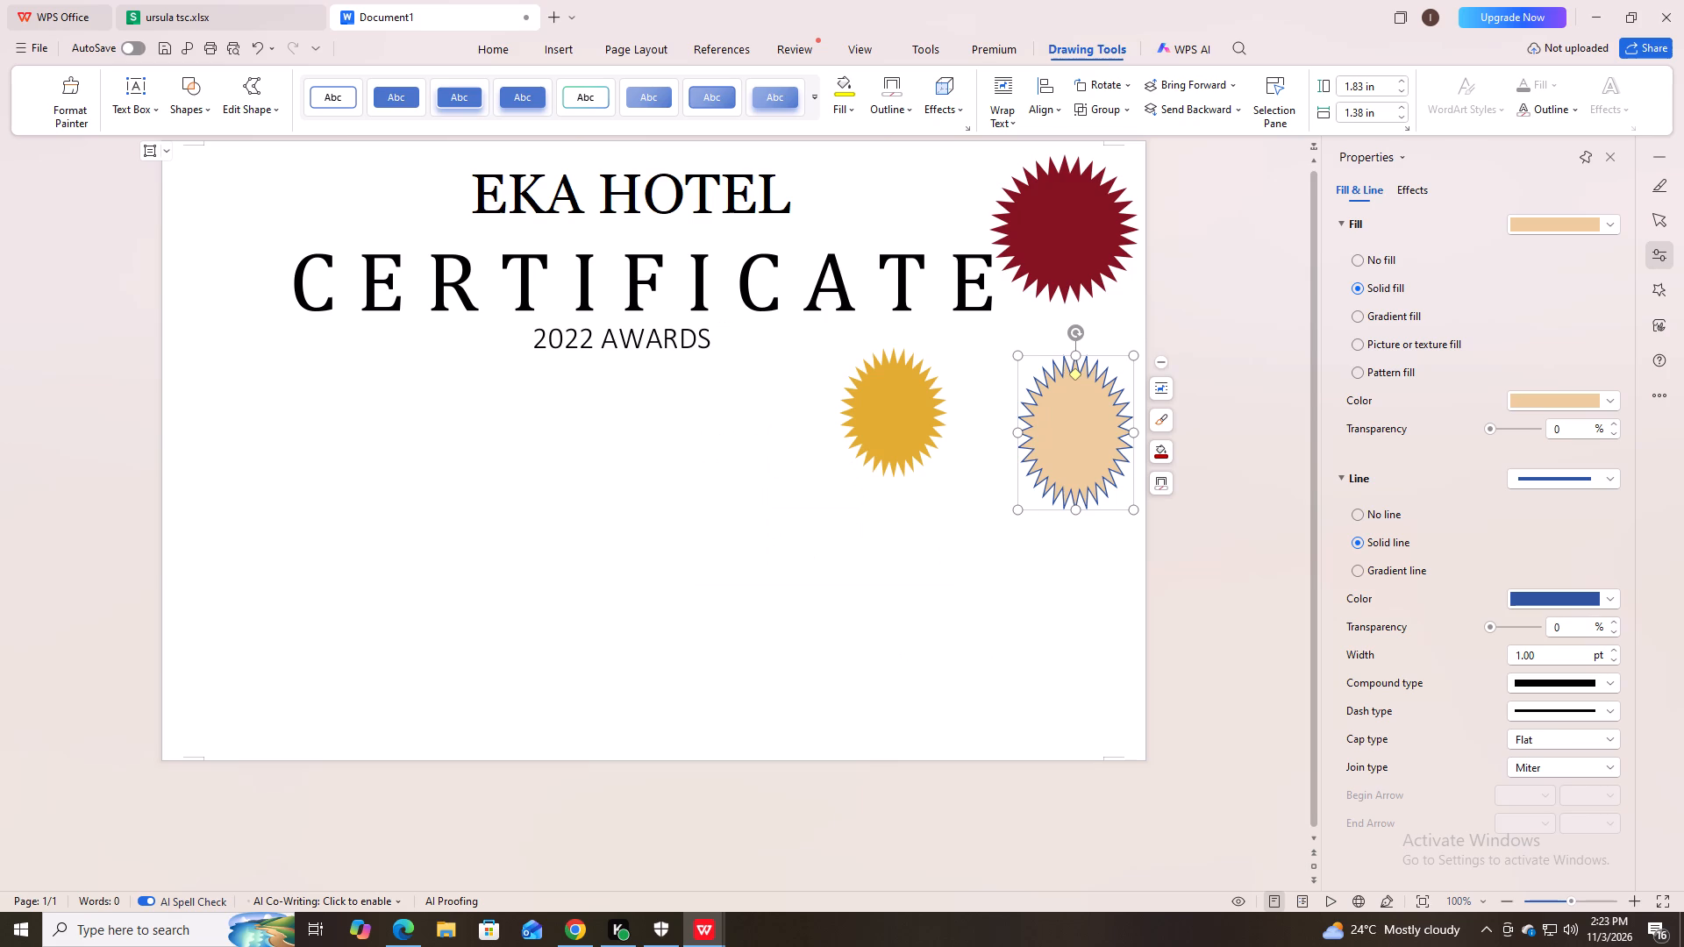
# Remove the outline from the light tan star and deselect it.
pyautogui.click(1161, 483)
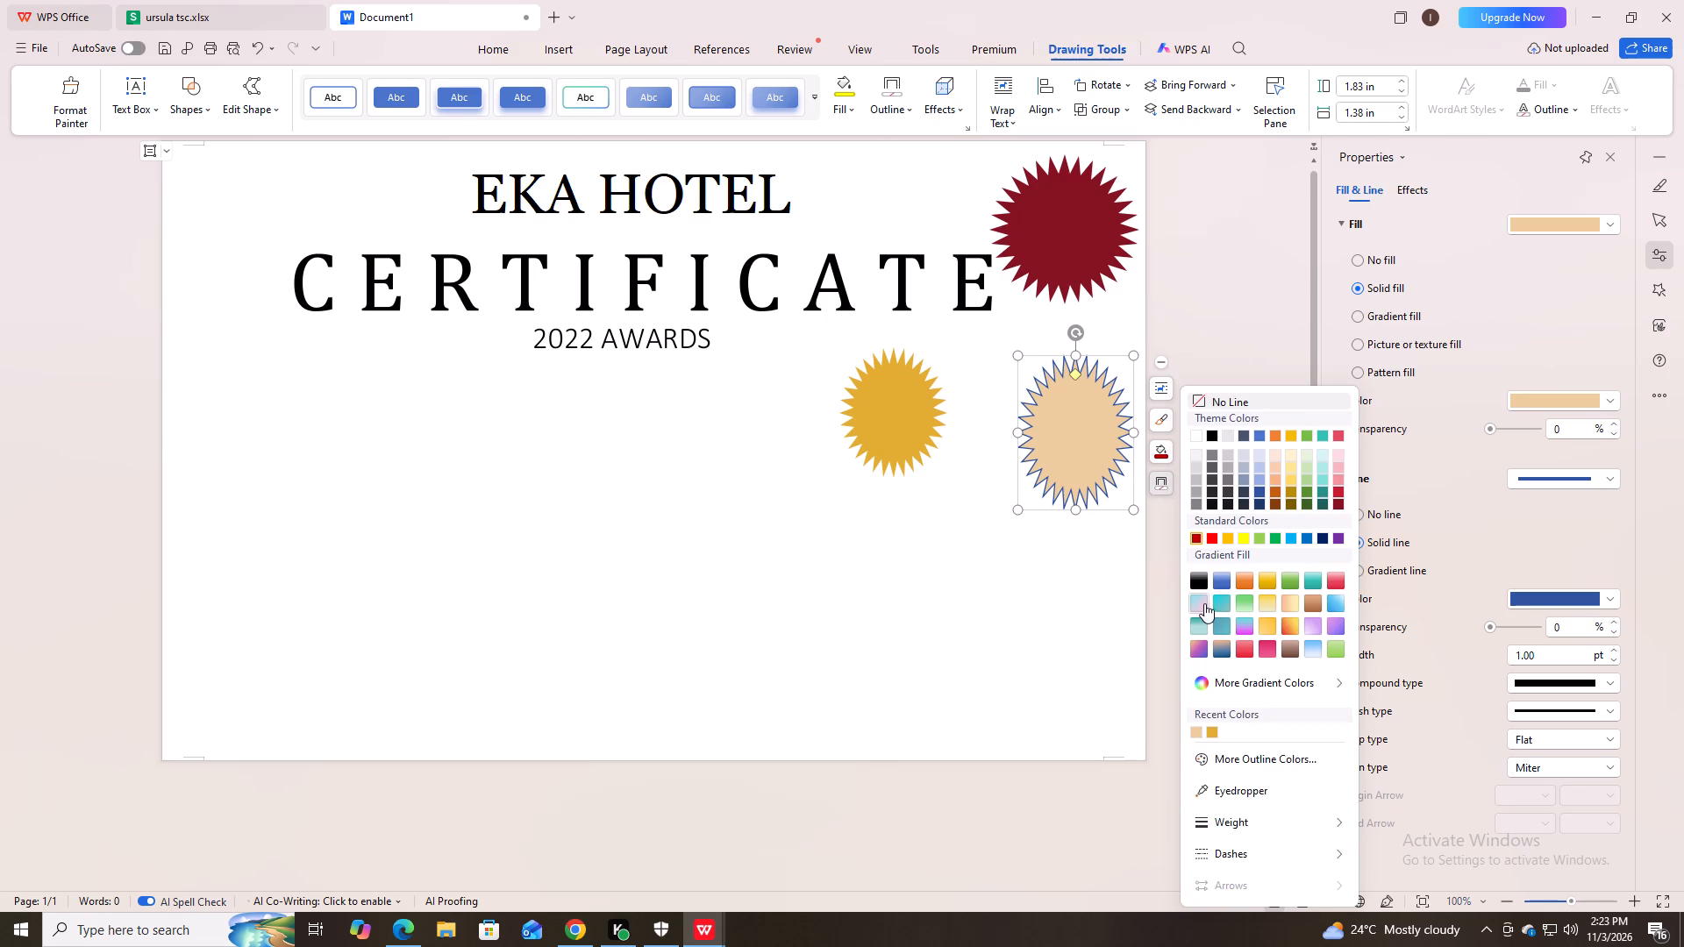
pyautogui.click(1200, 401)
pyautogui.click(903, 552)
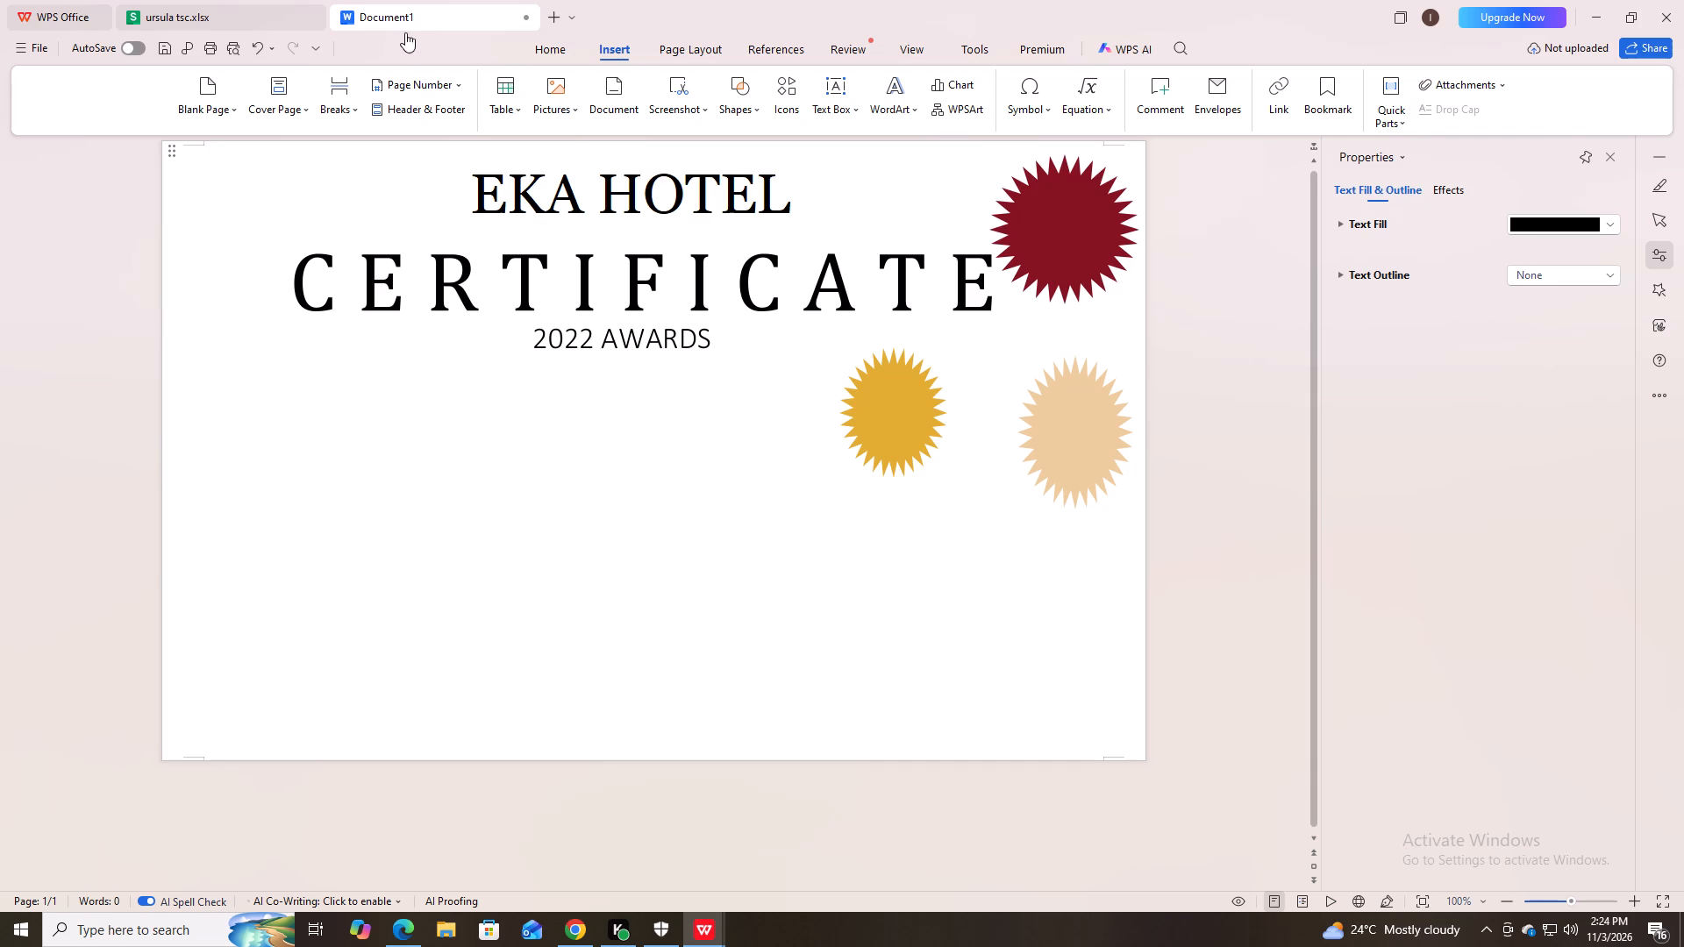
pyautogui.click(698, 53)
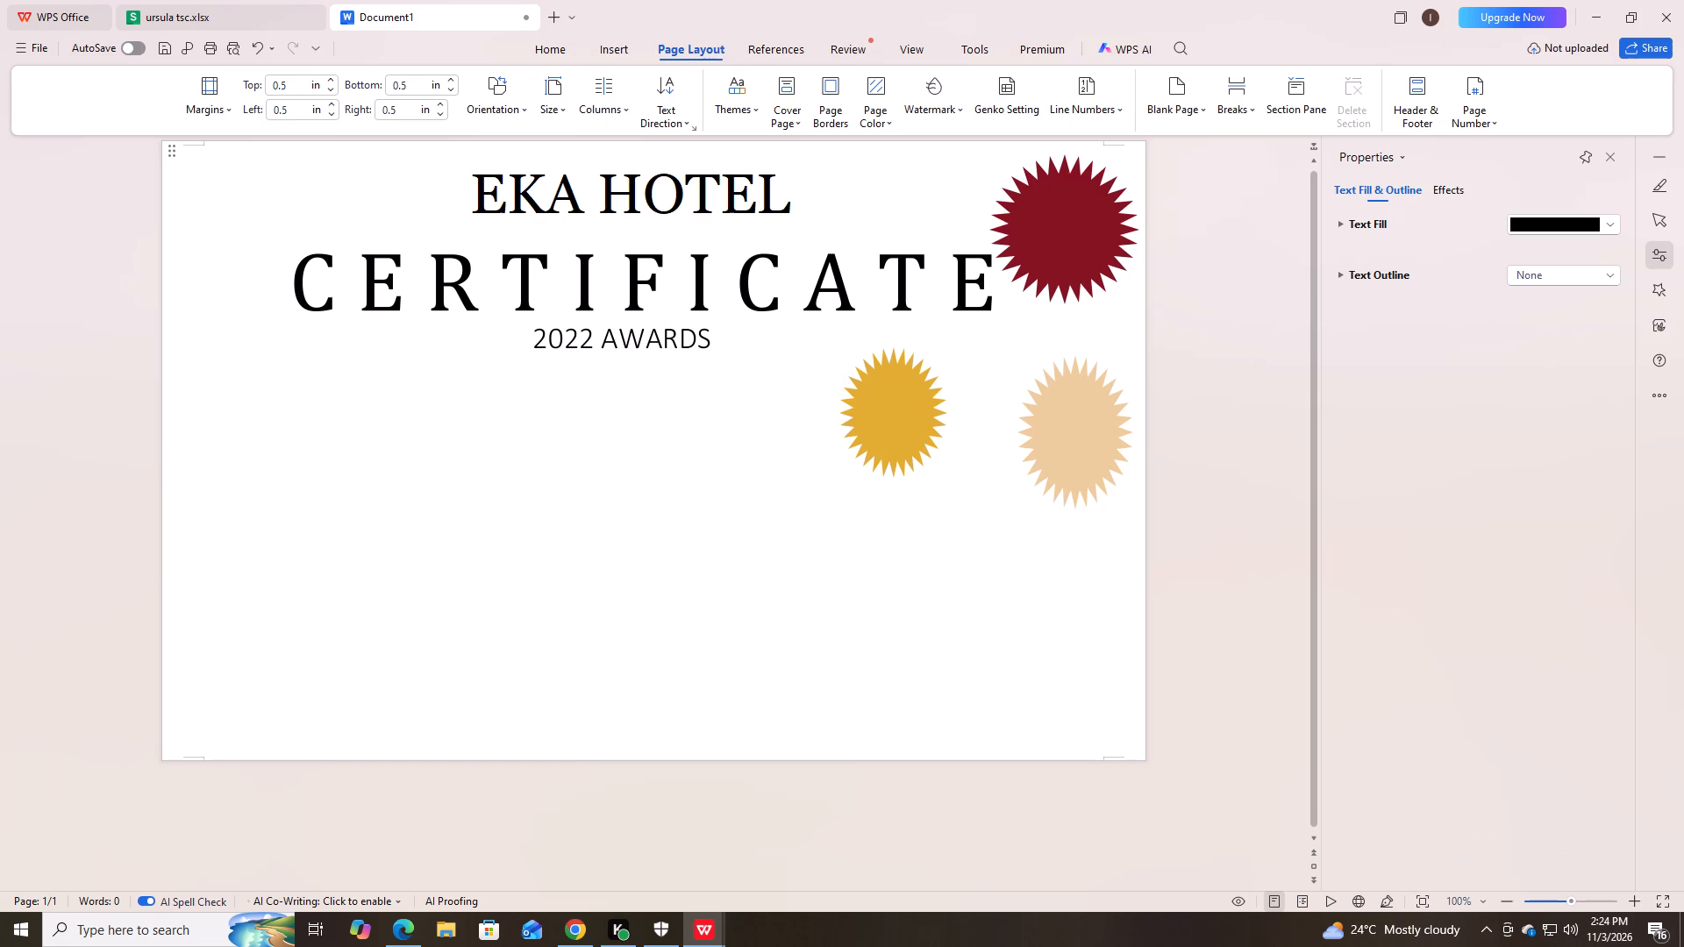
# Widen the gold star to about 1.44 in.
pyautogui.click(912, 402)
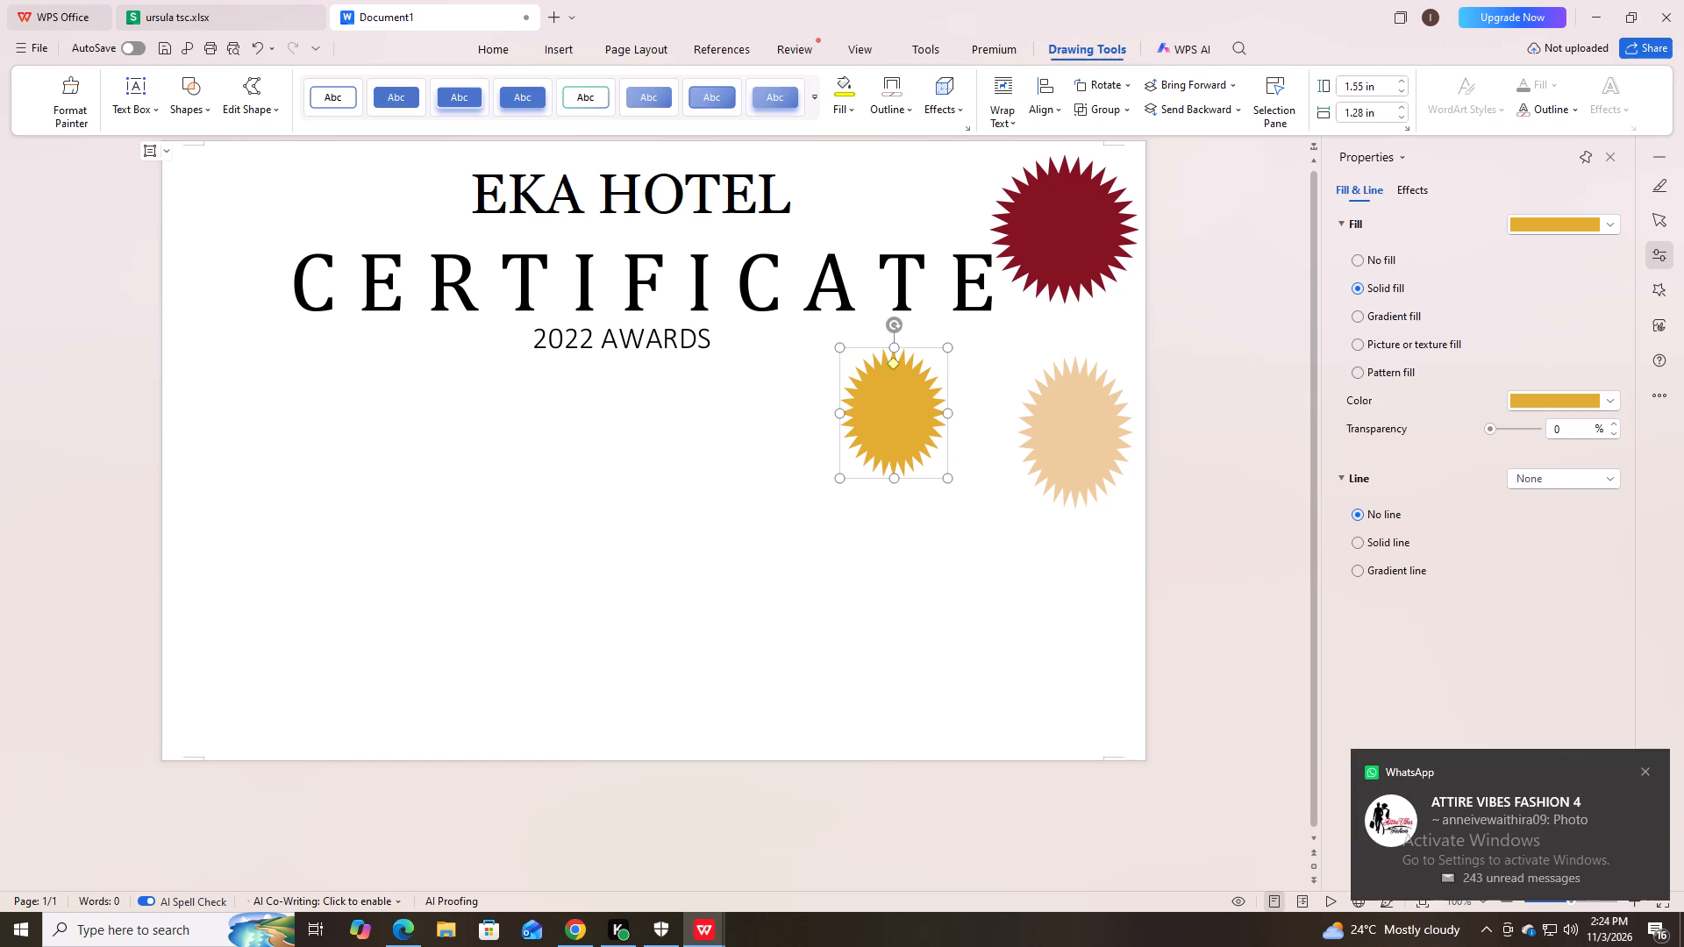
pyautogui.moveTo(946, 410); pyautogui.dragTo(960, 411)
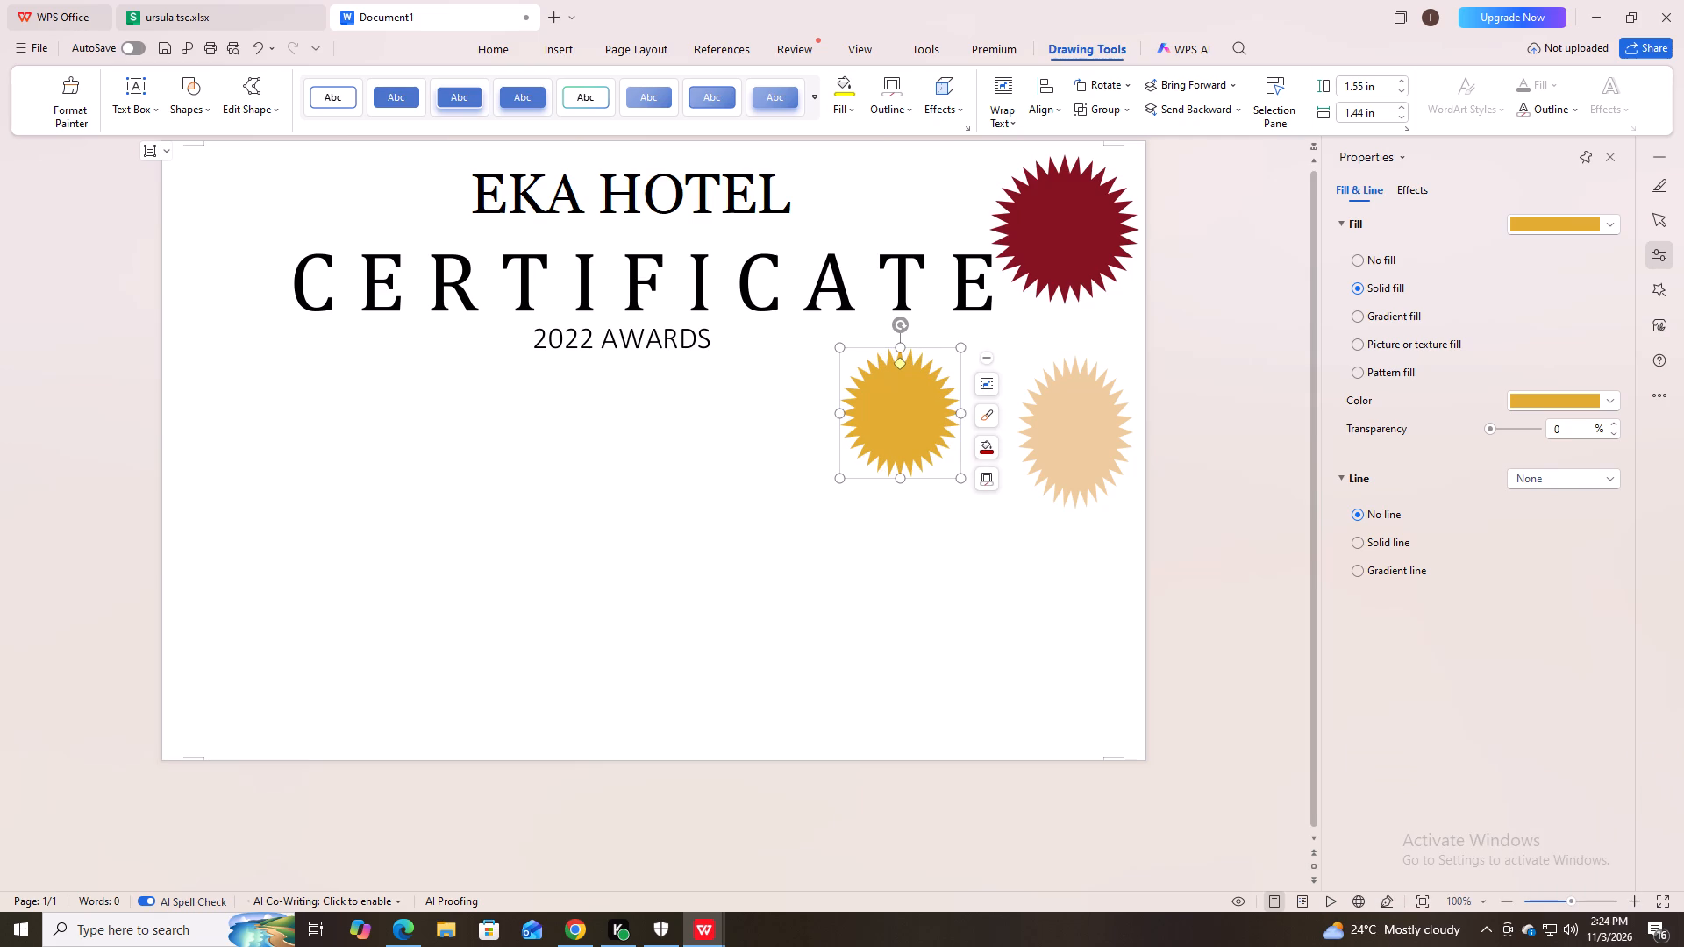
# Move the gold star onto the maroon star and nudge it until the two are roughly centred.
pyautogui.moveTo(899, 360); pyautogui.dragTo(898, 351)
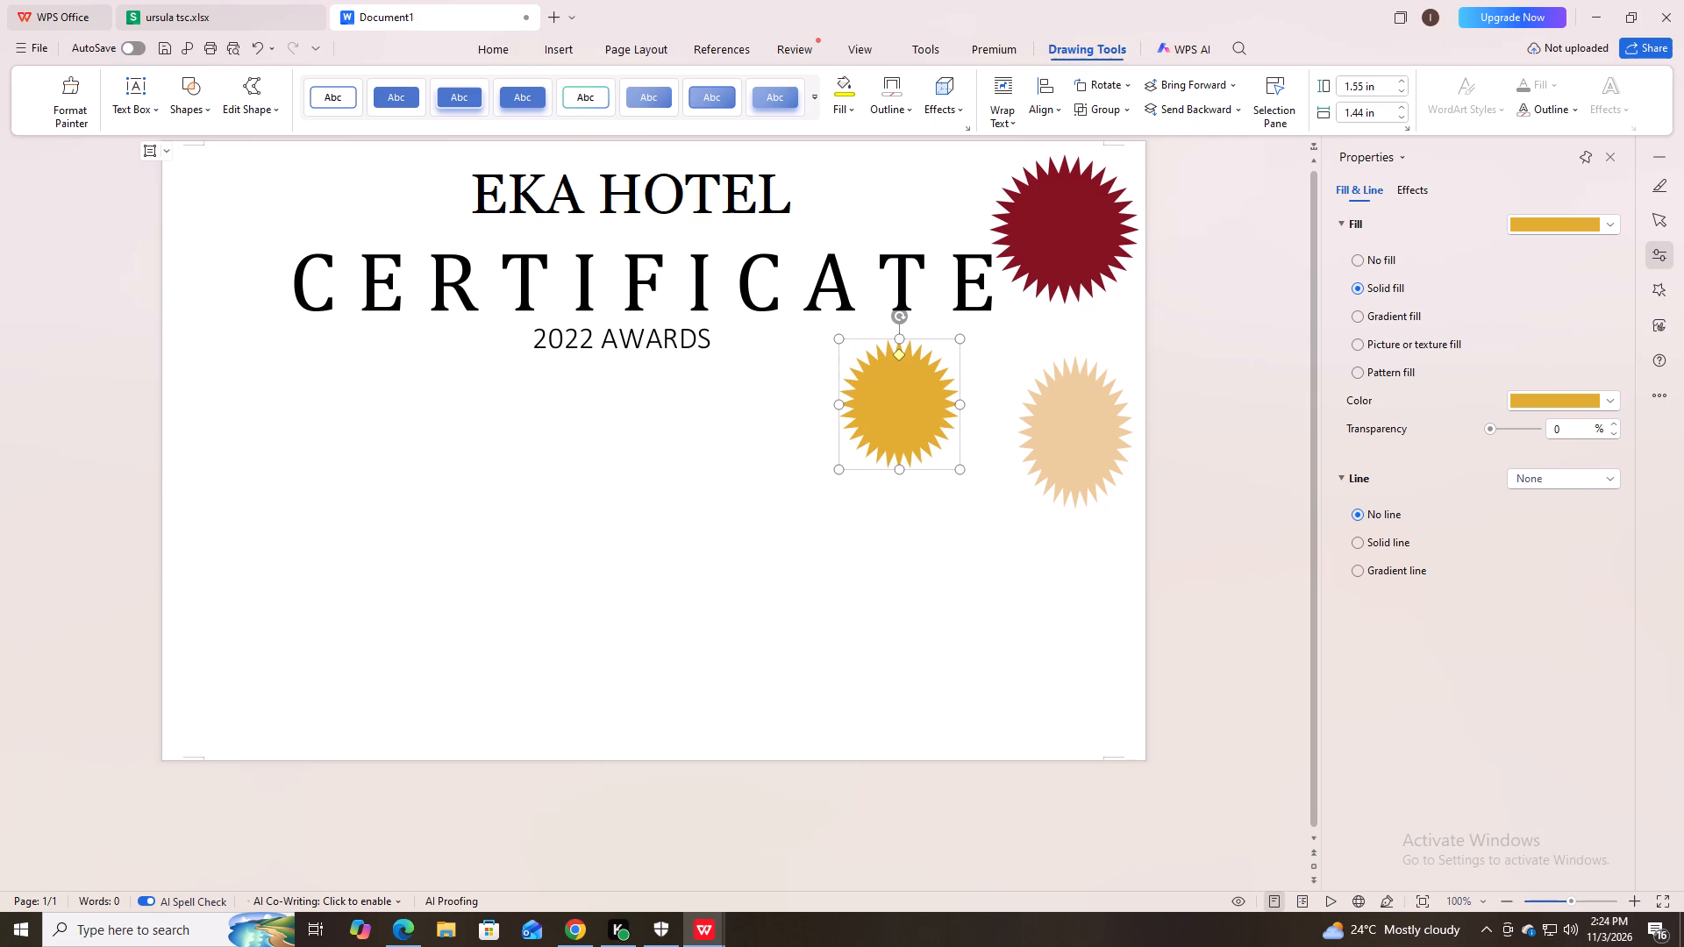
pyautogui.moveTo(895, 412); pyautogui.dragTo(985, 306)
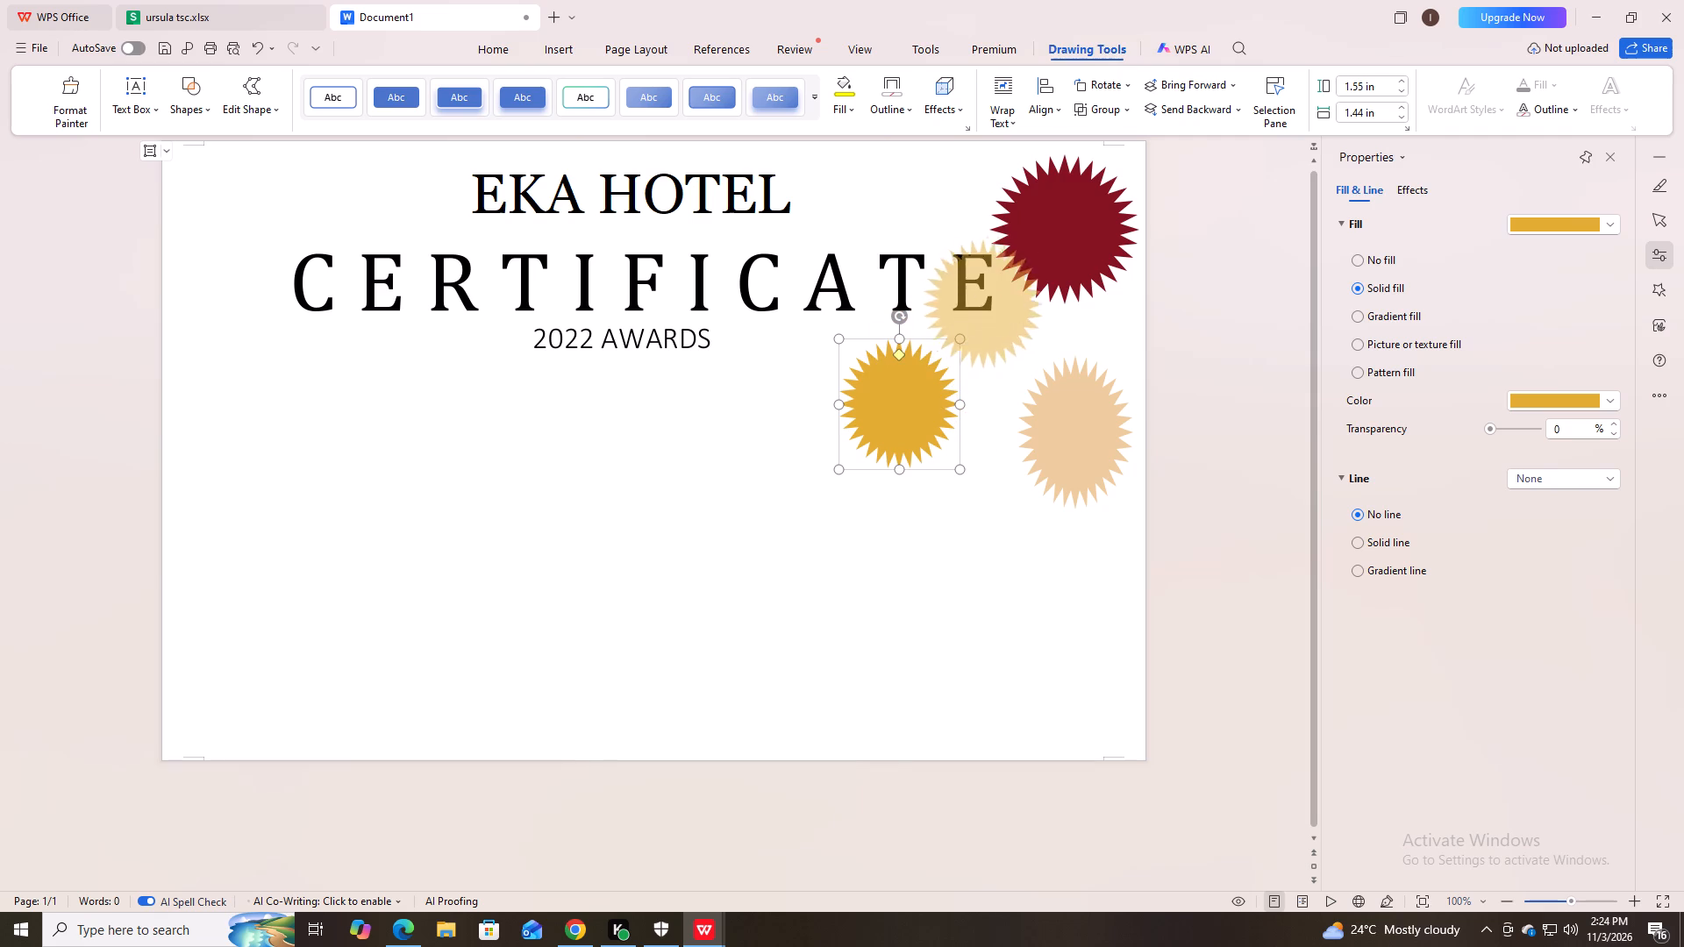
pyautogui.moveTo(985, 306); pyautogui.dragTo(1060, 241)
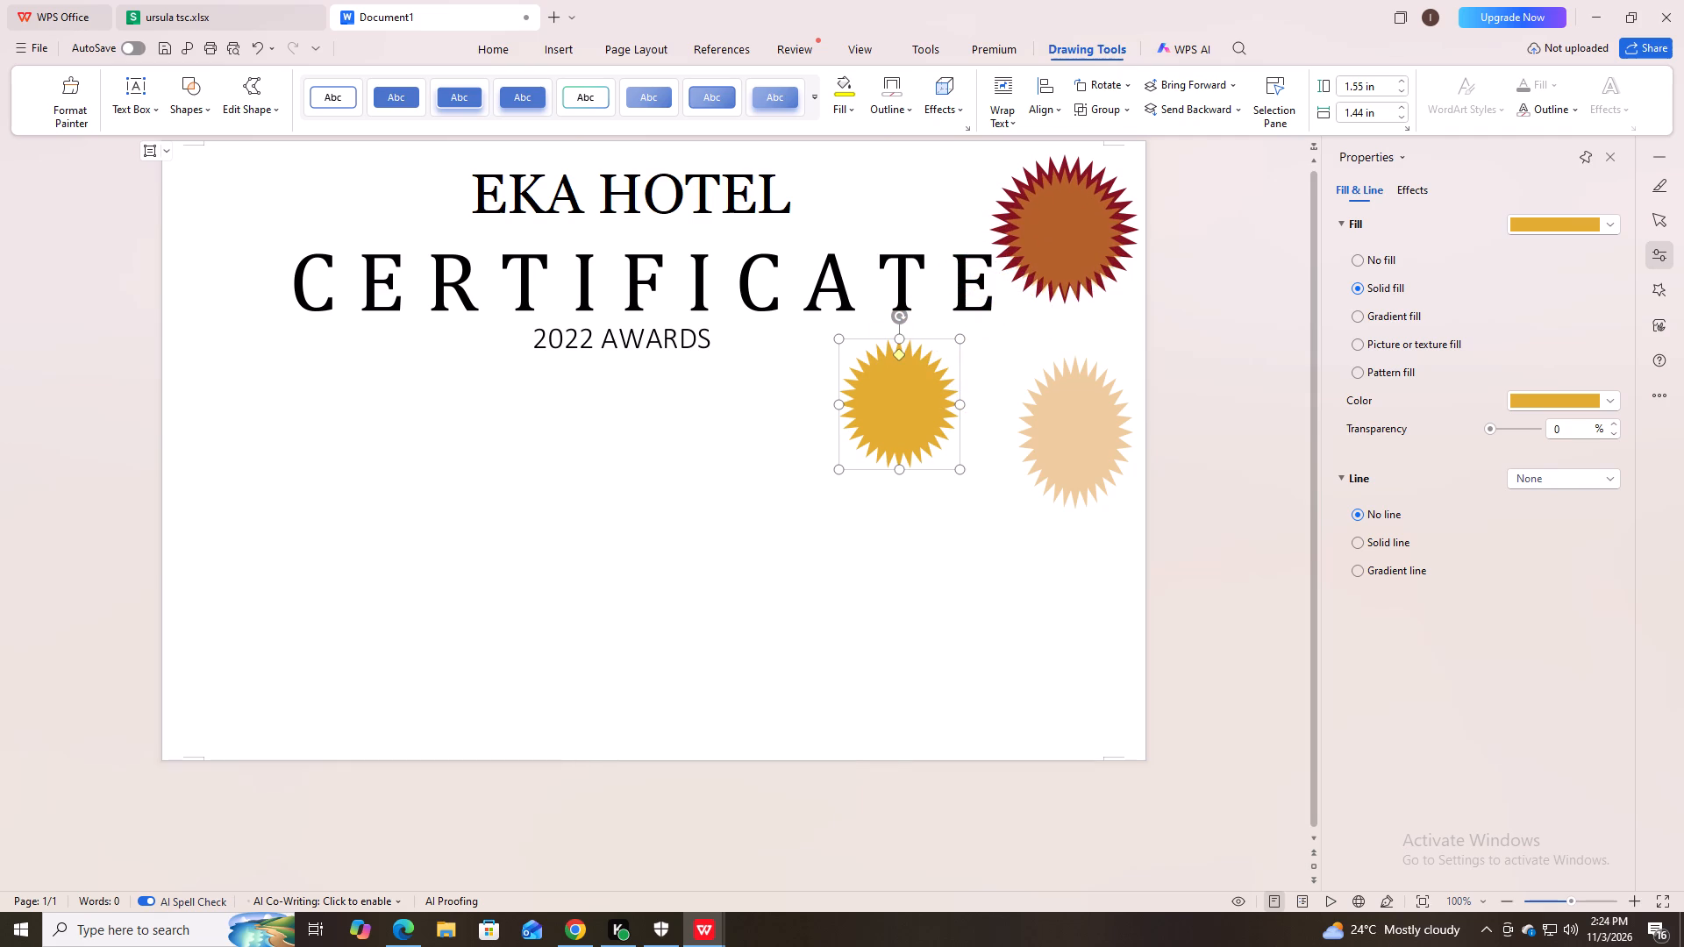
pyautogui.moveTo(1060, 241); pyautogui.dragTo(1060, 240)
pyautogui.moveTo(1060, 240); pyautogui.dragTo(1066, 238)
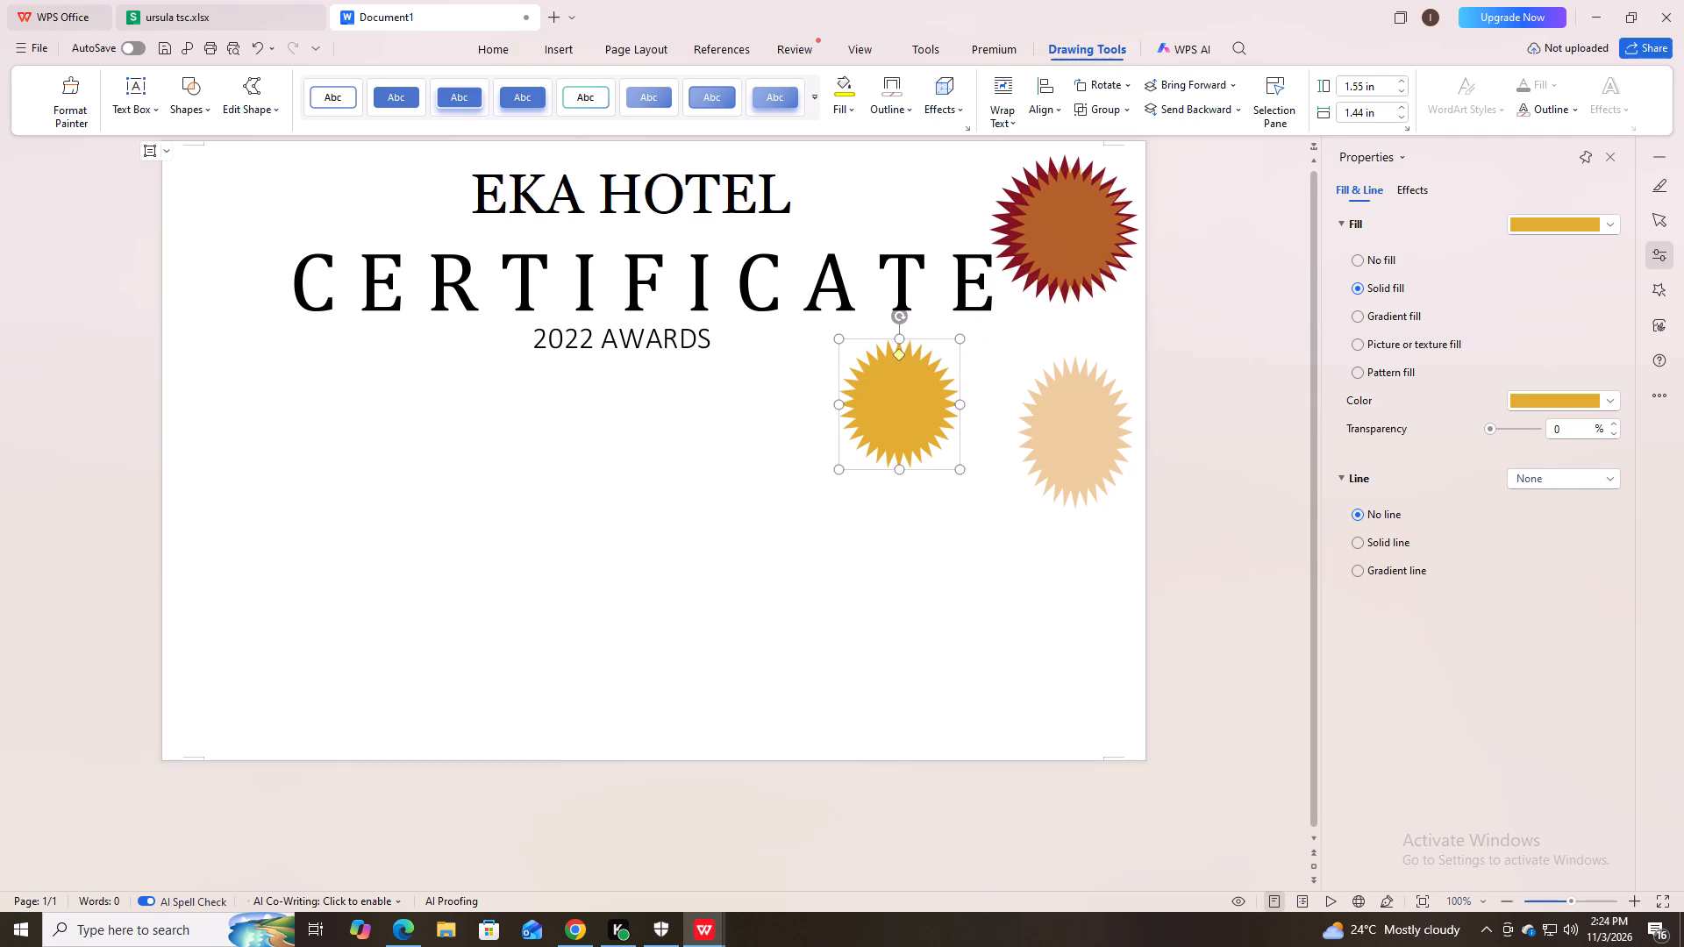
pyautogui.moveTo(1066, 238); pyautogui.dragTo(1063, 237)
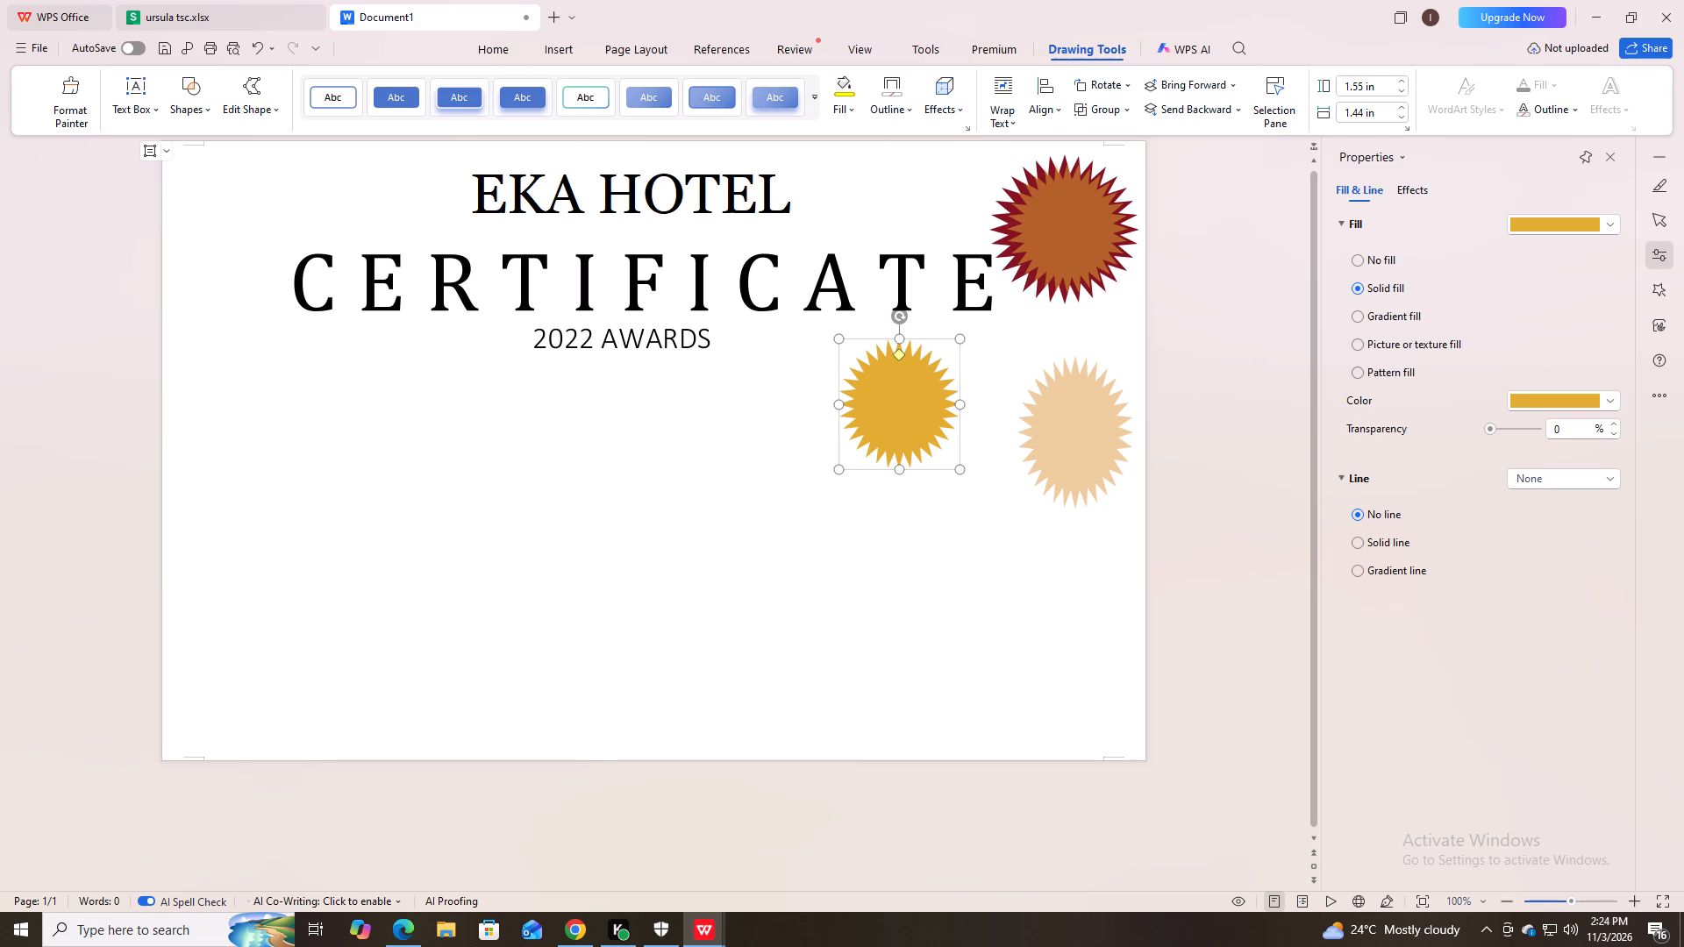
pyautogui.moveTo(1063, 237); pyautogui.dragTo(1060, 238)
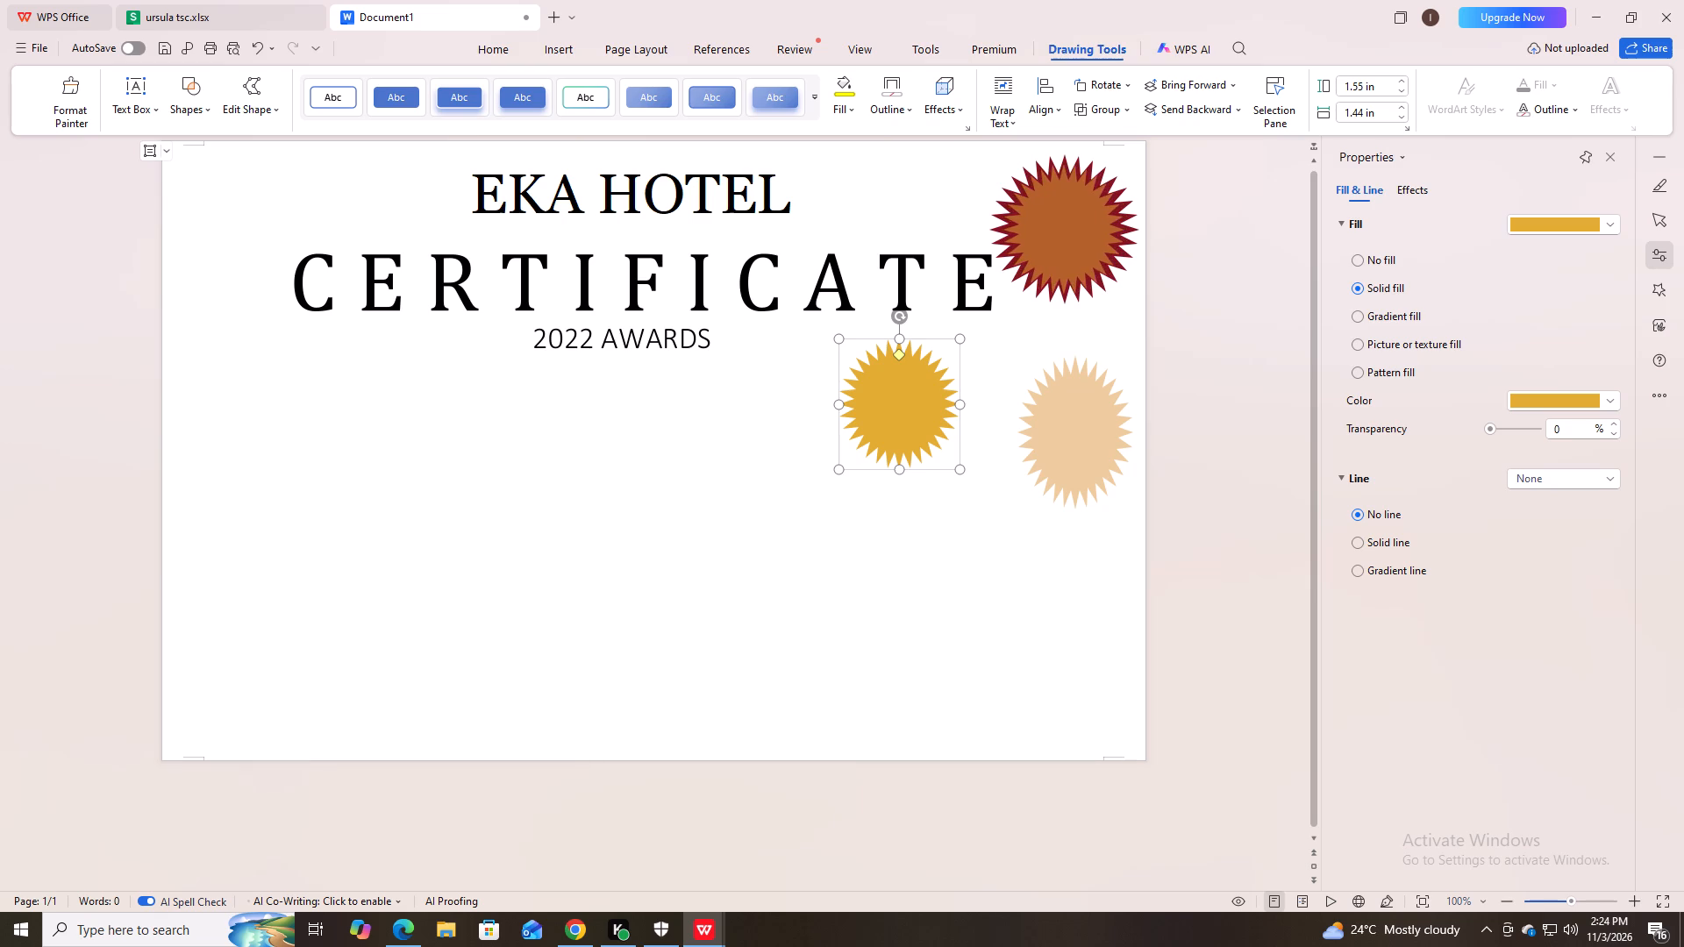
pyautogui.moveTo(1060, 238); pyautogui.dragTo(1064, 239)
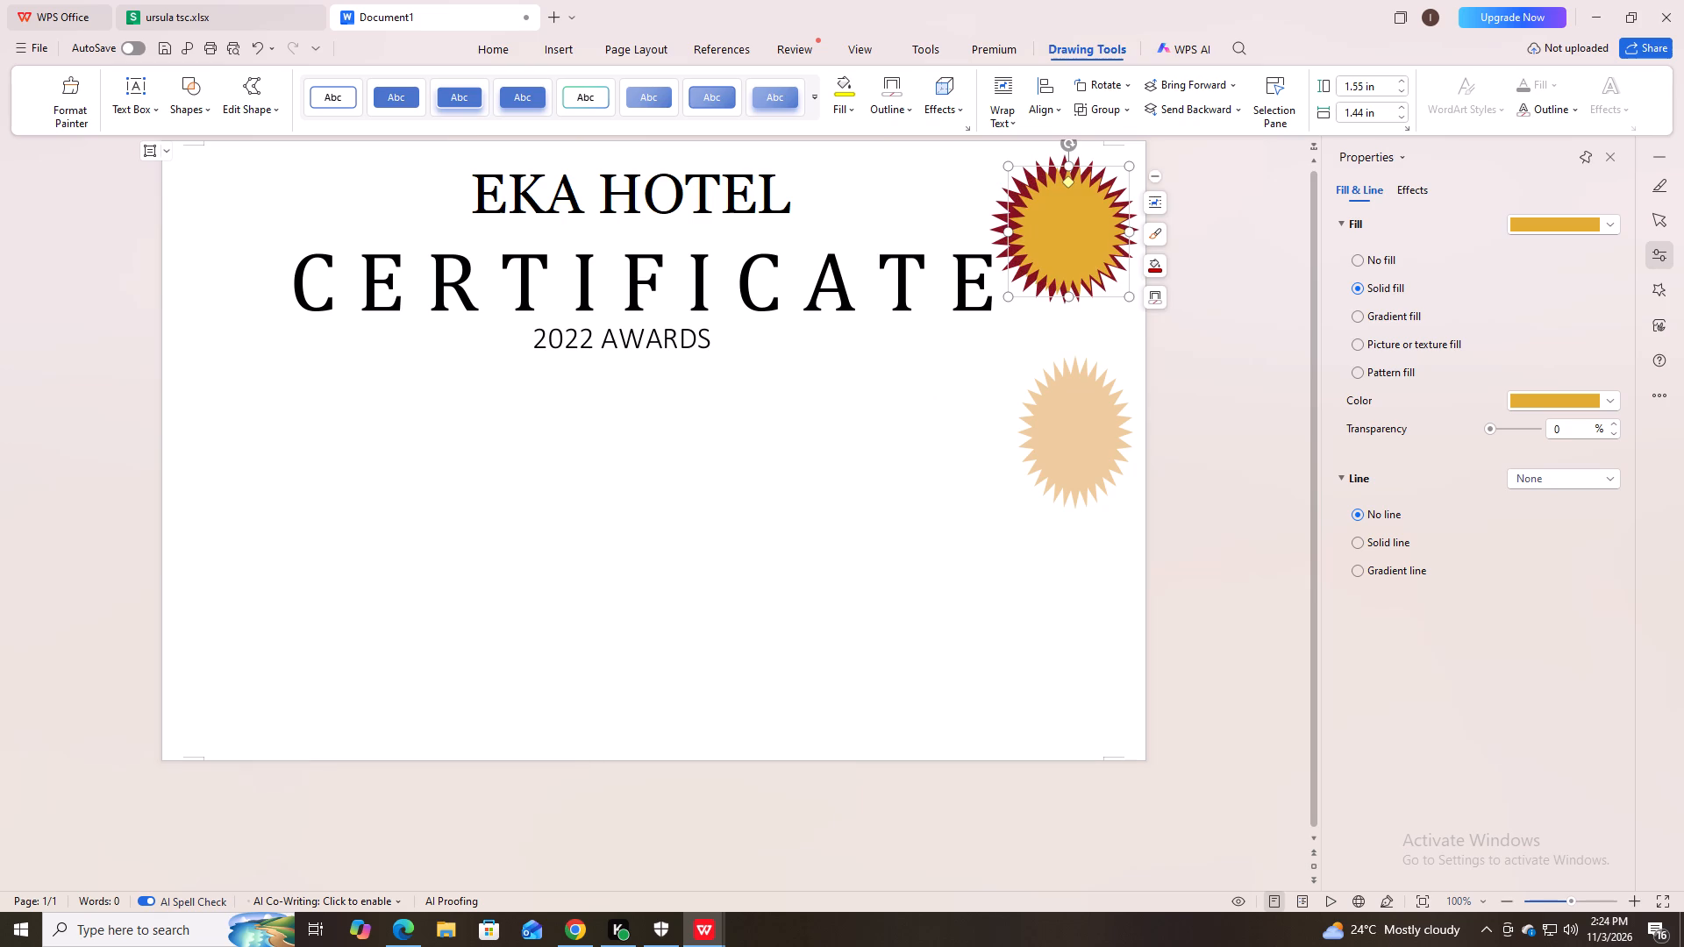
pyautogui.click(1053, 222)
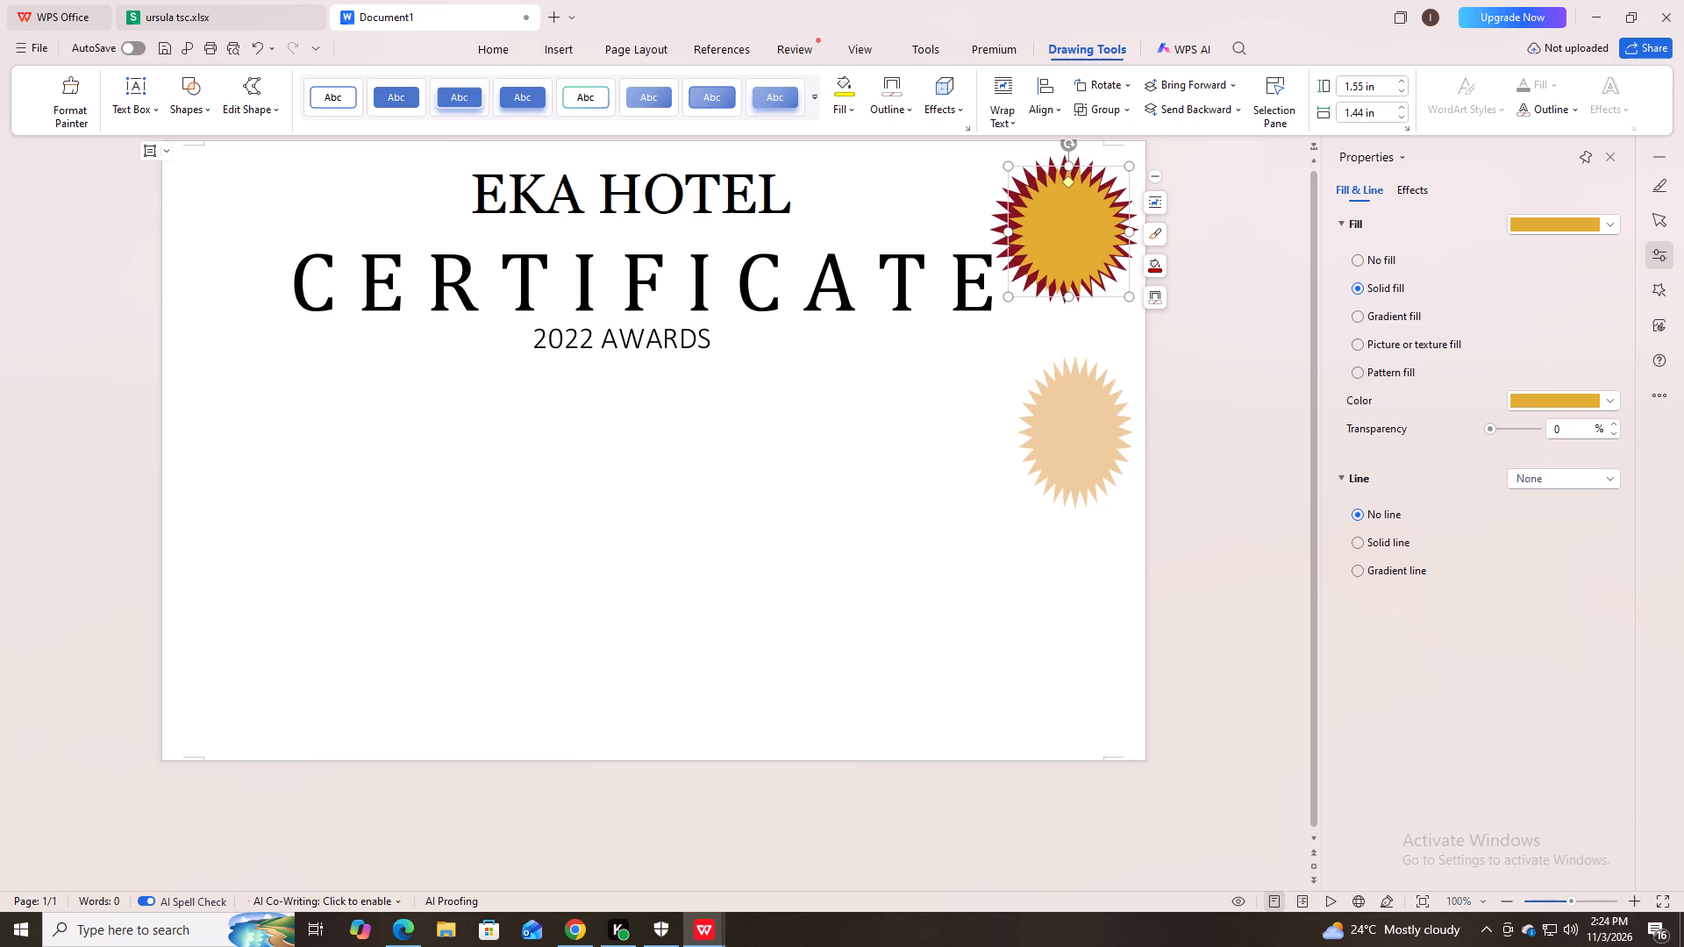
pyautogui.click(1063, 220)
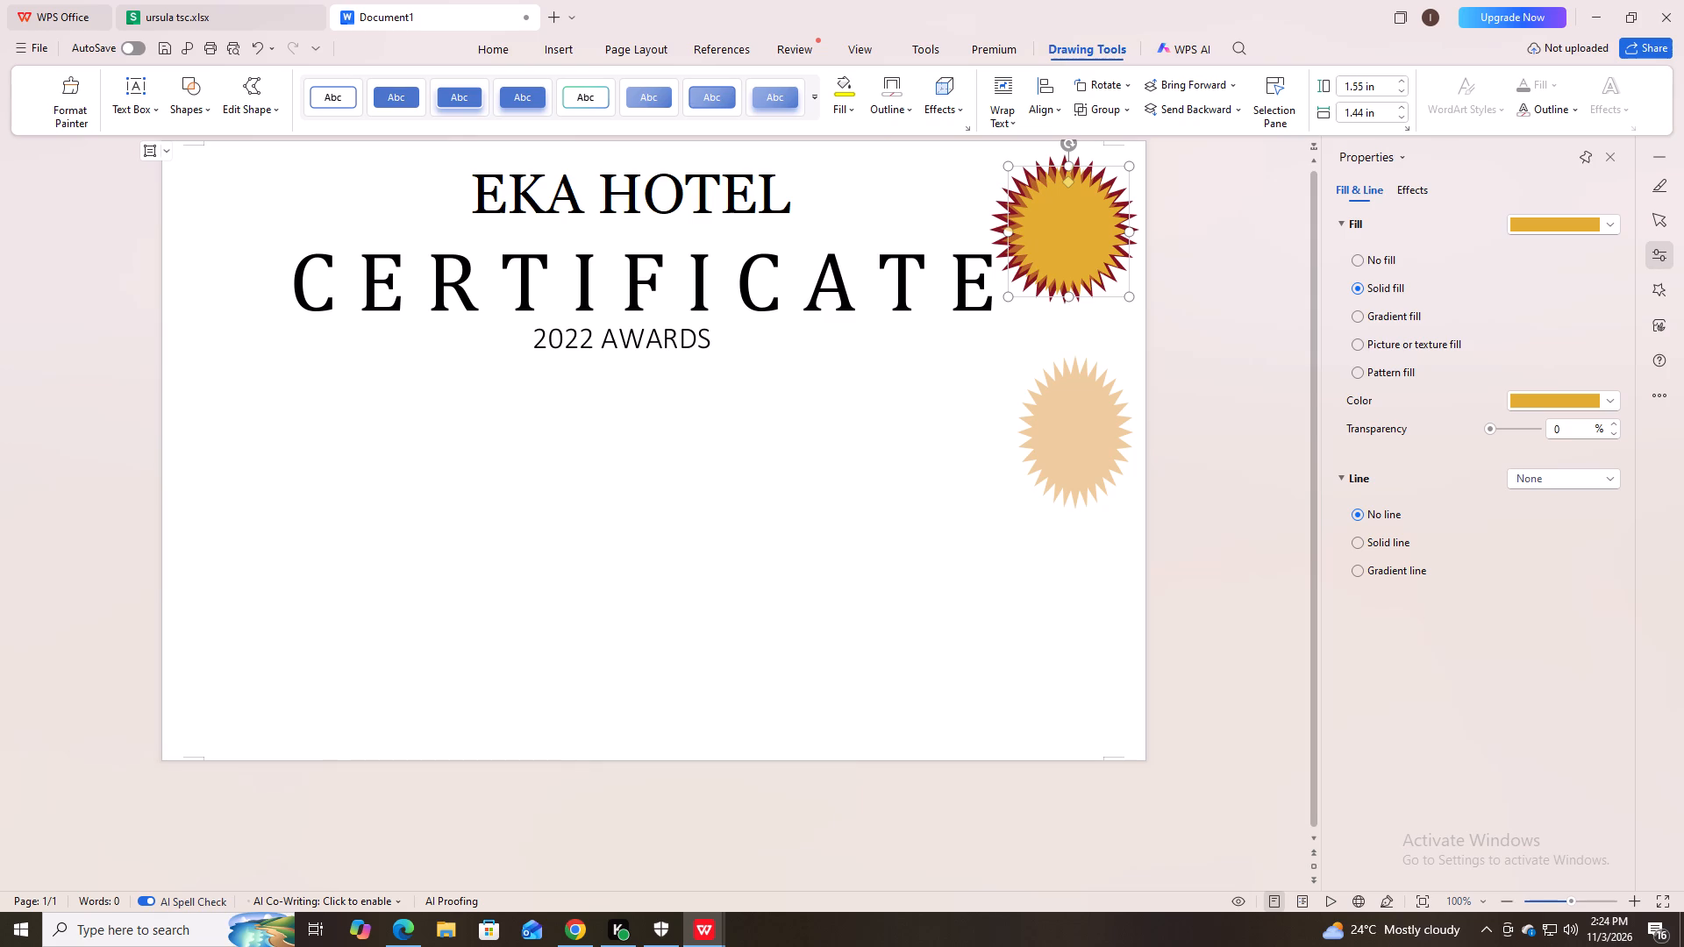
pyautogui.click(1069, 218)
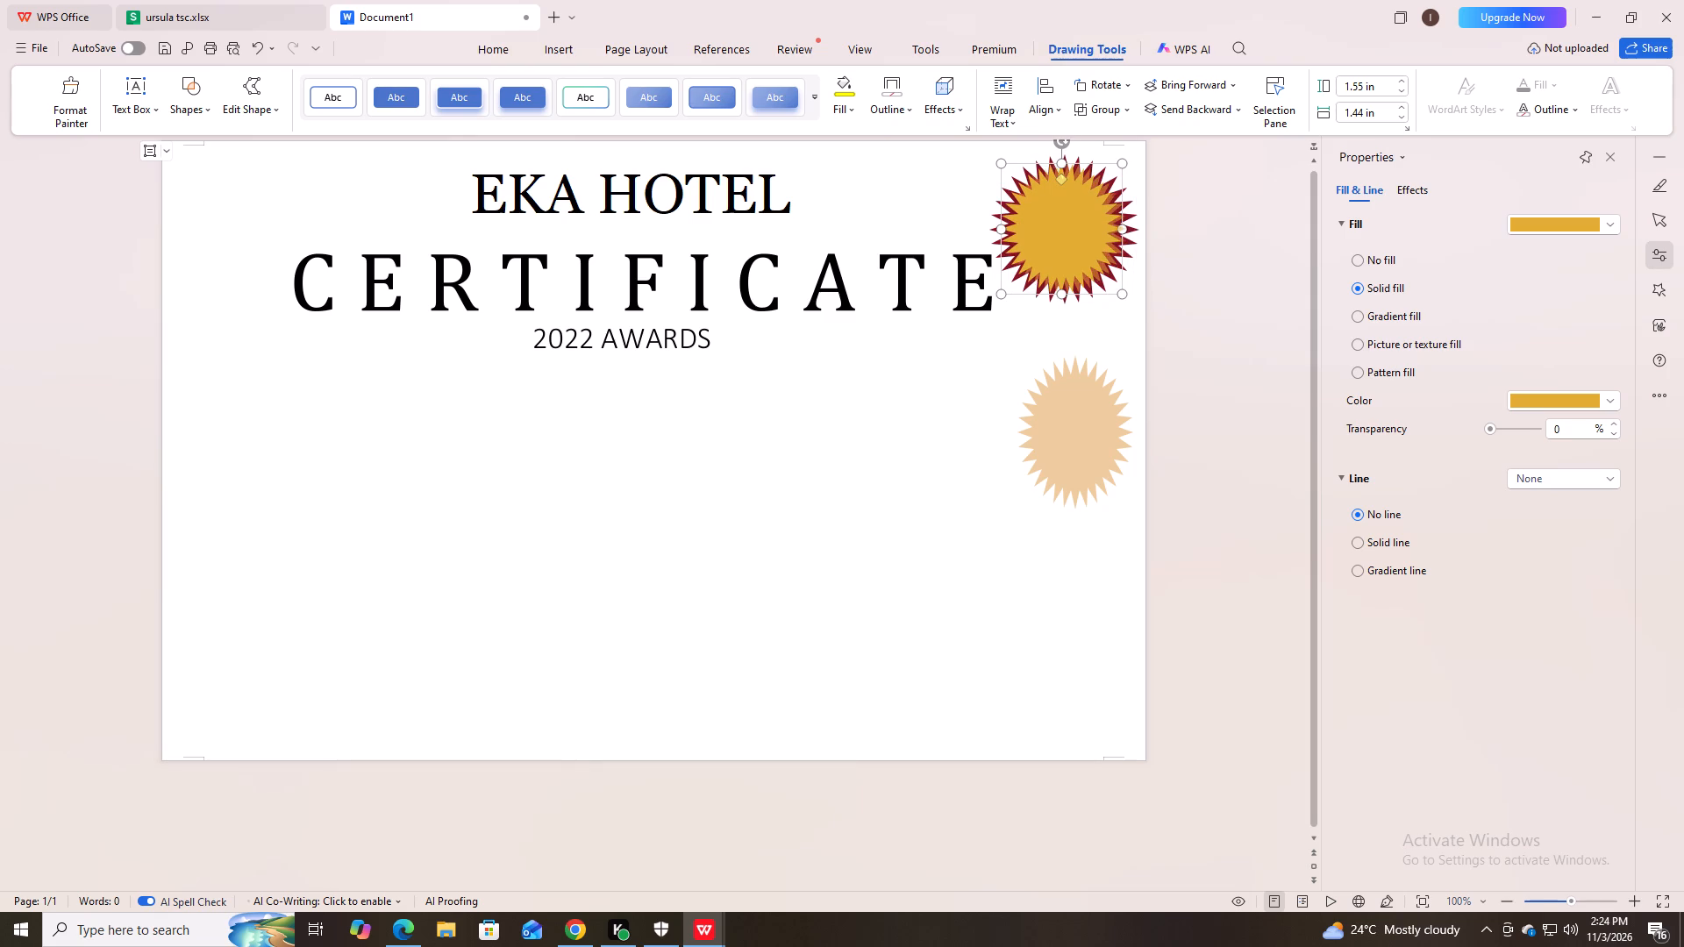
# Widen the gold star to about 1.51 in so the maroon points frame it evenly, and deselect it.
pyautogui.click(1010, 227)
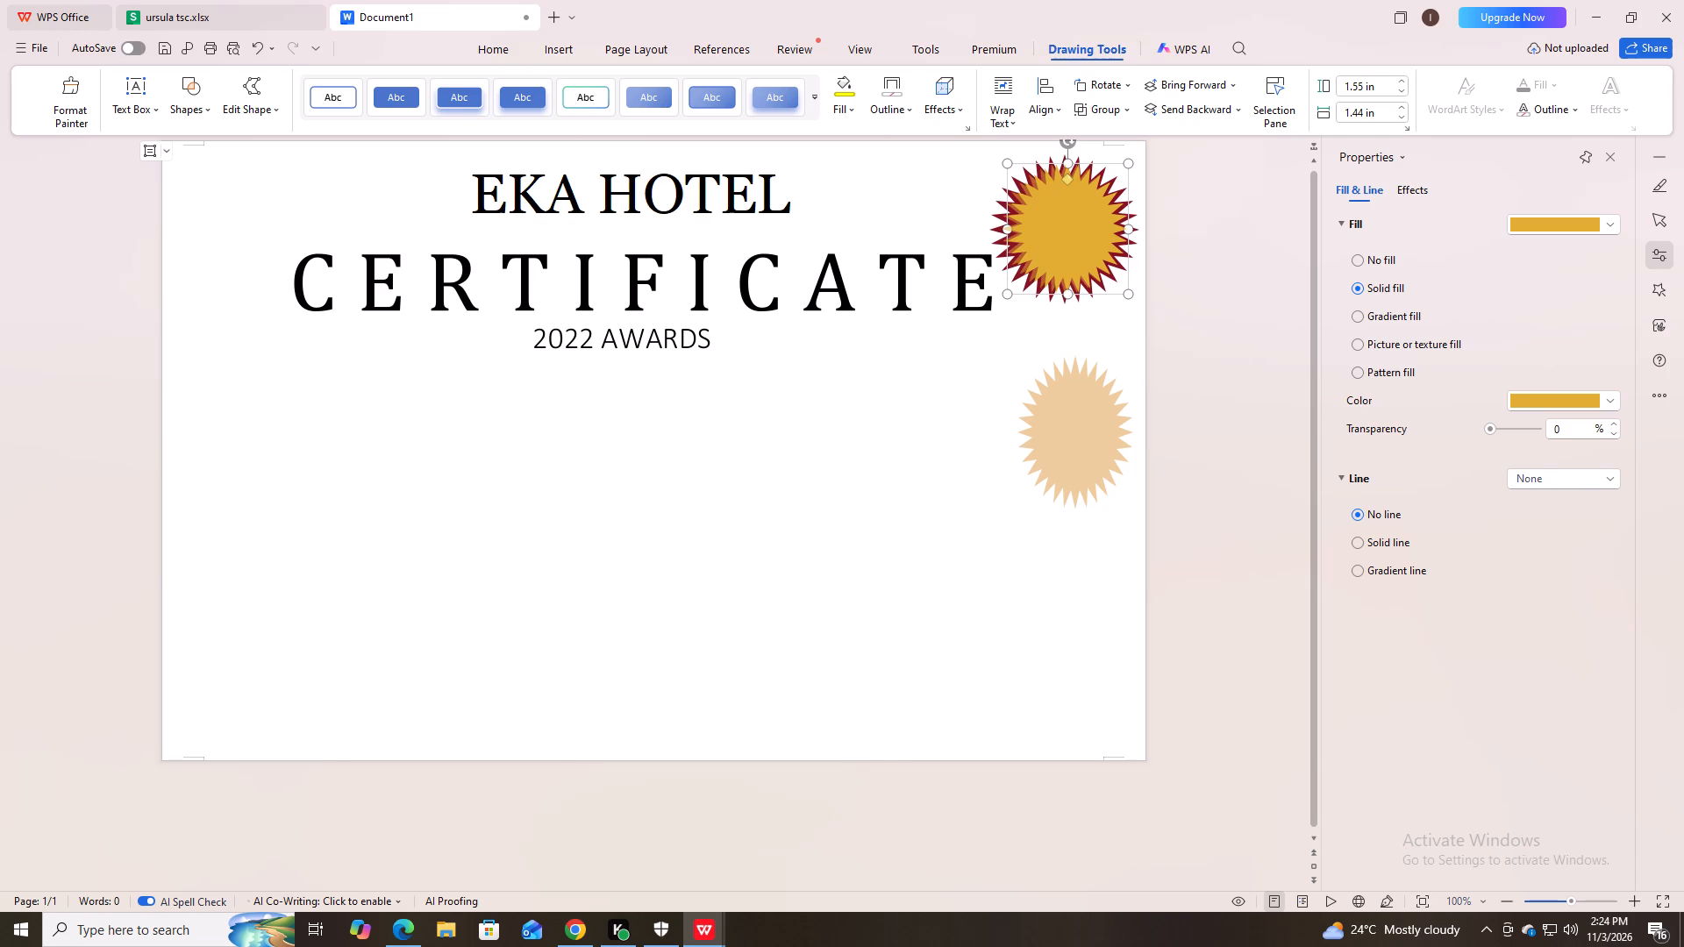
pyautogui.click(916, 408)
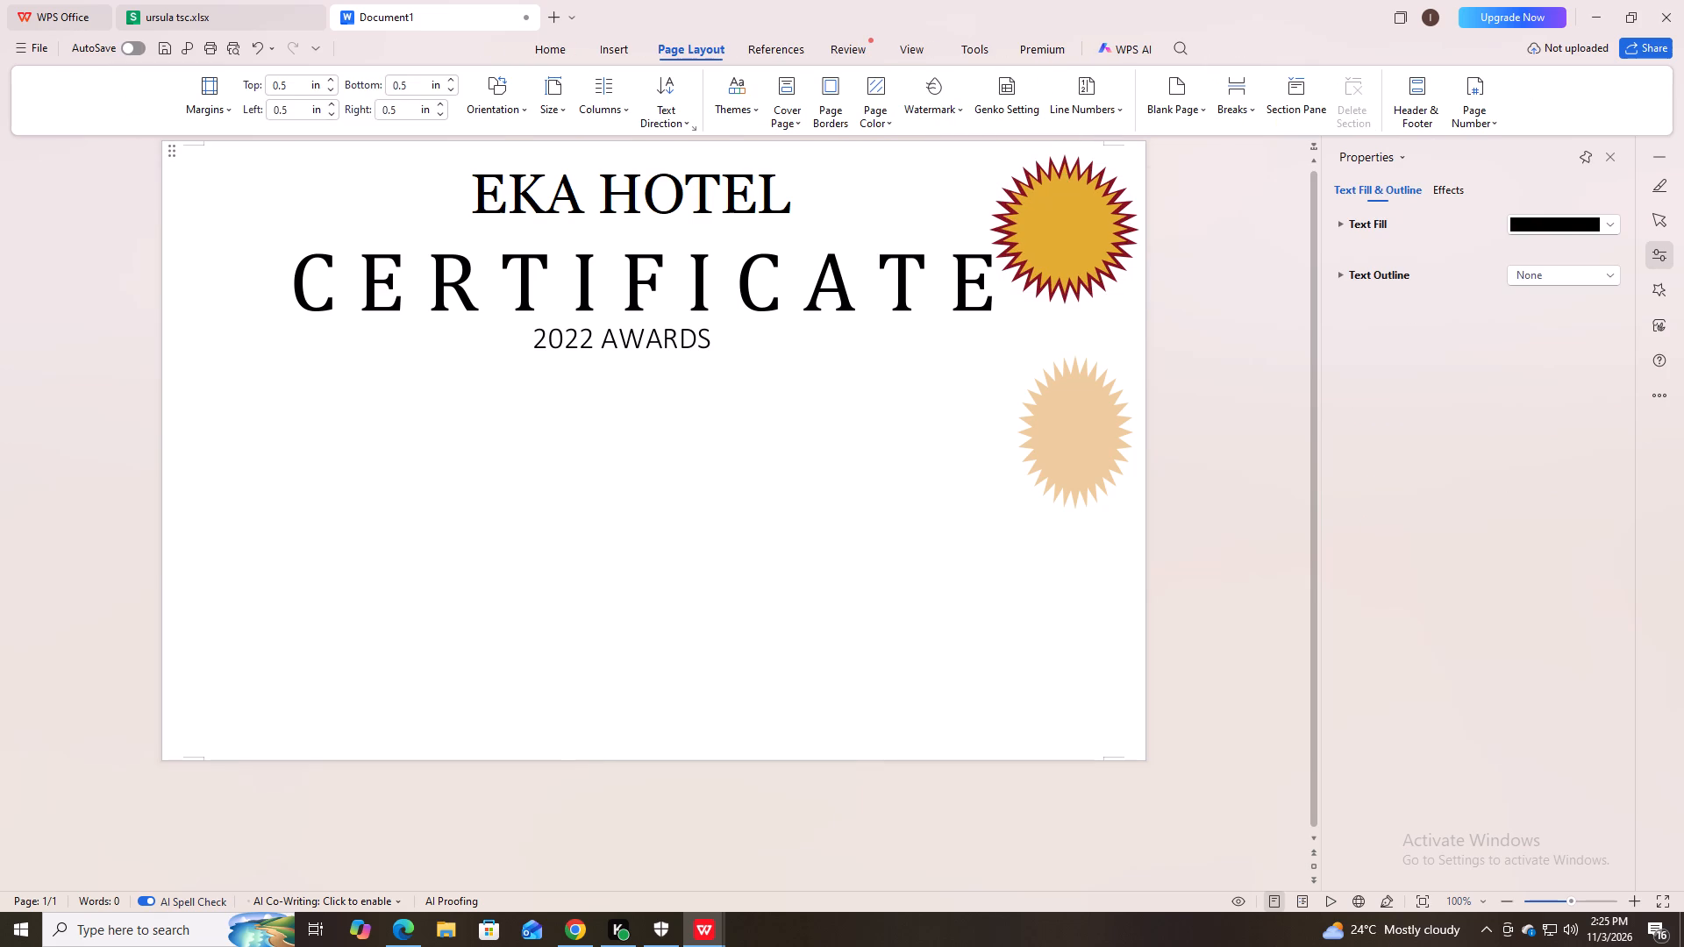
# Move the light tan star on top of the gold and maroon stars.
pyautogui.click(1091, 435)
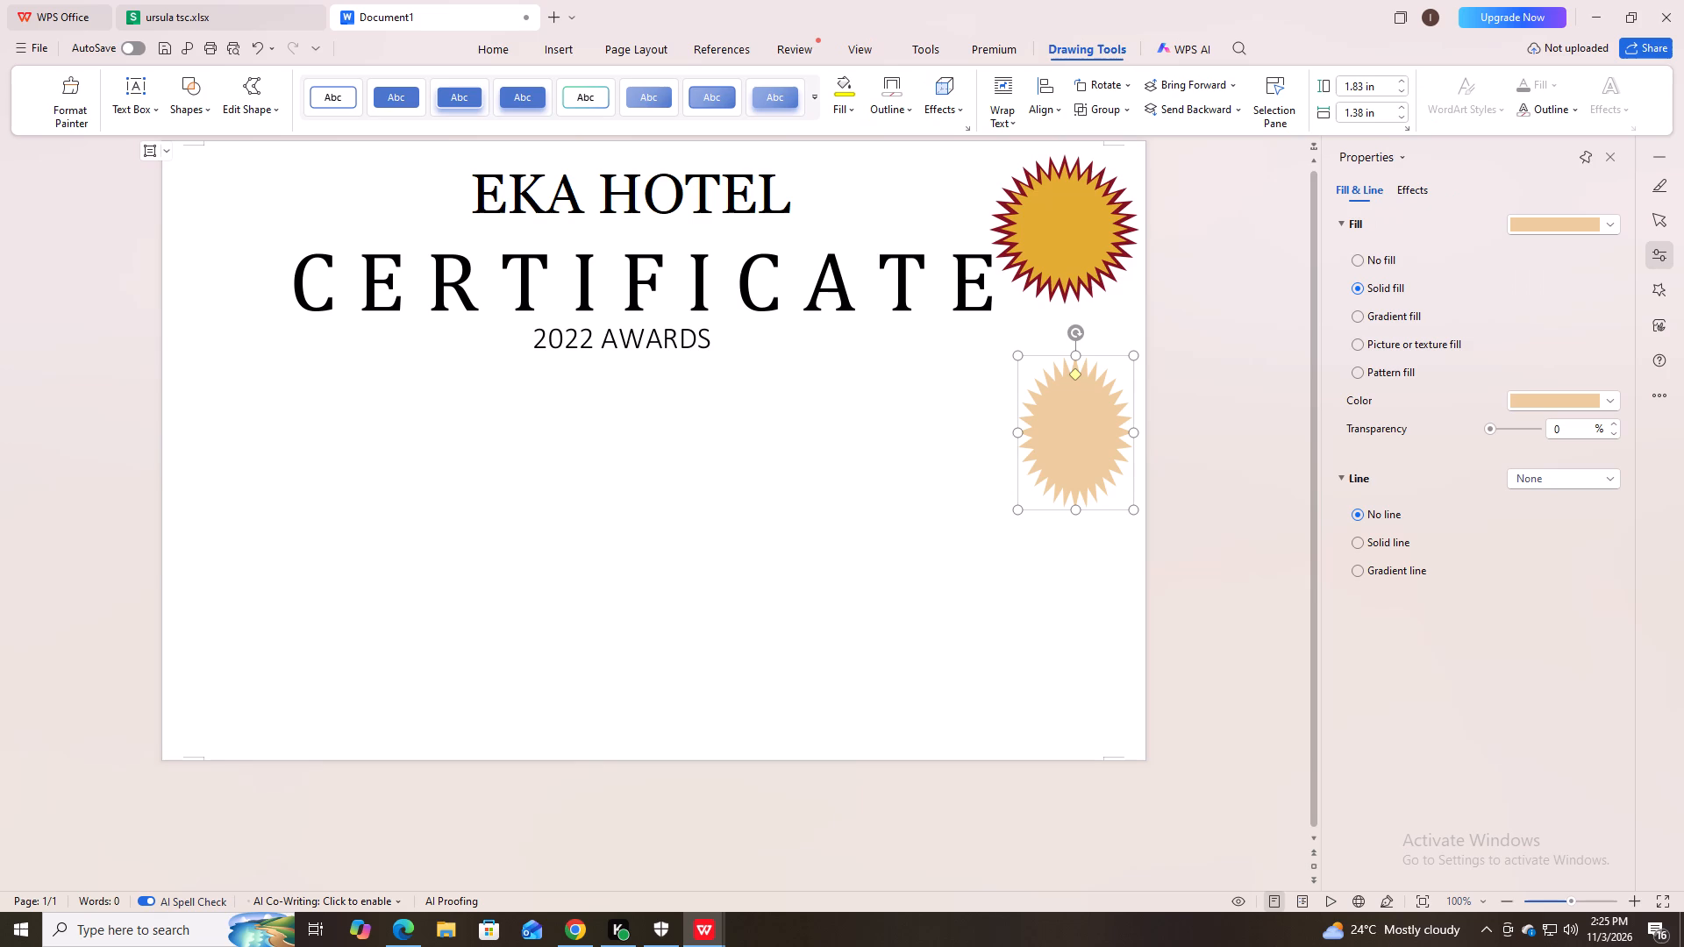
pyautogui.moveTo(1091, 435); pyautogui.dragTo(1096, 280)
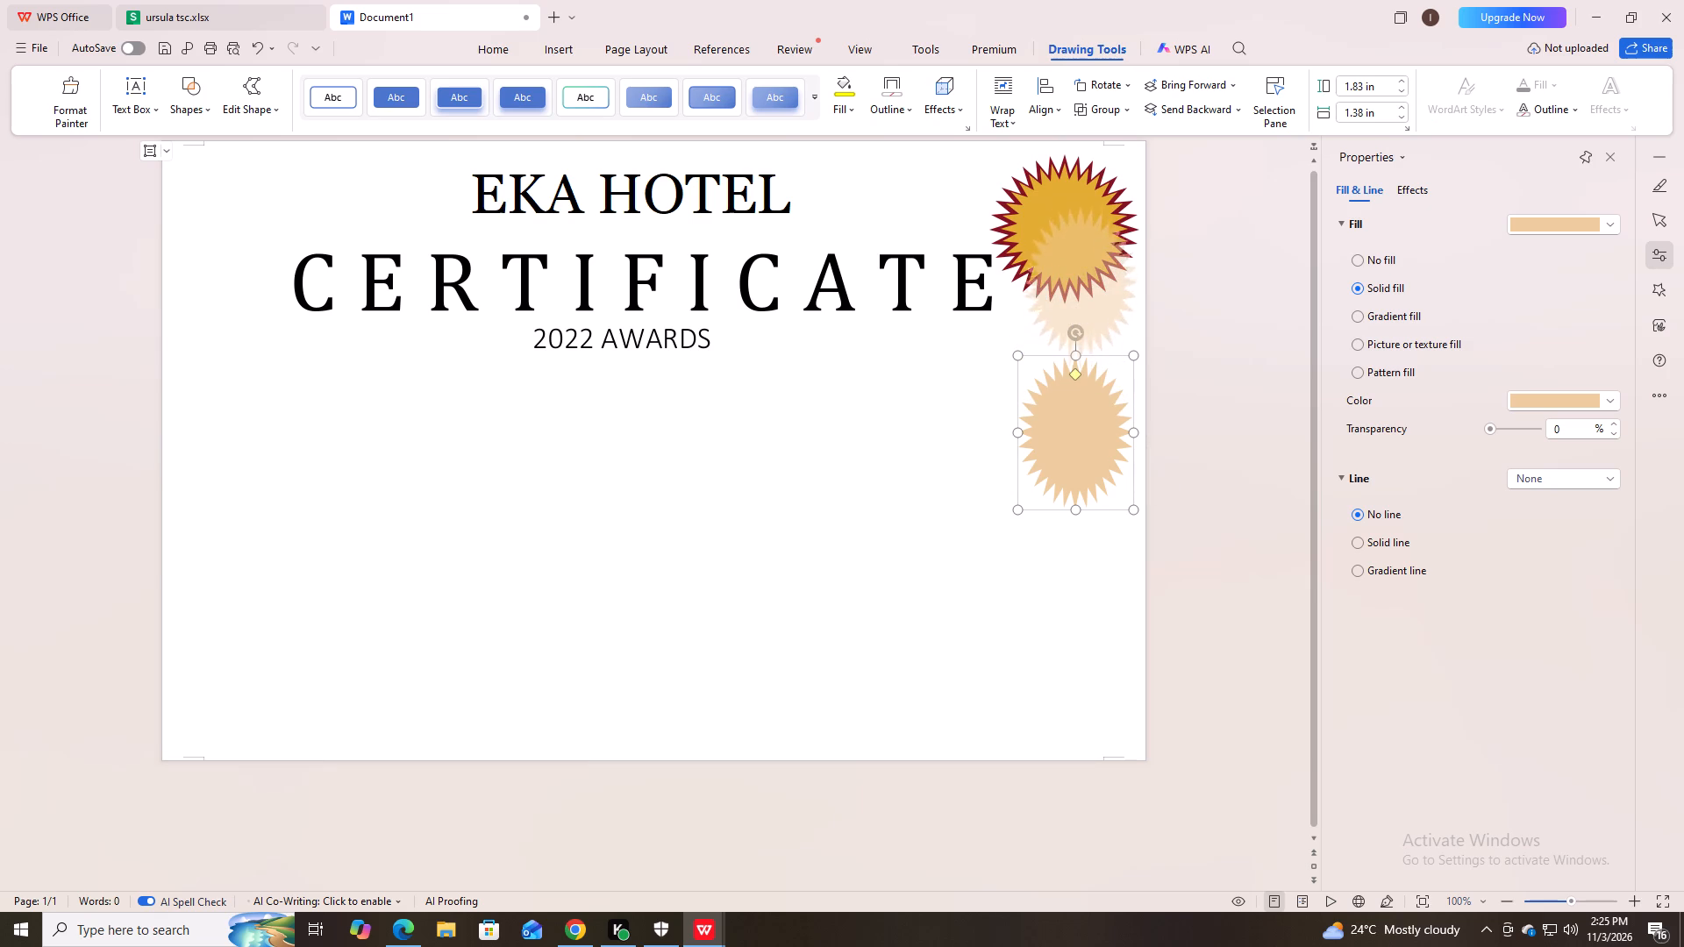
pyautogui.moveTo(1096, 280); pyautogui.dragTo(1081, 224)
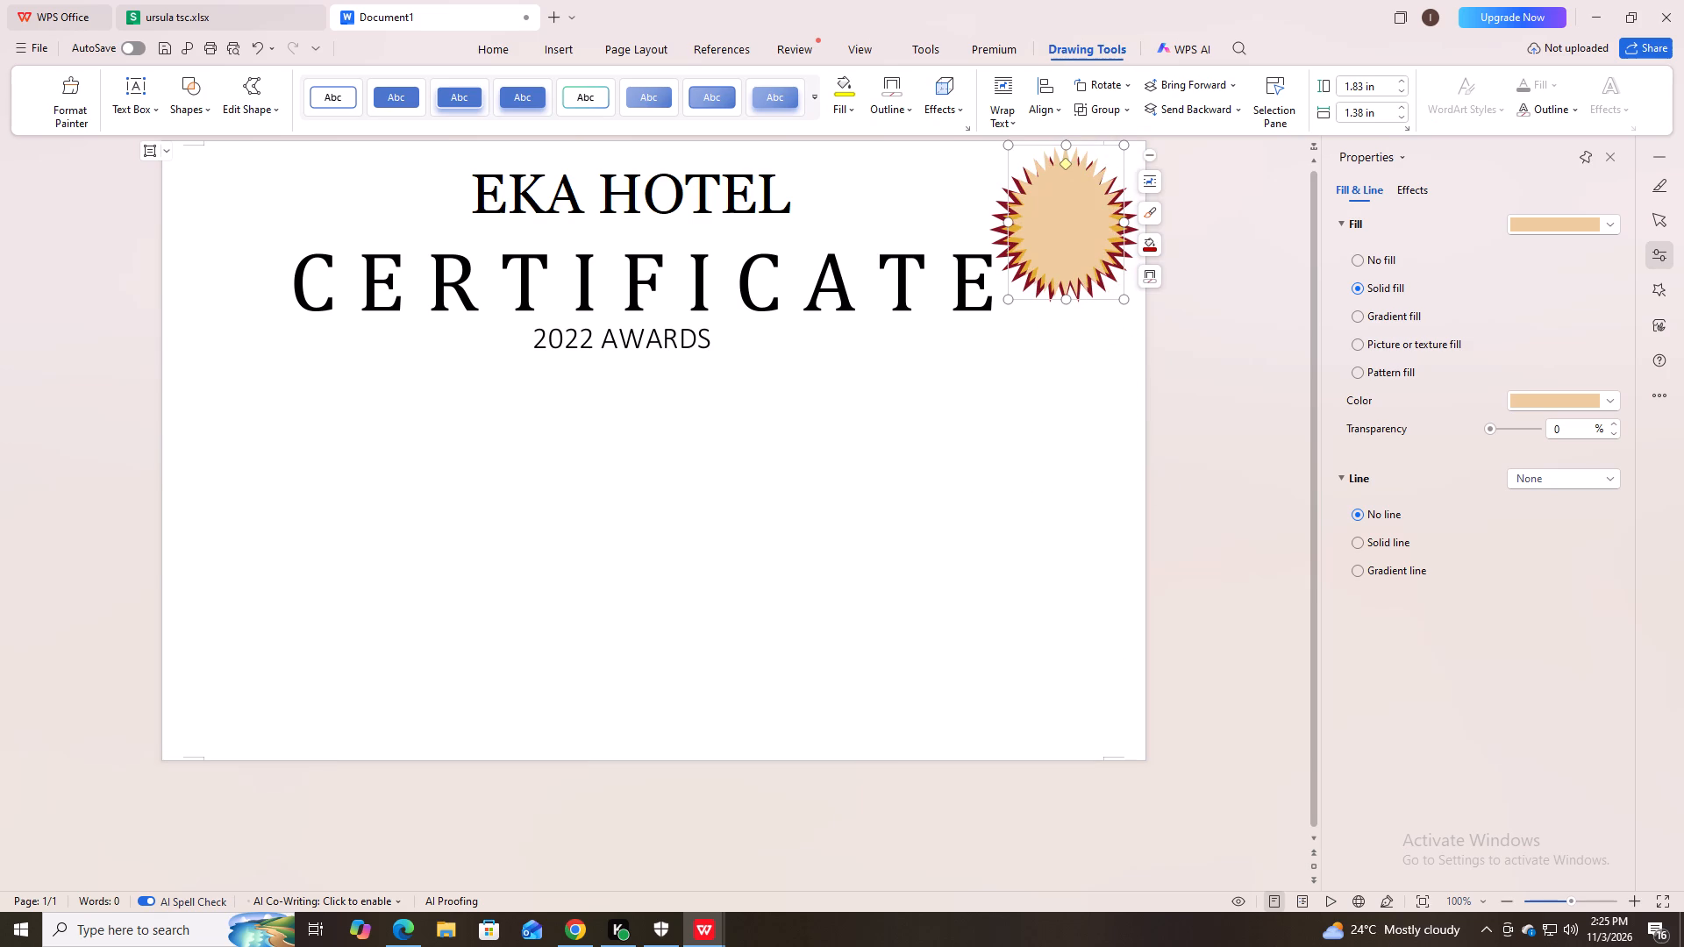
# Reduce the light tan star's height to about 1.52 in to fit inside the gold star, and deselect it.
pyautogui.moveTo(1067, 142); pyautogui.dragTo(1072, 152)
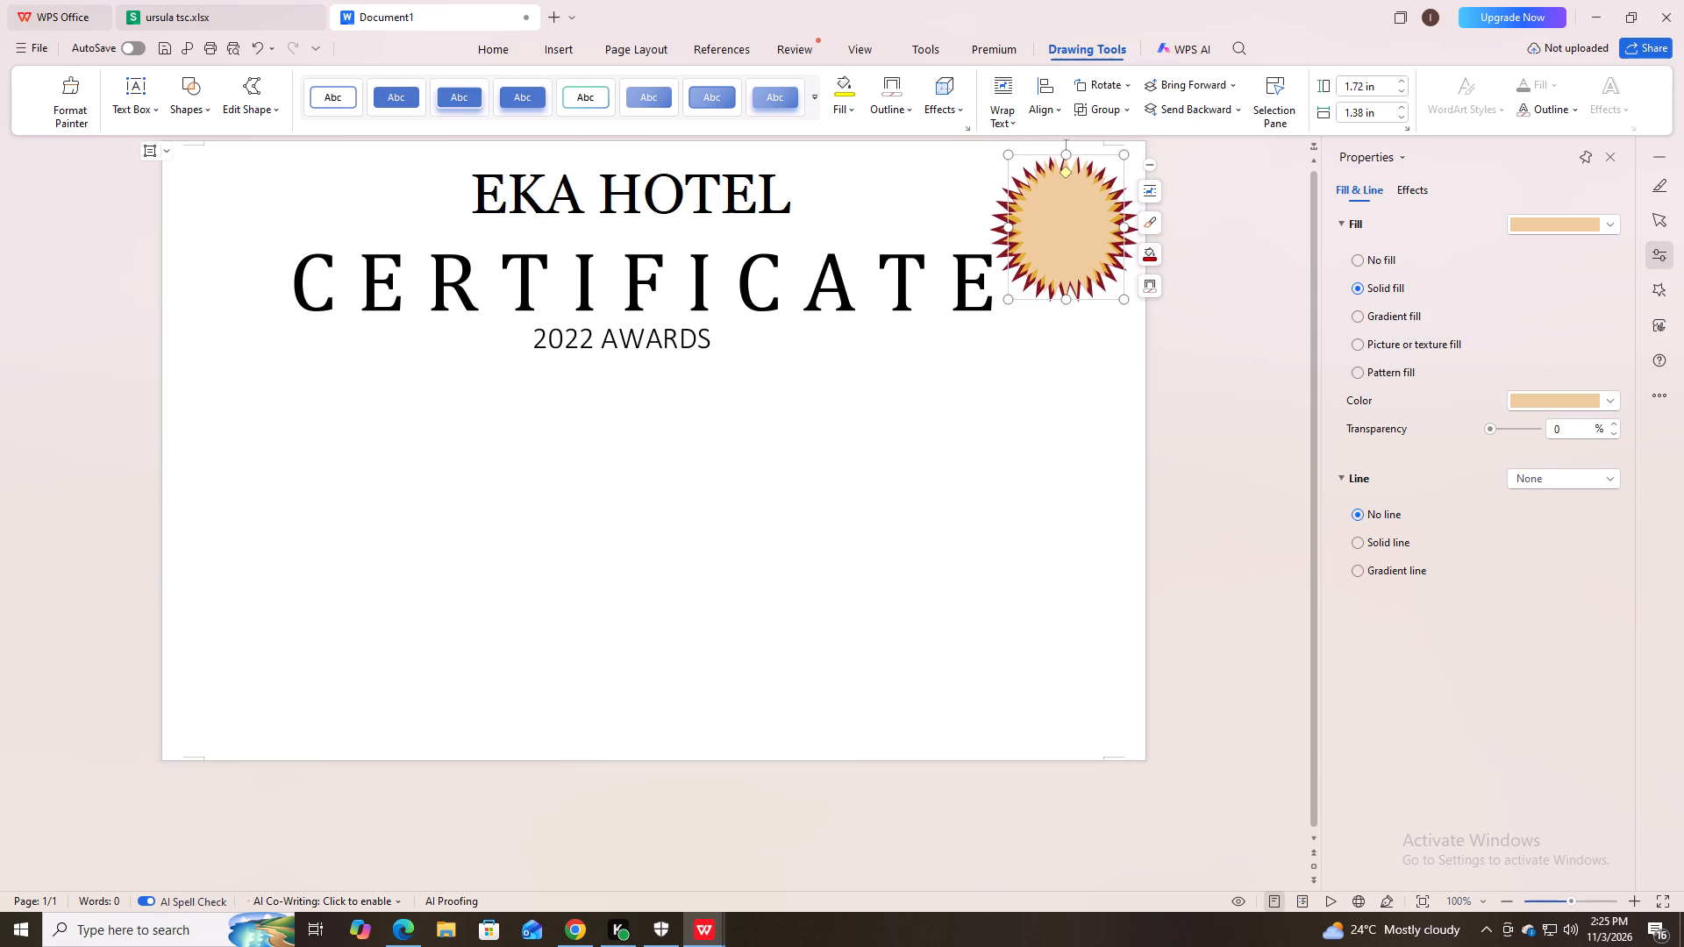
pyautogui.click(1068, 155)
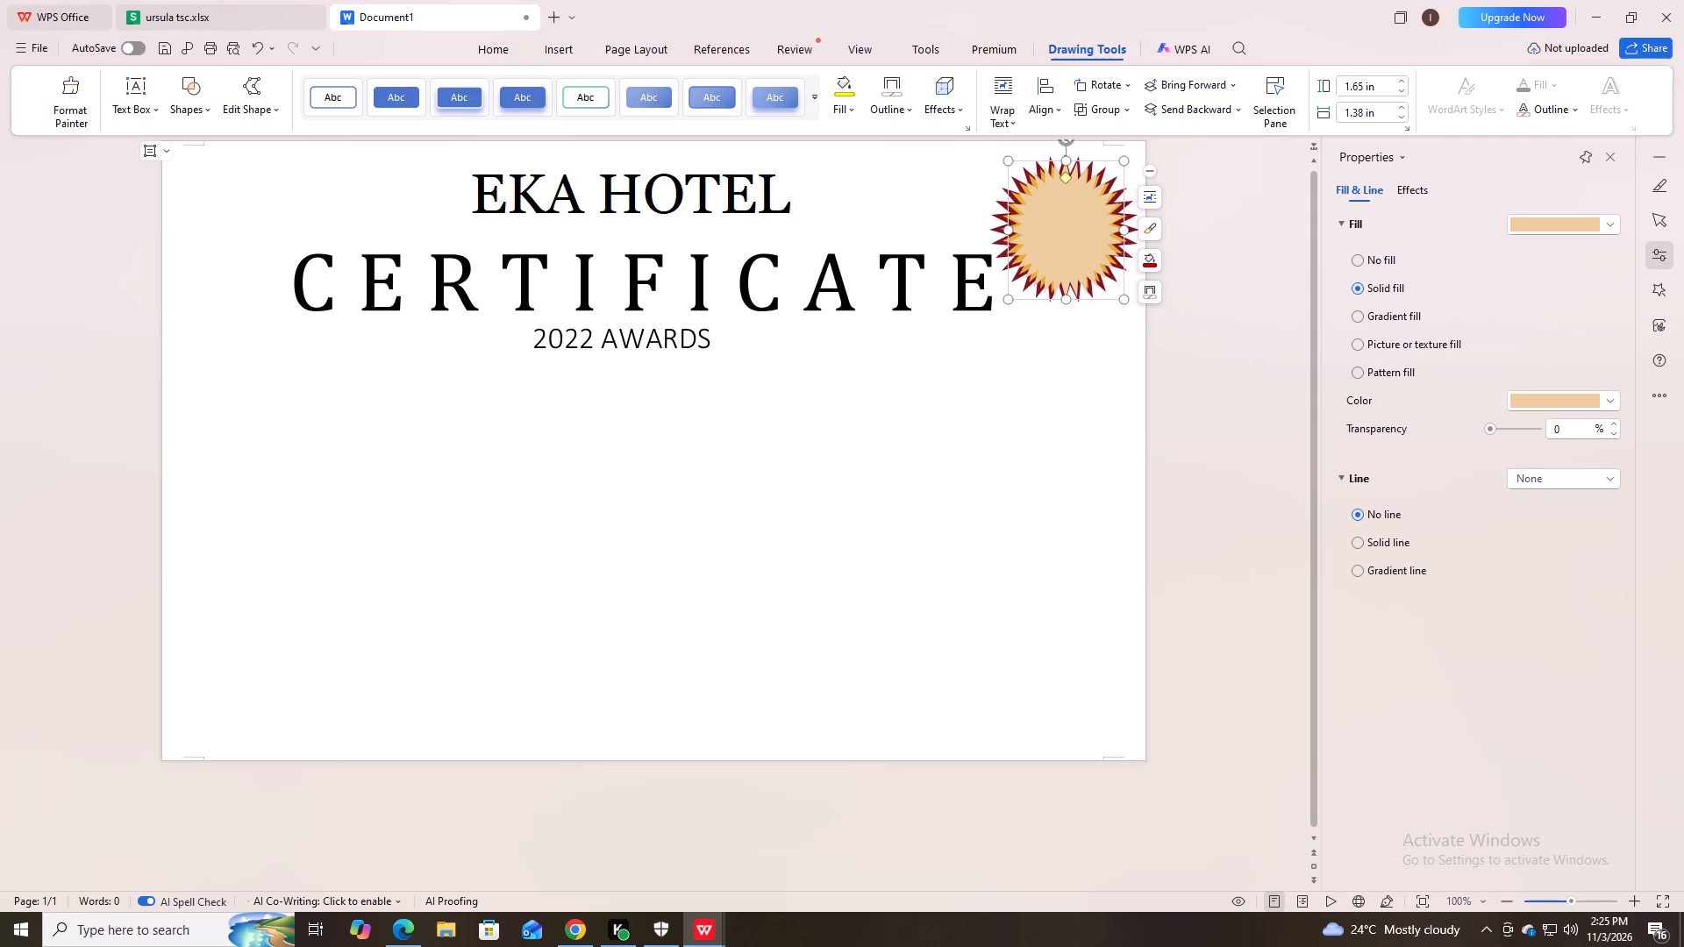
pyautogui.moveTo(1069, 296); pyautogui.dragTo(1067, 286)
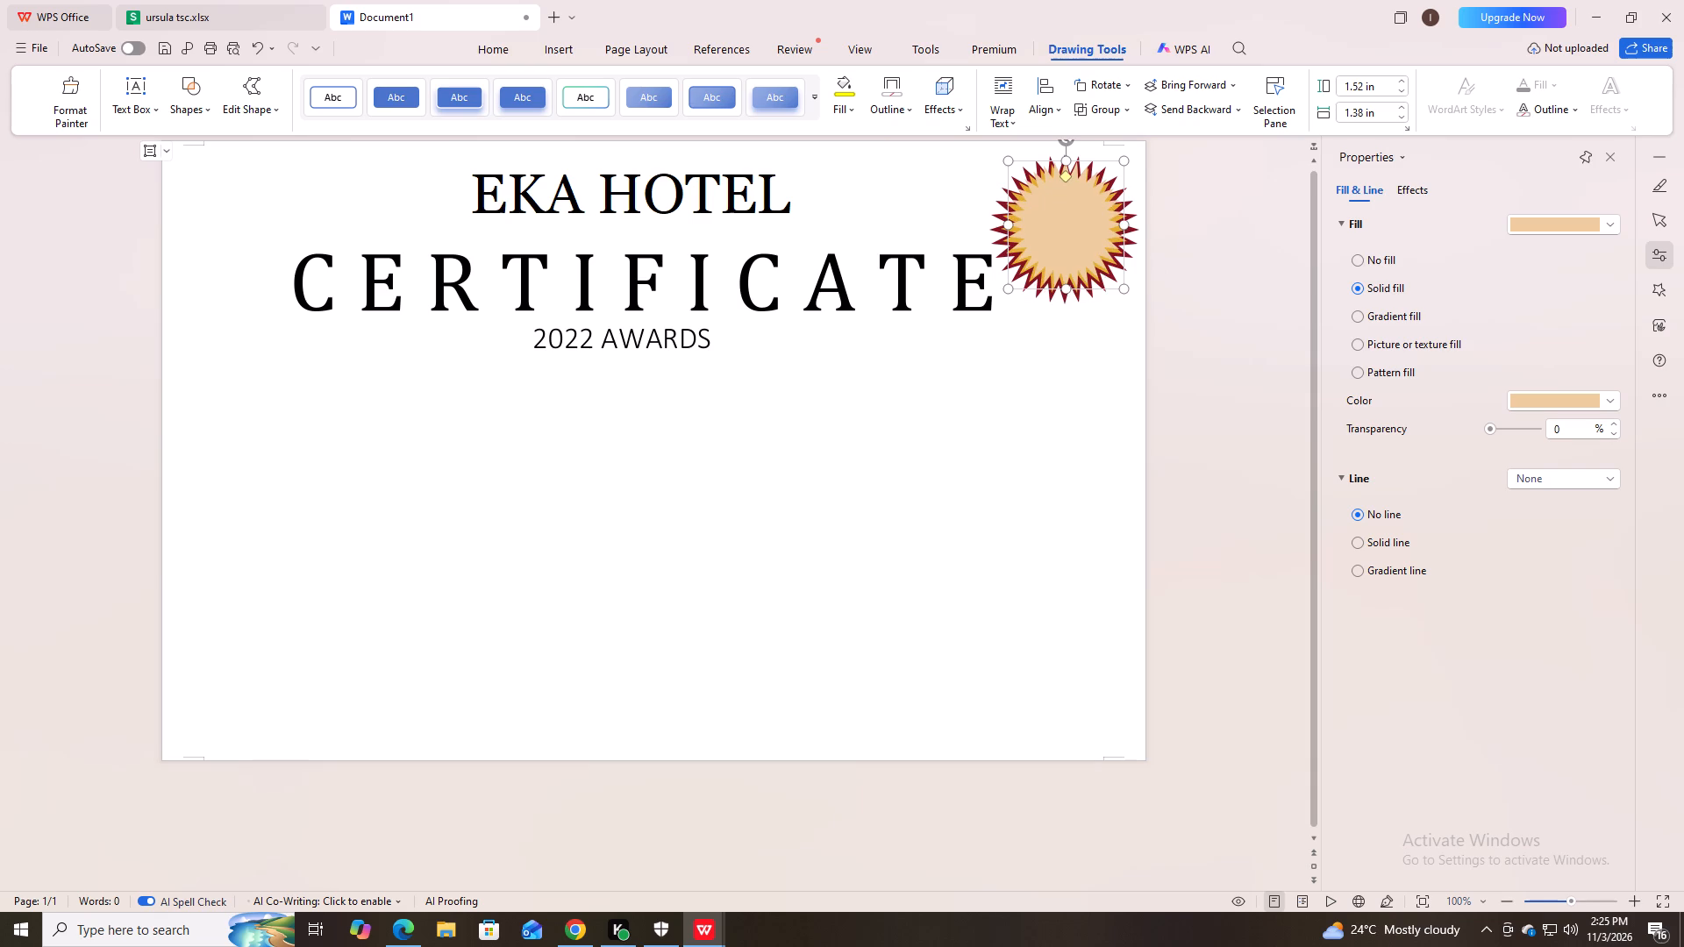
pyautogui.click(1063, 365)
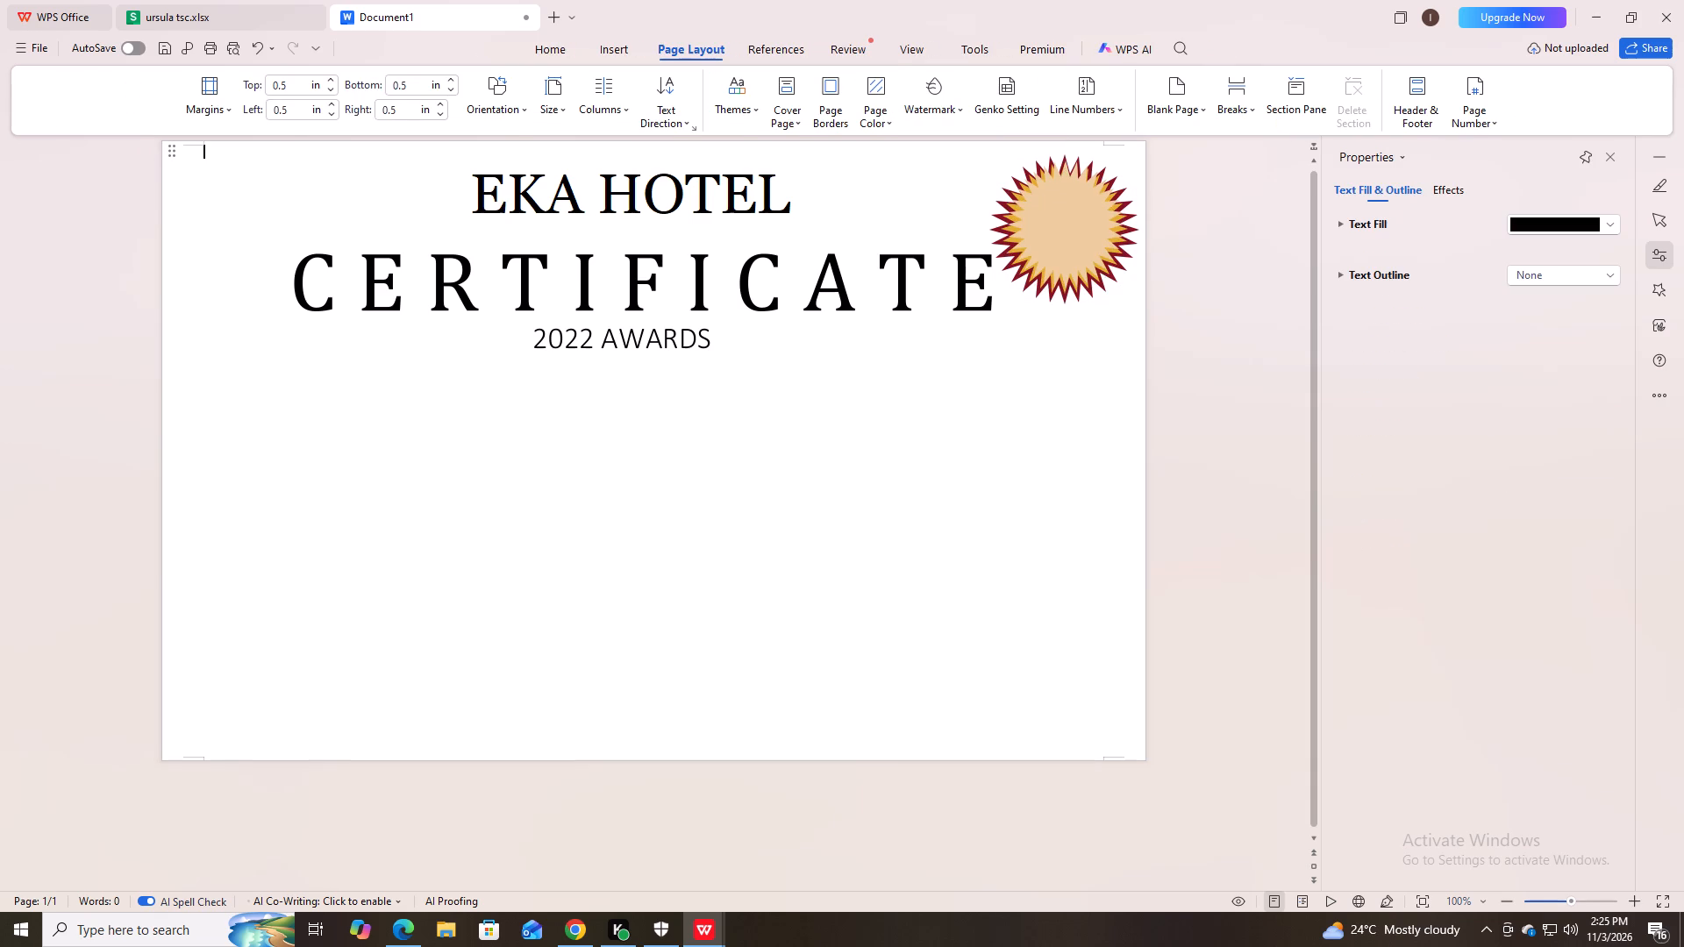
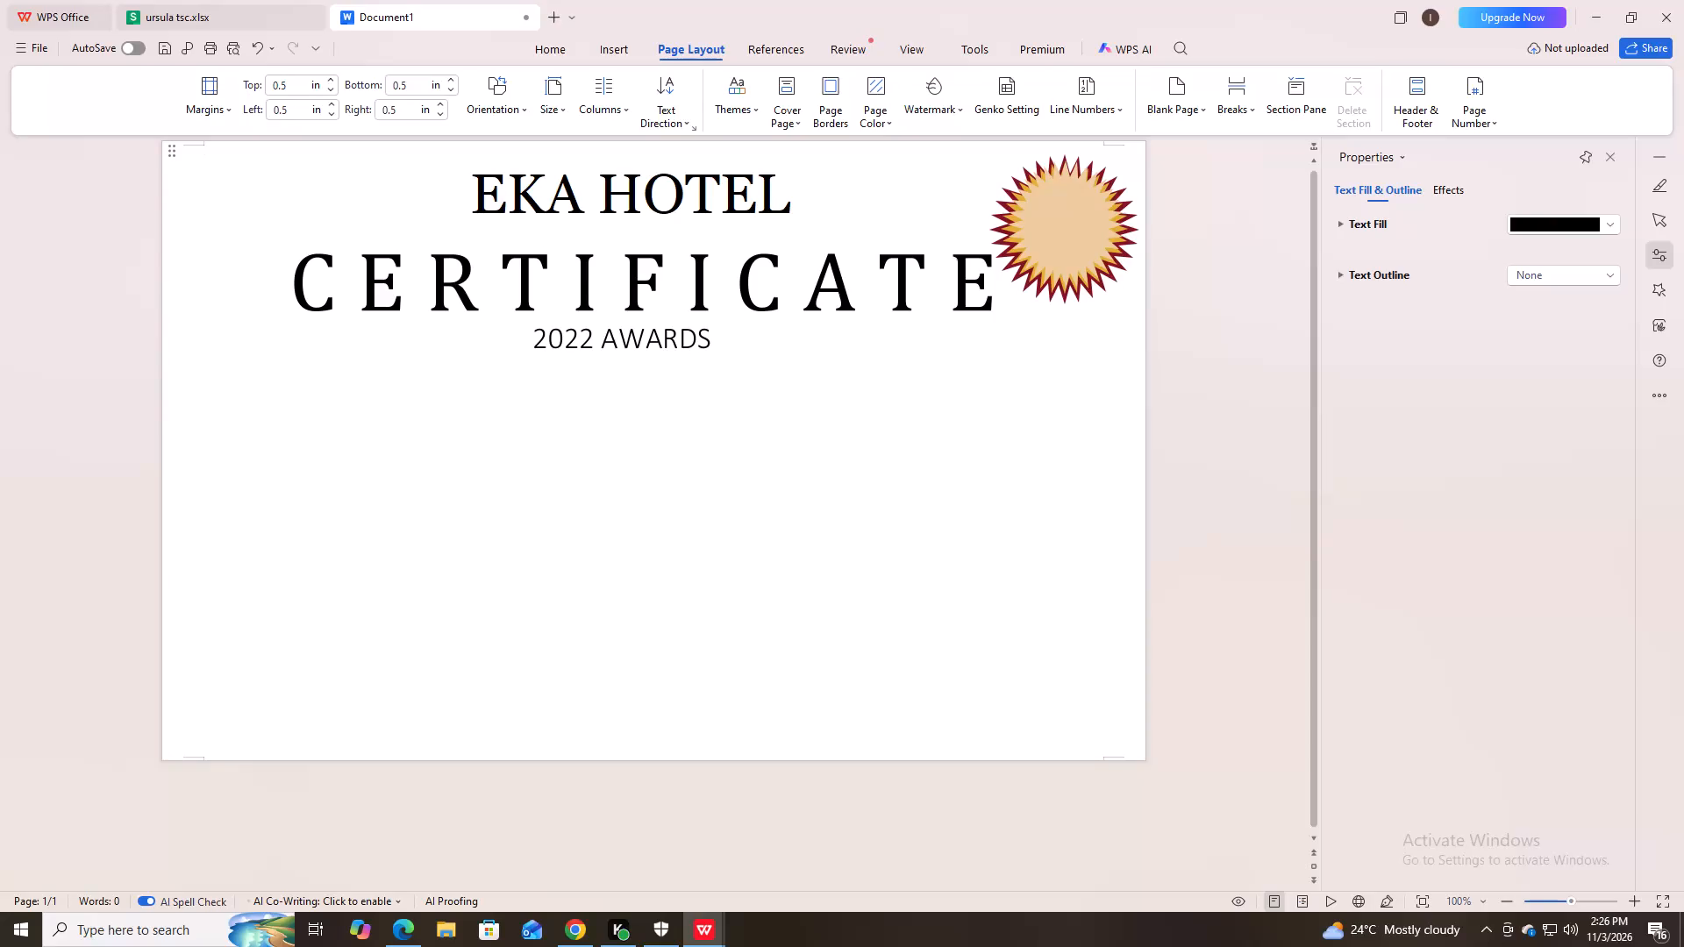
# Save the document to WPS Drive as a Word document named CERTIFICATES OF AWARD EKA HOTEL.
pyautogui.hotkey('ctrl', 's')
pyautogui.hotkey('ctrl', 's')
pyautogui.hotkey('ctrl', 's')
pyautogui.hotkey('ctrl', 's')
pyautogui.hotkey('ctrl', 's')
pyautogui.hotkey('ctrl', 's')
pyautogui.hotkey('ctrl', 's')
pyautogui.hotkey('ctrl', 's')
pyautogui.hotkey('ctrl', 's')
pyautogui.hotkey('ctrl', 's')
pyautogui.hotkey('ctrl', 's')
pyautogui.hotkey('ctrl', 's')
pyautogui.hotkey('ctrl', 's')
pyautogui.hotkey('ctrl', 's')
pyautogui.hotkey('ctrl', 's')
pyautogui.hotkey('ctrl', 's')
pyautogui.hotkey('ctrl', 's')
pyautogui.hotkey('ctrl', 's')
pyautogui.hotkey('ctrl', 's')
pyautogui.hotkey('ctrl', 's')
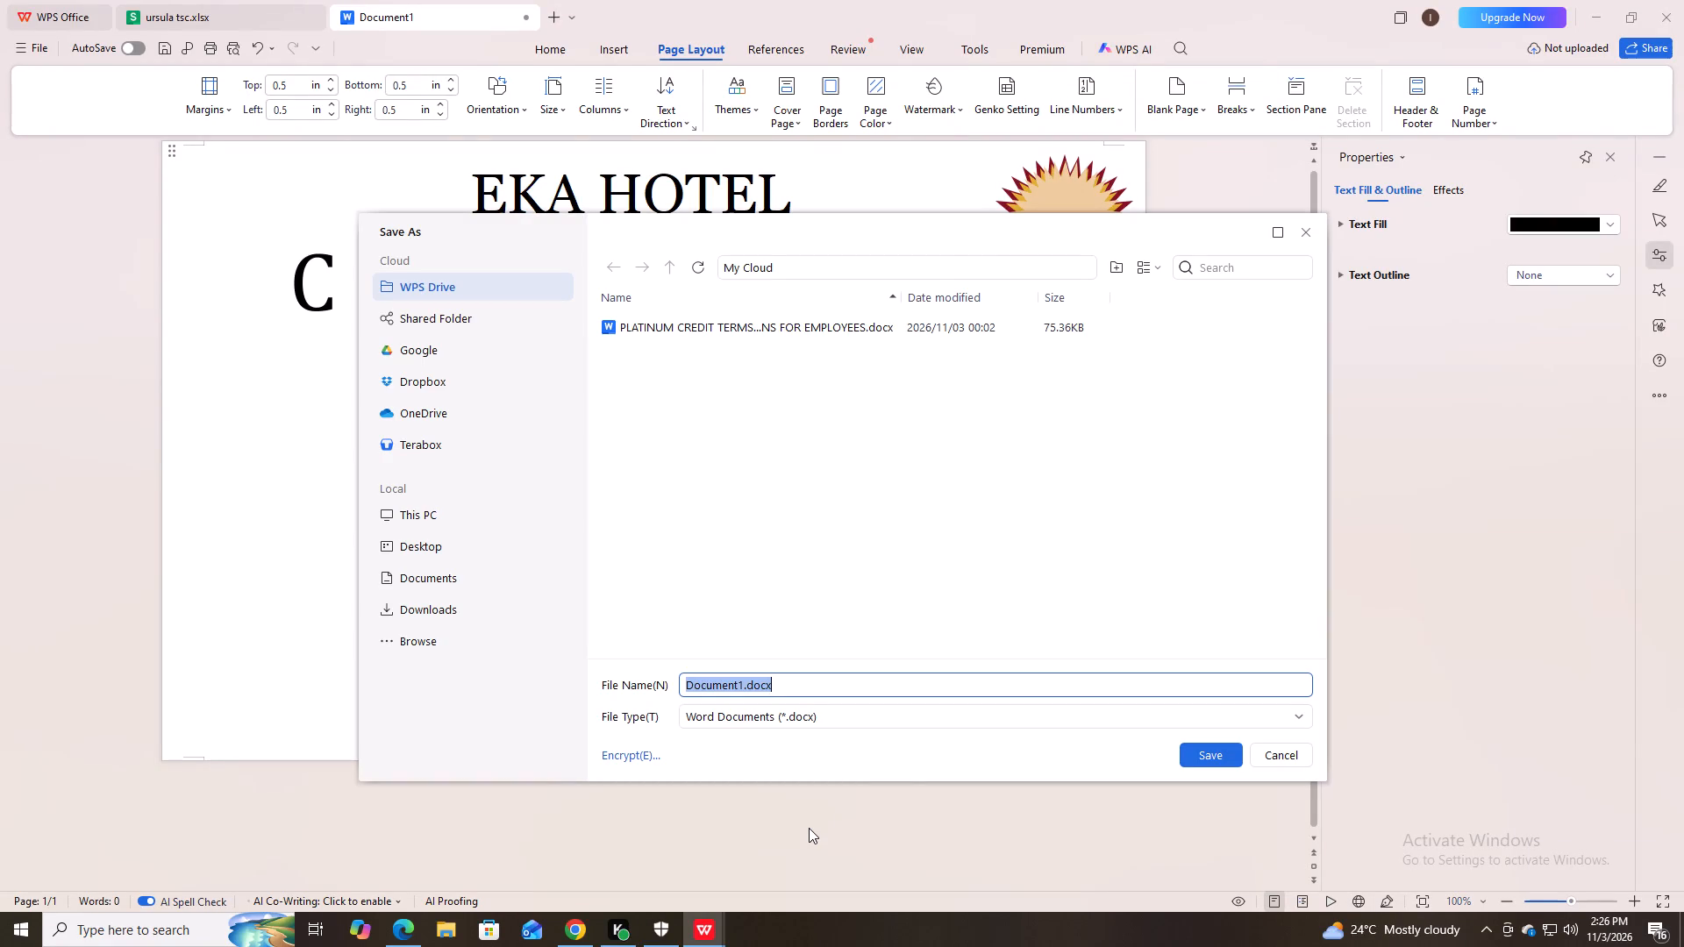
pyautogui.write('CERT')
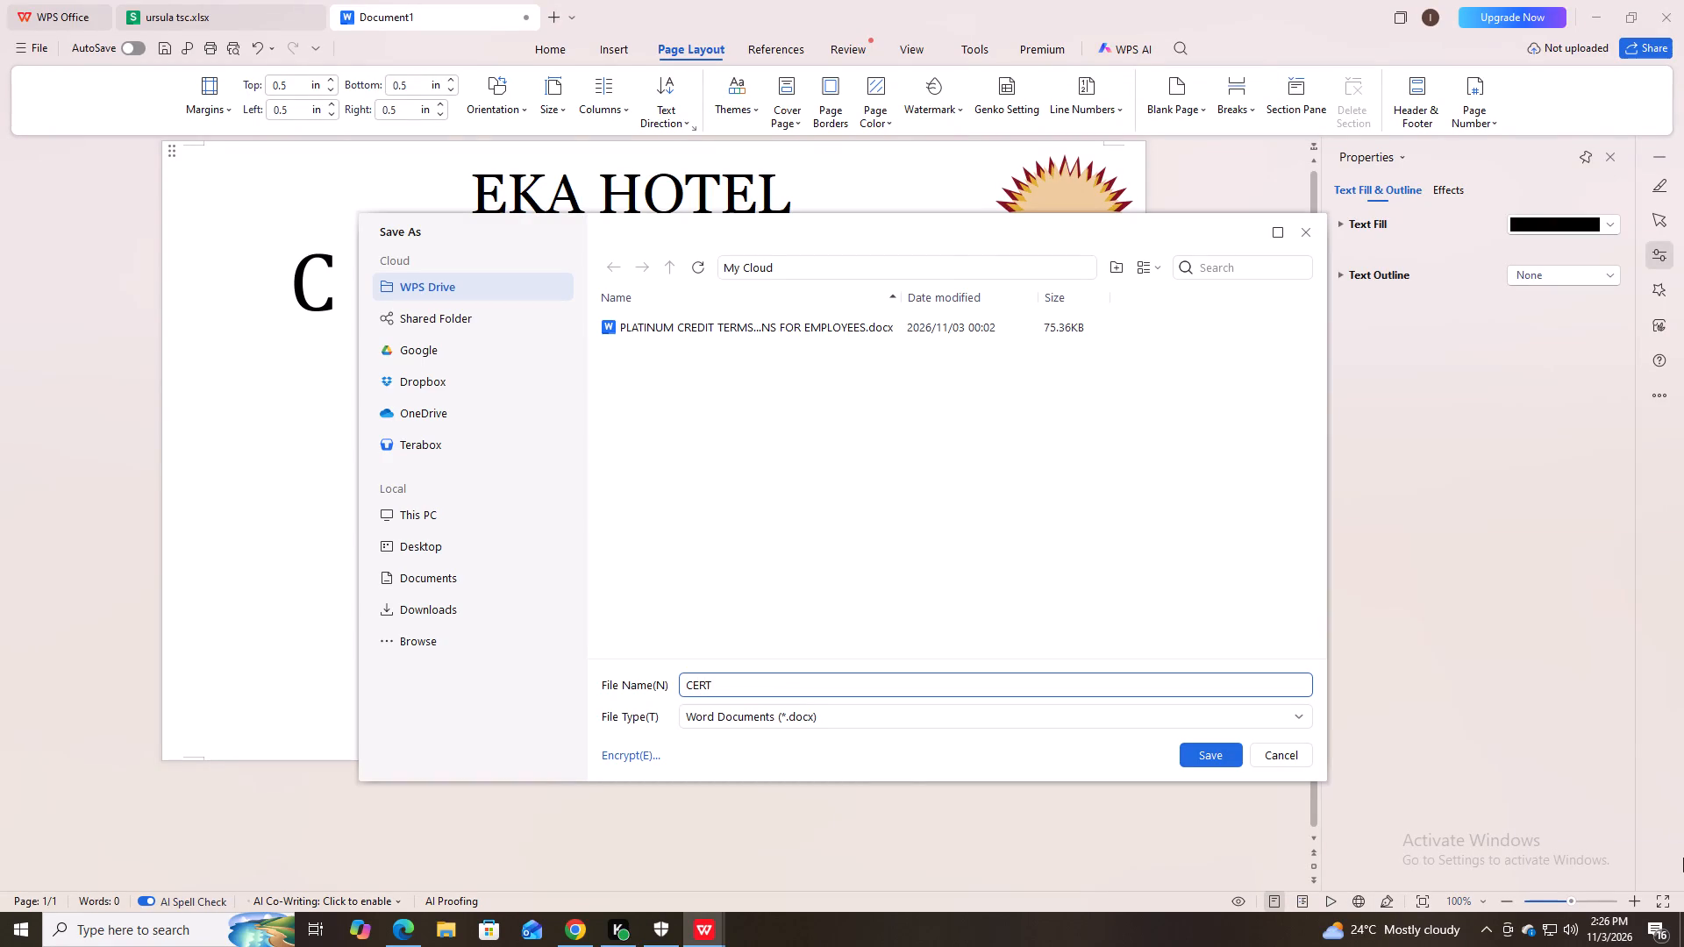
pyautogui.press('i')
pyautogui.write('FICATES')
pyautogui.press('space')
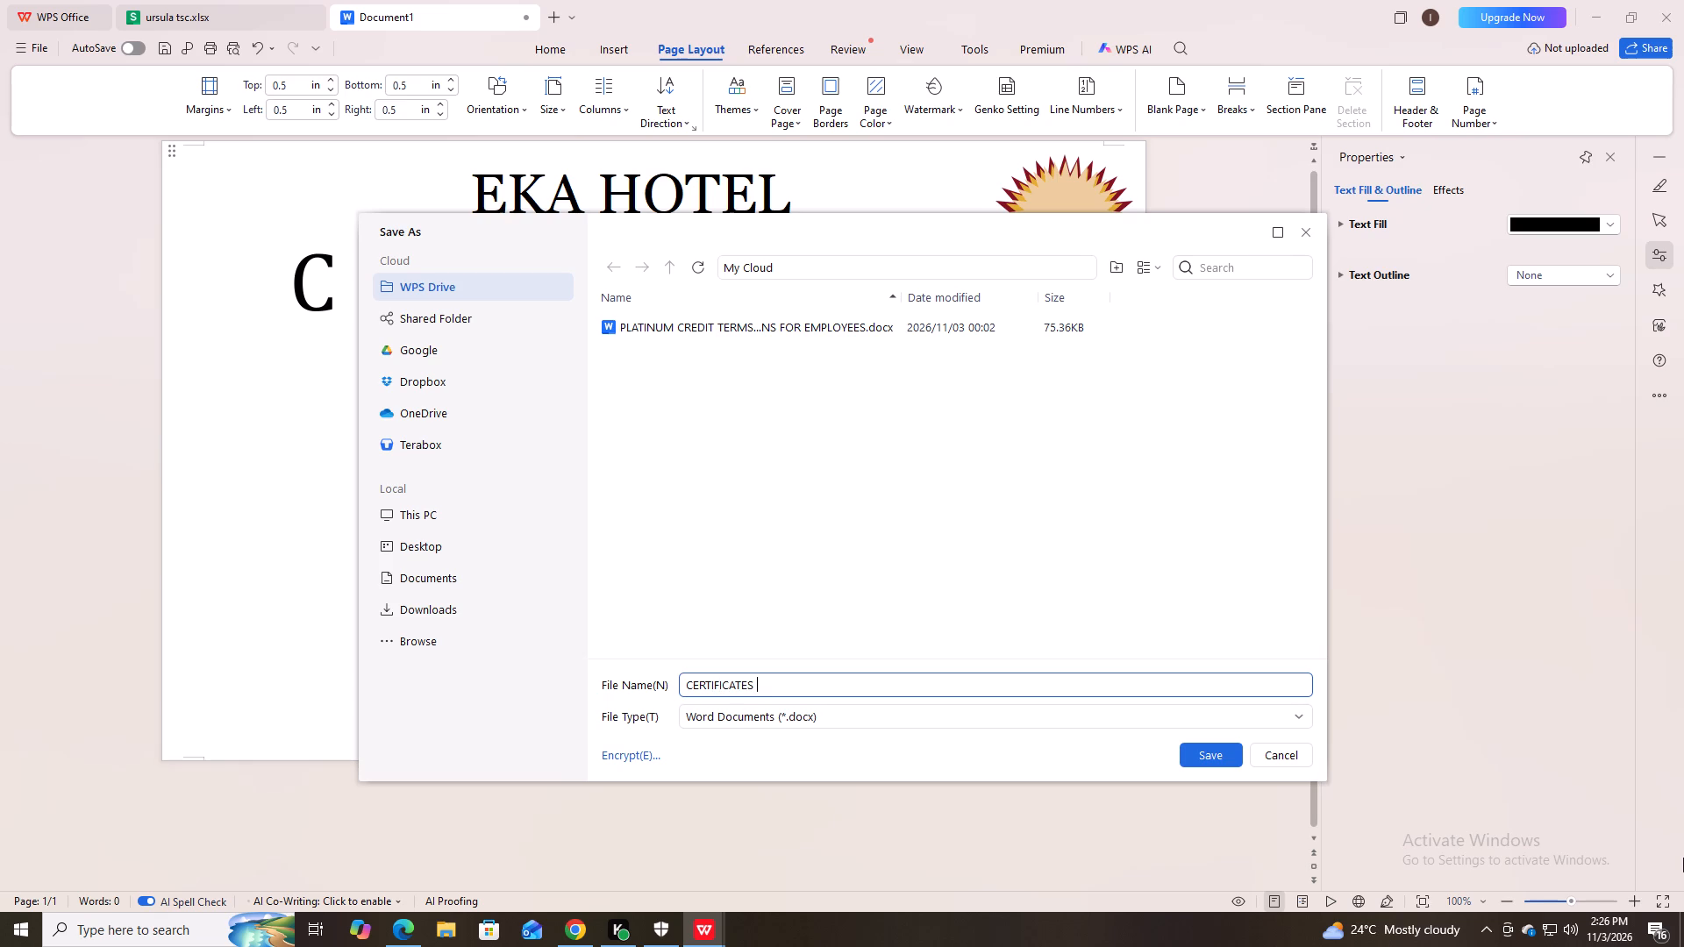
pyautogui.write('OF AWARD')
pyautogui.press('space')
pyautogui.write('EKA H')
pyautogui.write('OTEL')
pyautogui.press('Return')
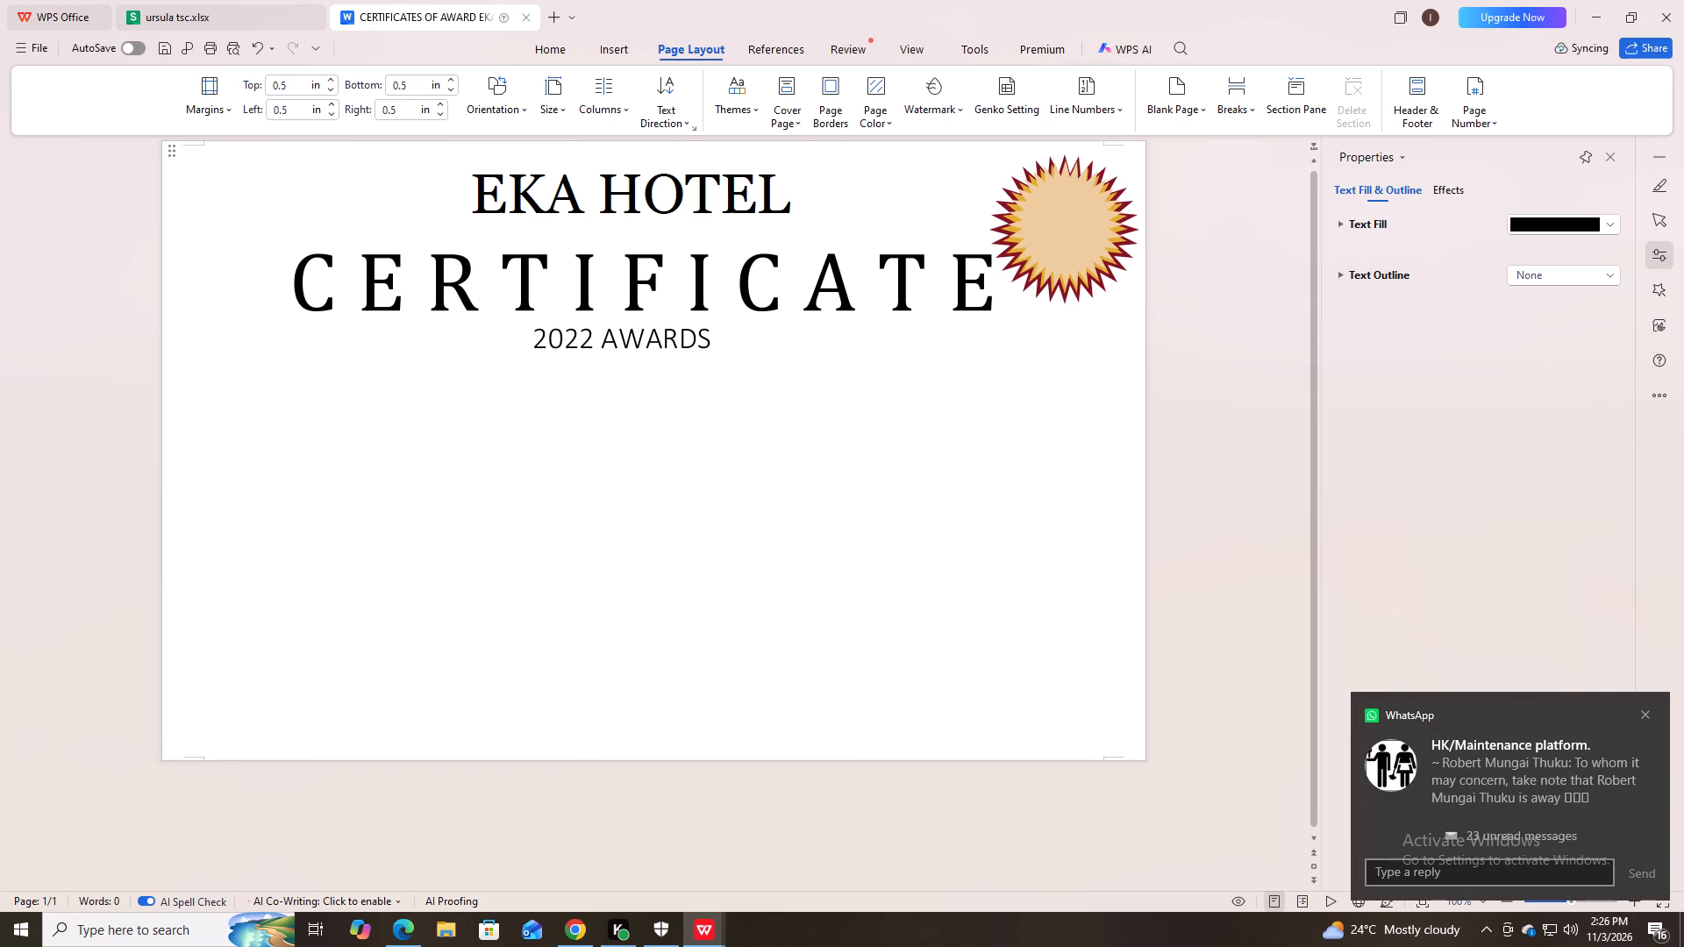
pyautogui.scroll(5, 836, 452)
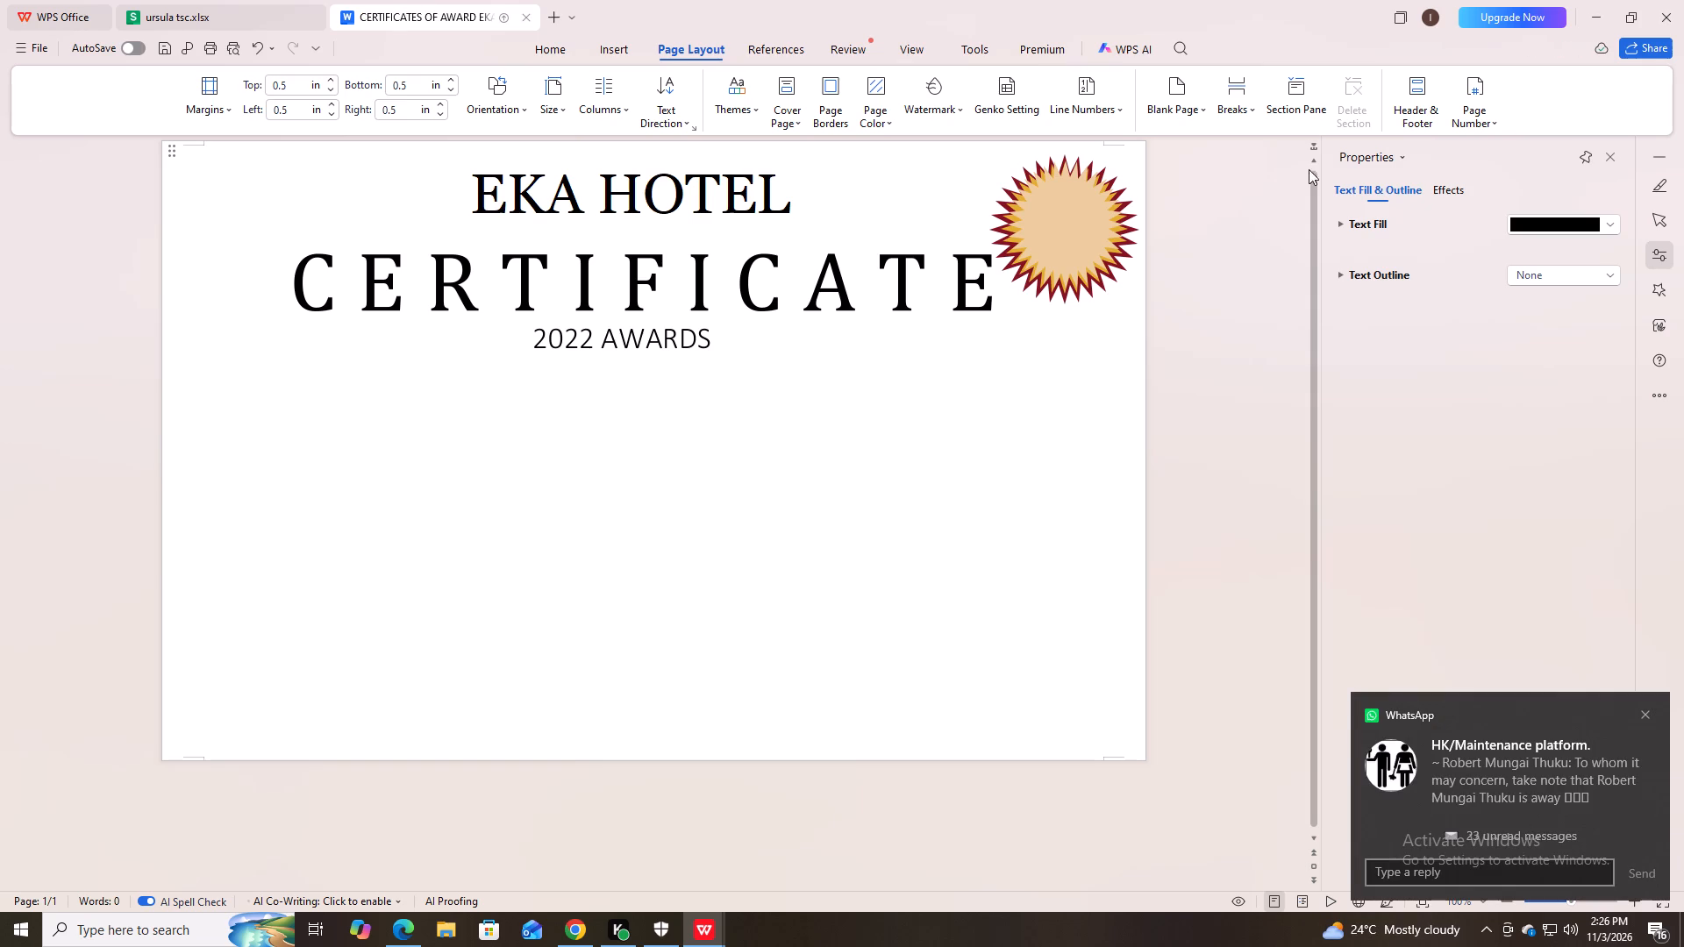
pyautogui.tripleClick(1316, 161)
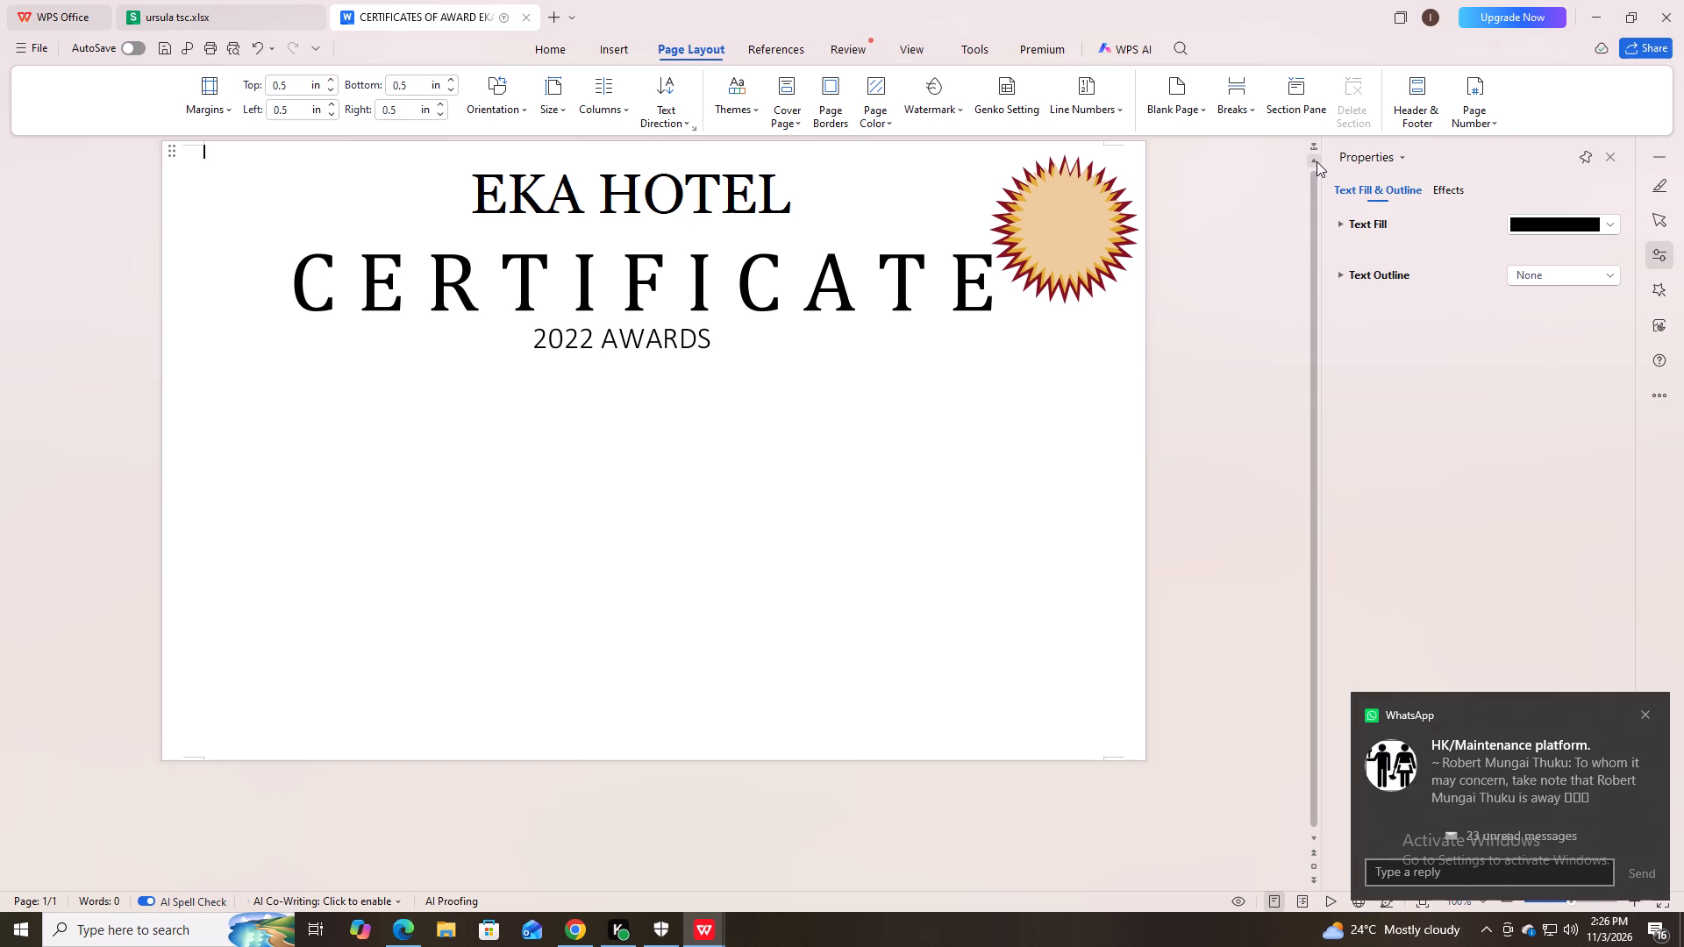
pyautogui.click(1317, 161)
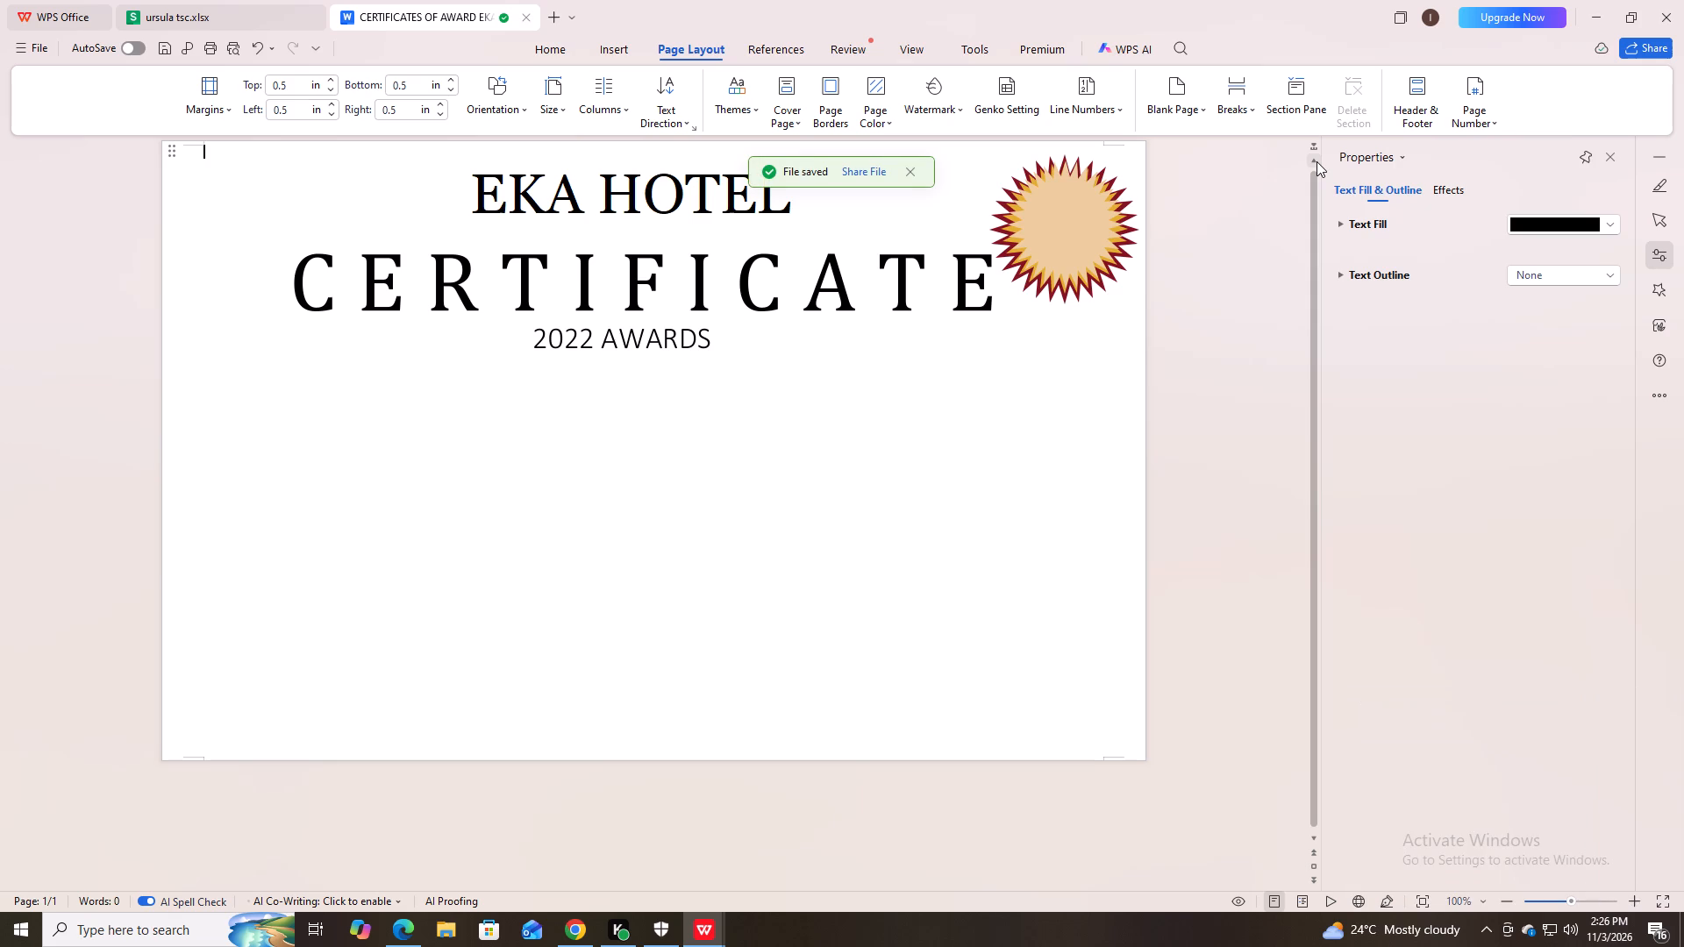
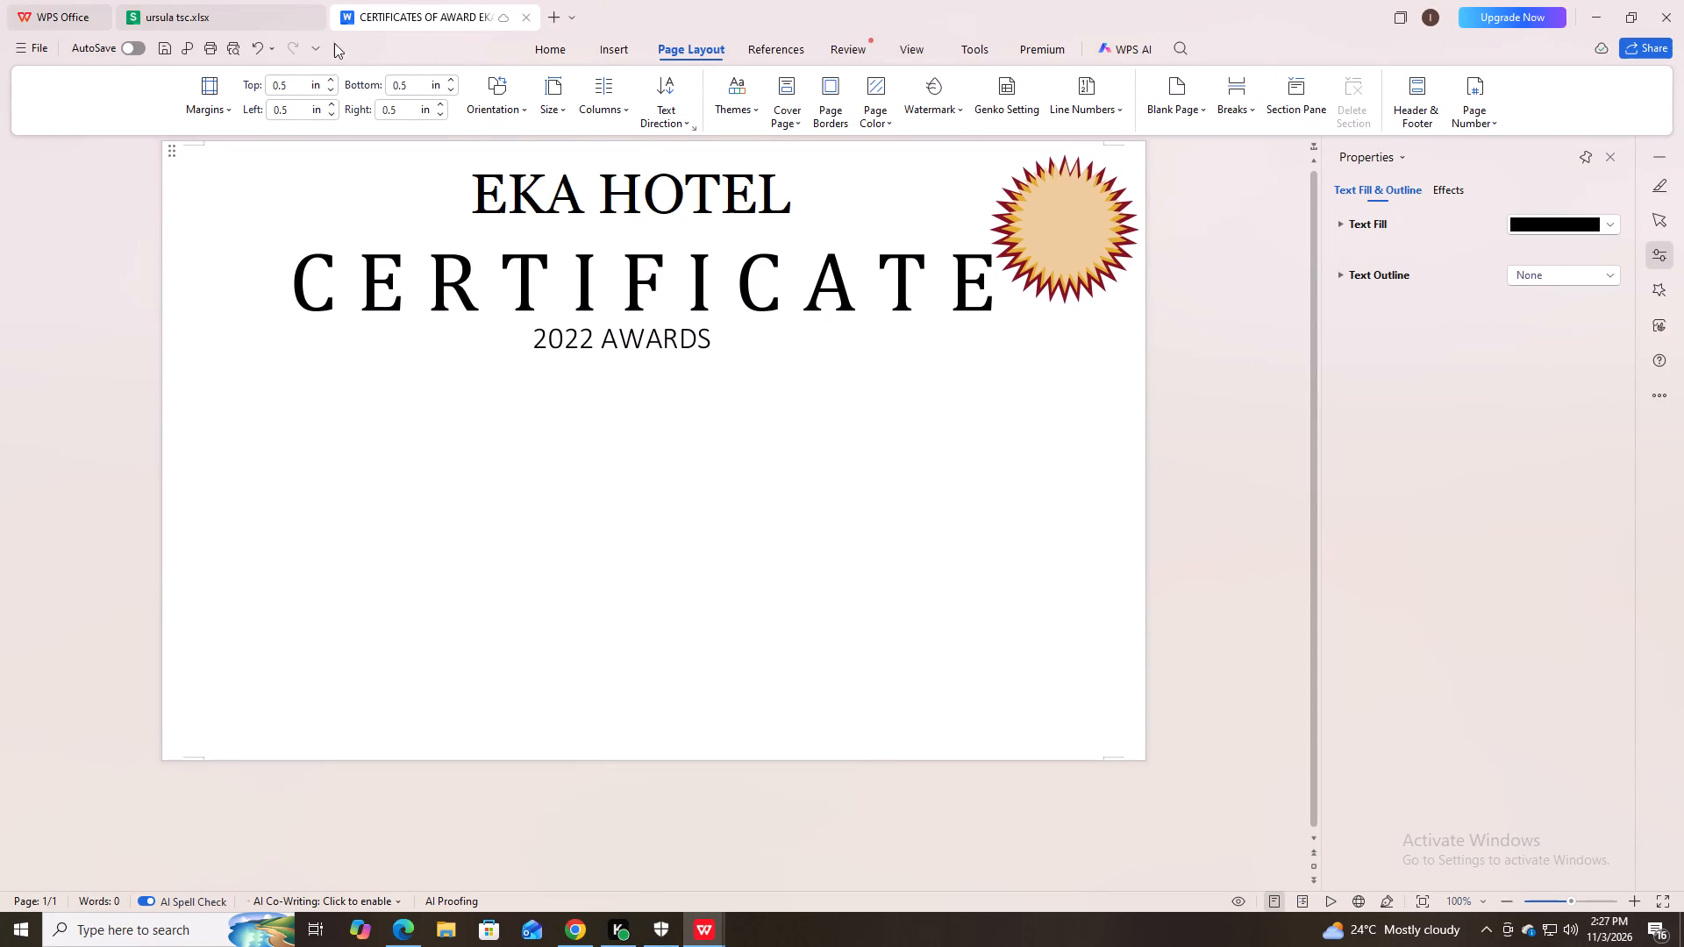
# Draw a wide text box in the blank area below the 2022 AWARDS subtitle and enter 2022 in it.
pyautogui.click(598, 46)
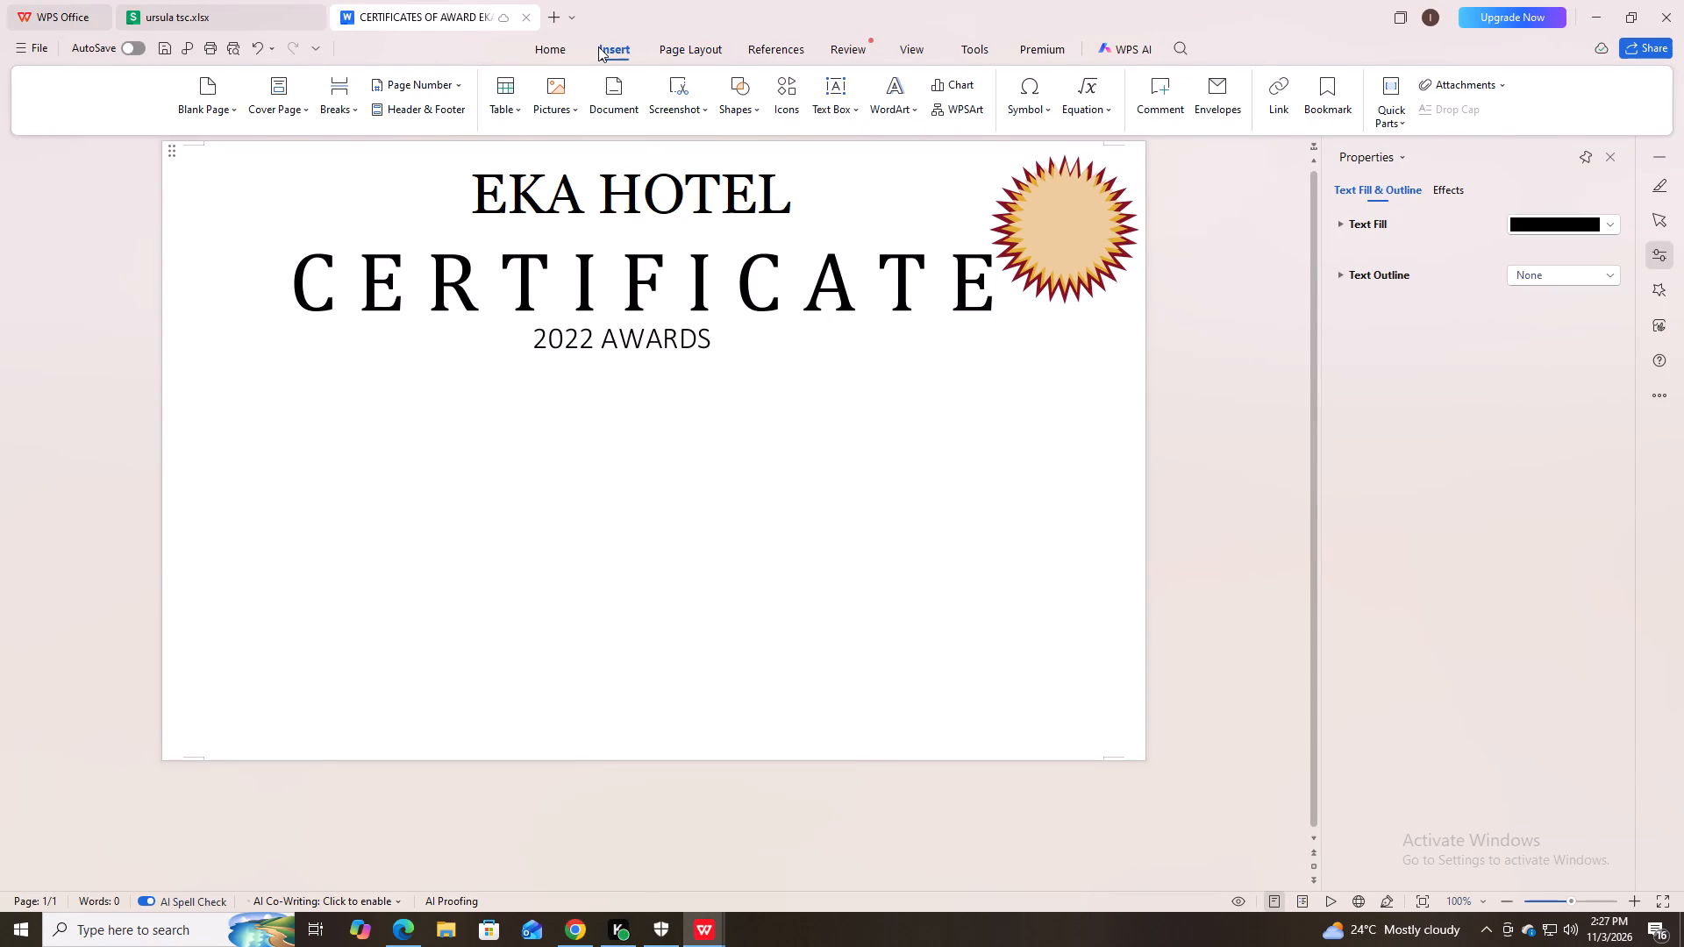
pyautogui.click(759, 108)
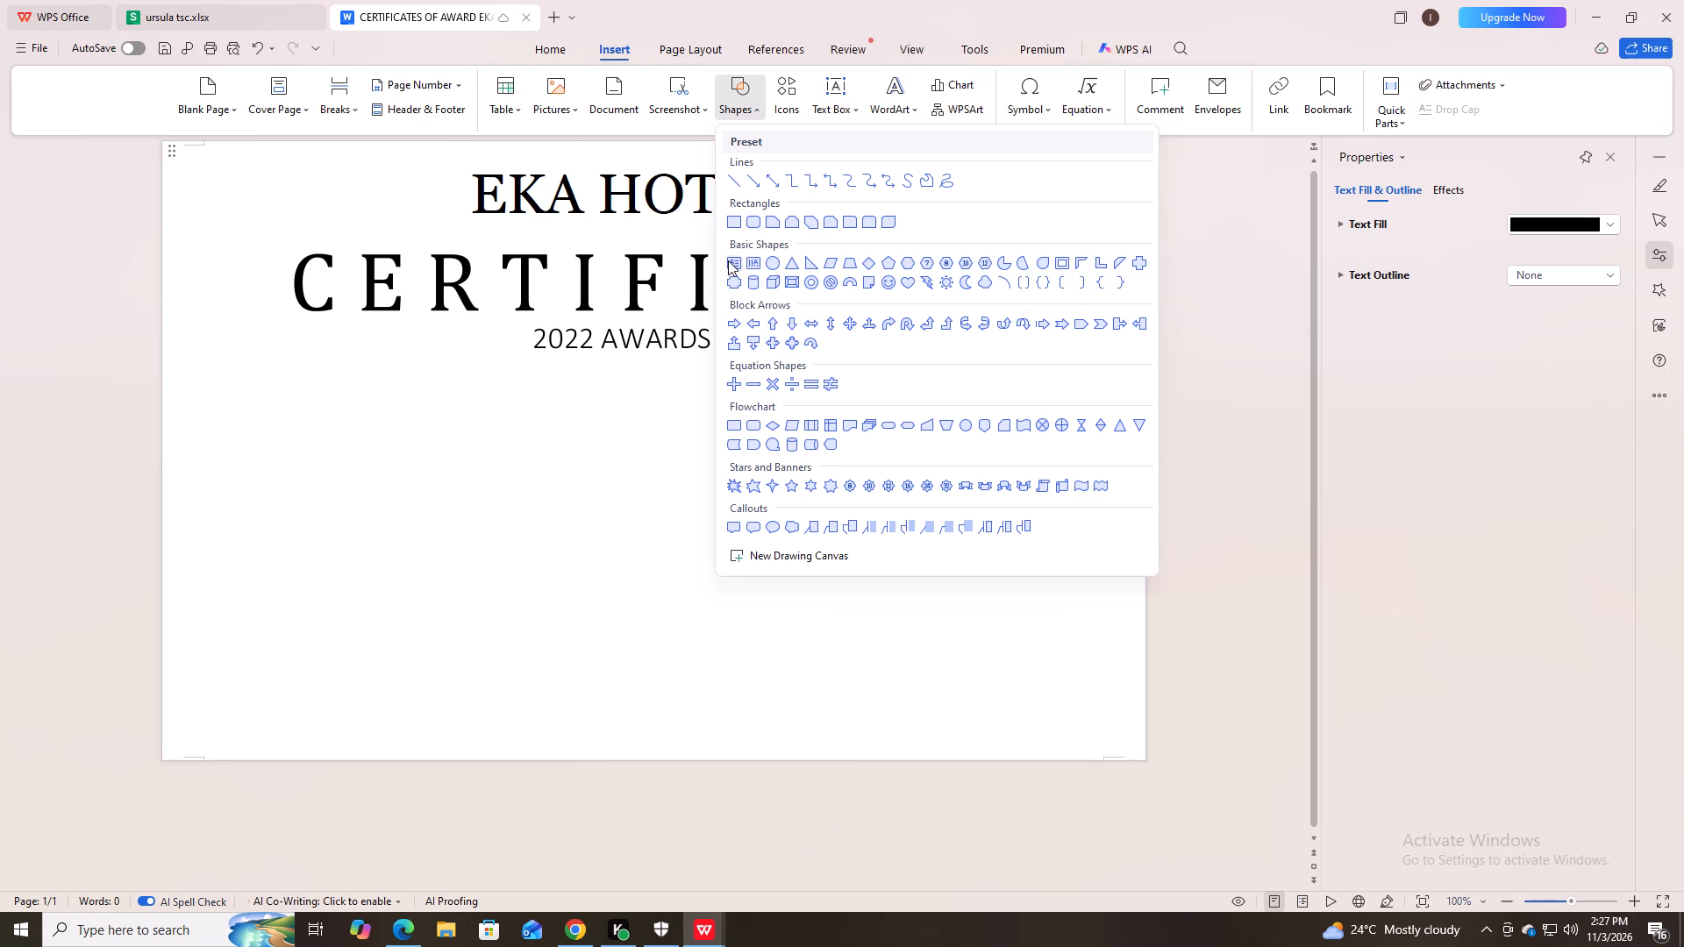
pyautogui.click(732, 263)
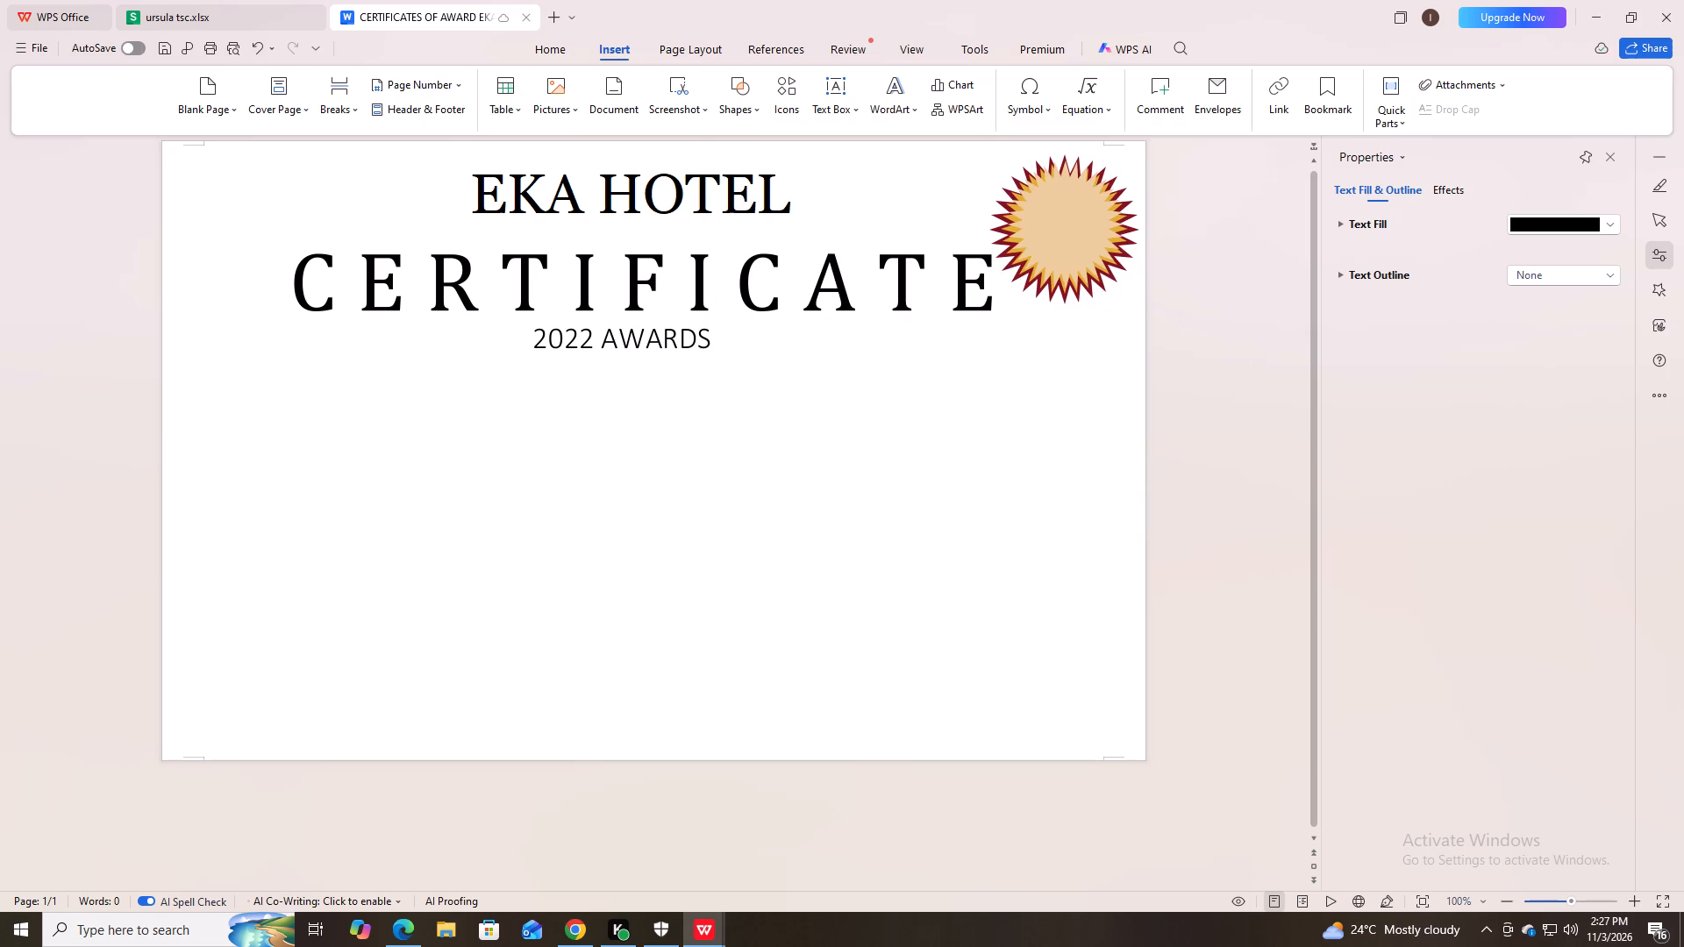
pyautogui.moveTo(390, 467); pyautogui.dragTo(862, 596)
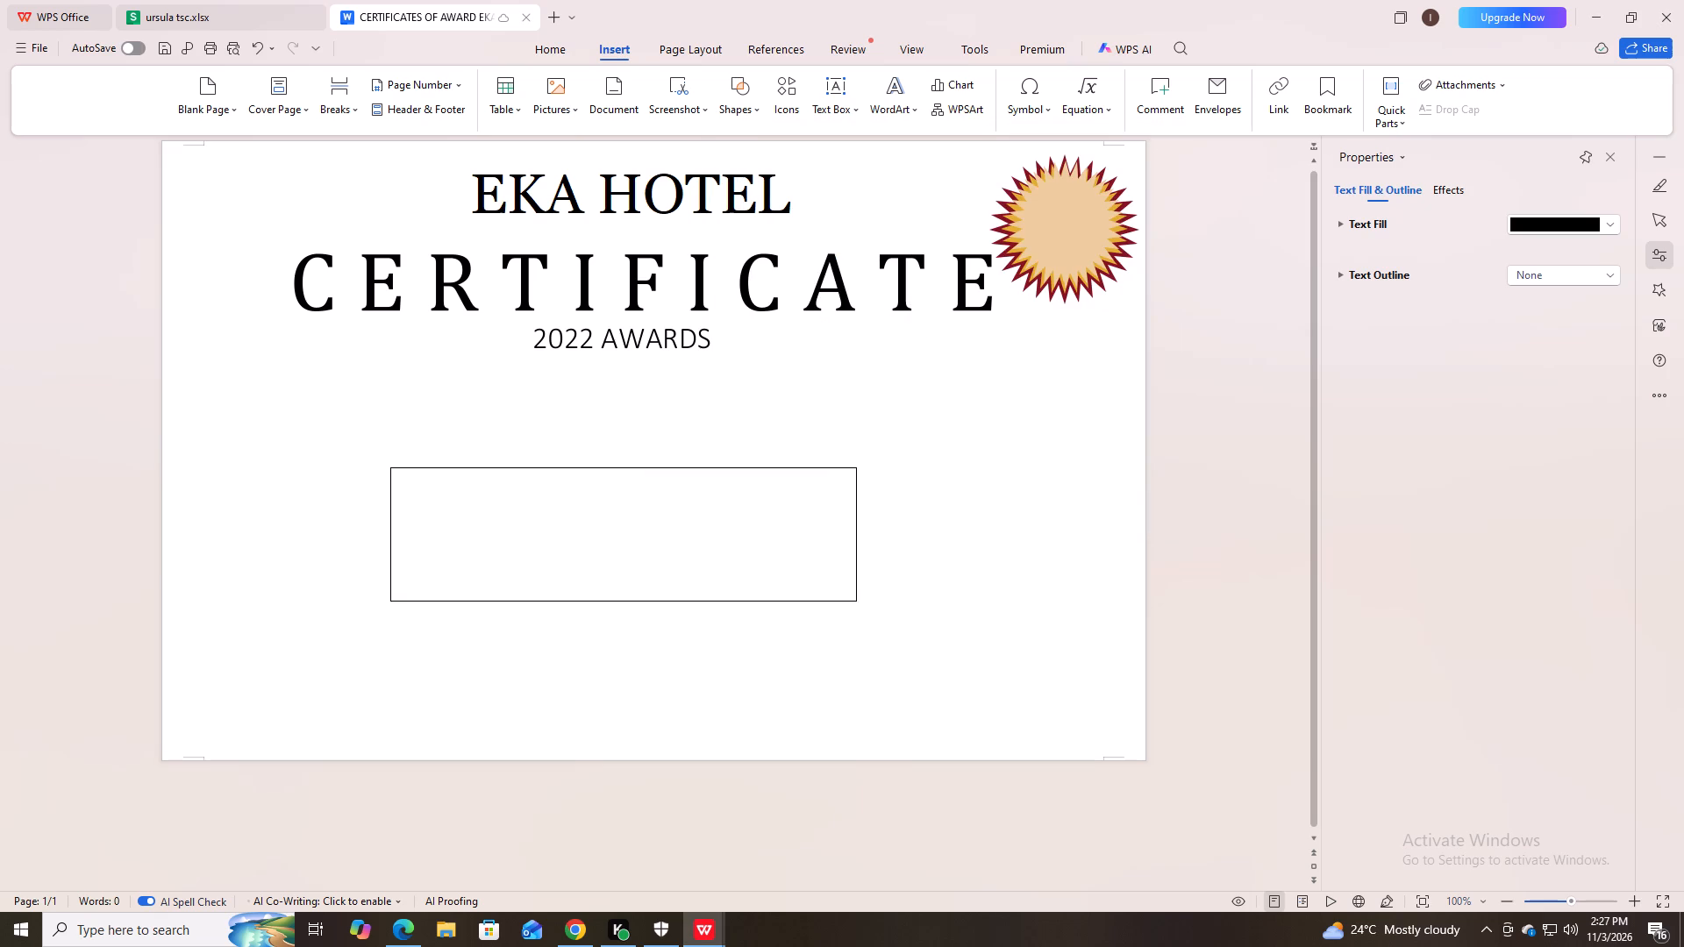
pyautogui.moveTo(862, 596); pyautogui.dragTo(918, 606)
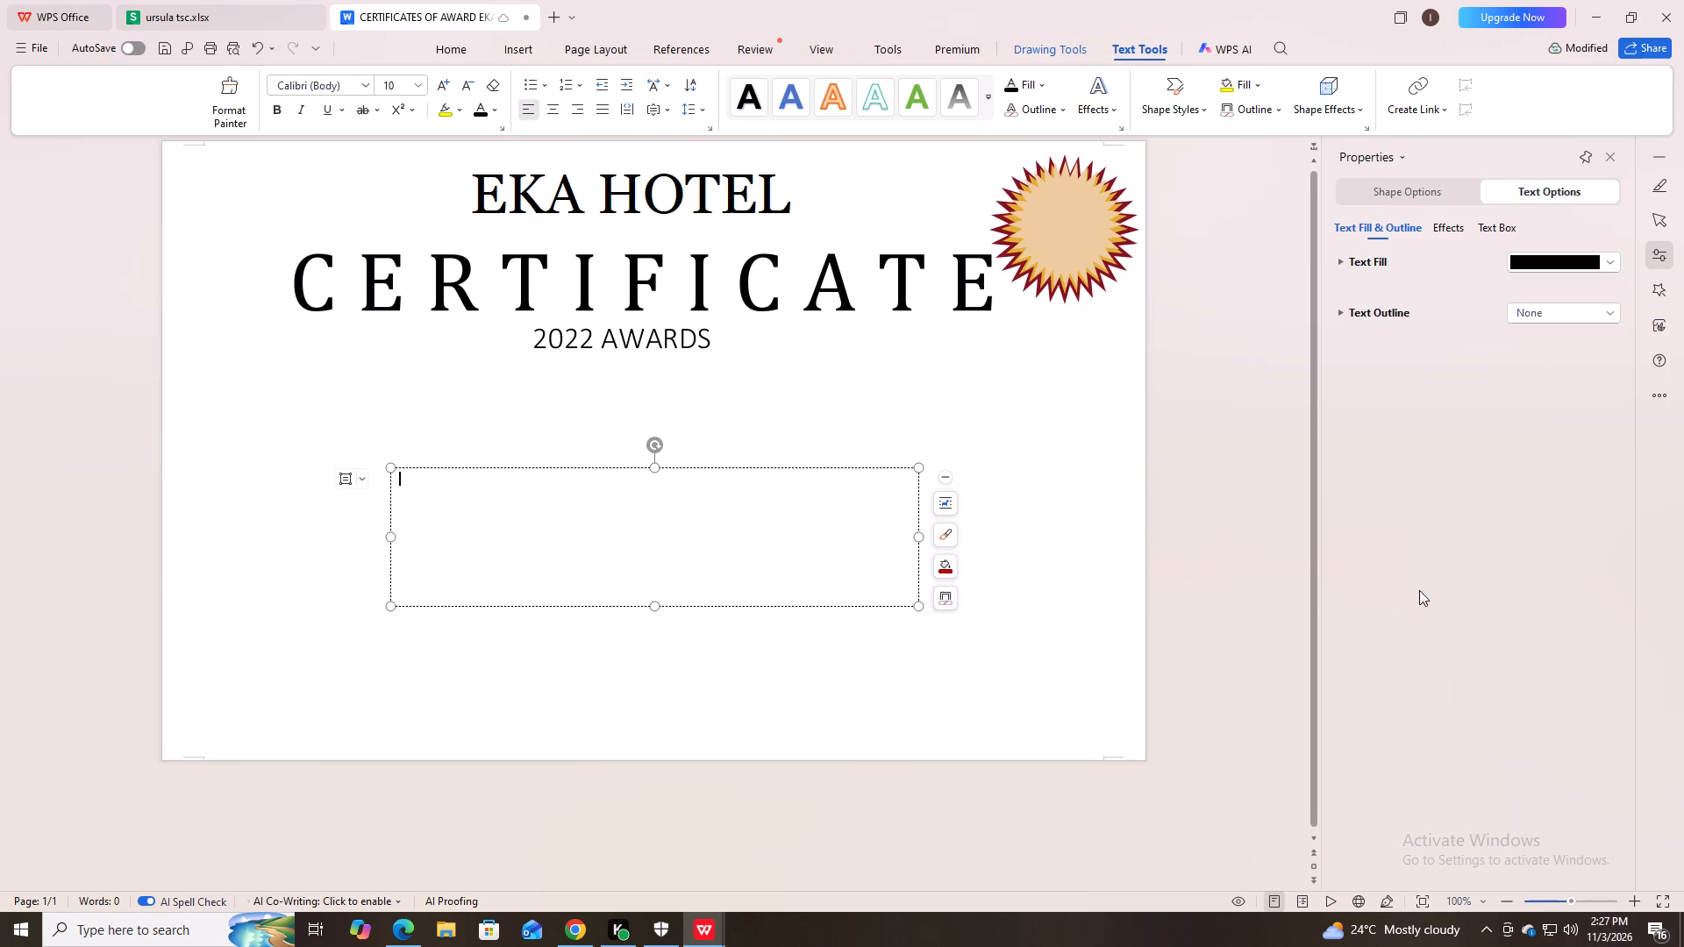
pyautogui.press('2')
pyautogui.press('0')
pyautogui.write('22')
# Format the 2022 text in the new text box as bold Cambria Math at size 18.
pyautogui.moveTo(425, 479); pyautogui.dragTo(400, 480)
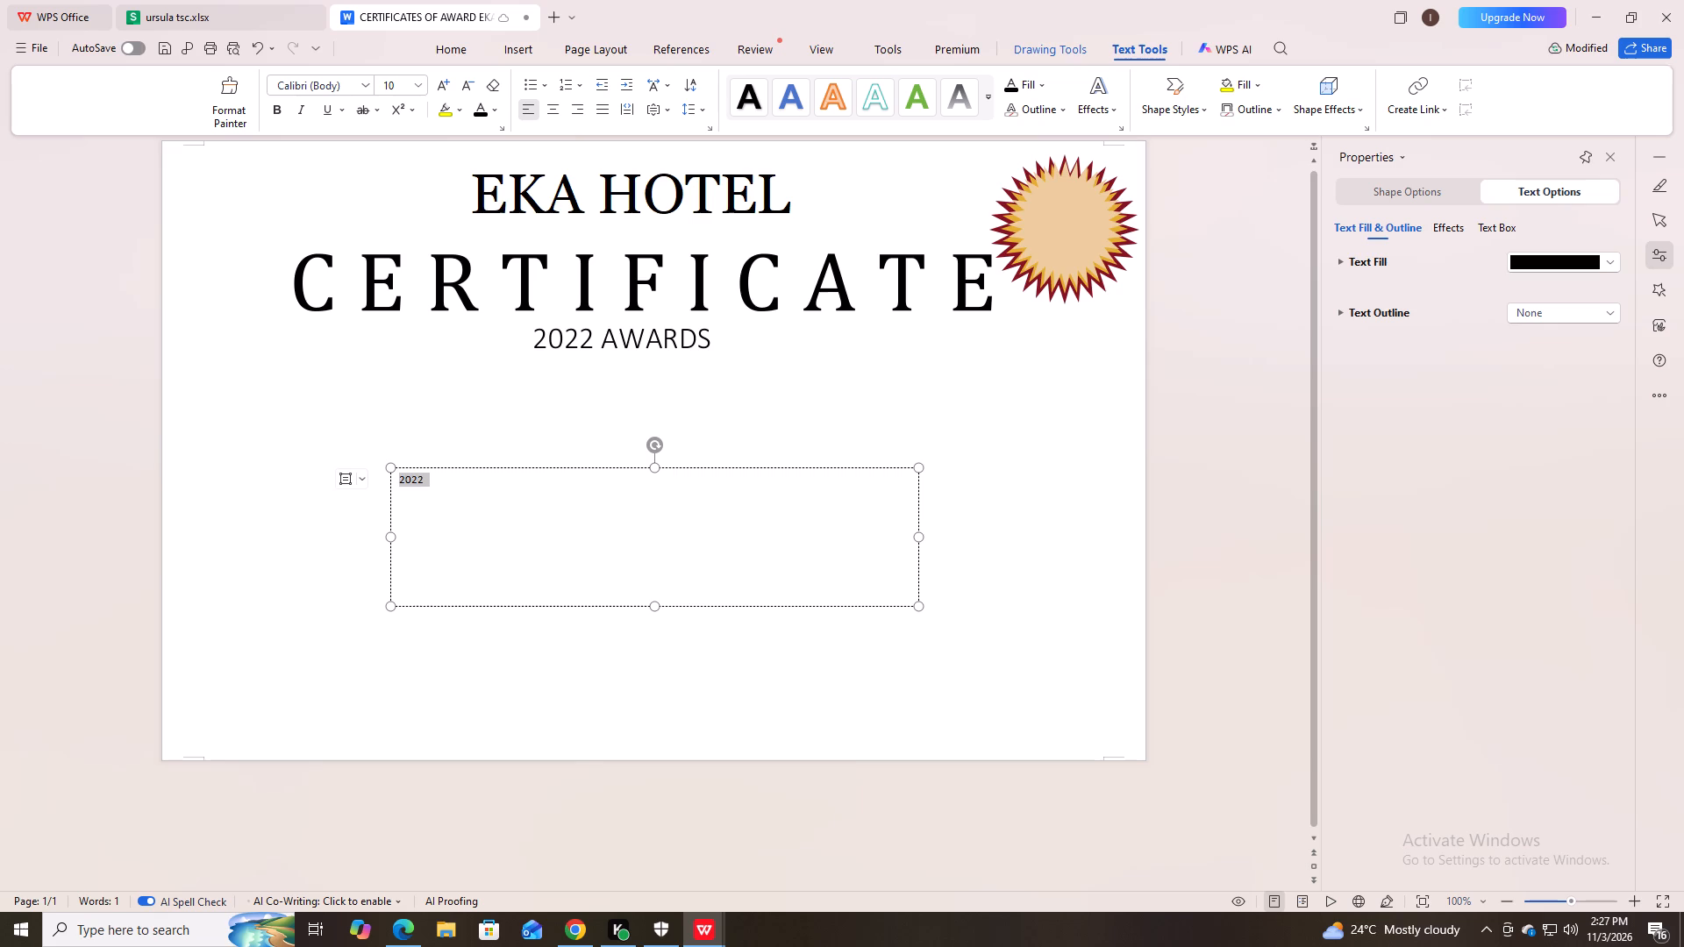
pyautogui.moveTo(400, 480); pyautogui.dragTo(398, 480)
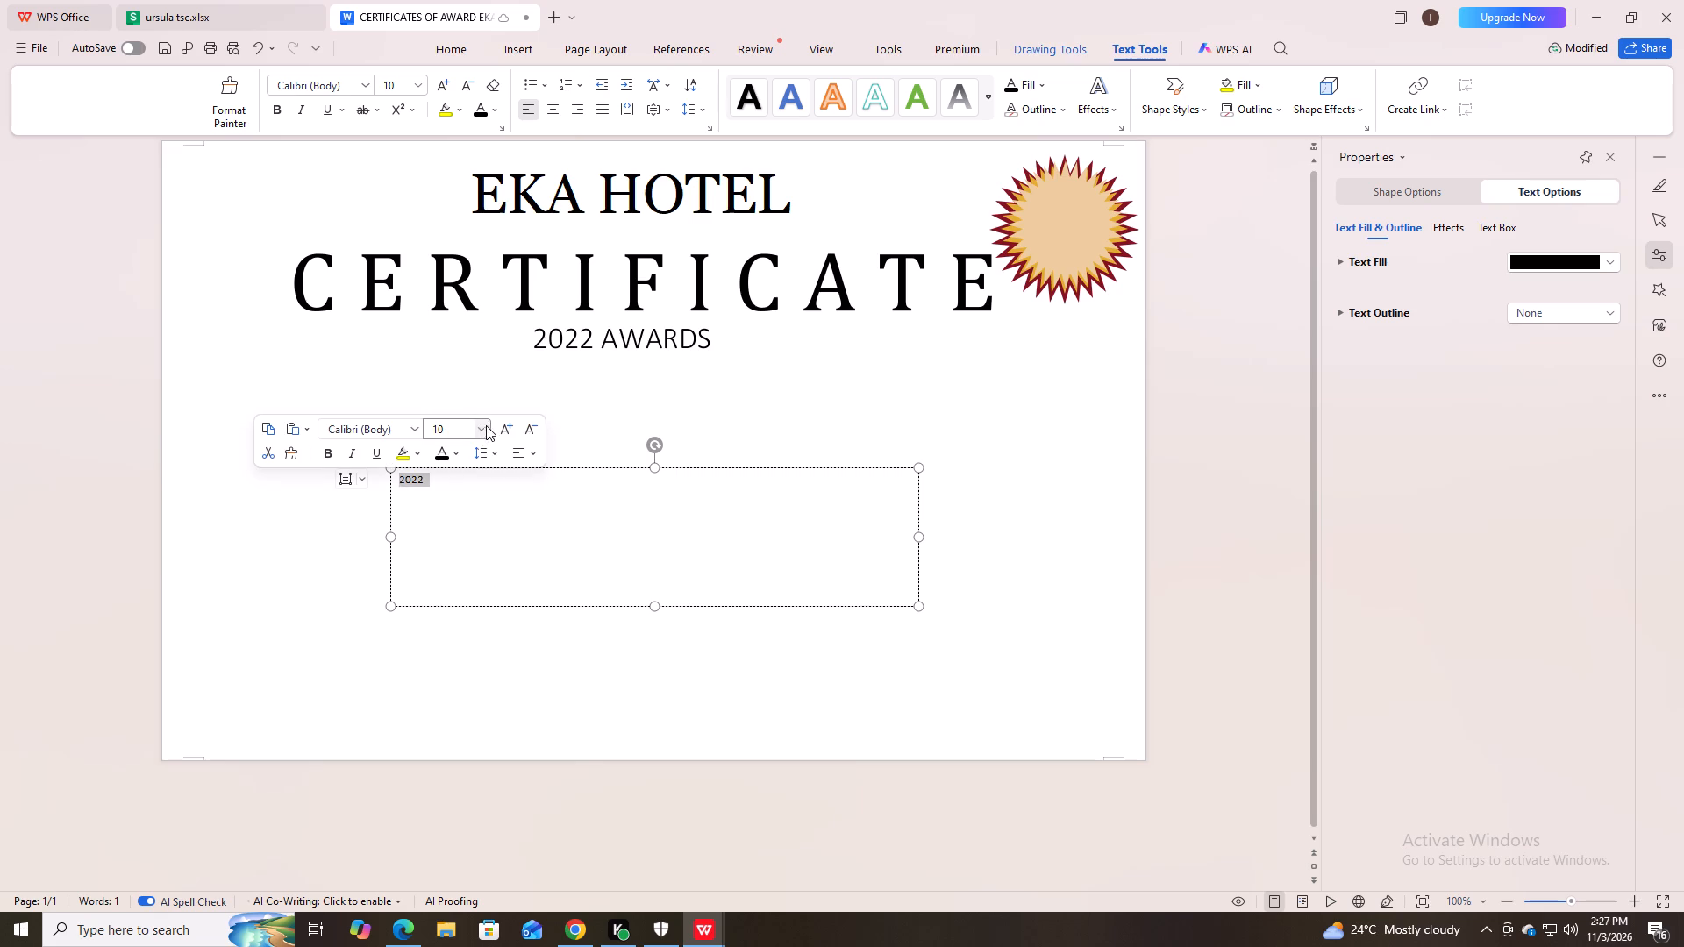
pyautogui.click(483, 424)
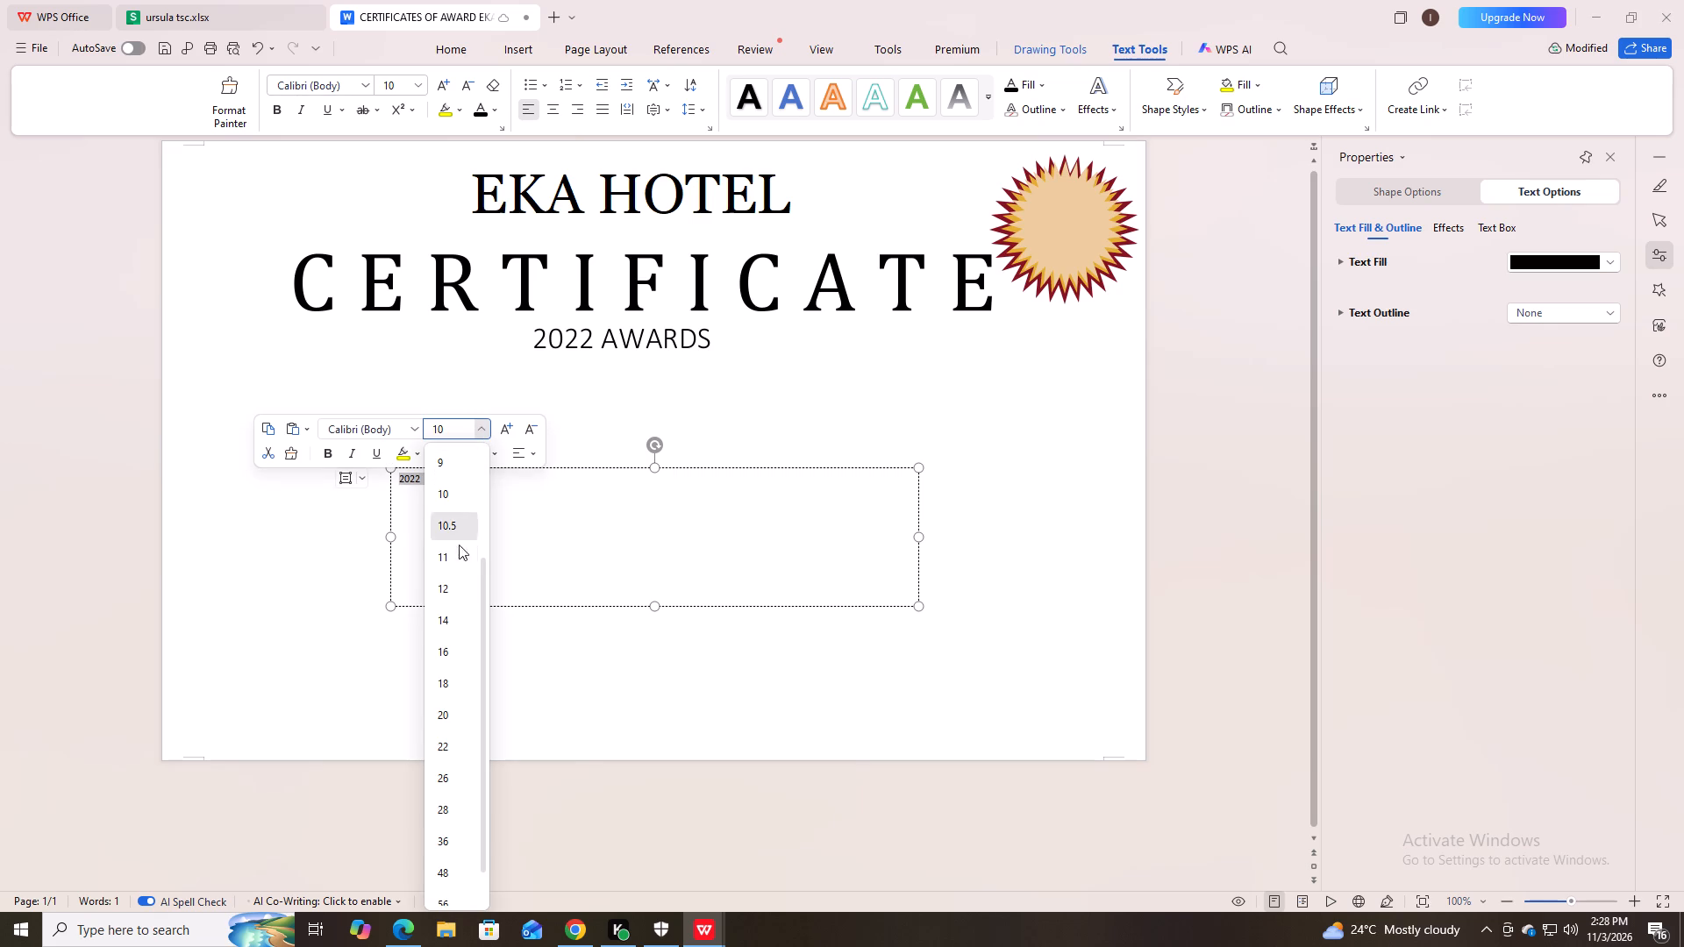
pyautogui.click(446, 695)
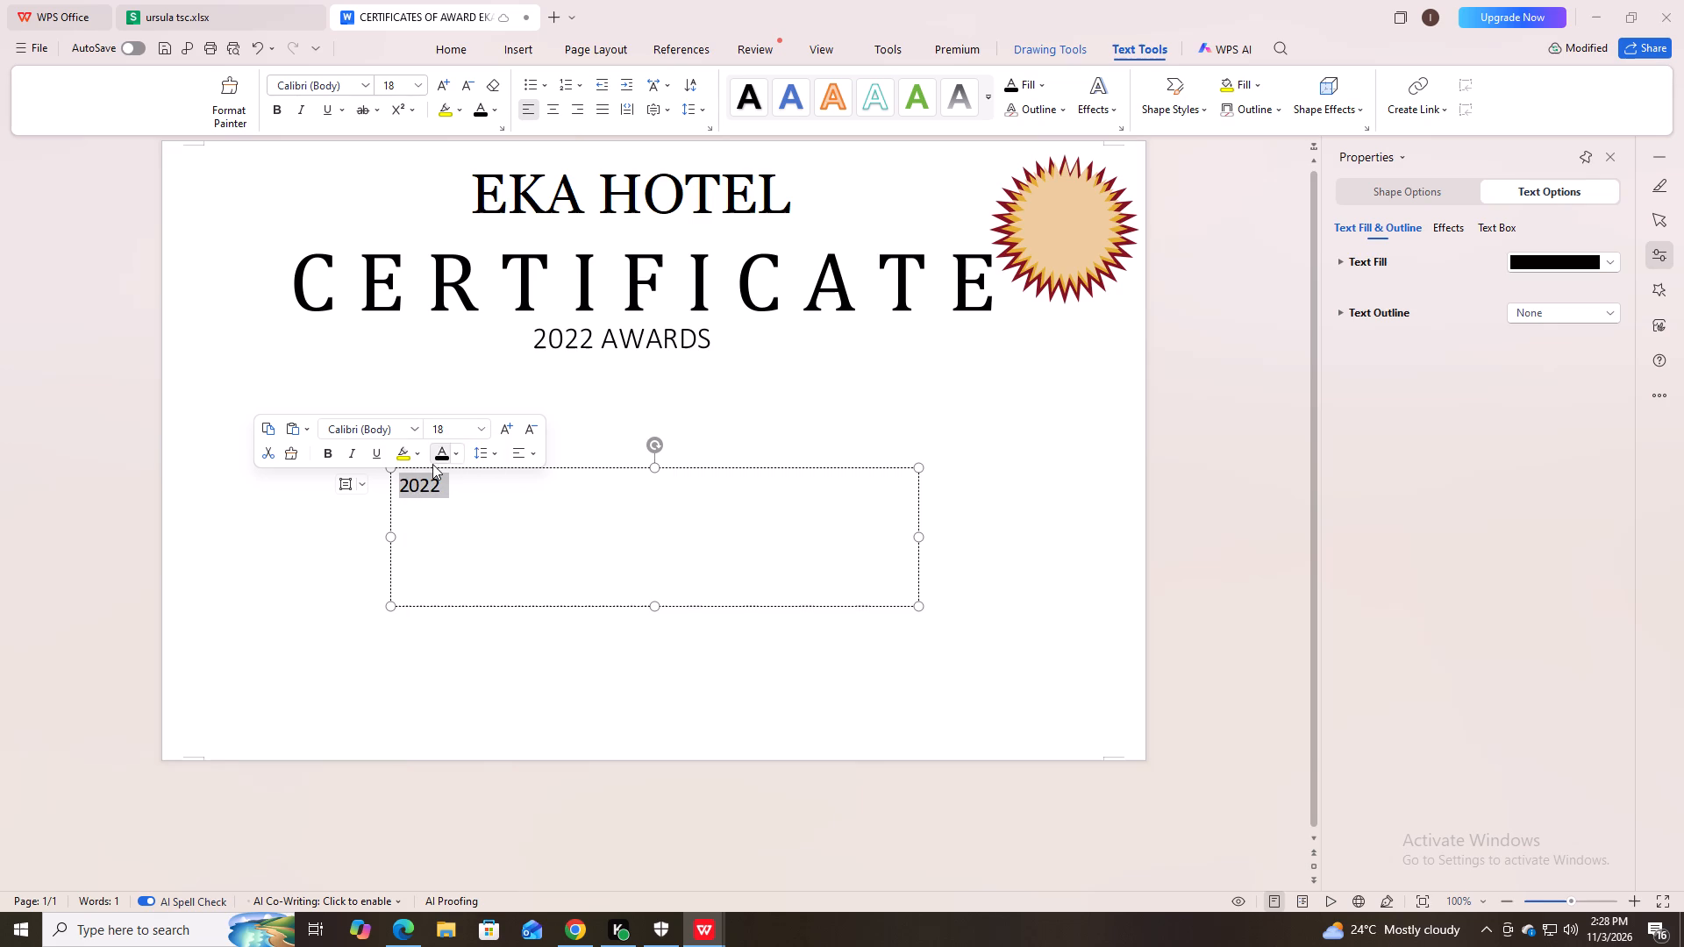
pyautogui.click(416, 424)
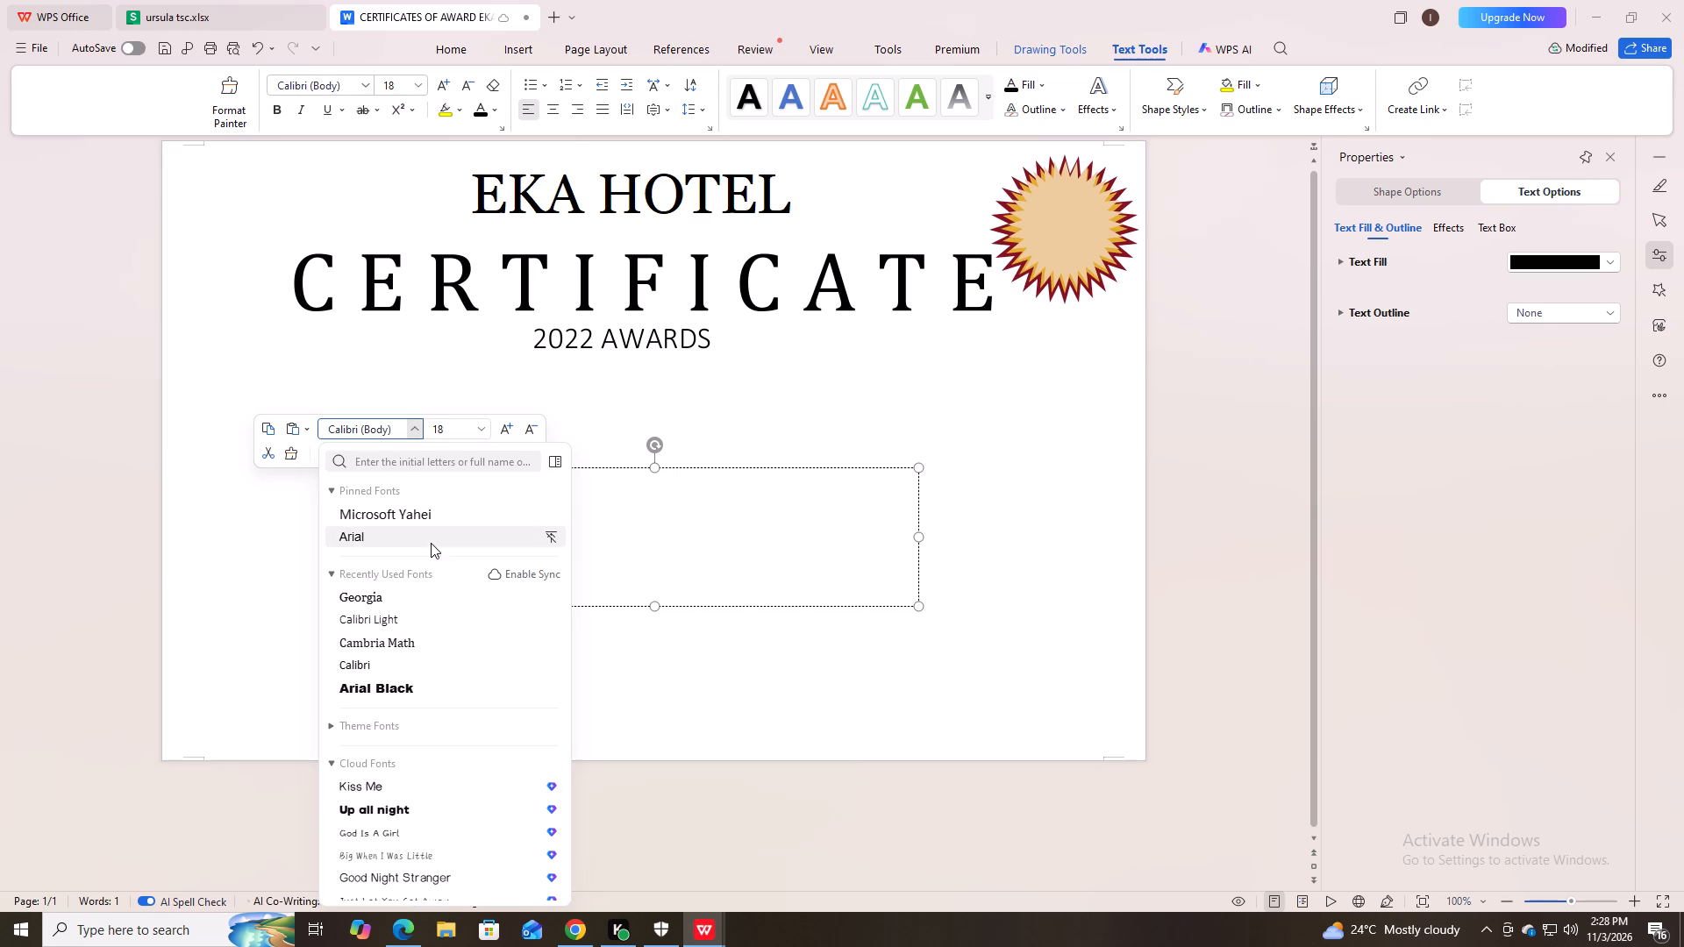
pyautogui.click(694, 682)
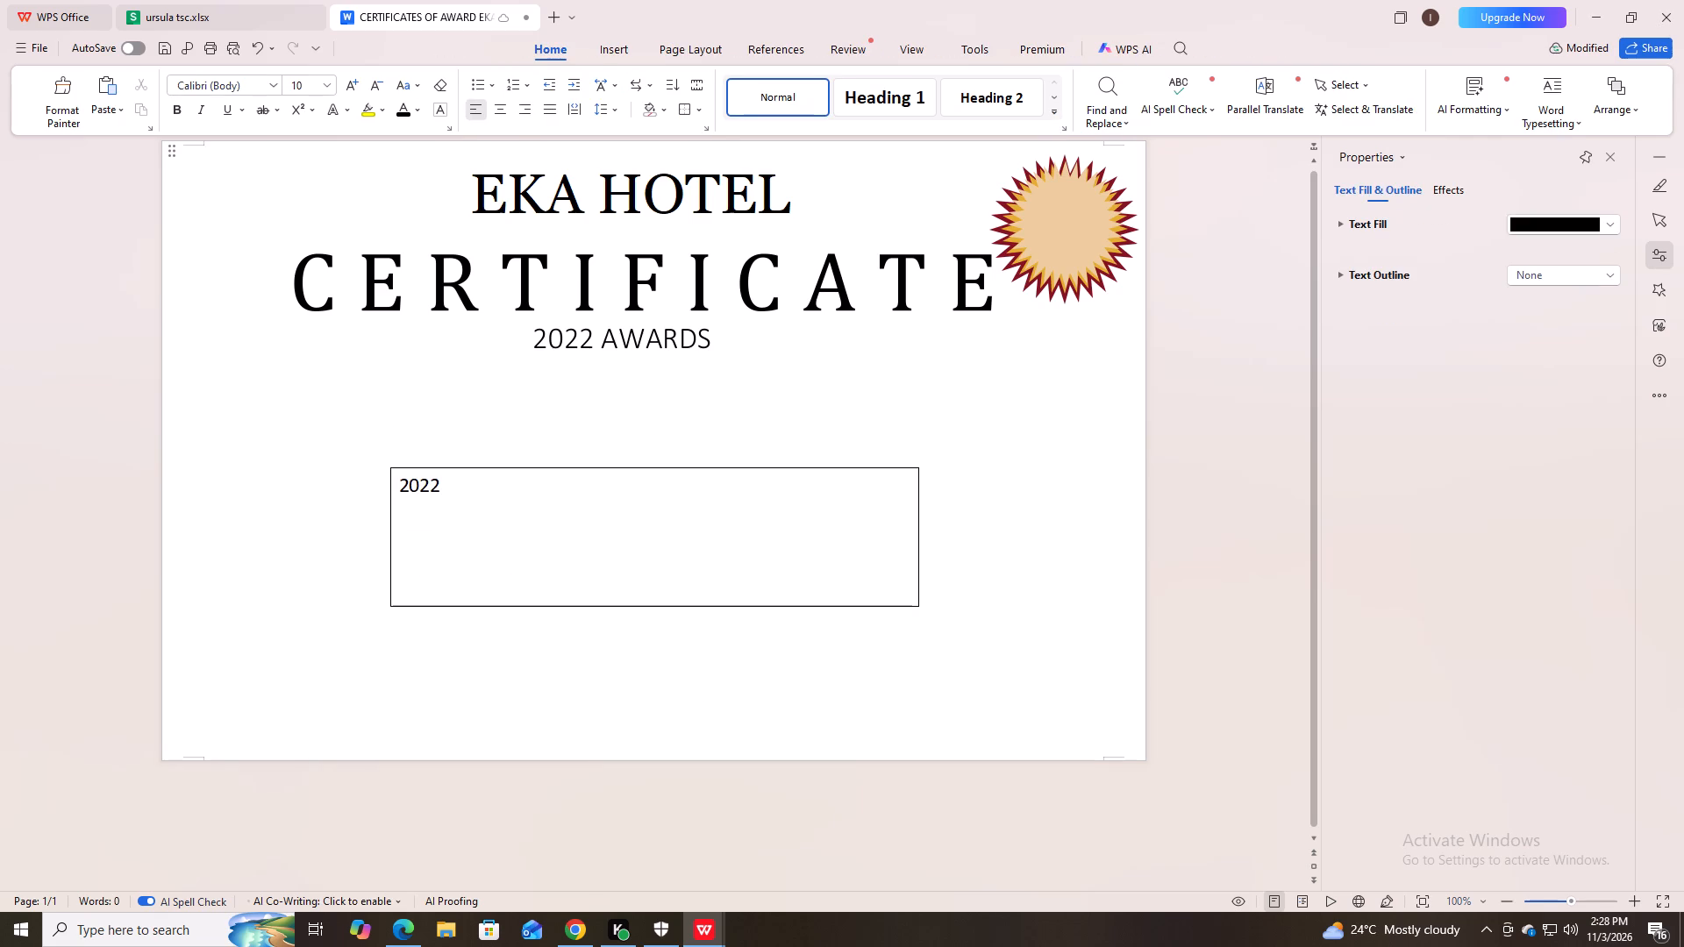
pyautogui.doubleClick(450, 488)
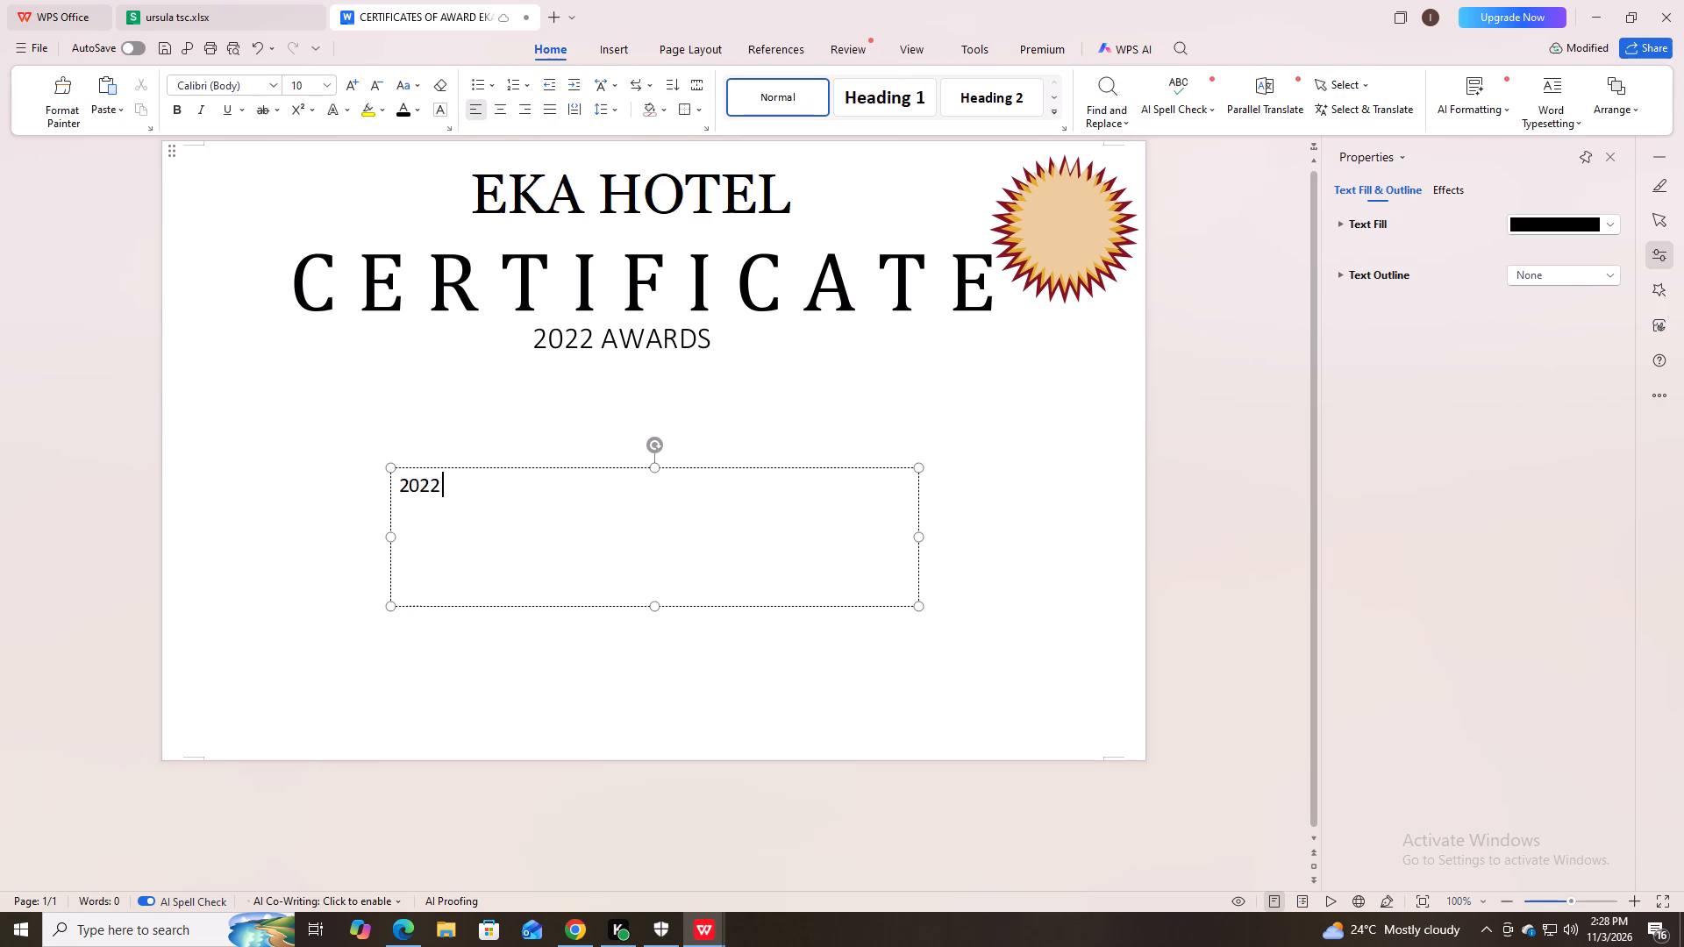
pyautogui.click(450, 488)
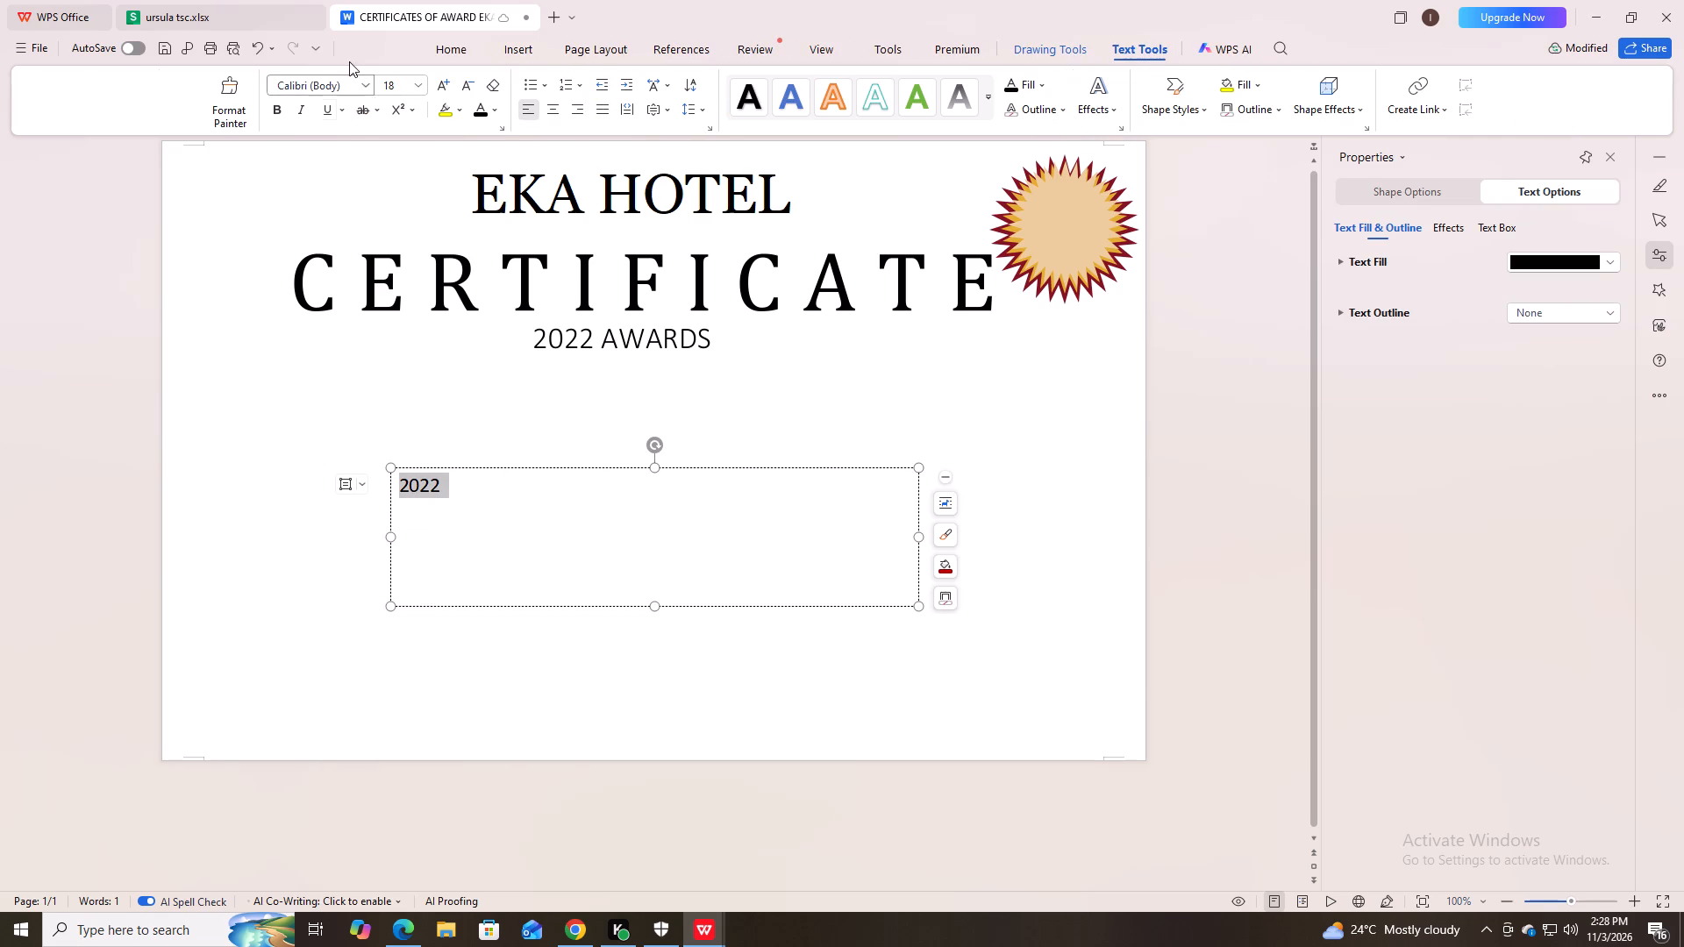
pyautogui.click(360, 88)
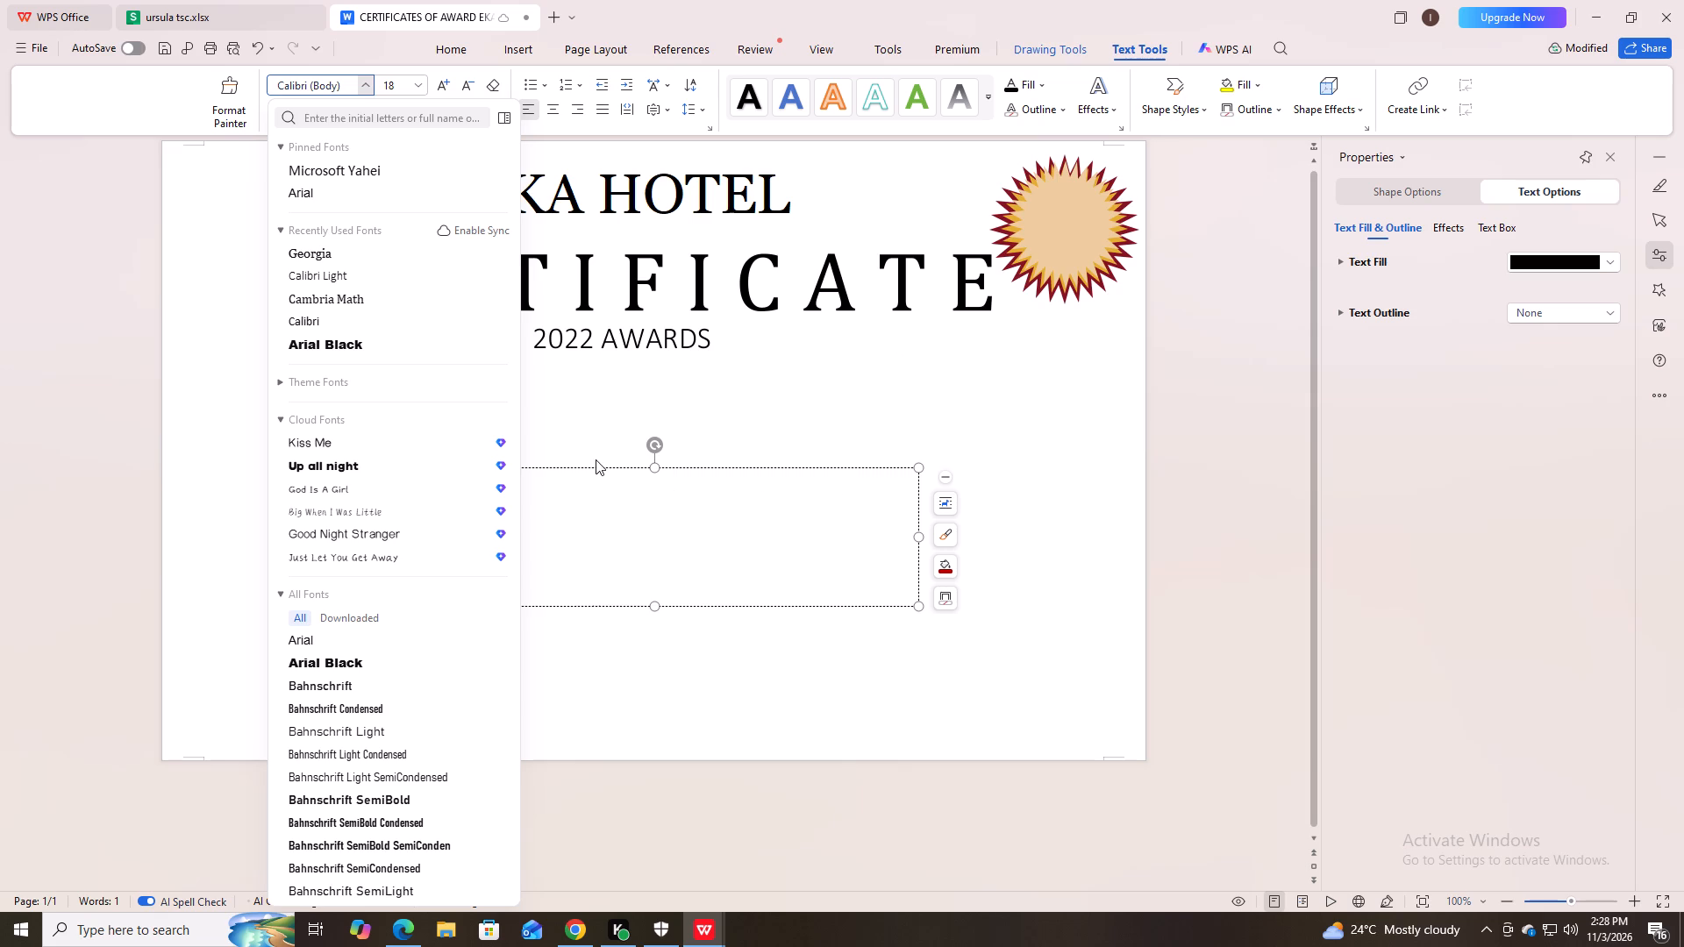
pyautogui.click(377, 296)
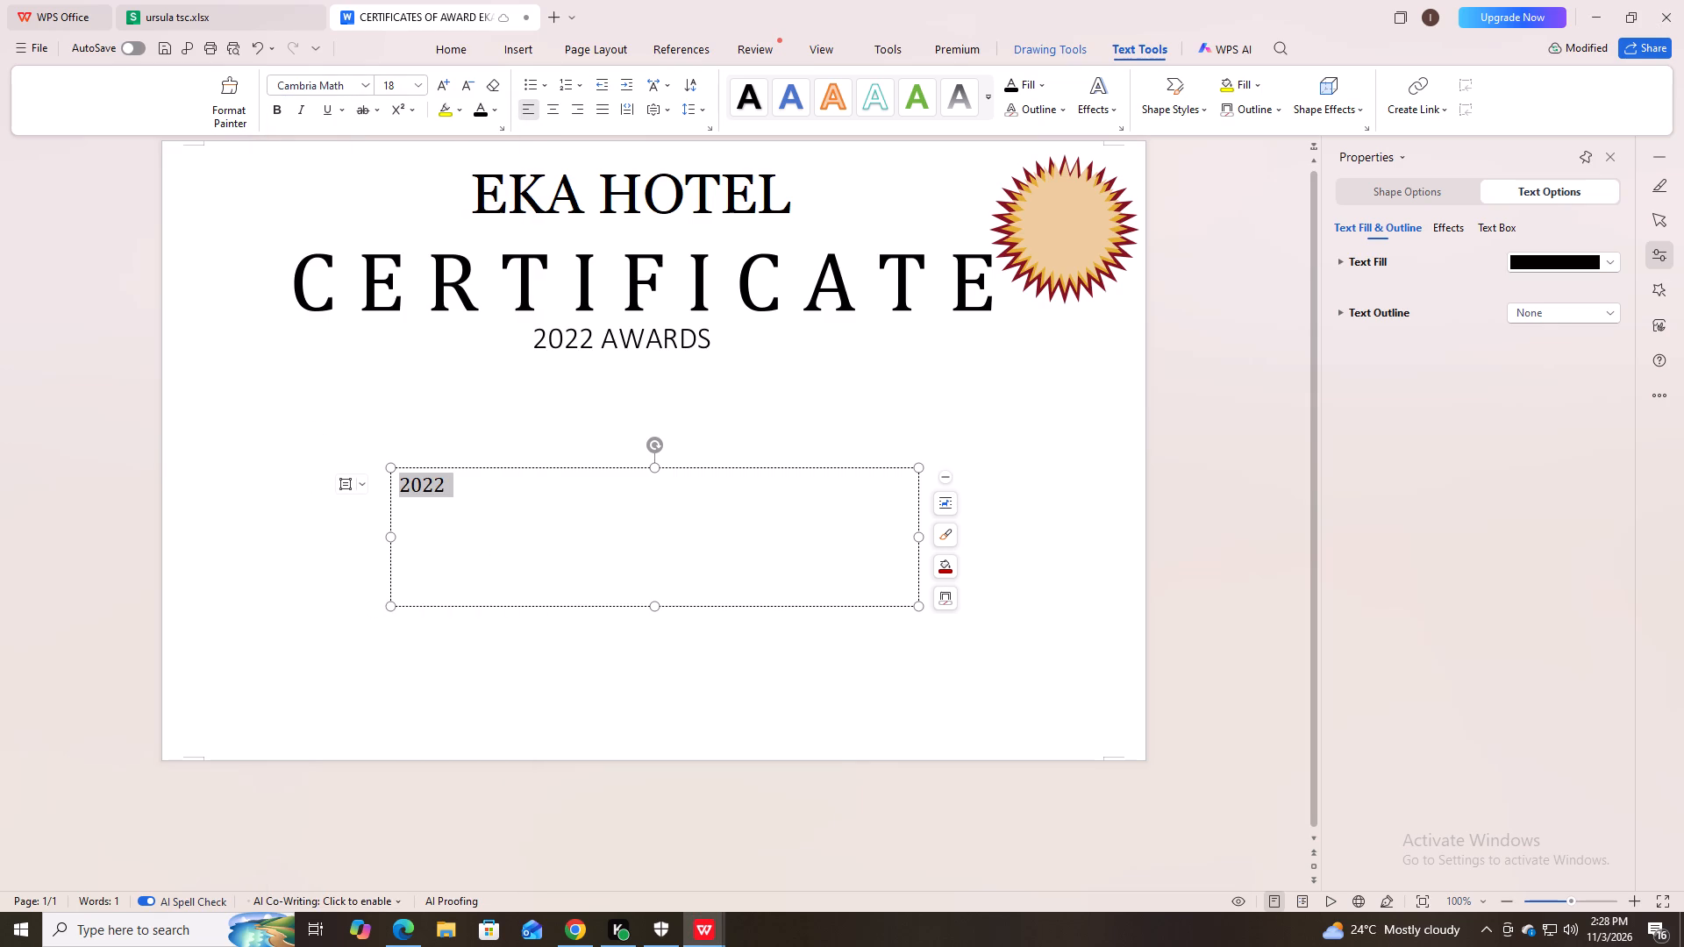
pyautogui.click(278, 111)
pyautogui.click(506, 476)
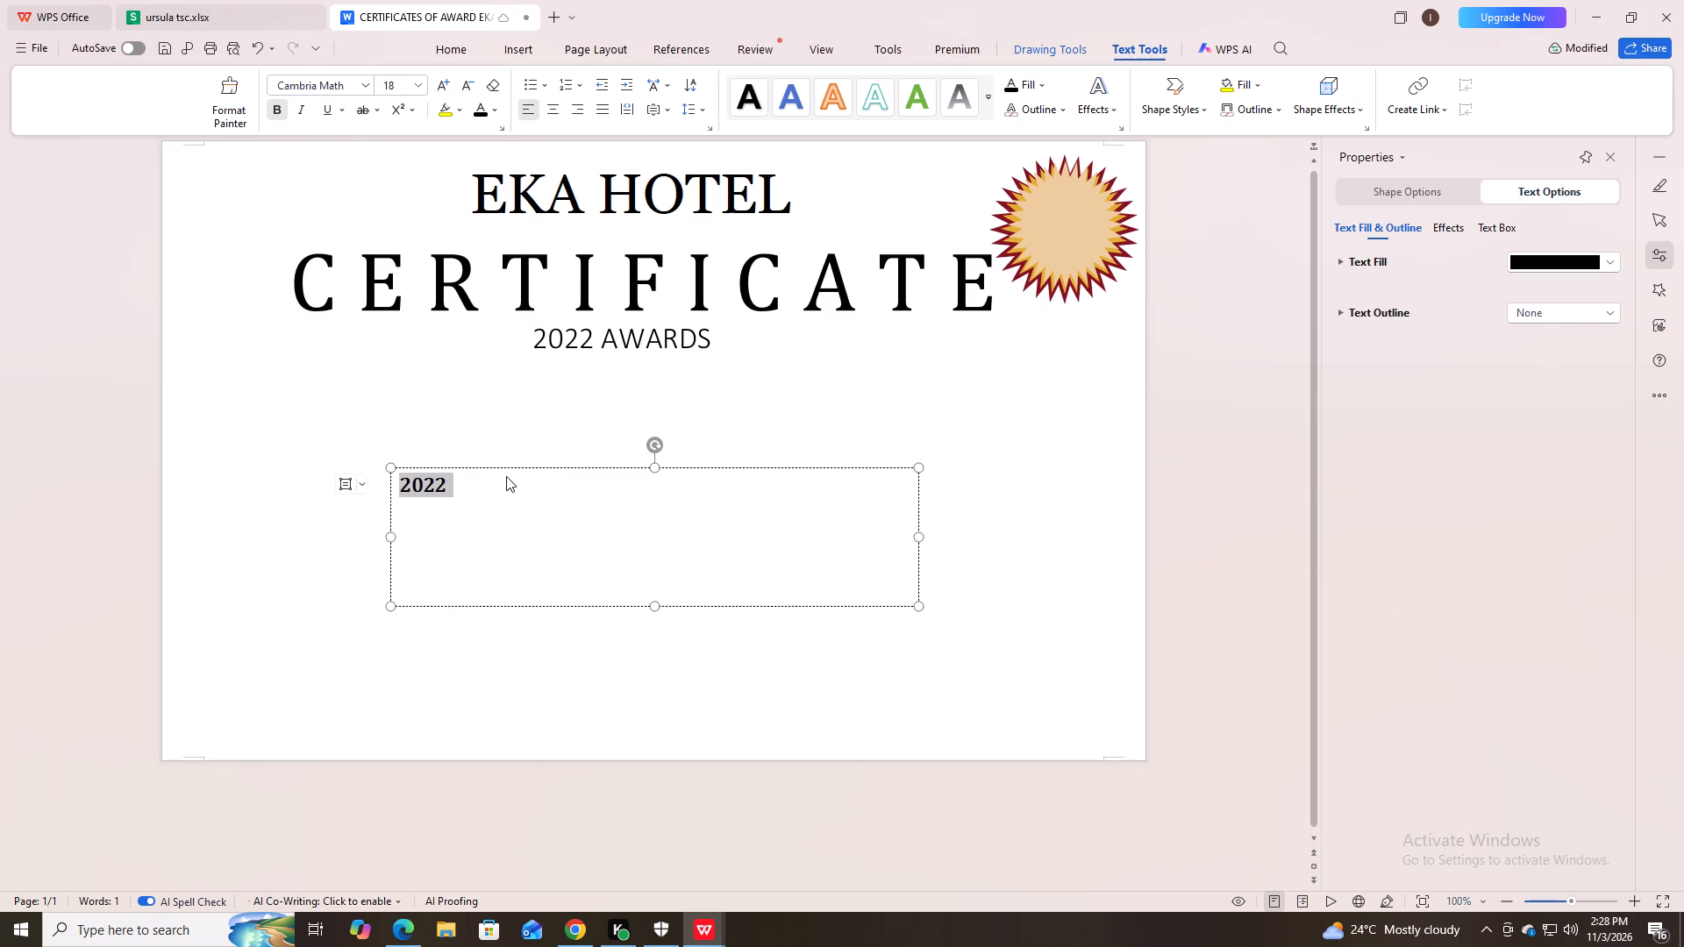
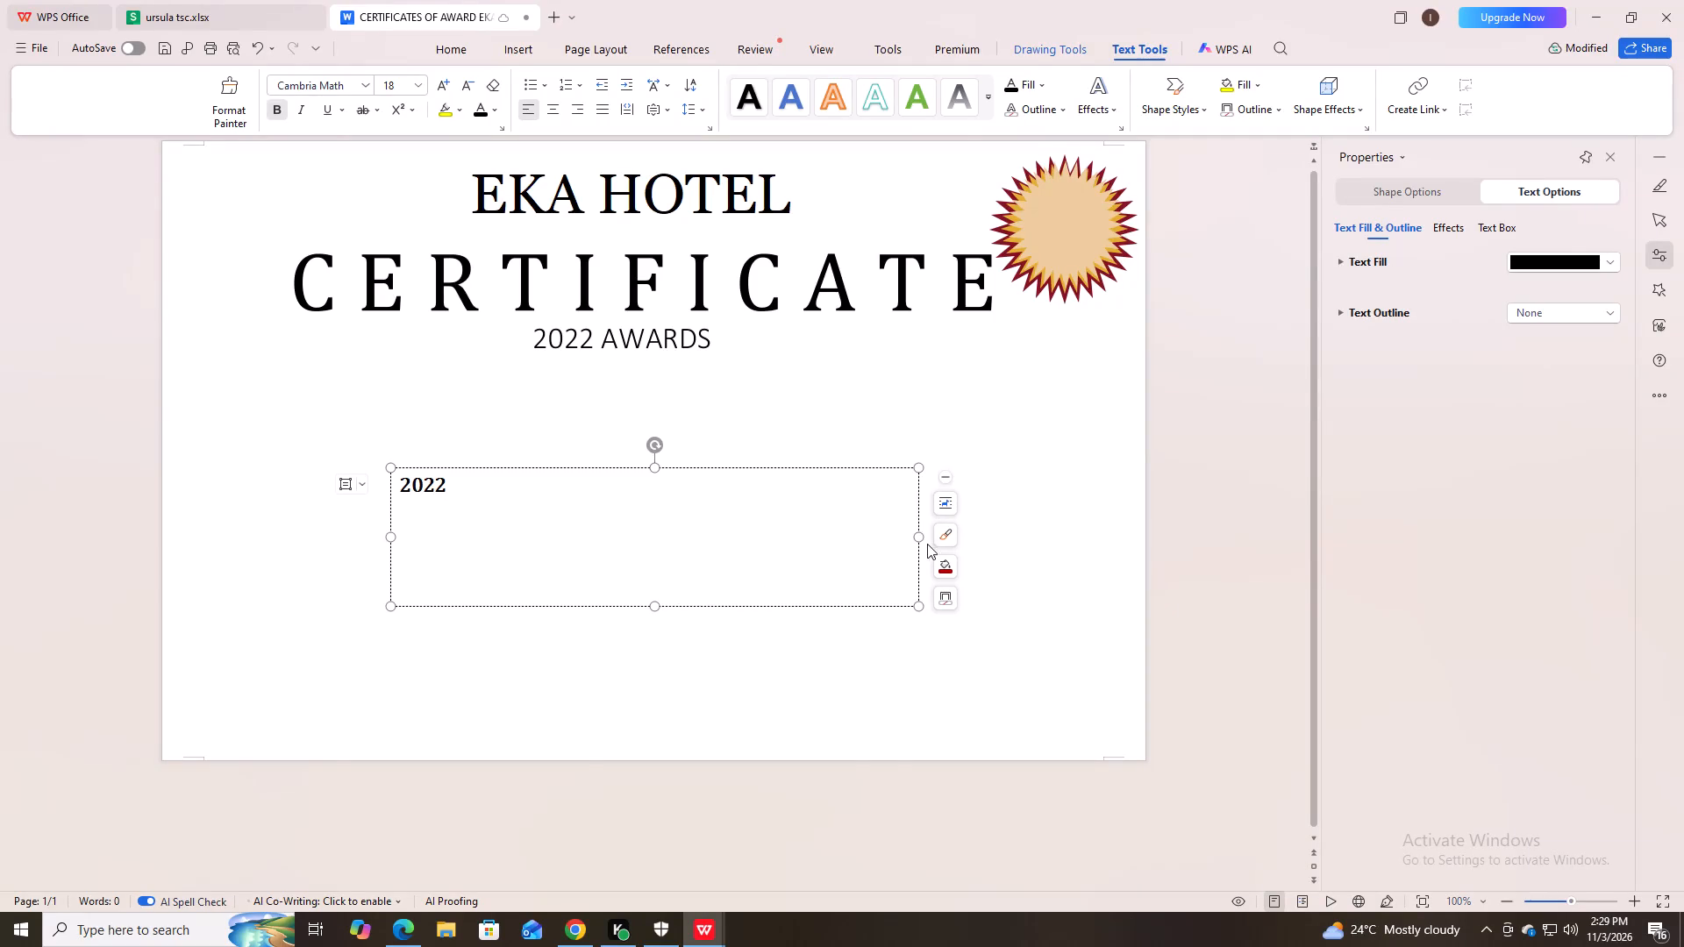
# Shrink the 2022 text box in width and height until its frame fits closely around the text.
pyautogui.moveTo(918, 535); pyautogui.dragTo(905, 539)
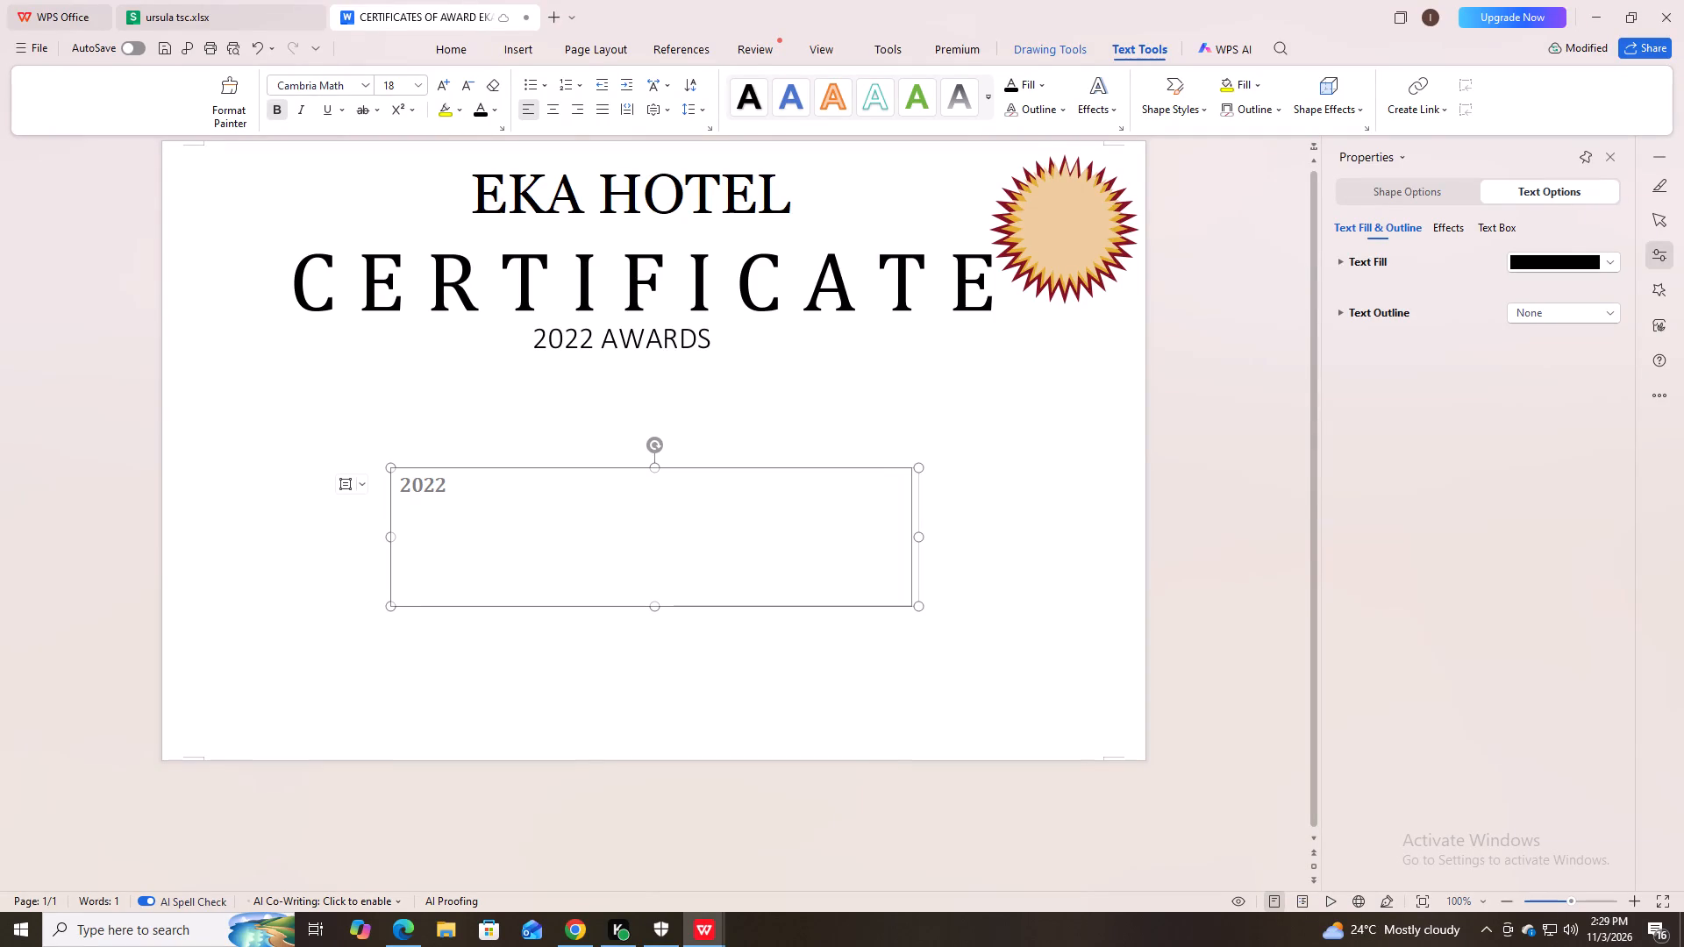
pyautogui.moveTo(905, 539); pyautogui.dragTo(460, 522)
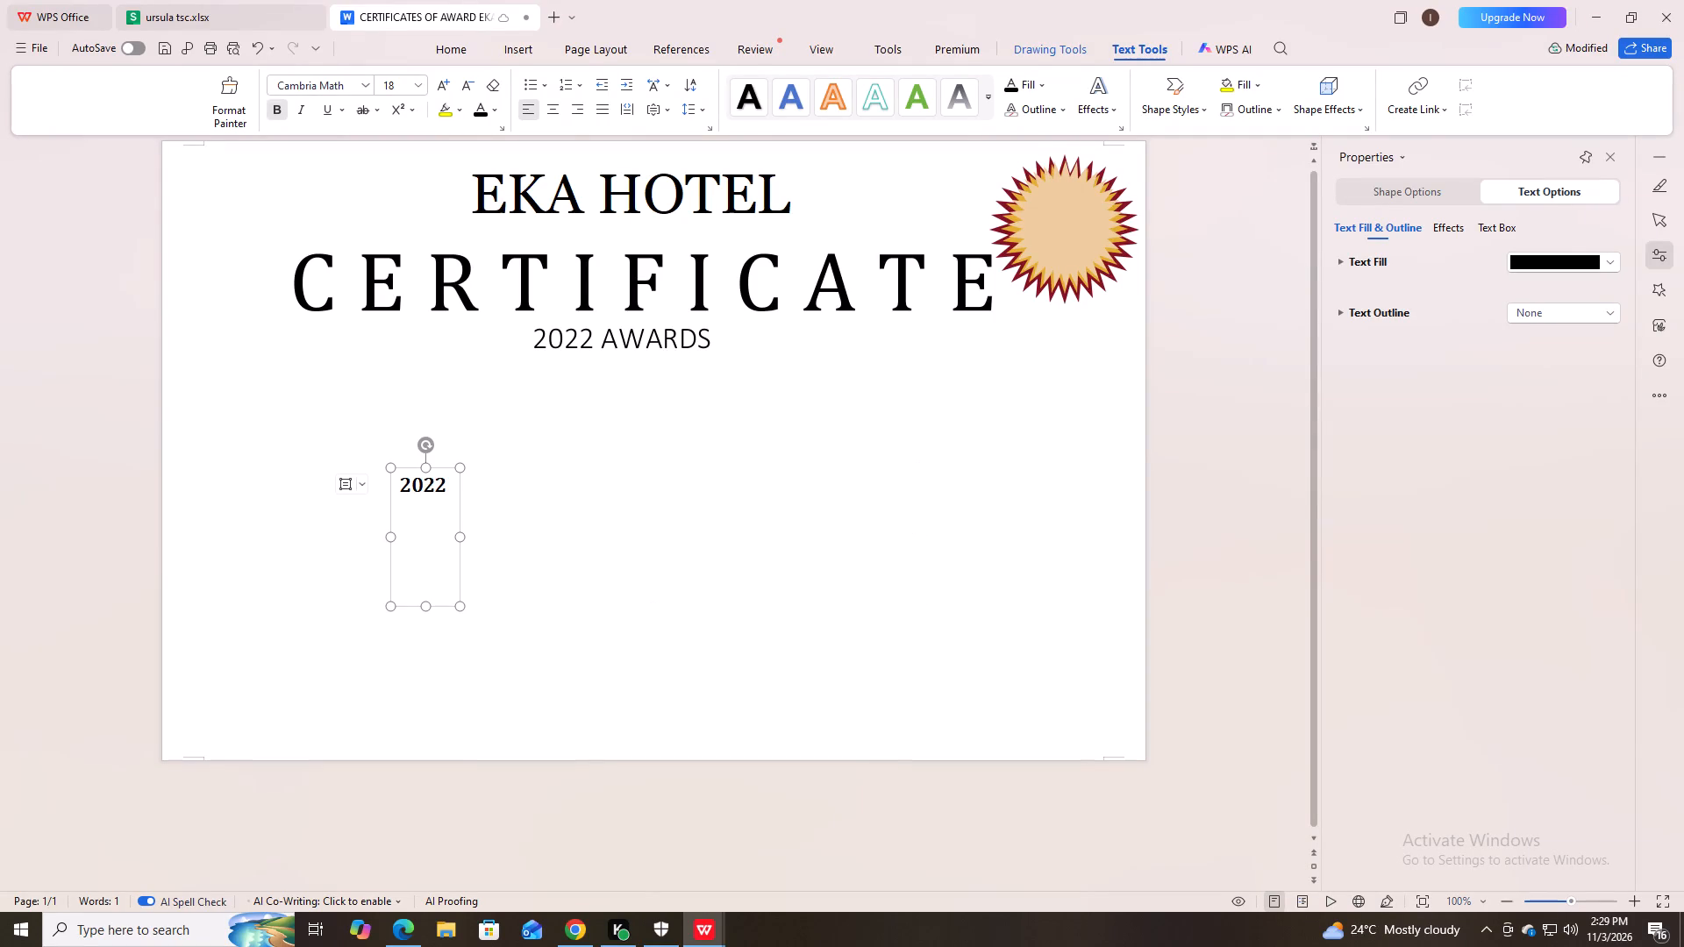
pyautogui.moveTo(425, 605); pyautogui.dragTo(434, 580)
pyautogui.moveTo(434, 580); pyautogui.dragTo(451, 505)
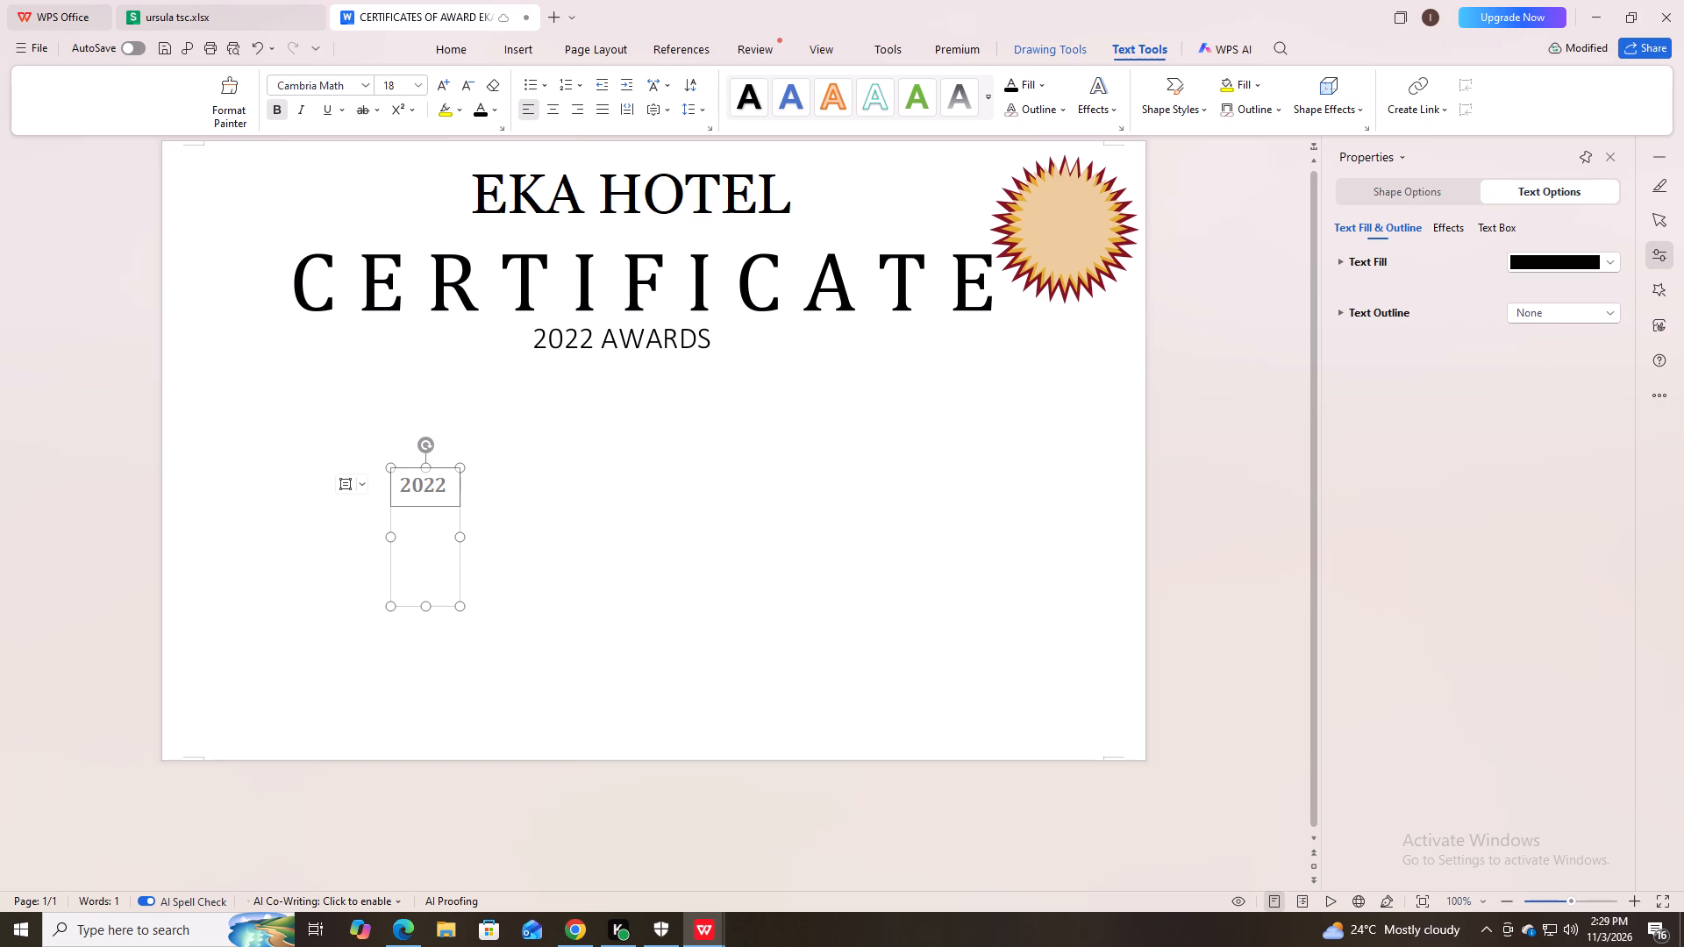
pyautogui.moveTo(451, 505); pyautogui.dragTo(453, 497)
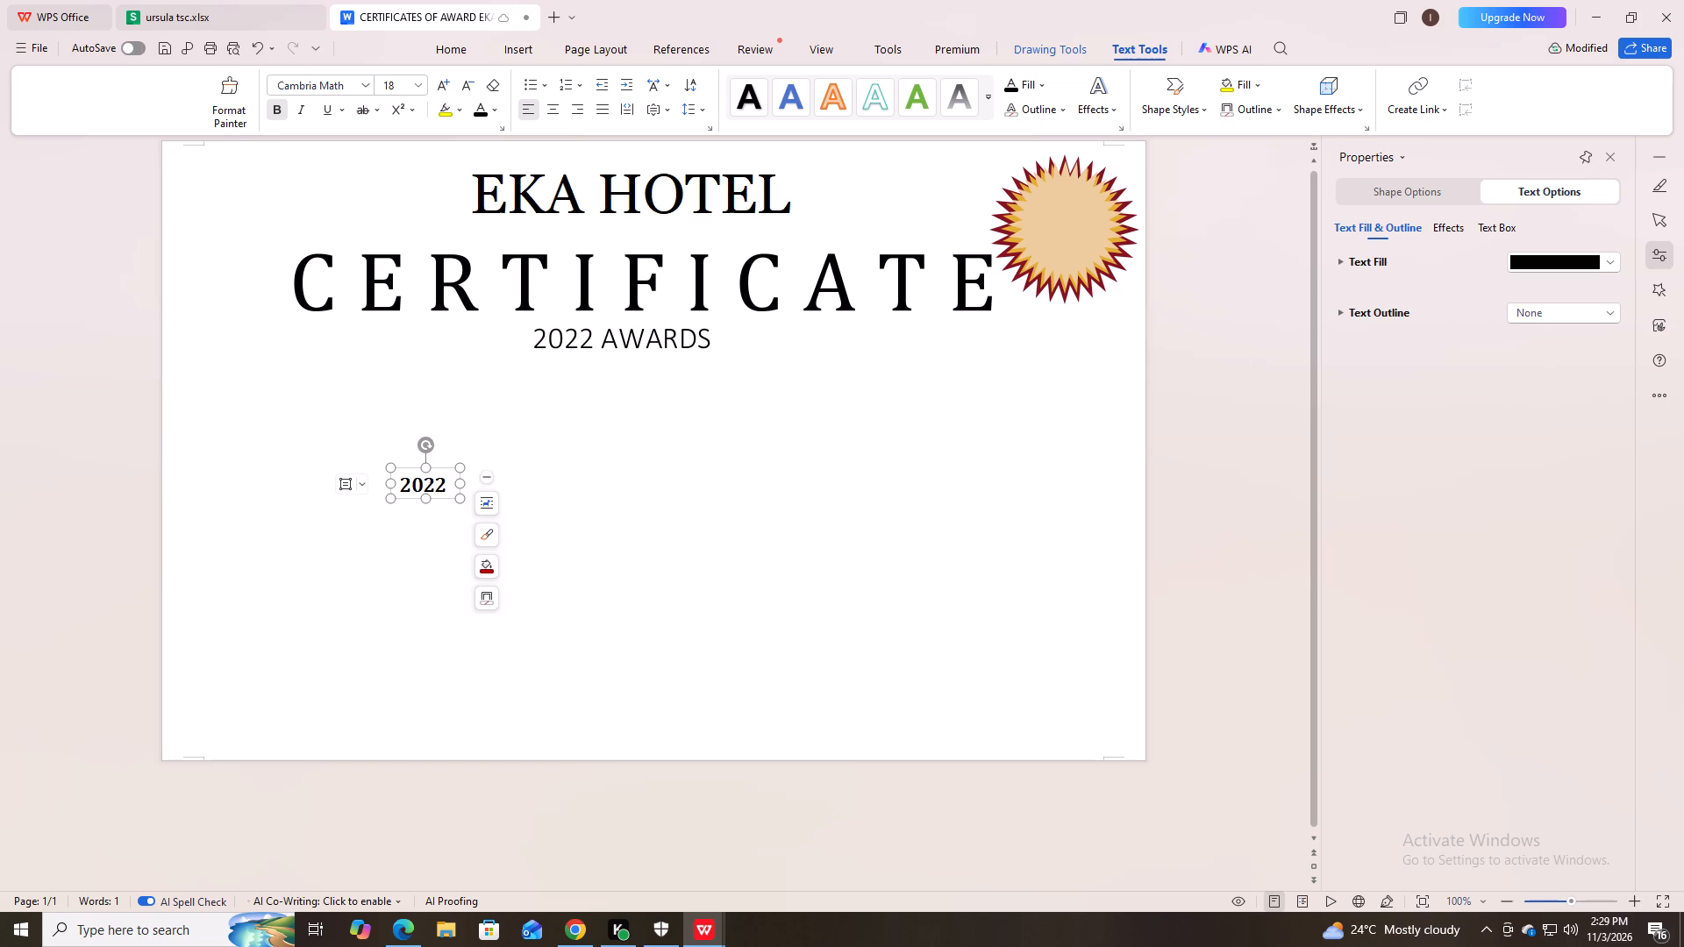
# Remove the outline of the 2022 text box by setting it to No Line.
pyautogui.click(491, 594)
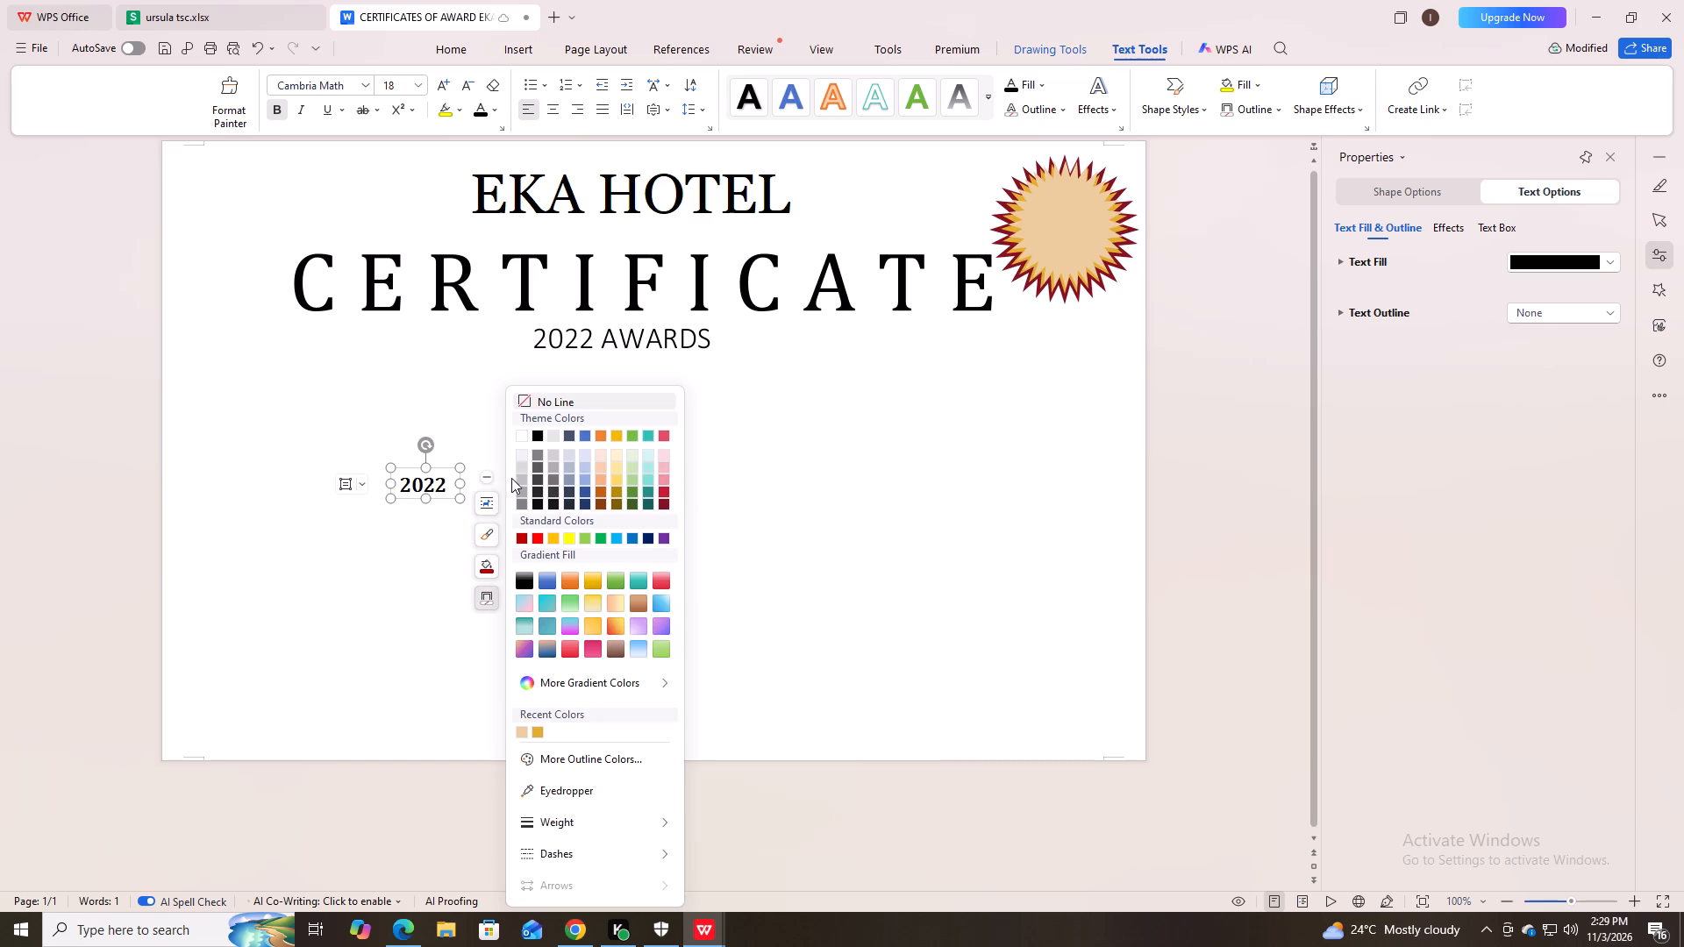
pyautogui.click(524, 397)
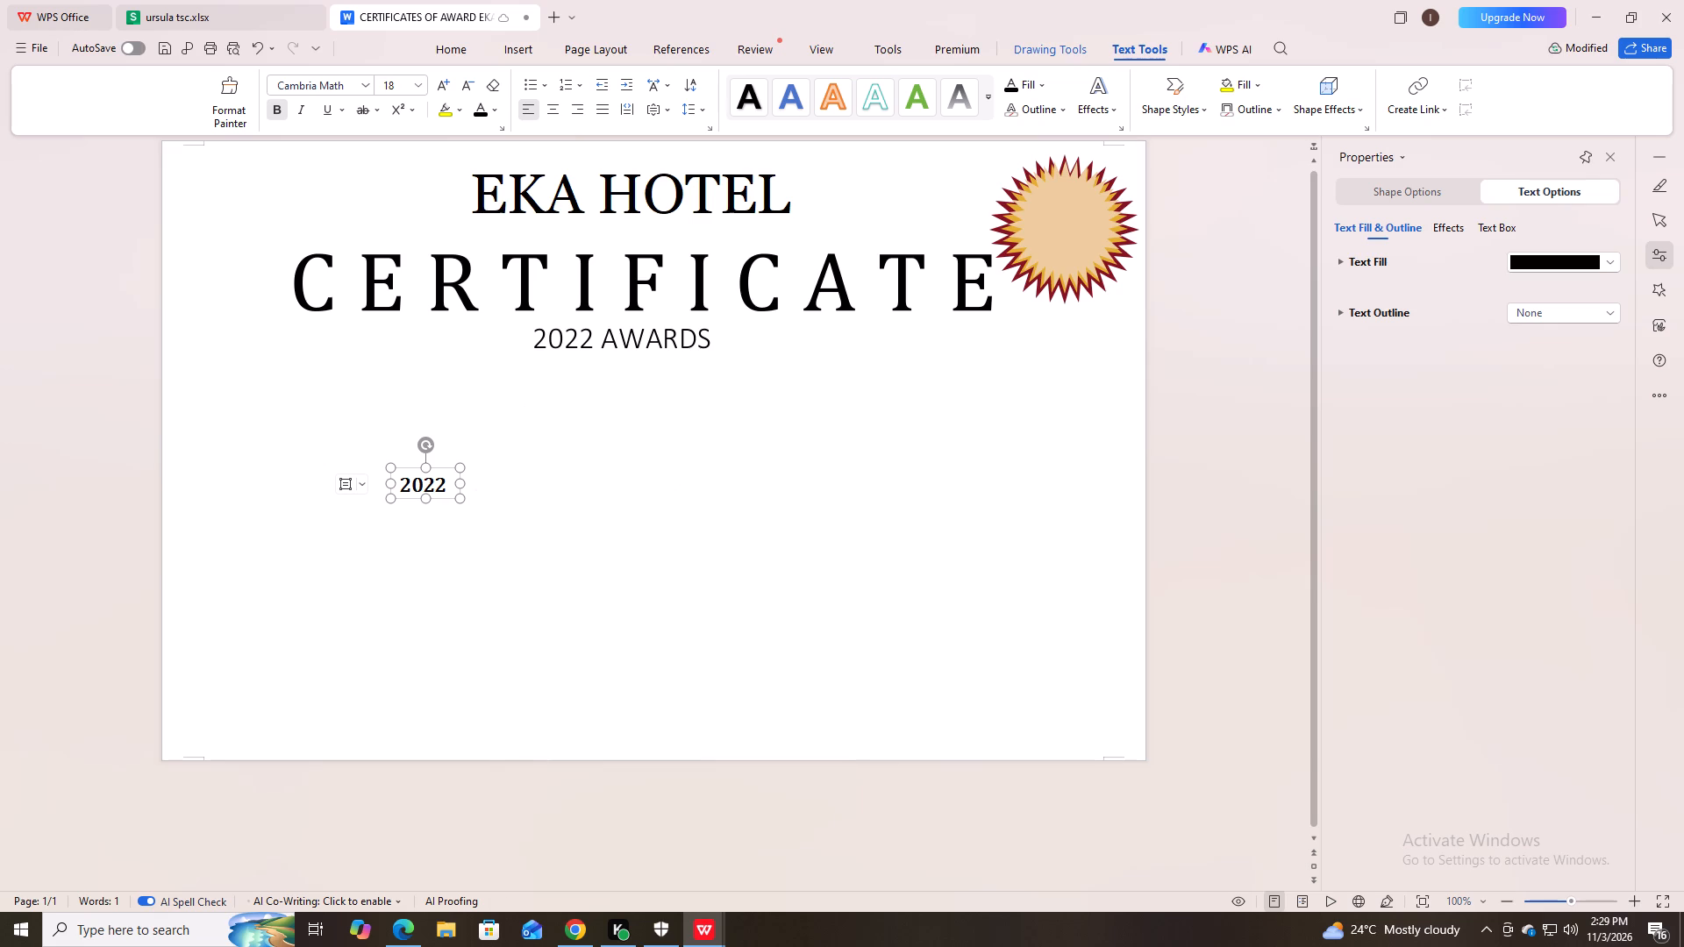
pyautogui.click(557, 530)
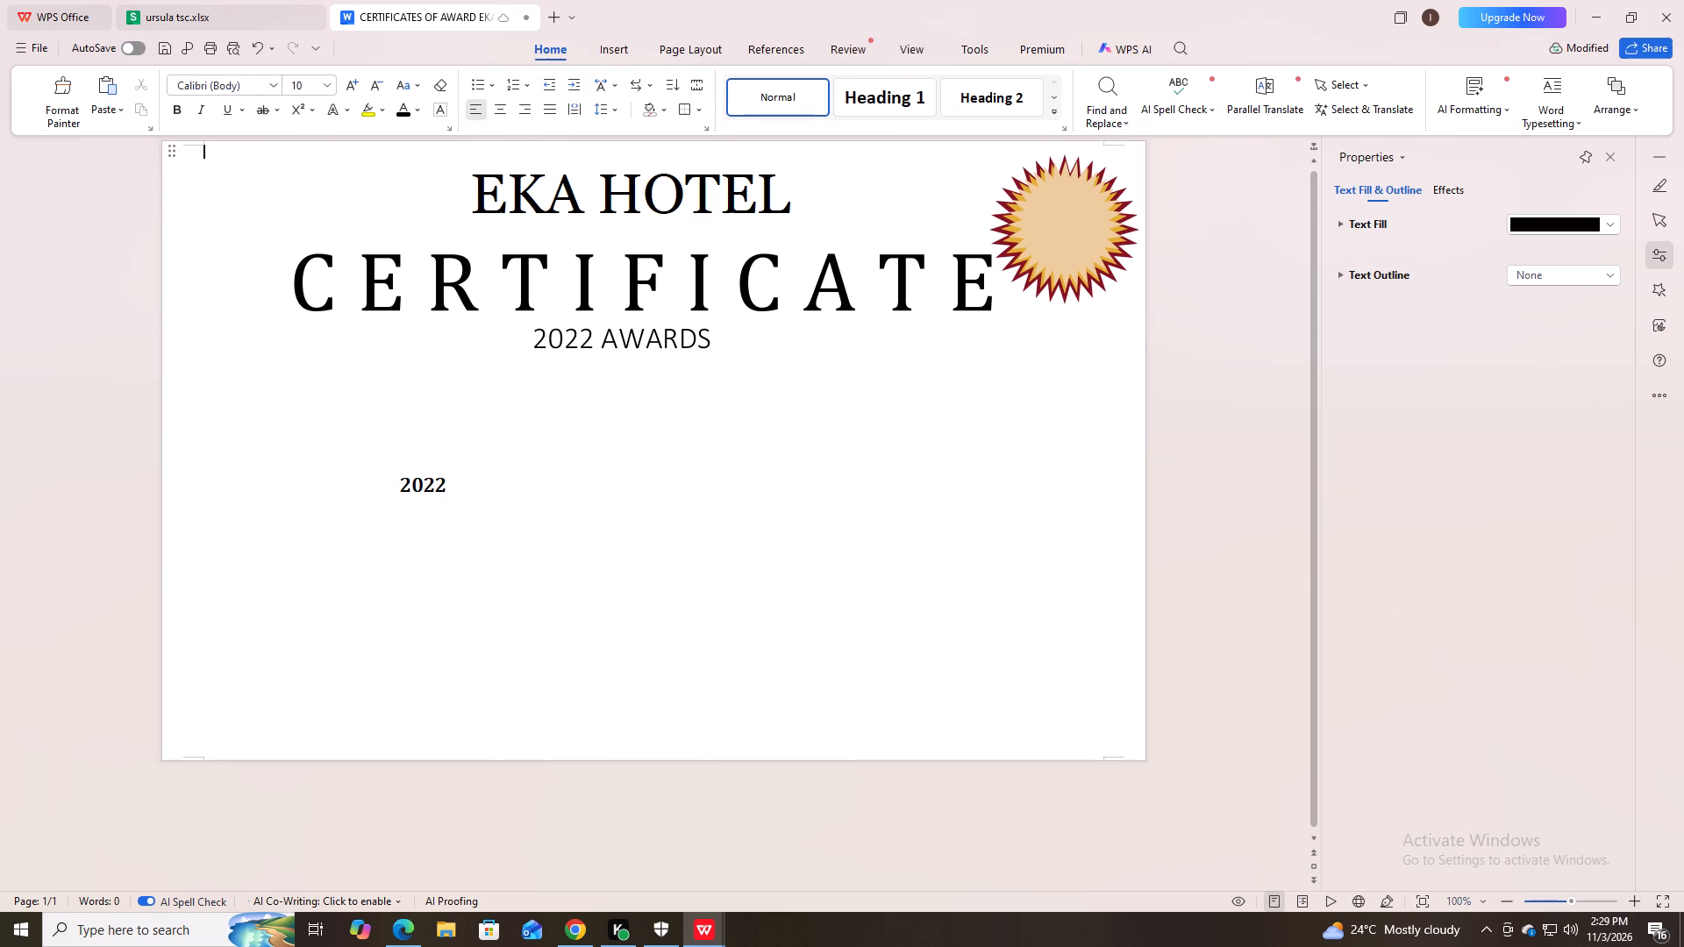
# Move the 2022 text box onto the upper middle part of the starburst seal.
pyautogui.click(434, 486)
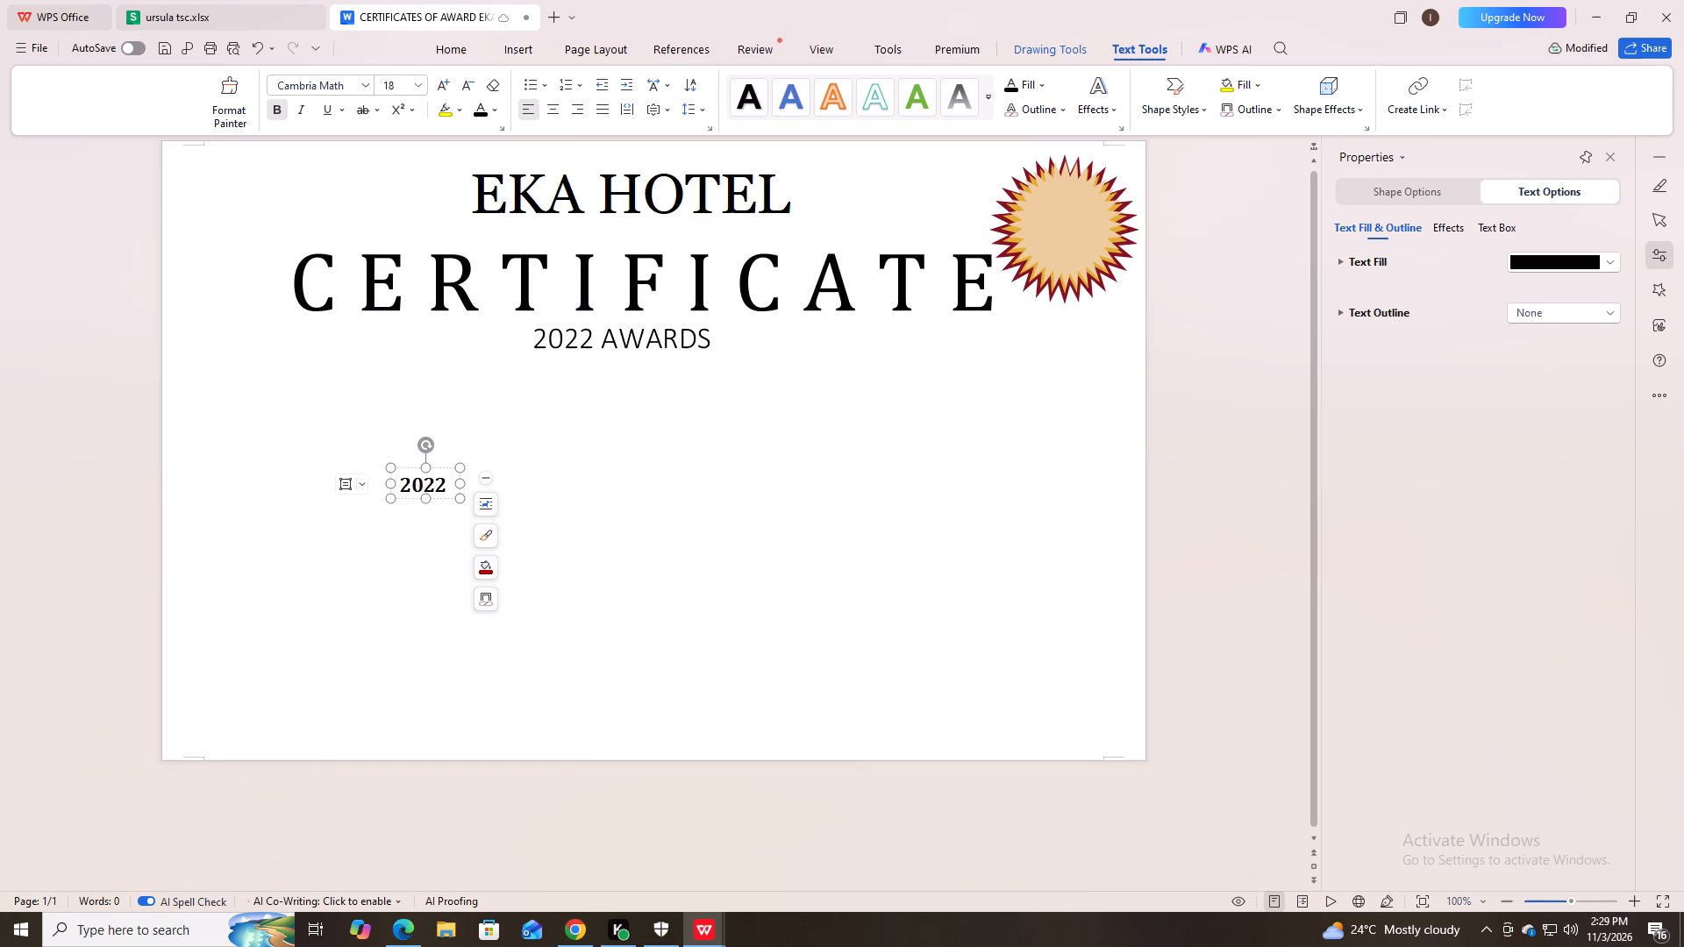
pyautogui.moveTo(437, 468); pyautogui.dragTo(438, 470)
pyautogui.moveTo(438, 470); pyautogui.dragTo(1087, 205)
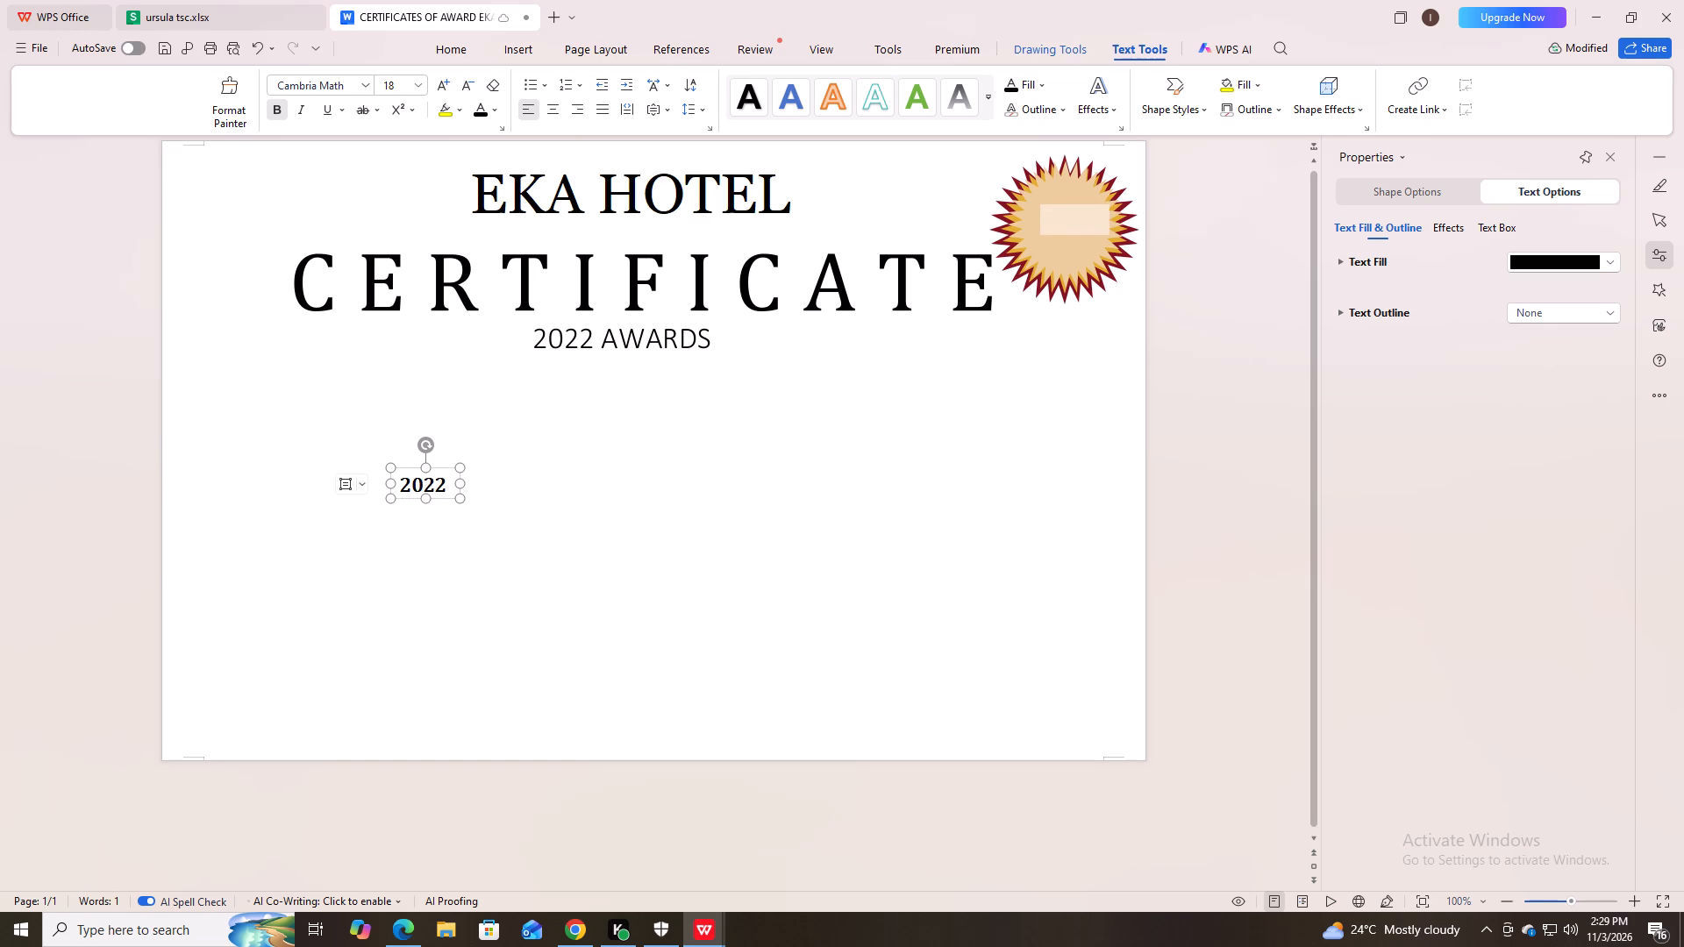
pyautogui.moveTo(1087, 205); pyautogui.dragTo(1081, 190)
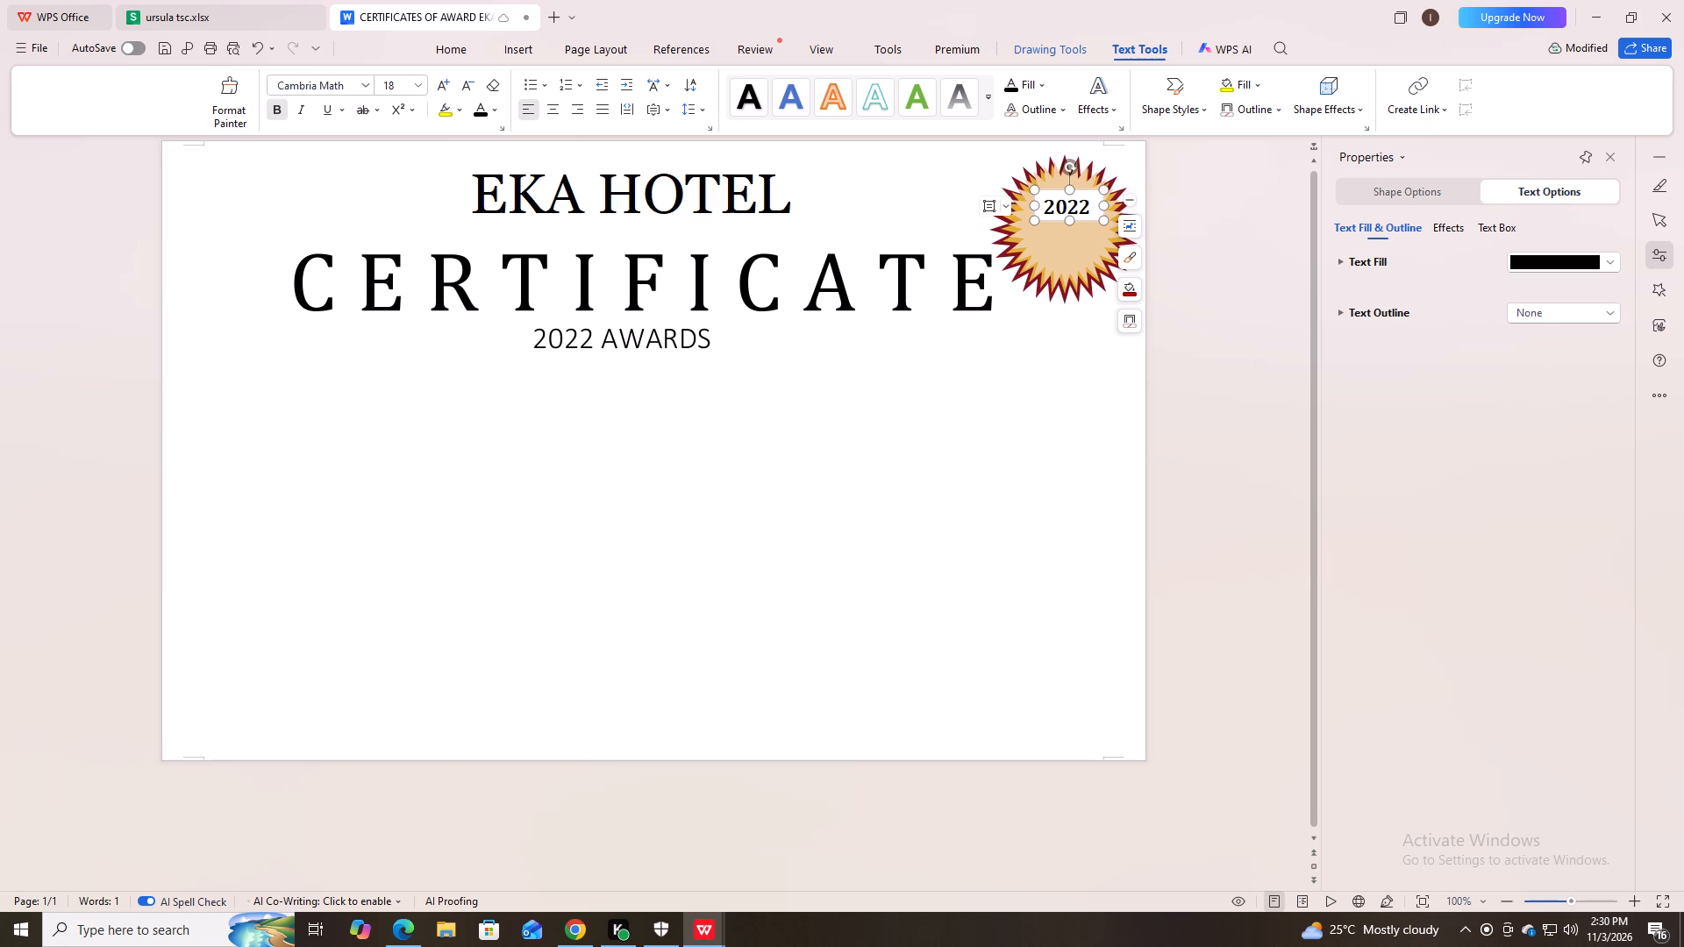
pyautogui.click(987, 364)
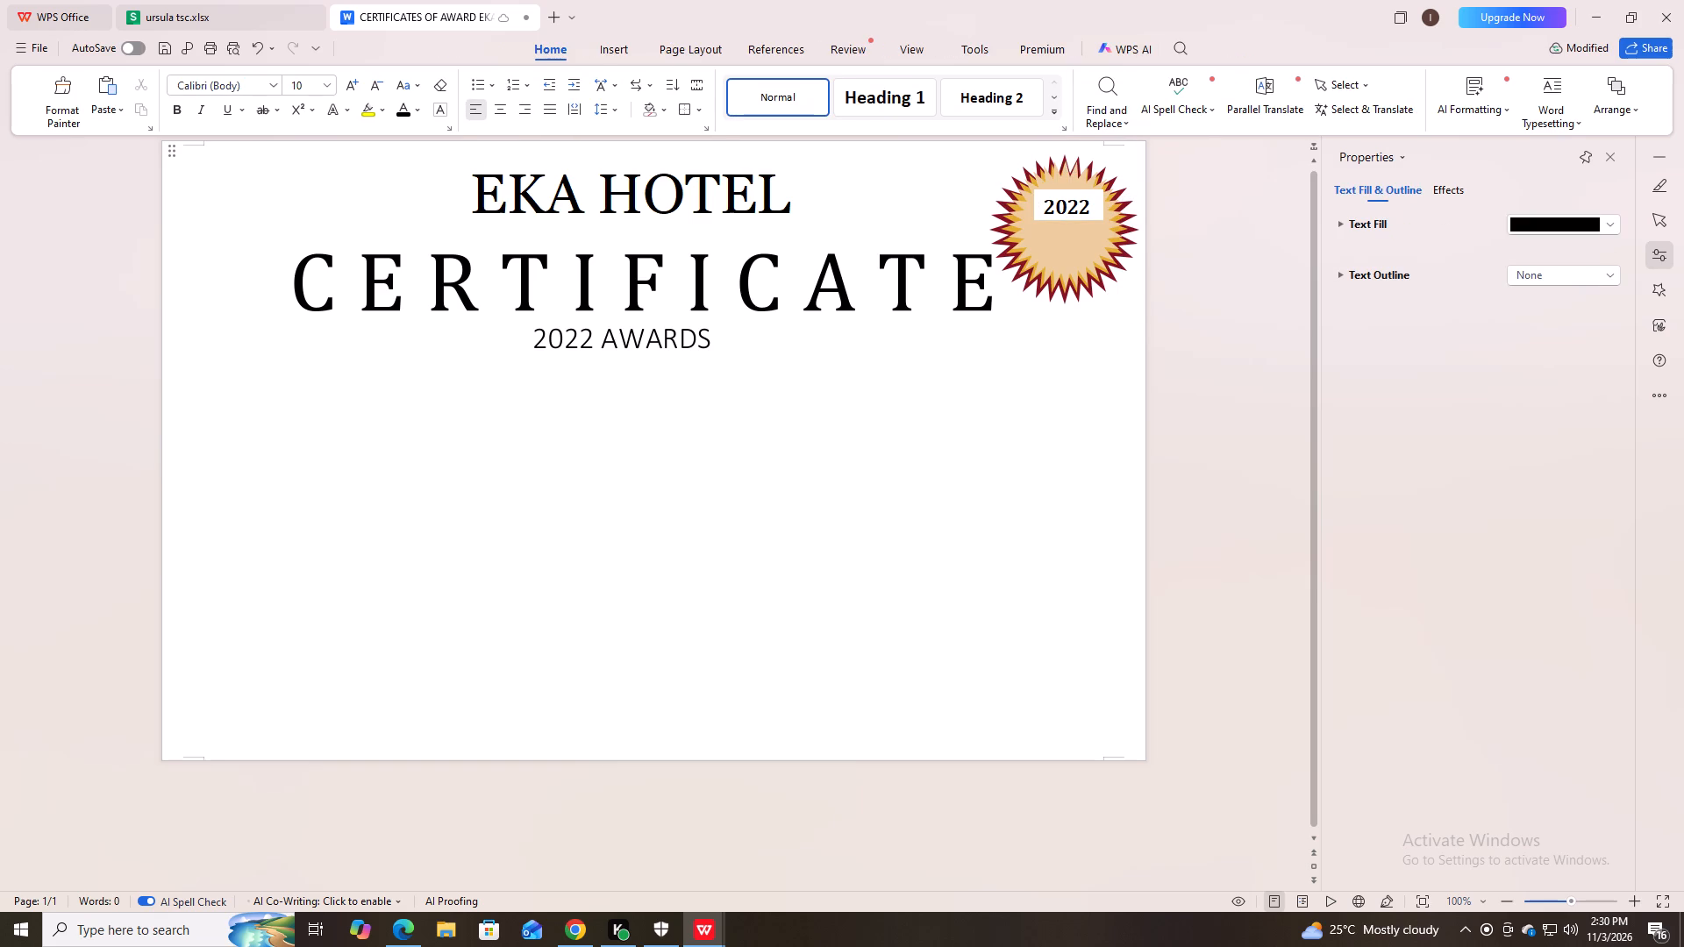
# Set the 2022 text box on the seal to No Fill so the tan seal shows behind the text.
pyautogui.click(1055, 208)
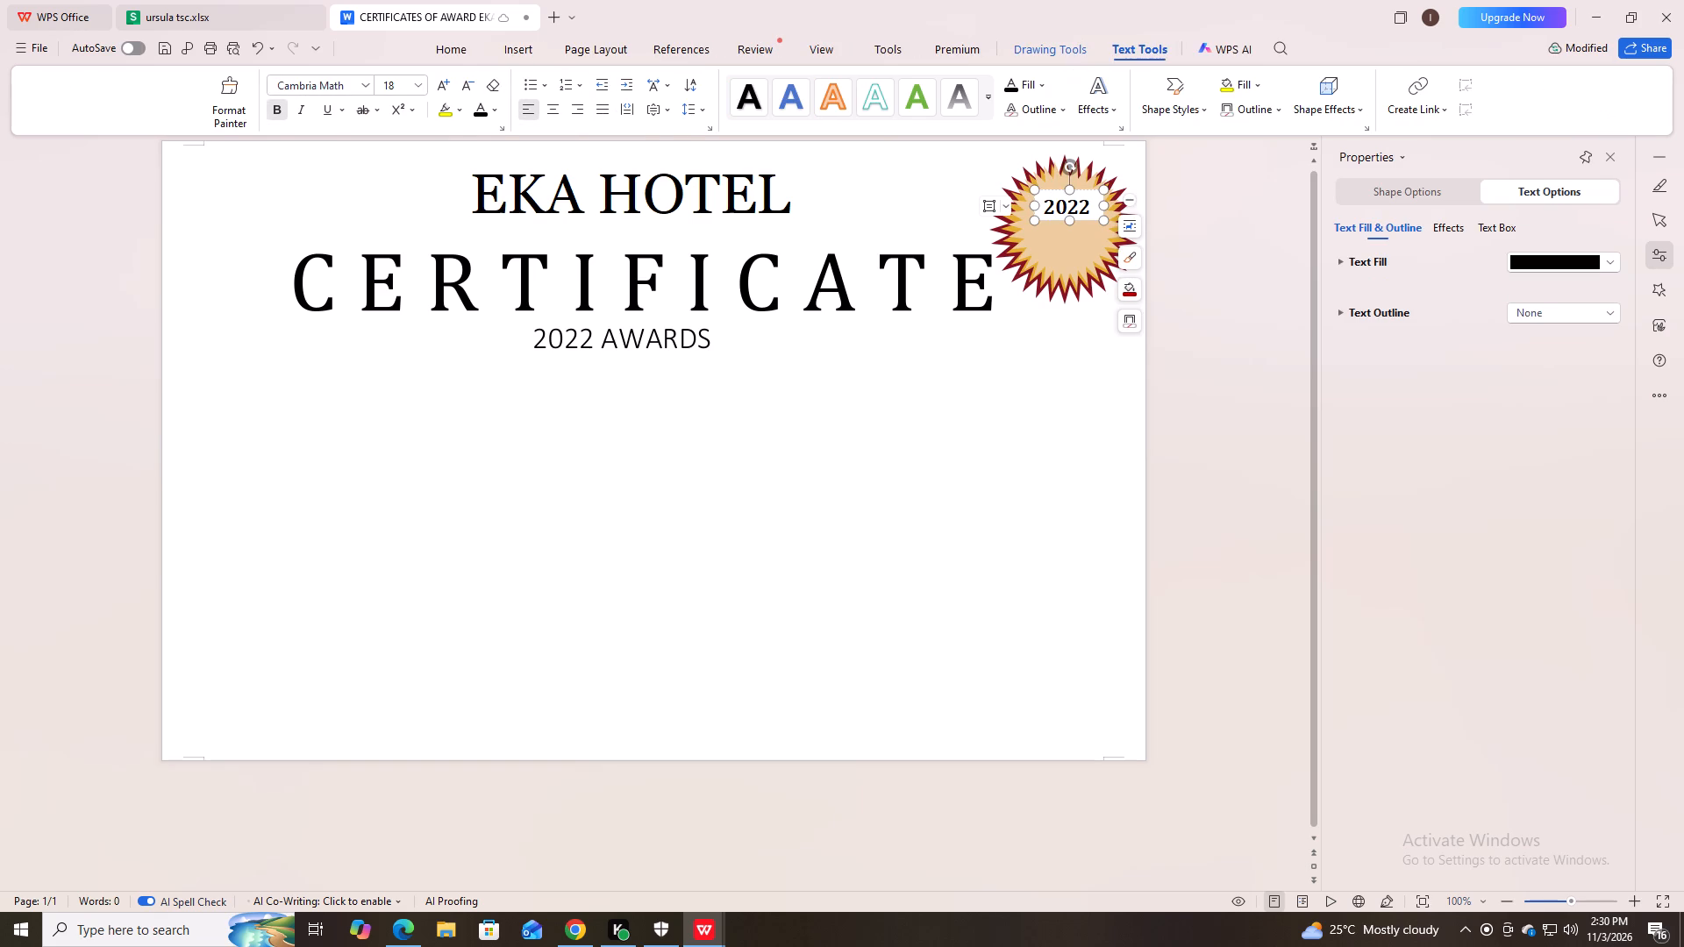
pyautogui.click(1032, 210)
pyautogui.doubleClick(1131, 286)
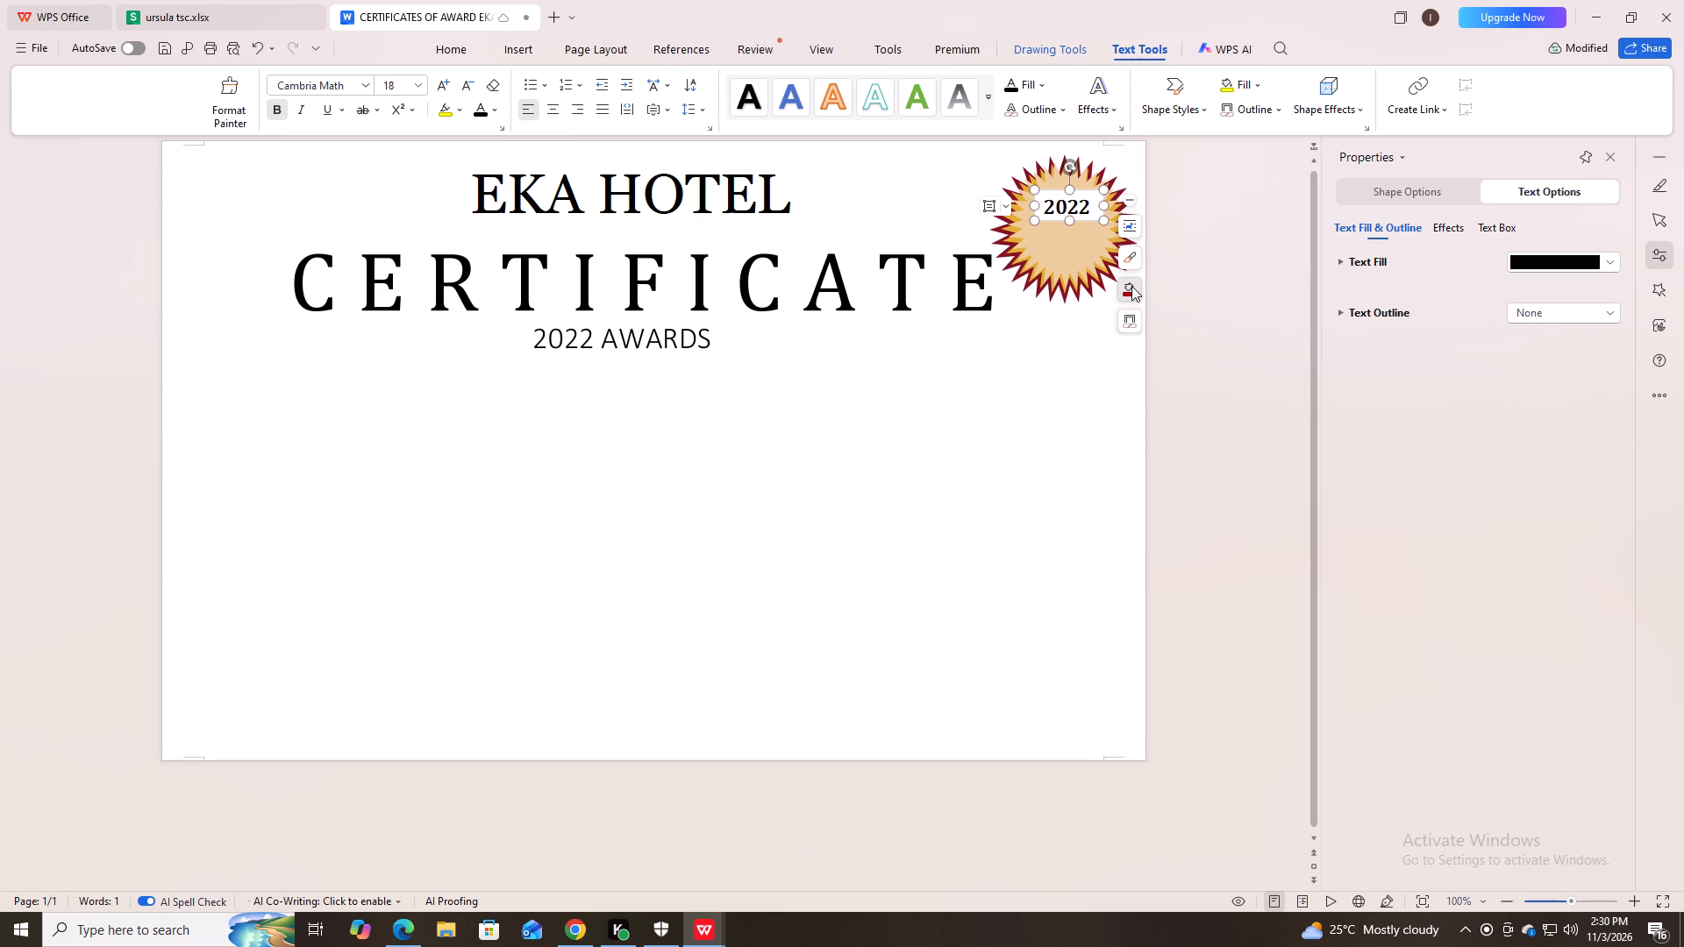
pyautogui.click(1131, 286)
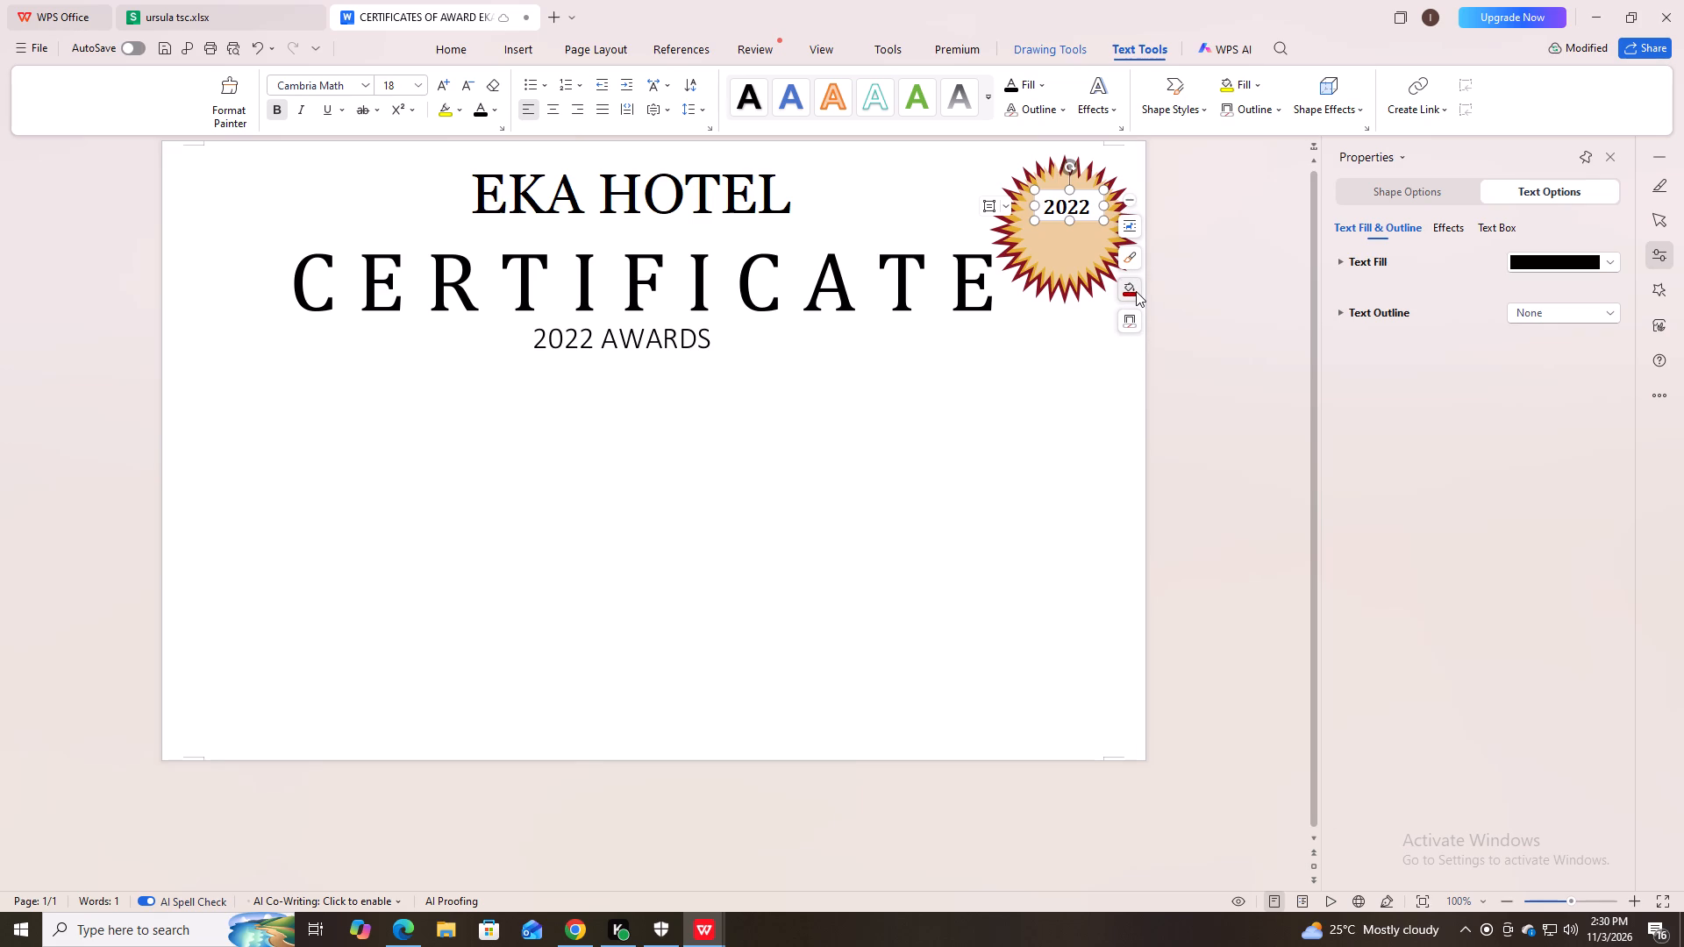
pyautogui.click(1136, 293)
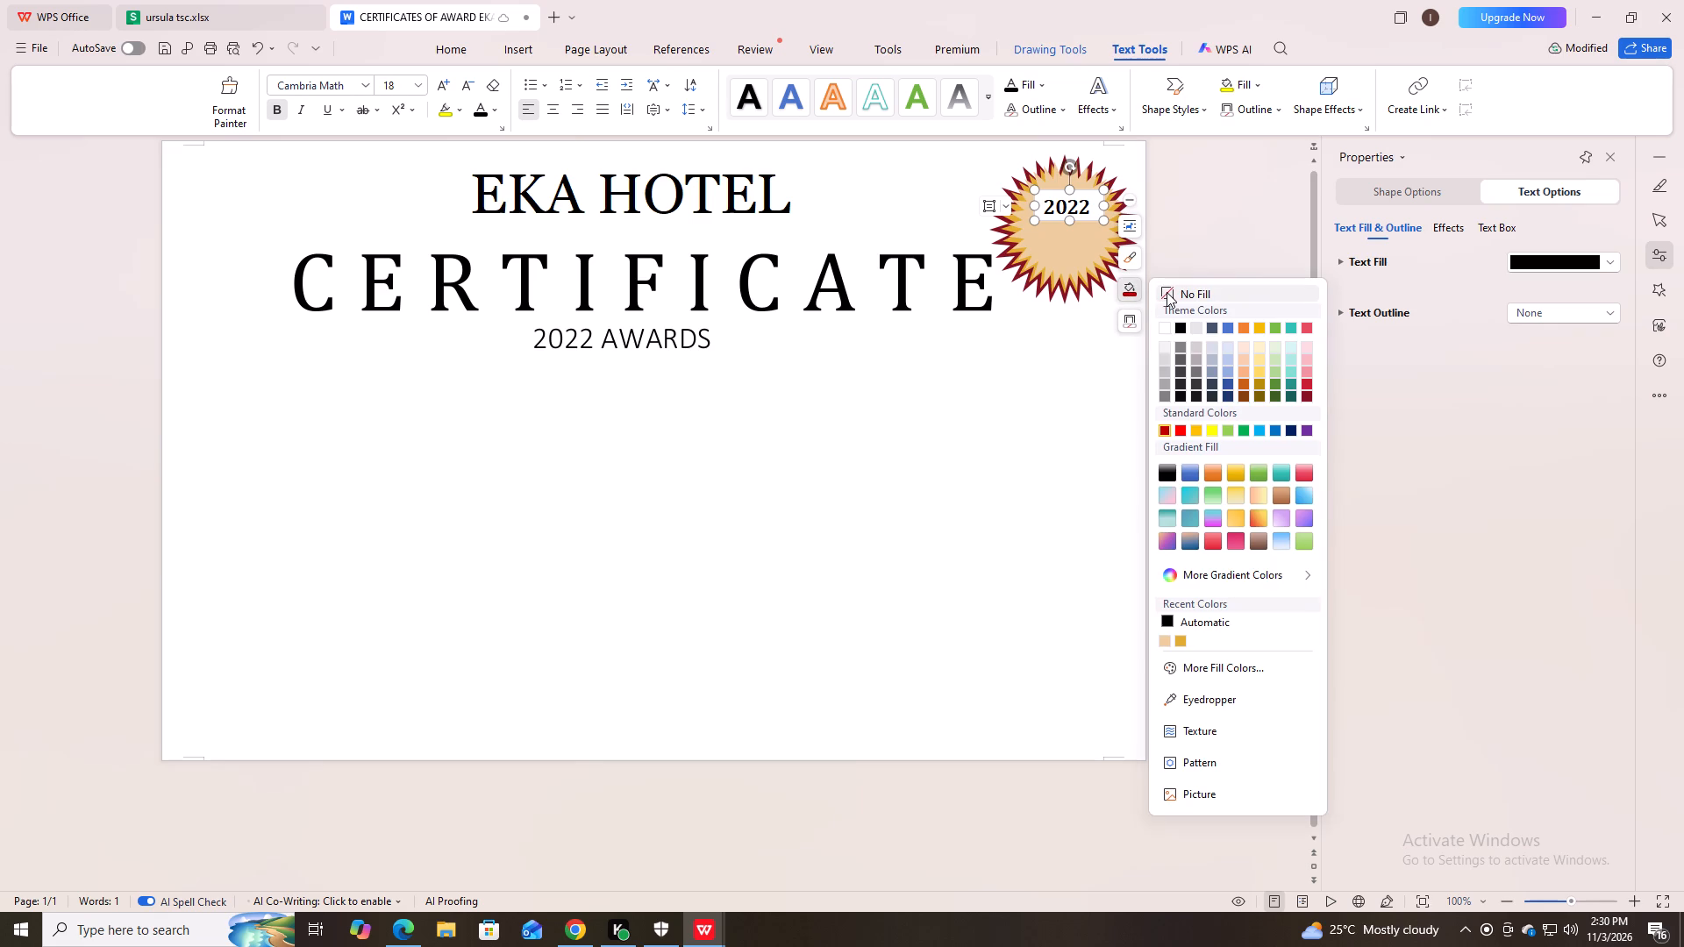
pyautogui.click(1167, 291)
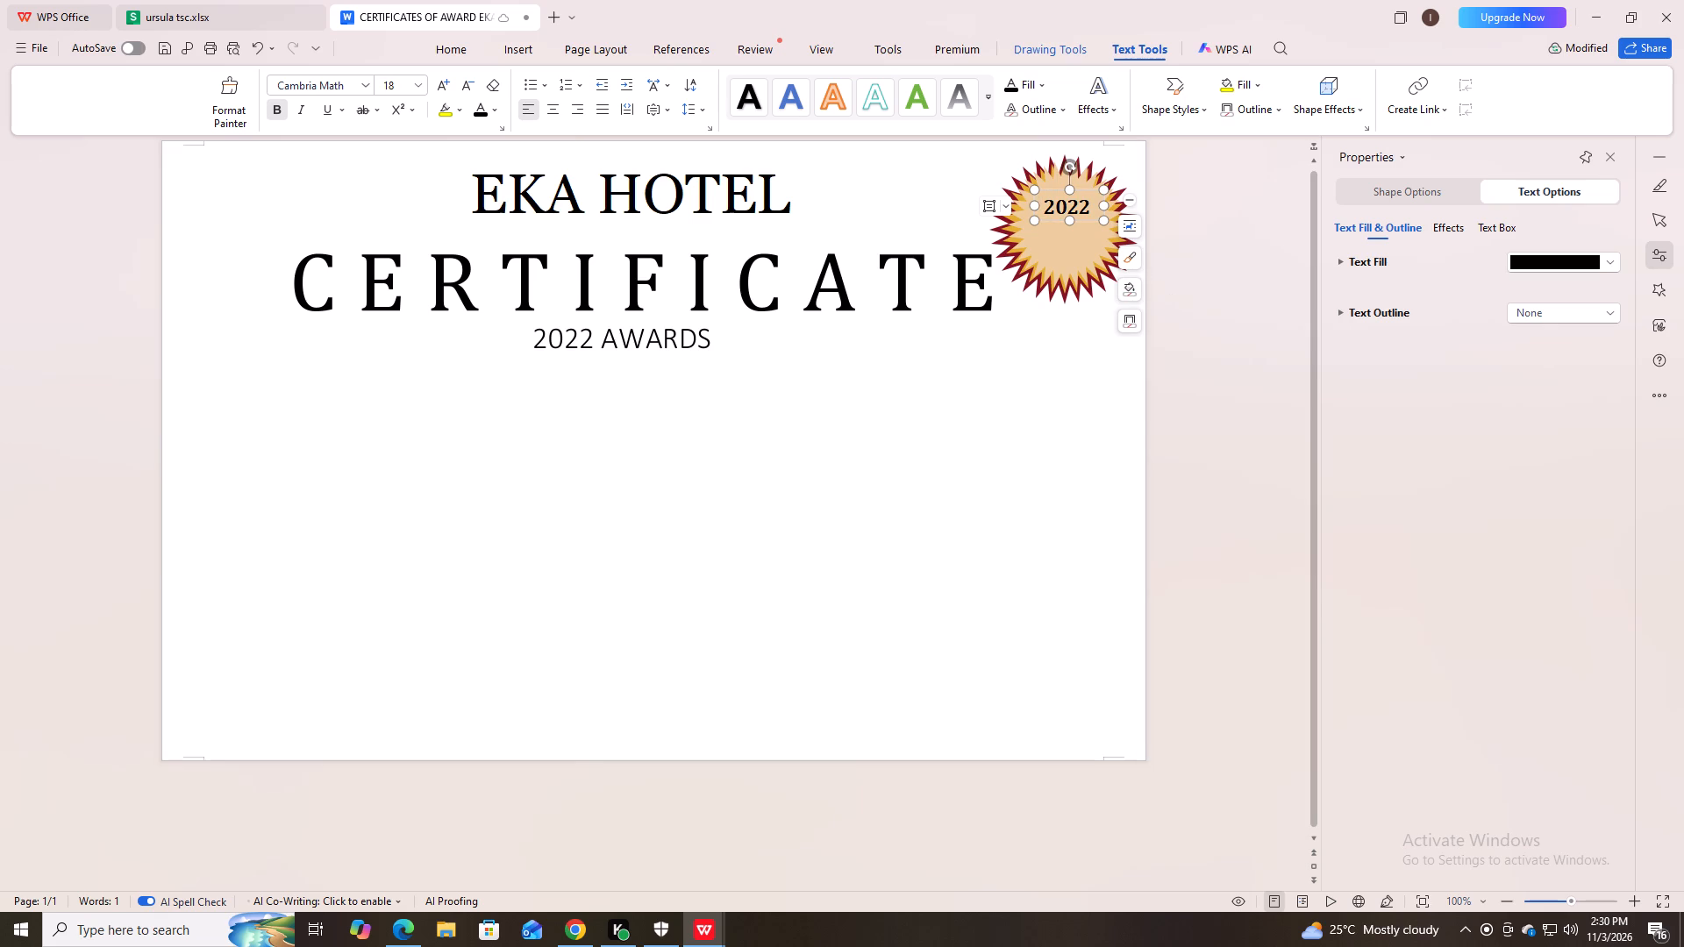
pyautogui.click(1055, 241)
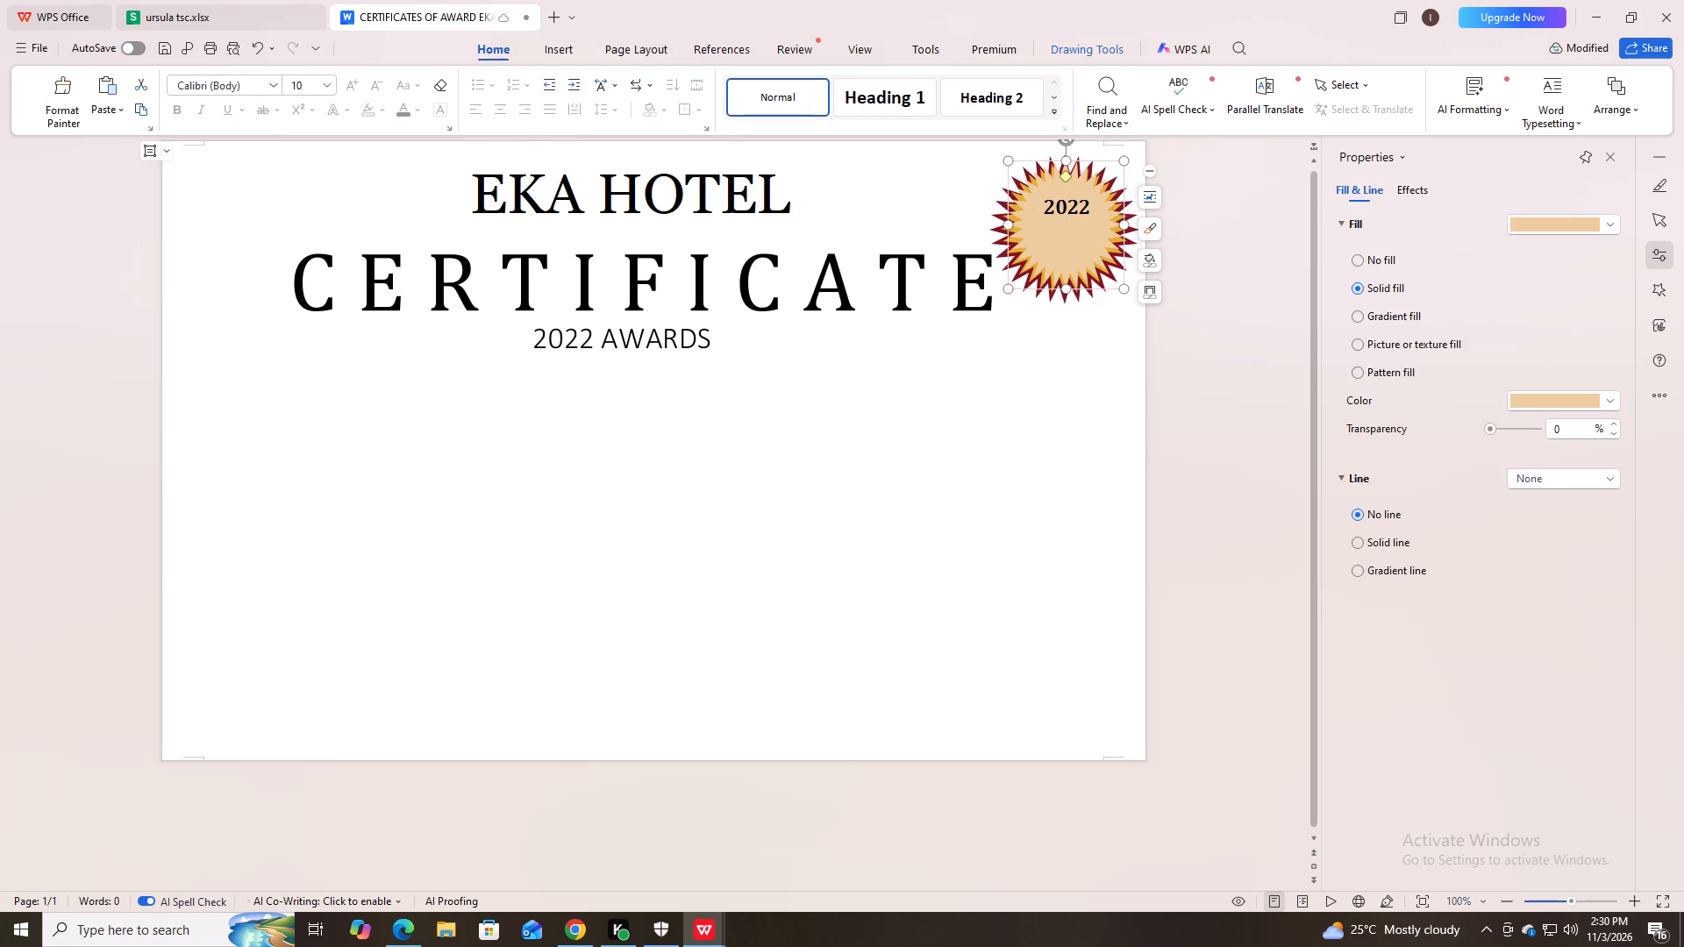
pyautogui.click(1076, 206)
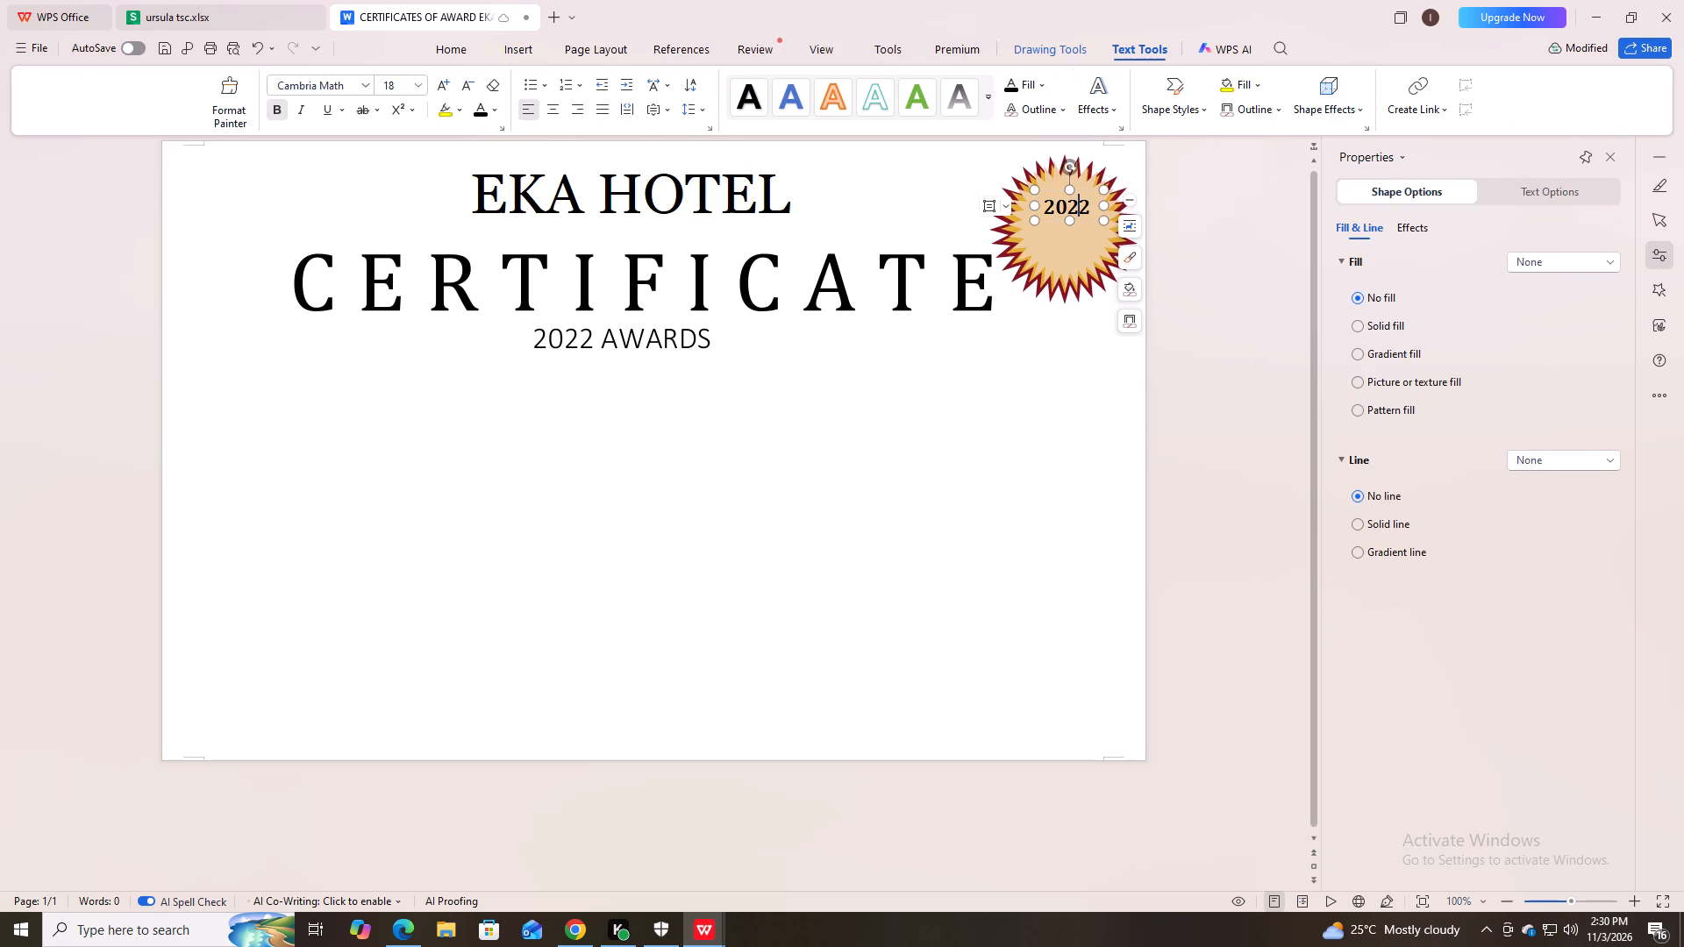
pyautogui.click(1071, 191)
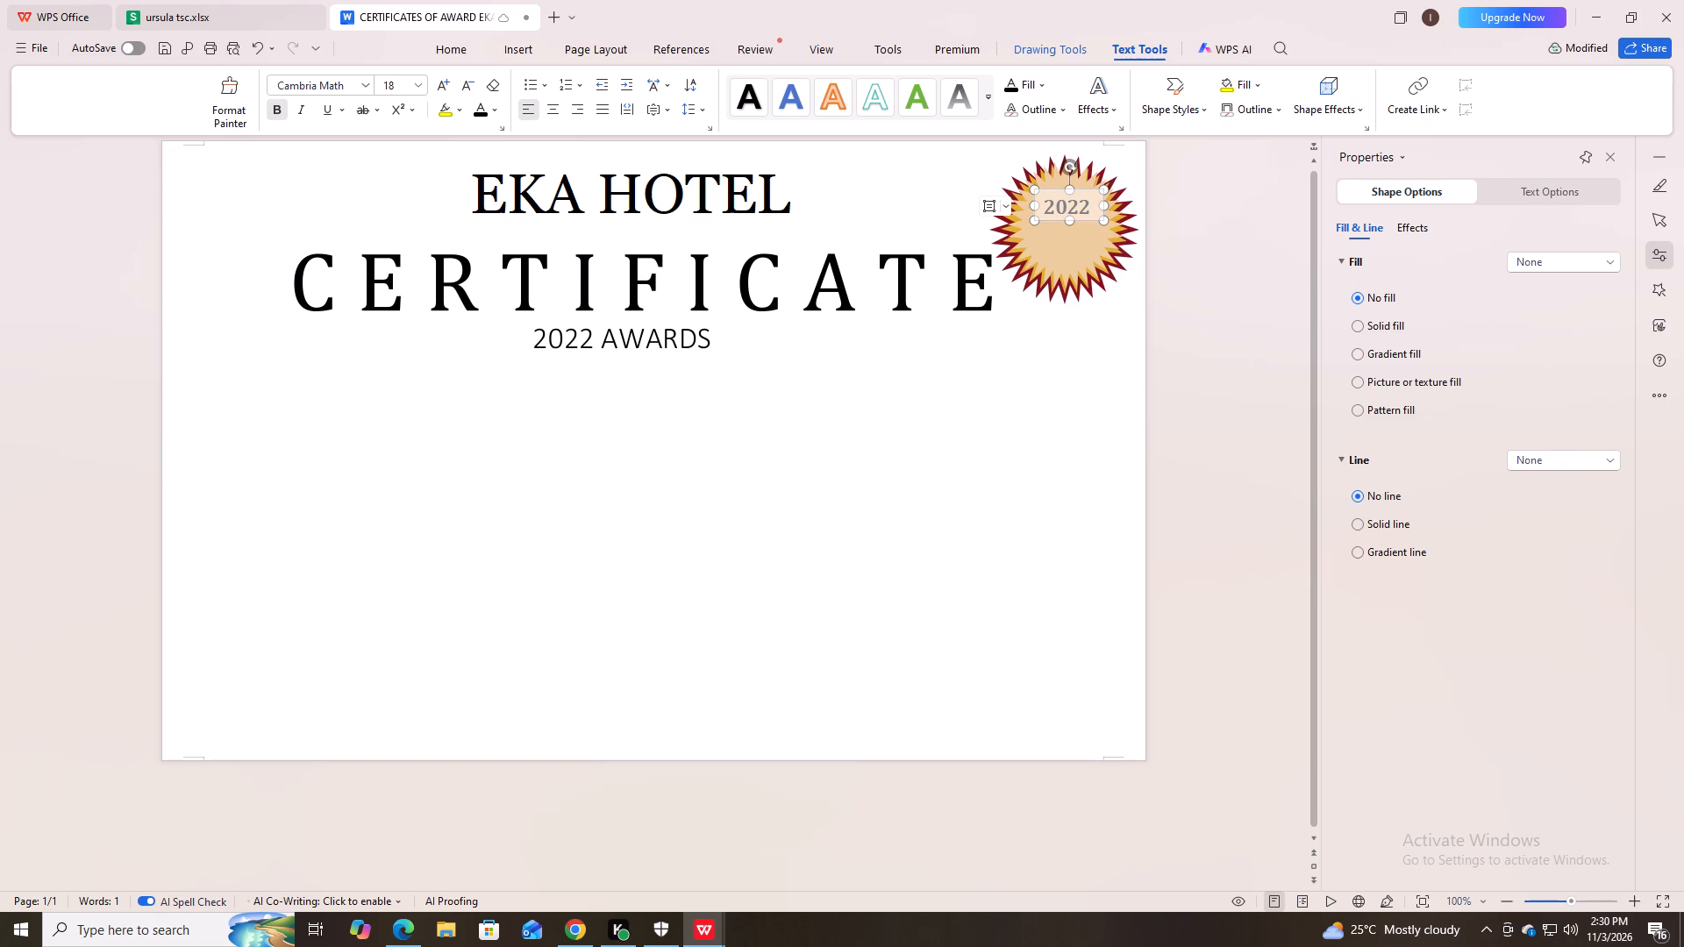
pyautogui.click(1052, 374)
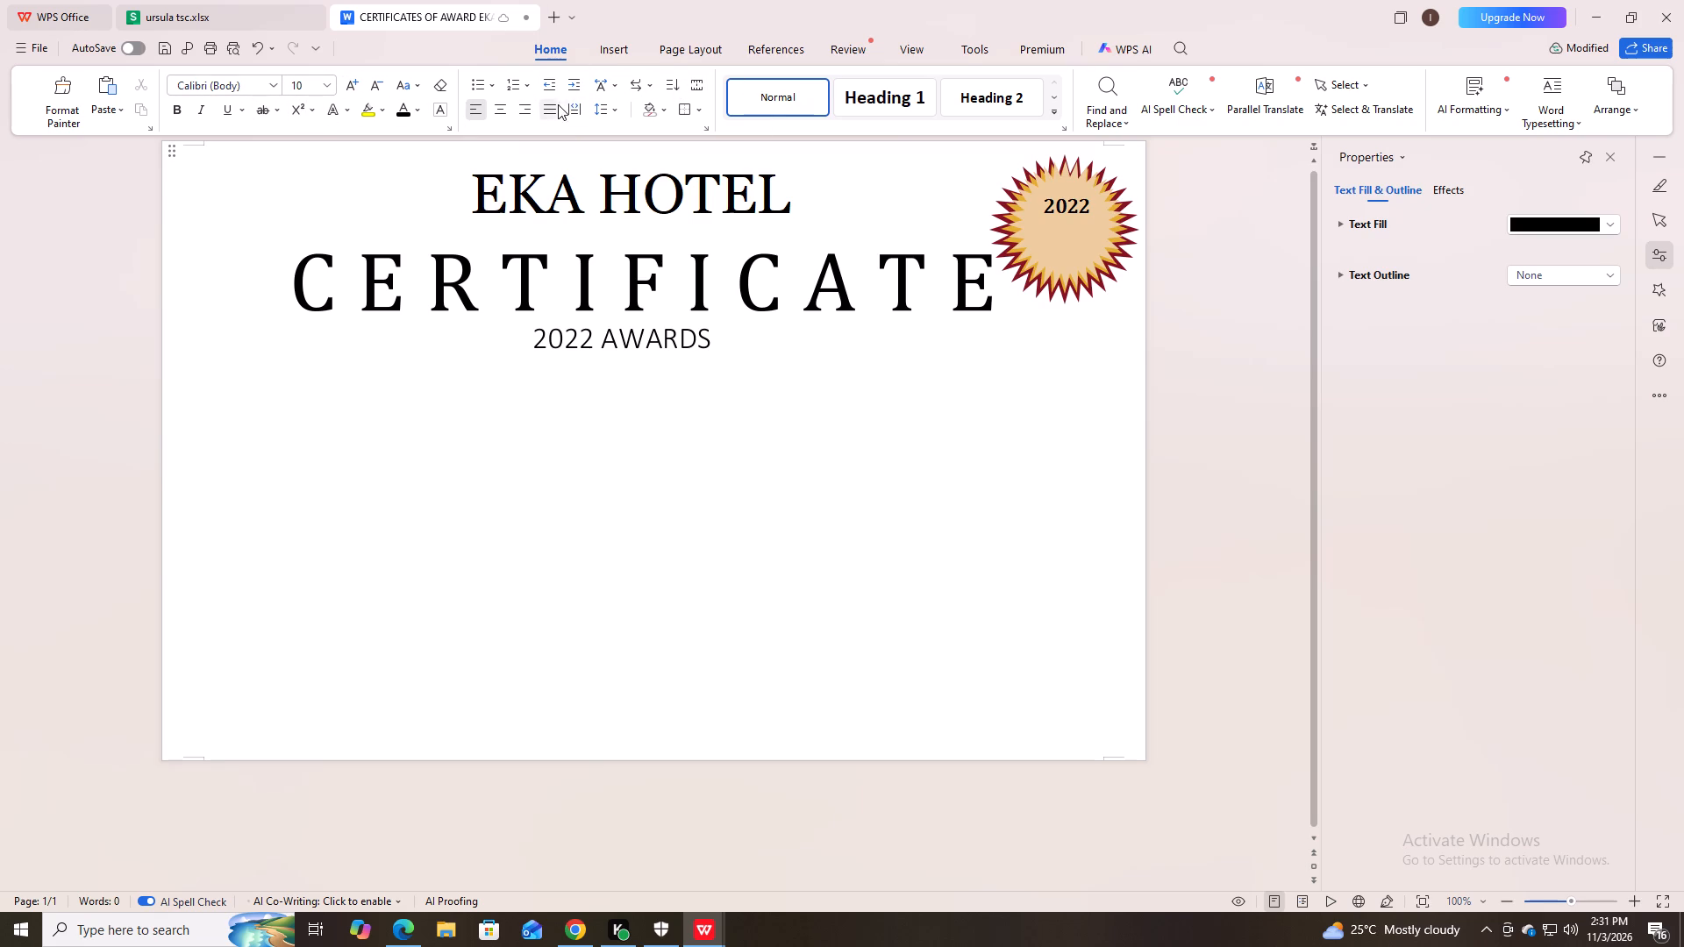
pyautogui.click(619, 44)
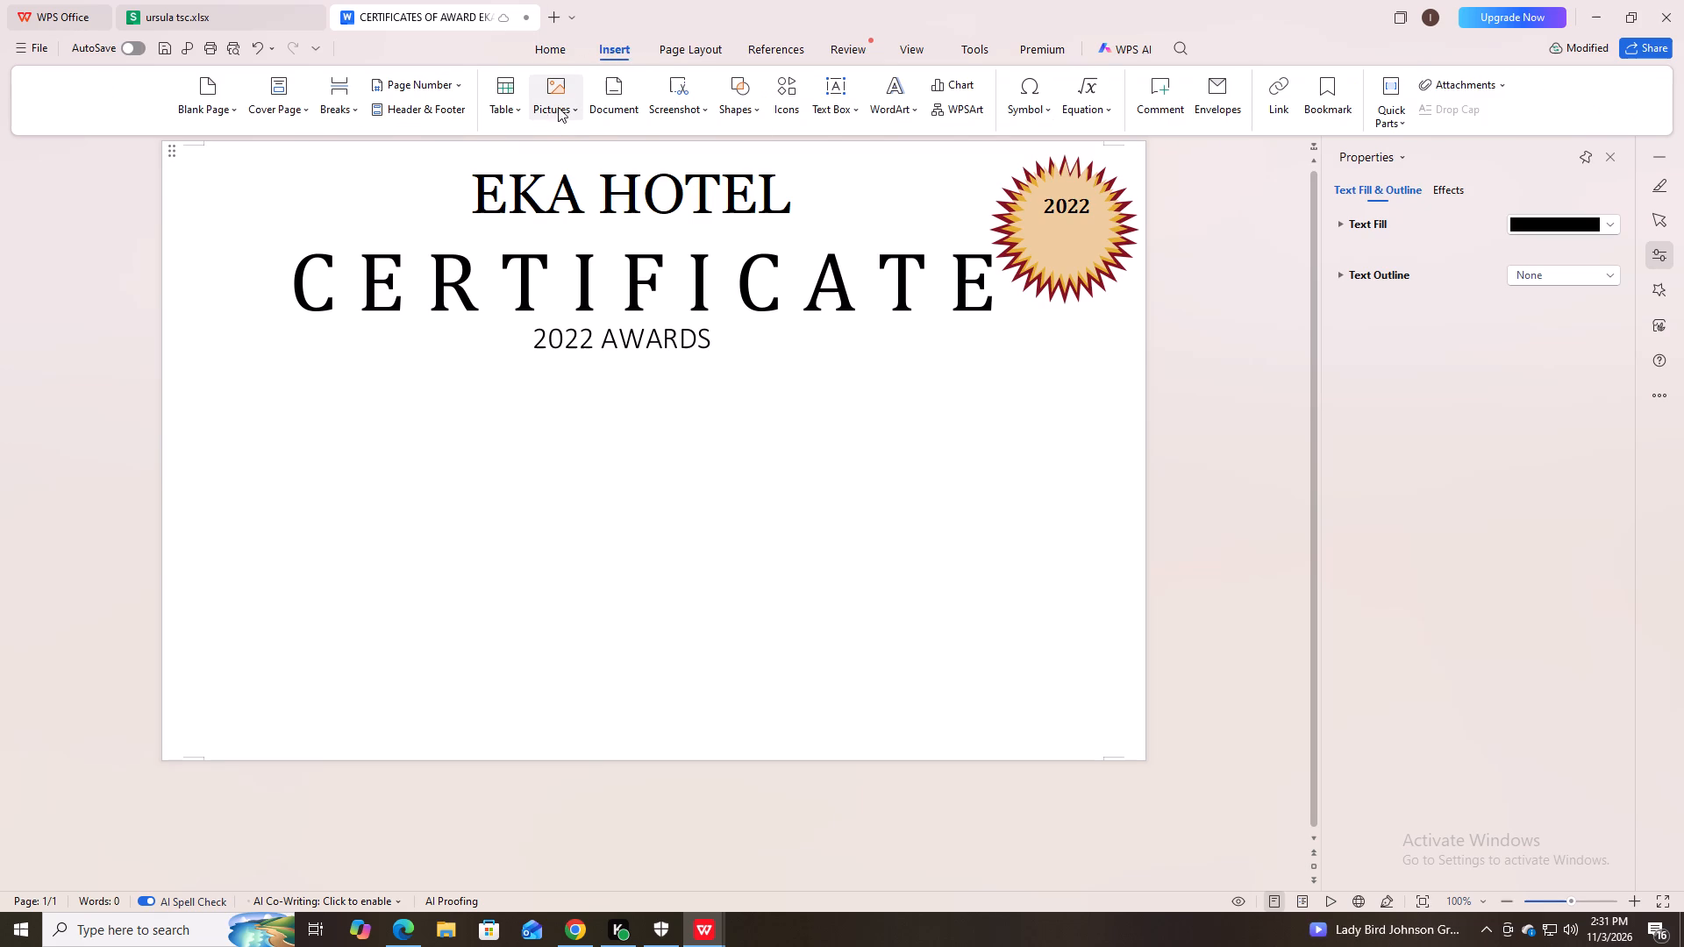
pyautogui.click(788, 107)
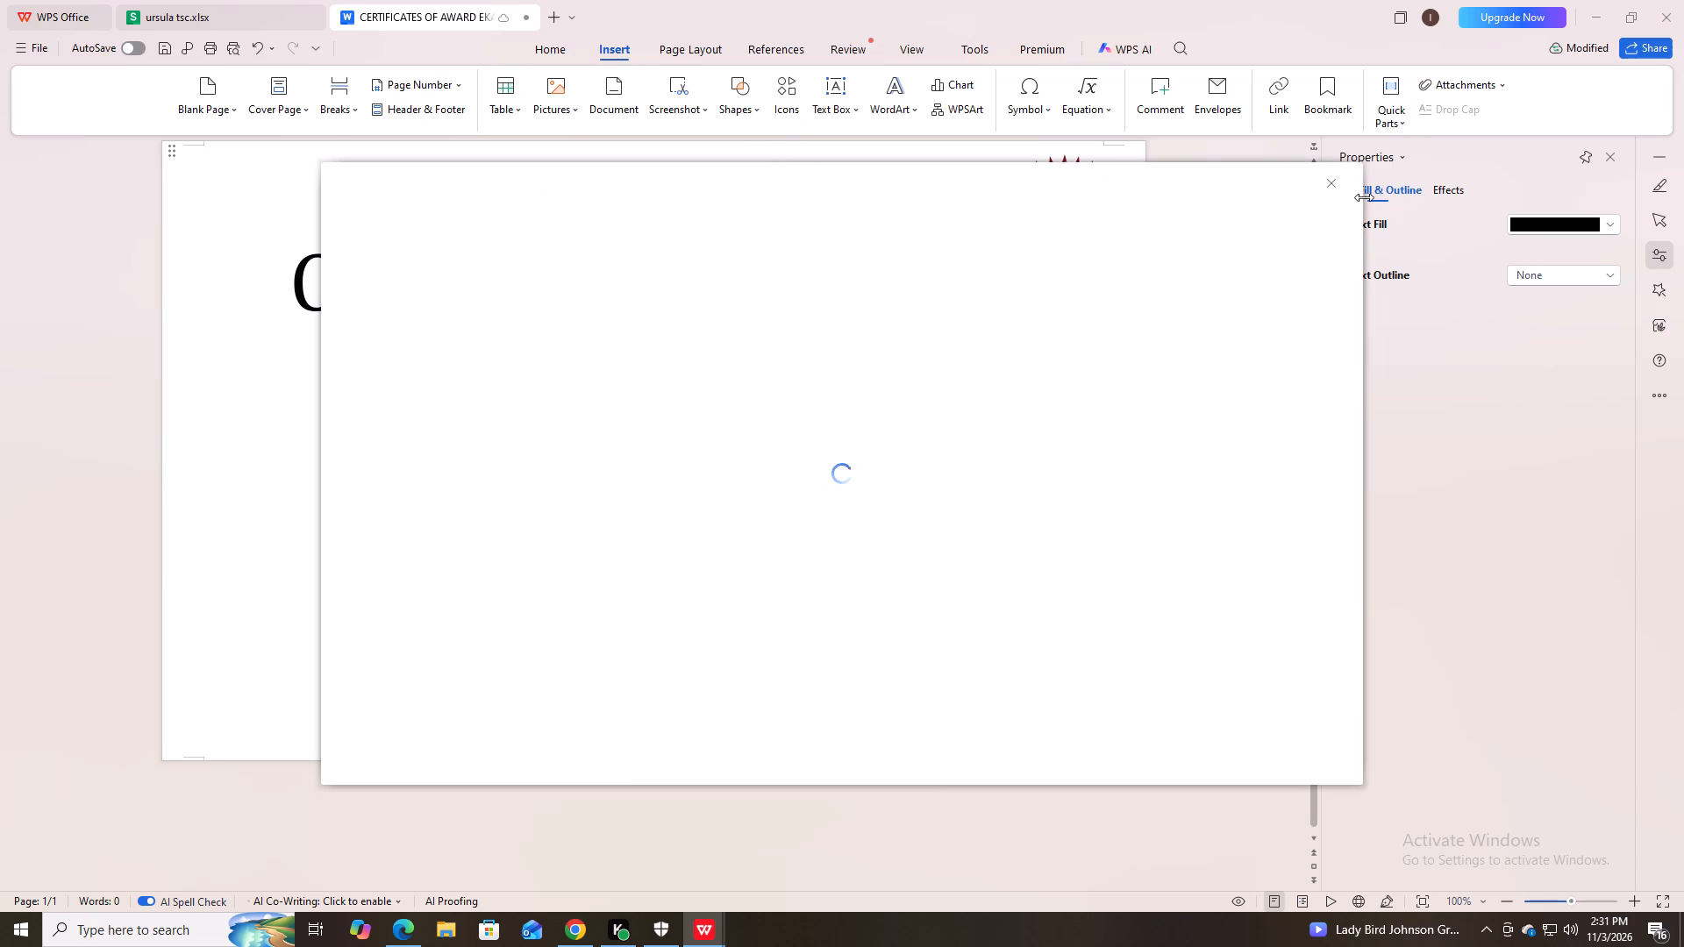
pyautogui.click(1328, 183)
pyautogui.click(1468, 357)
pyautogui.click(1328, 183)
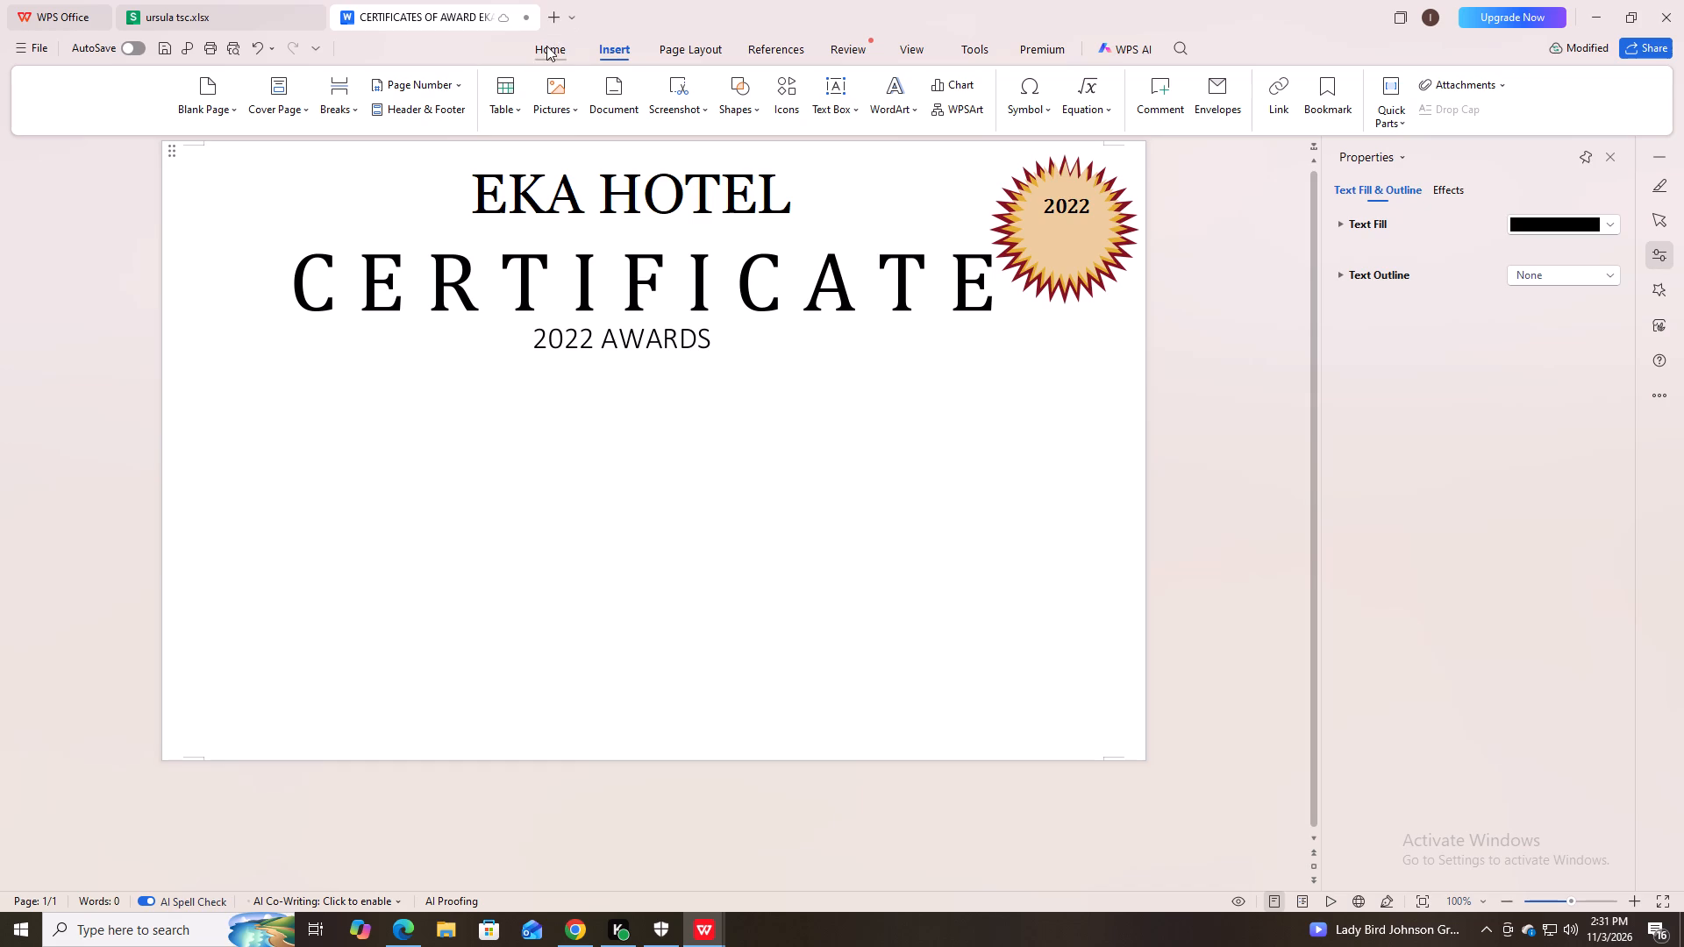
# Draw a small text box in the blank area below and beside the 2022 AWARDS subtitle and enter AWARDS in it.
pyautogui.click(756, 110)
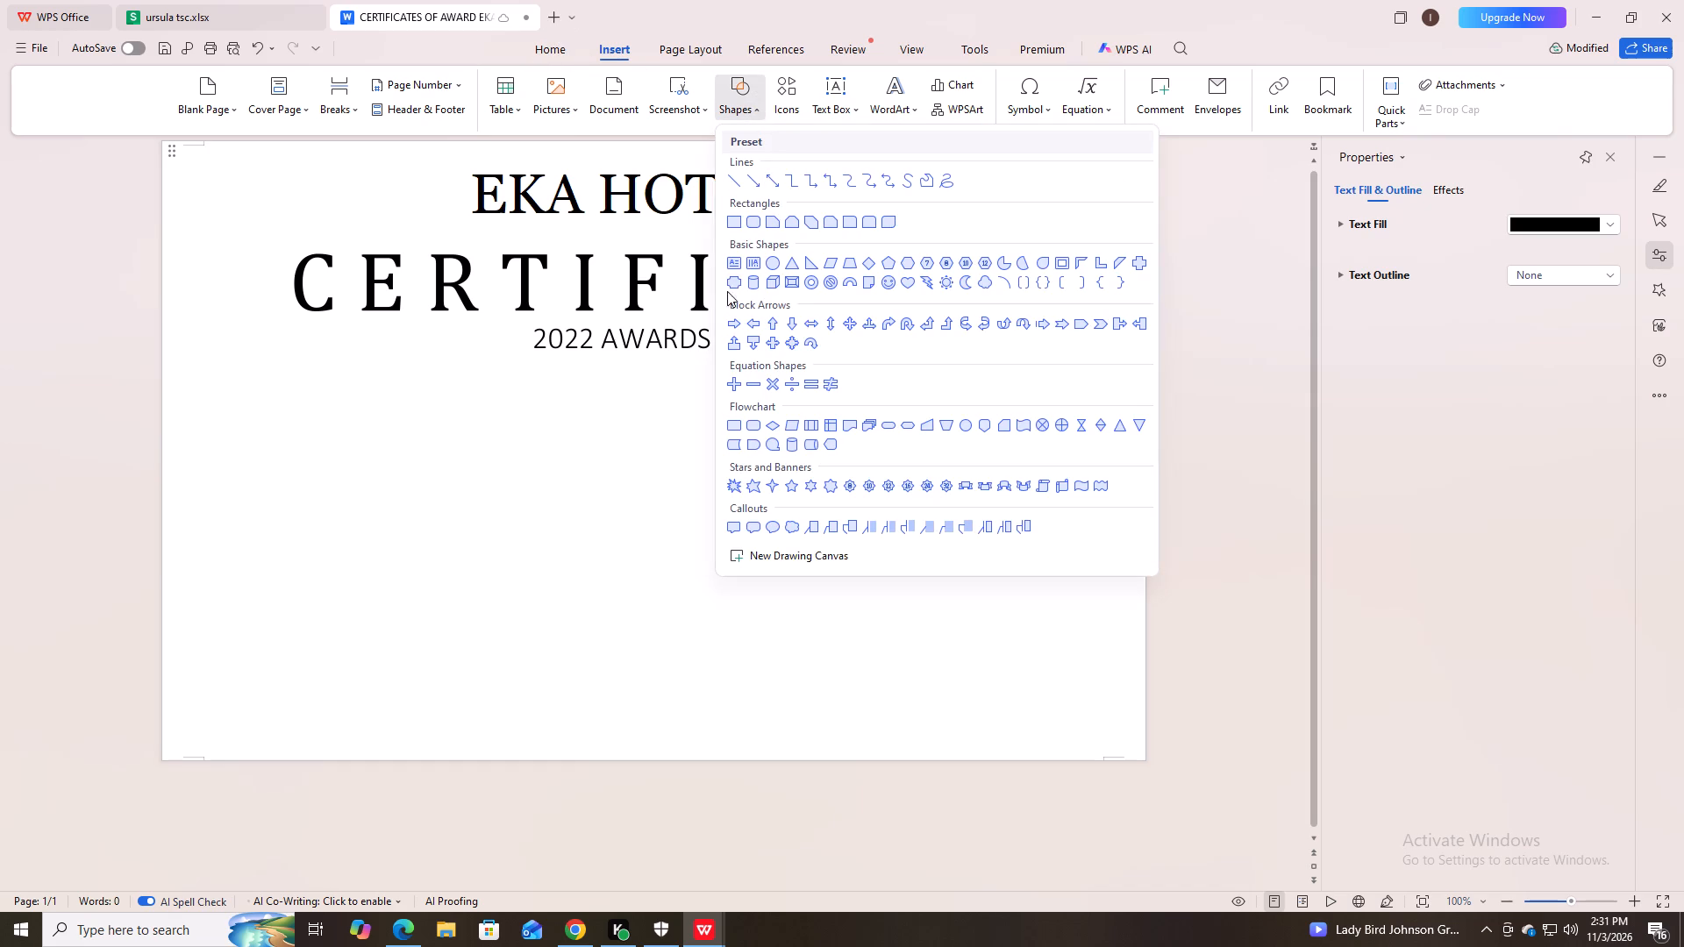
pyautogui.click(732, 264)
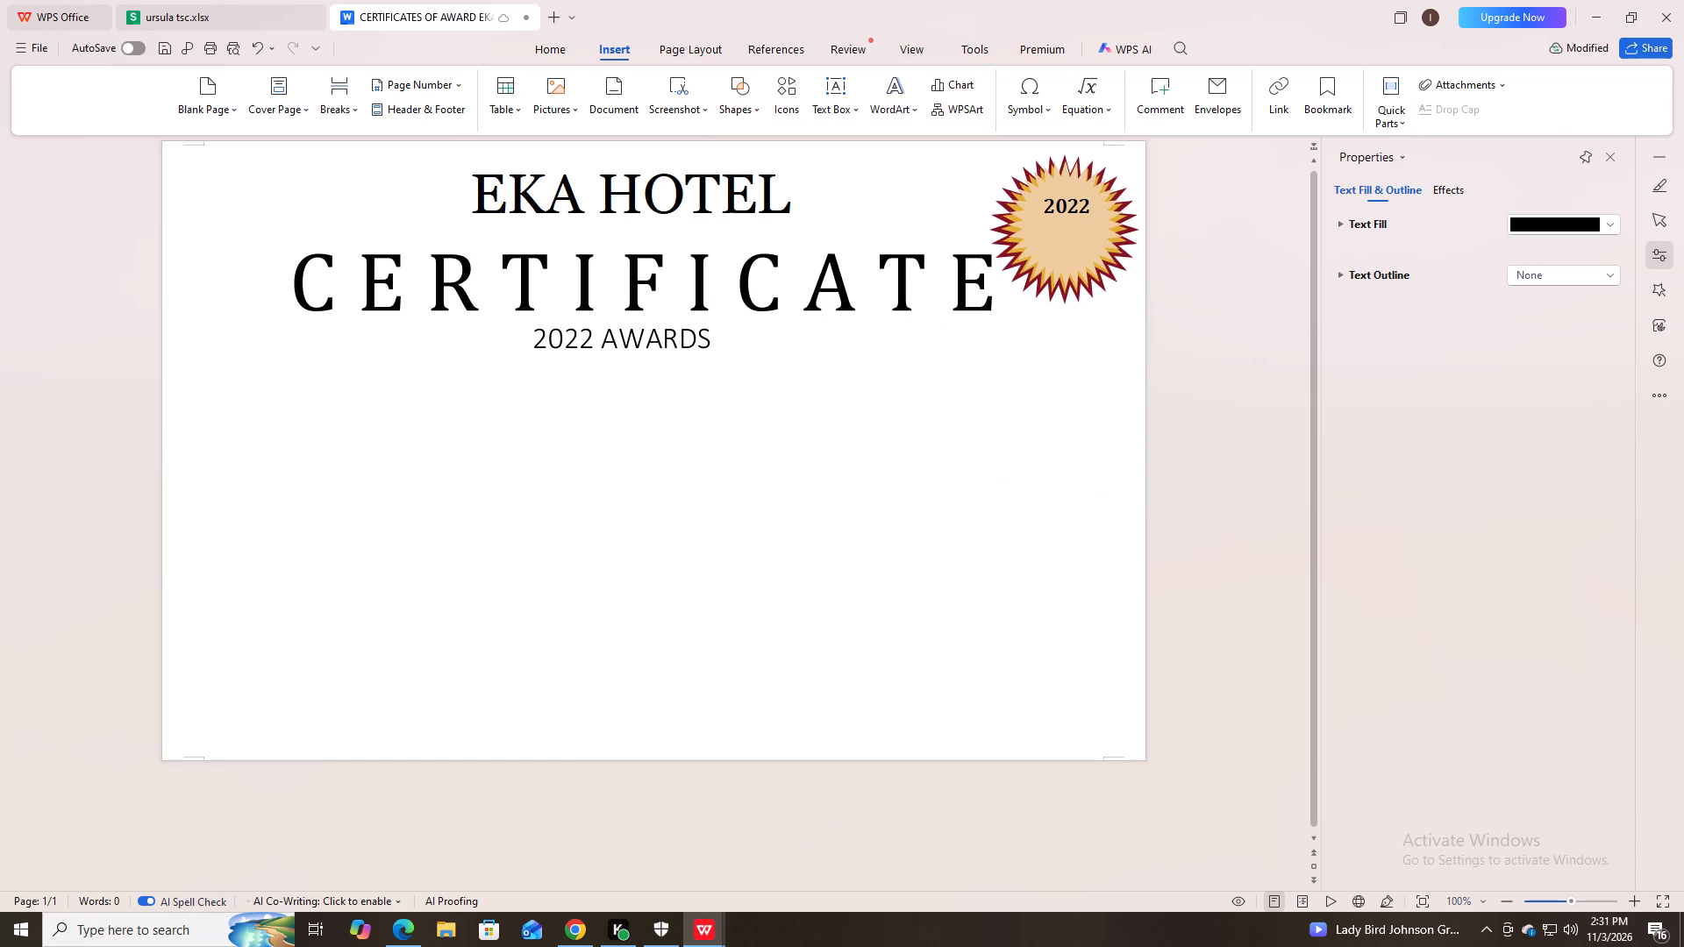
pyautogui.moveTo(796, 366); pyautogui.dragTo(864, 368)
pyautogui.moveTo(864, 368); pyautogui.dragTo(888, 406)
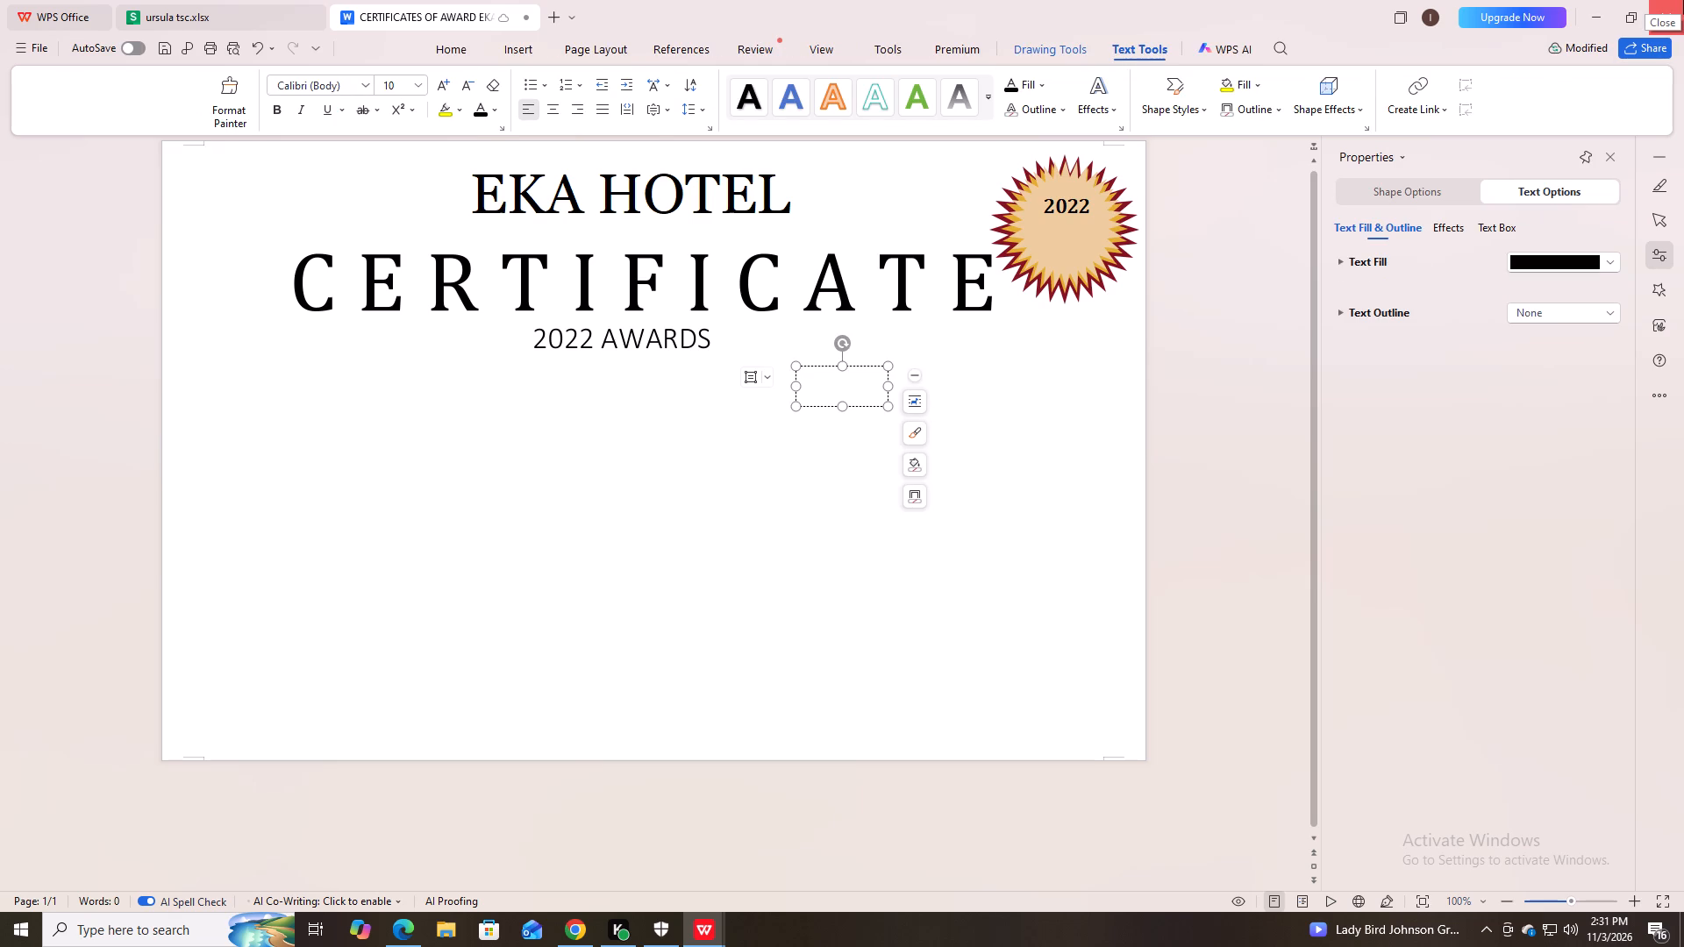
pyautogui.press('a')
pyautogui.press('BackSpace')
pyautogui.press('a')
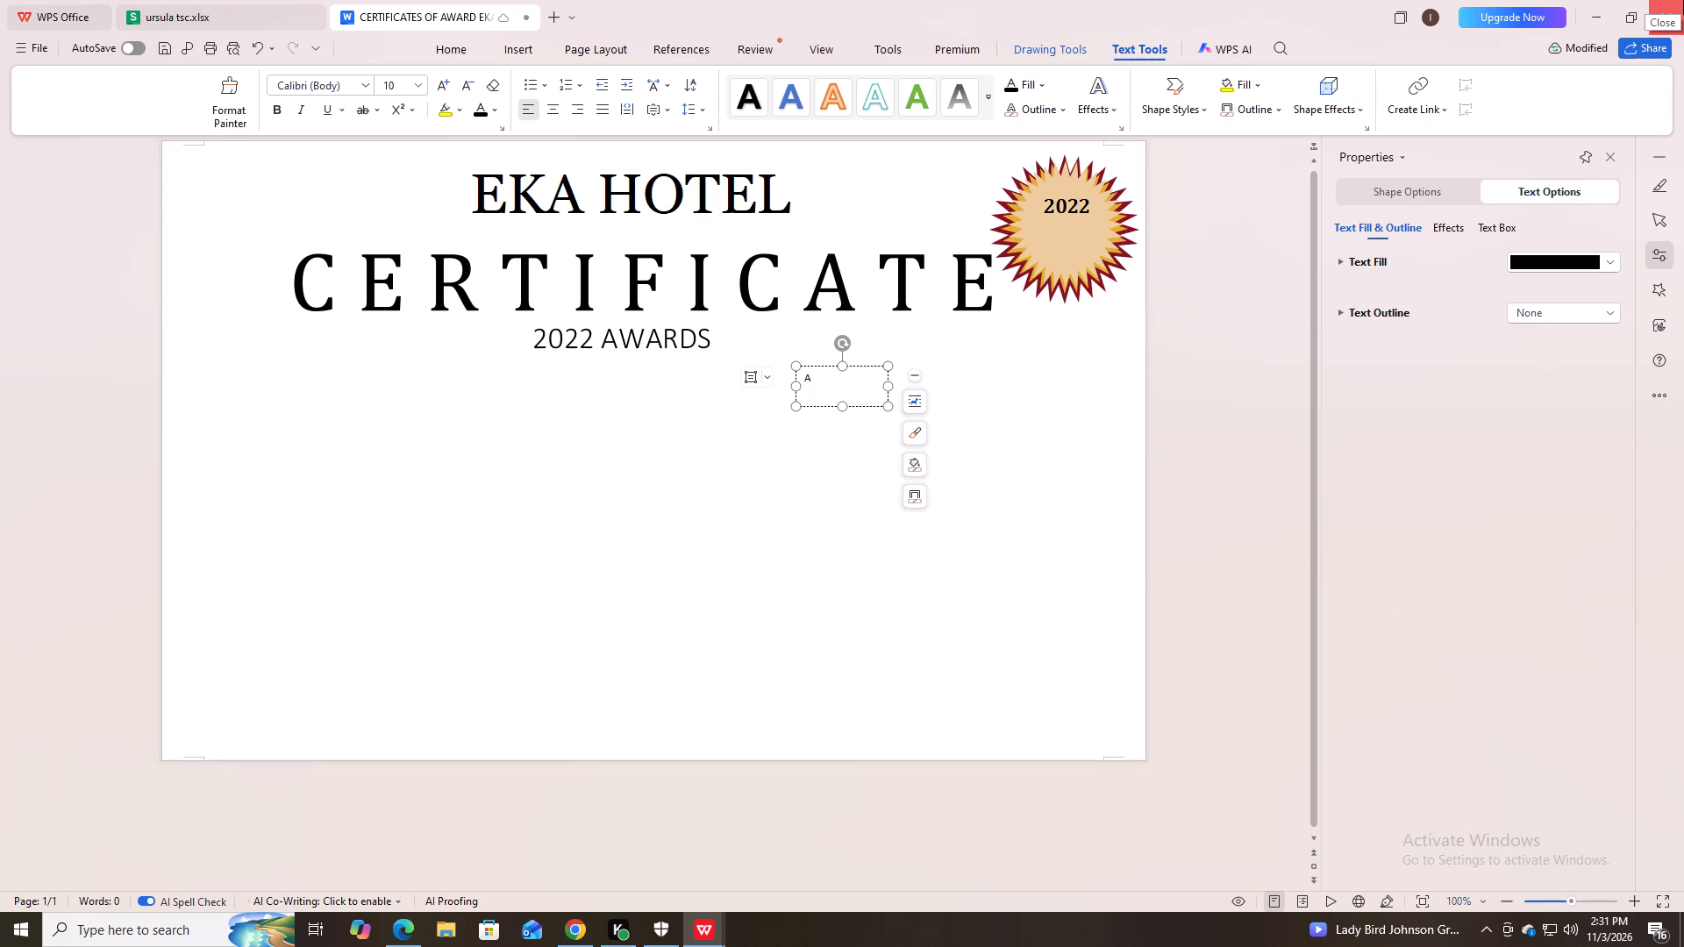
pyautogui.write('WA')
pyautogui.write('RDS')
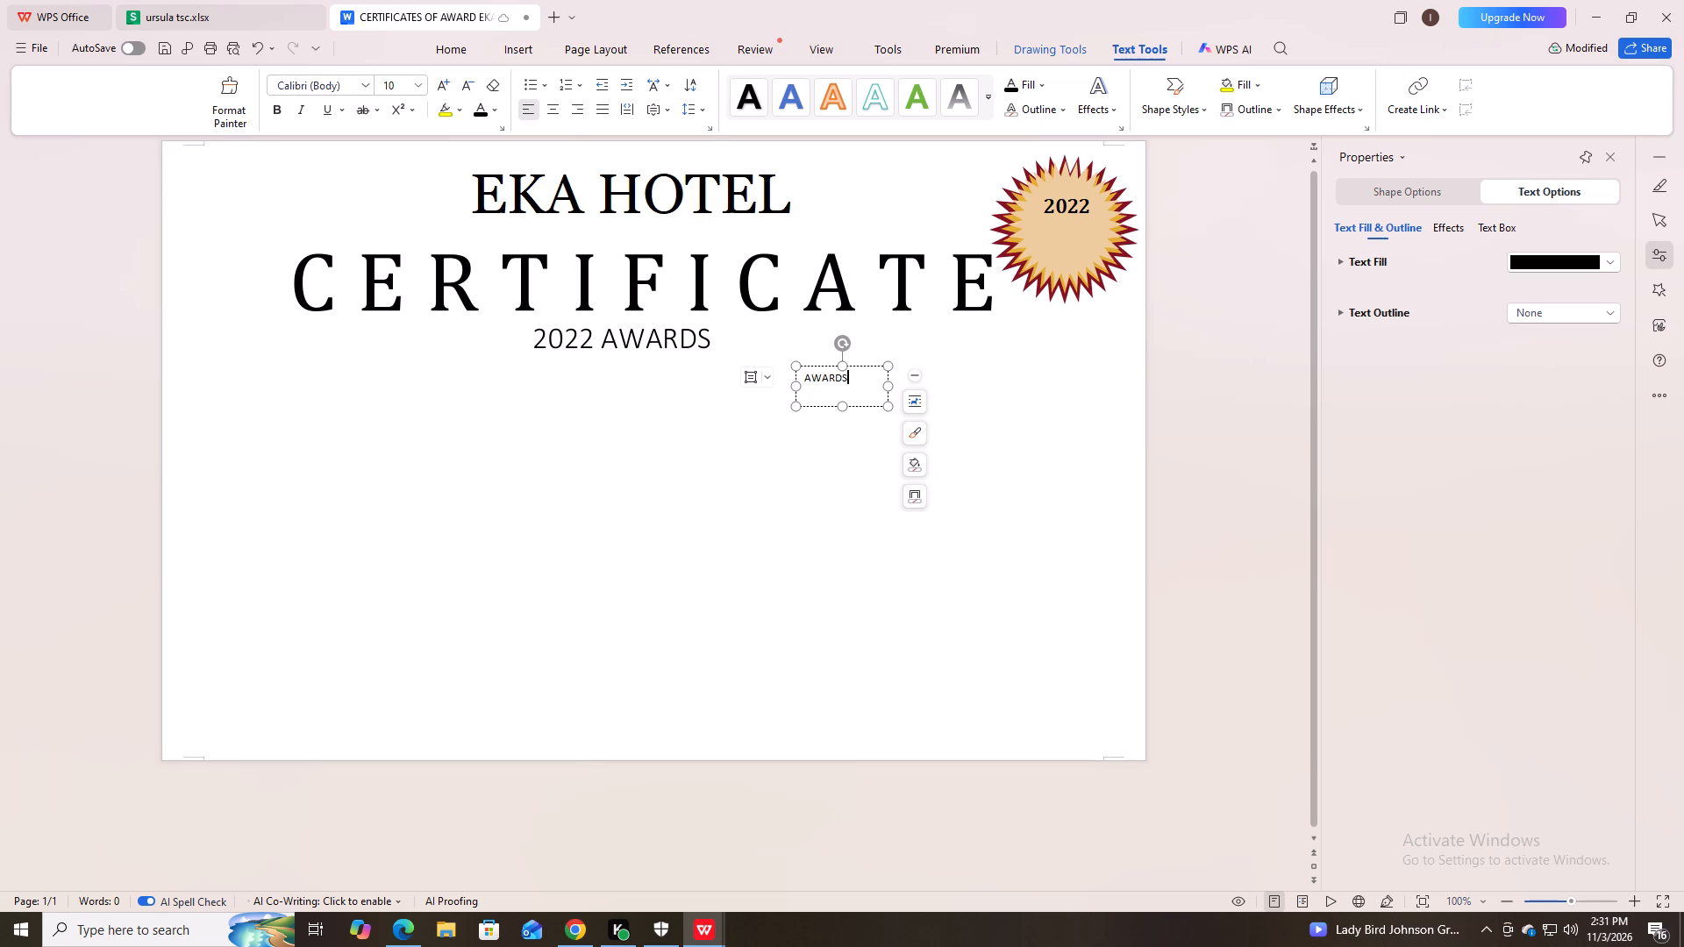
# Select the AWARDS text in the new small text box and open its font size choices.
pyautogui.moveTo(854, 381); pyautogui.dragTo(806, 385)
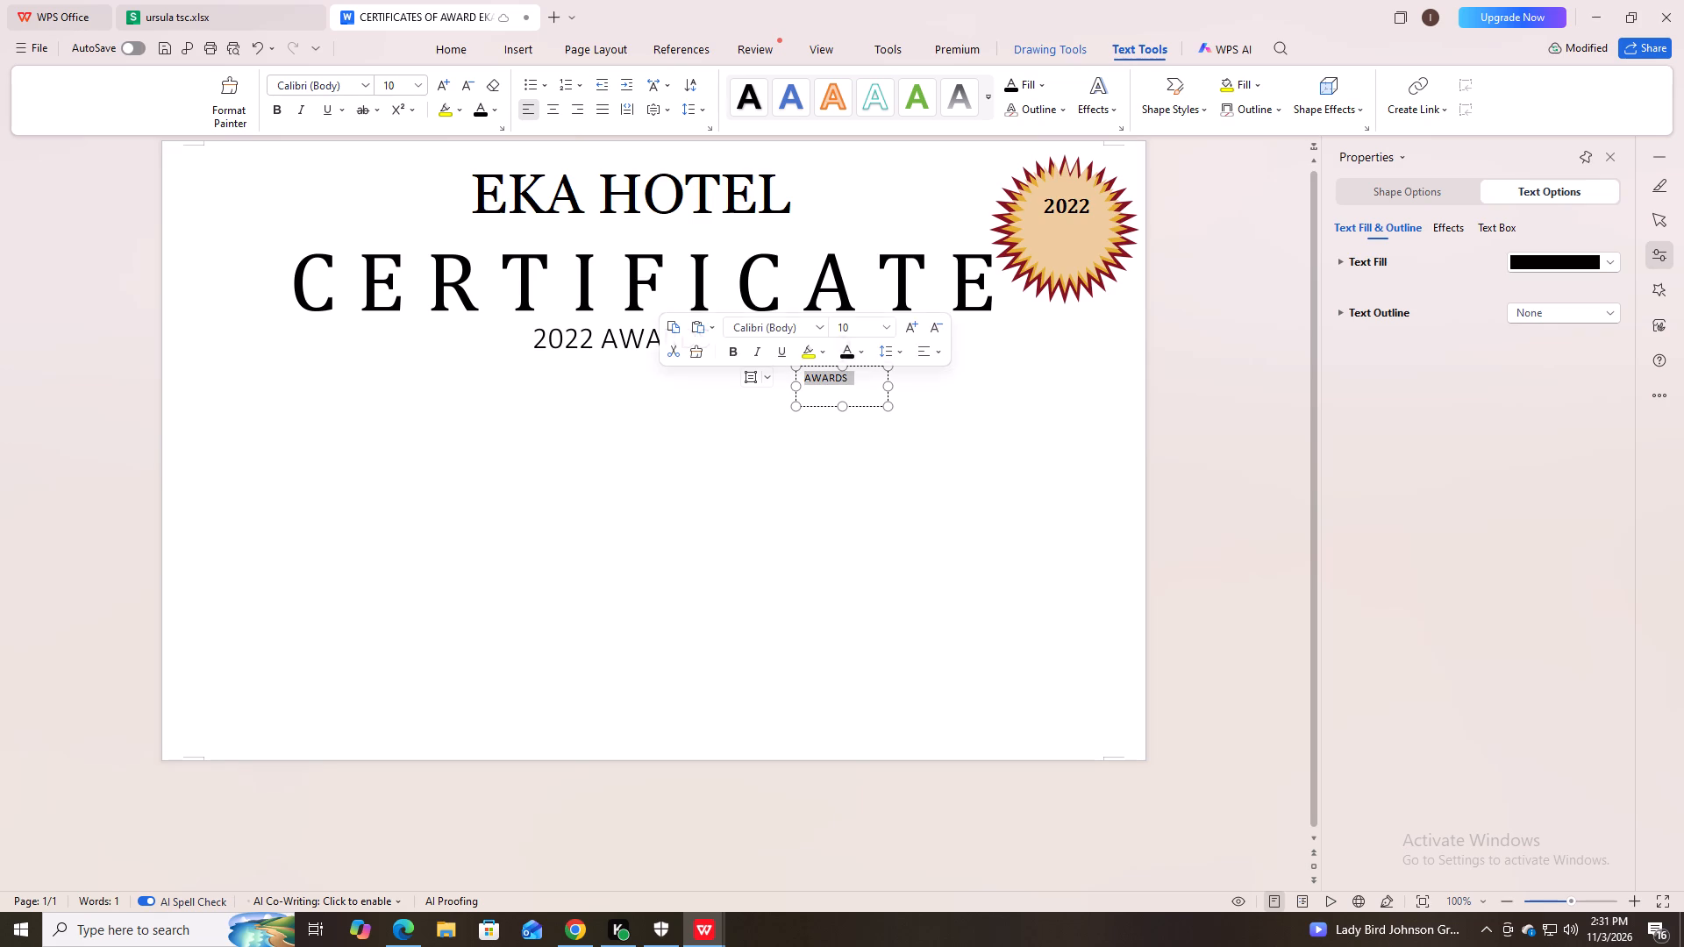
pyautogui.click(415, 82)
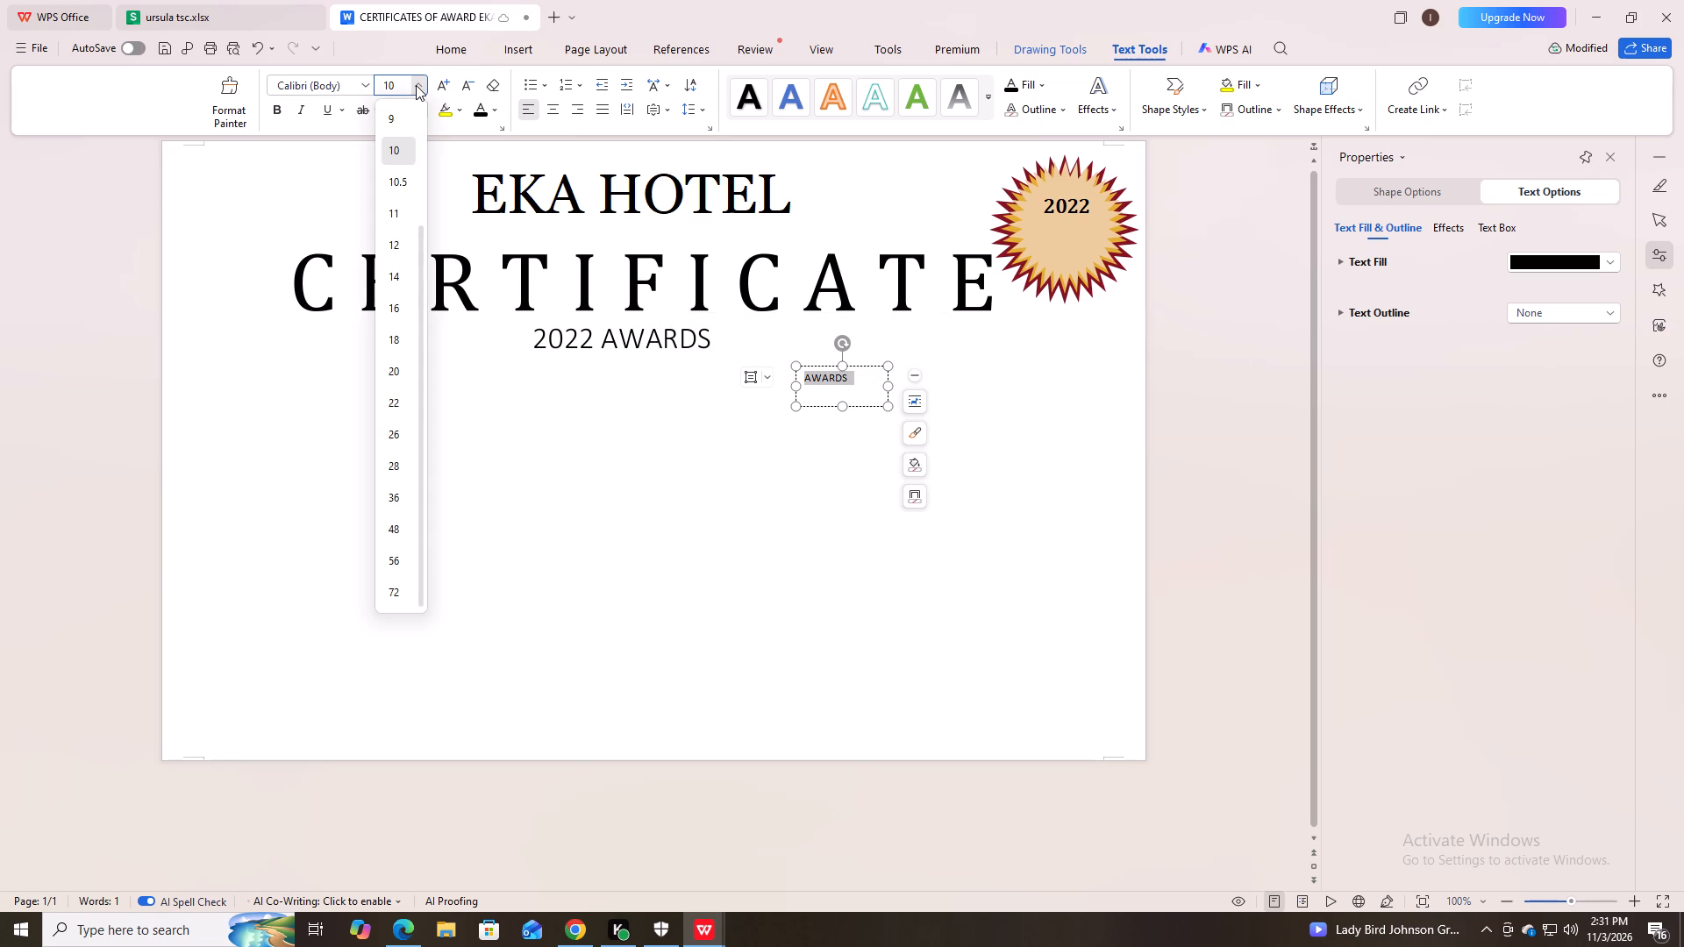
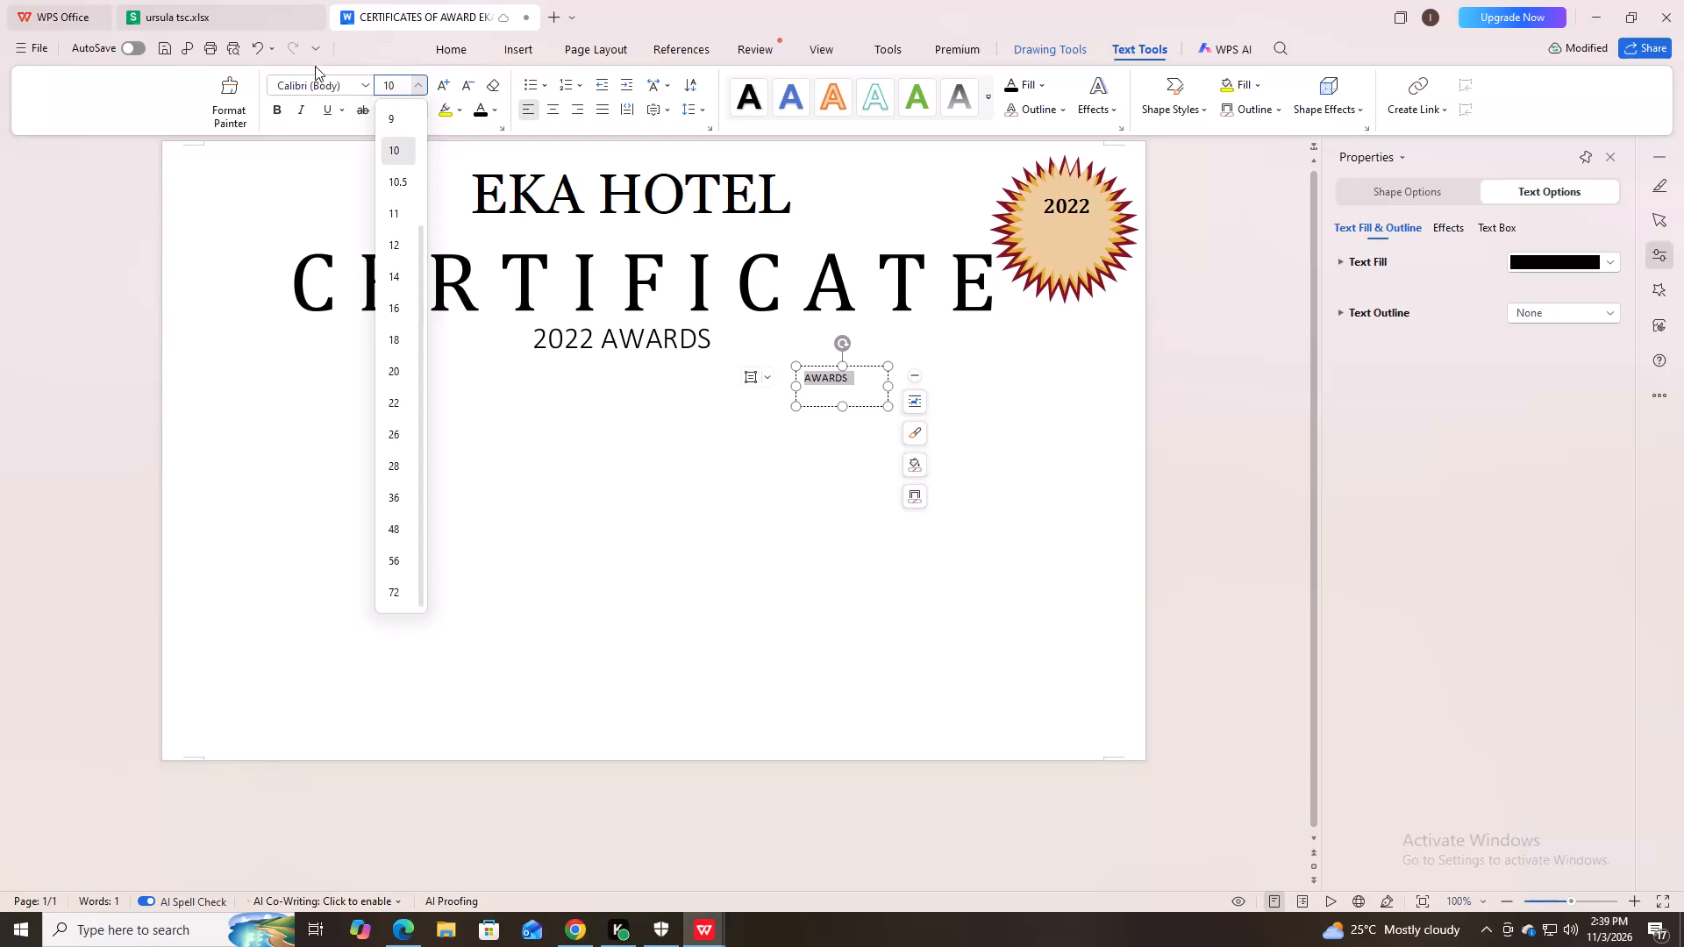
# Change the font of the AWARDS text in the small text box to Georgia.
pyautogui.click(365, 82)
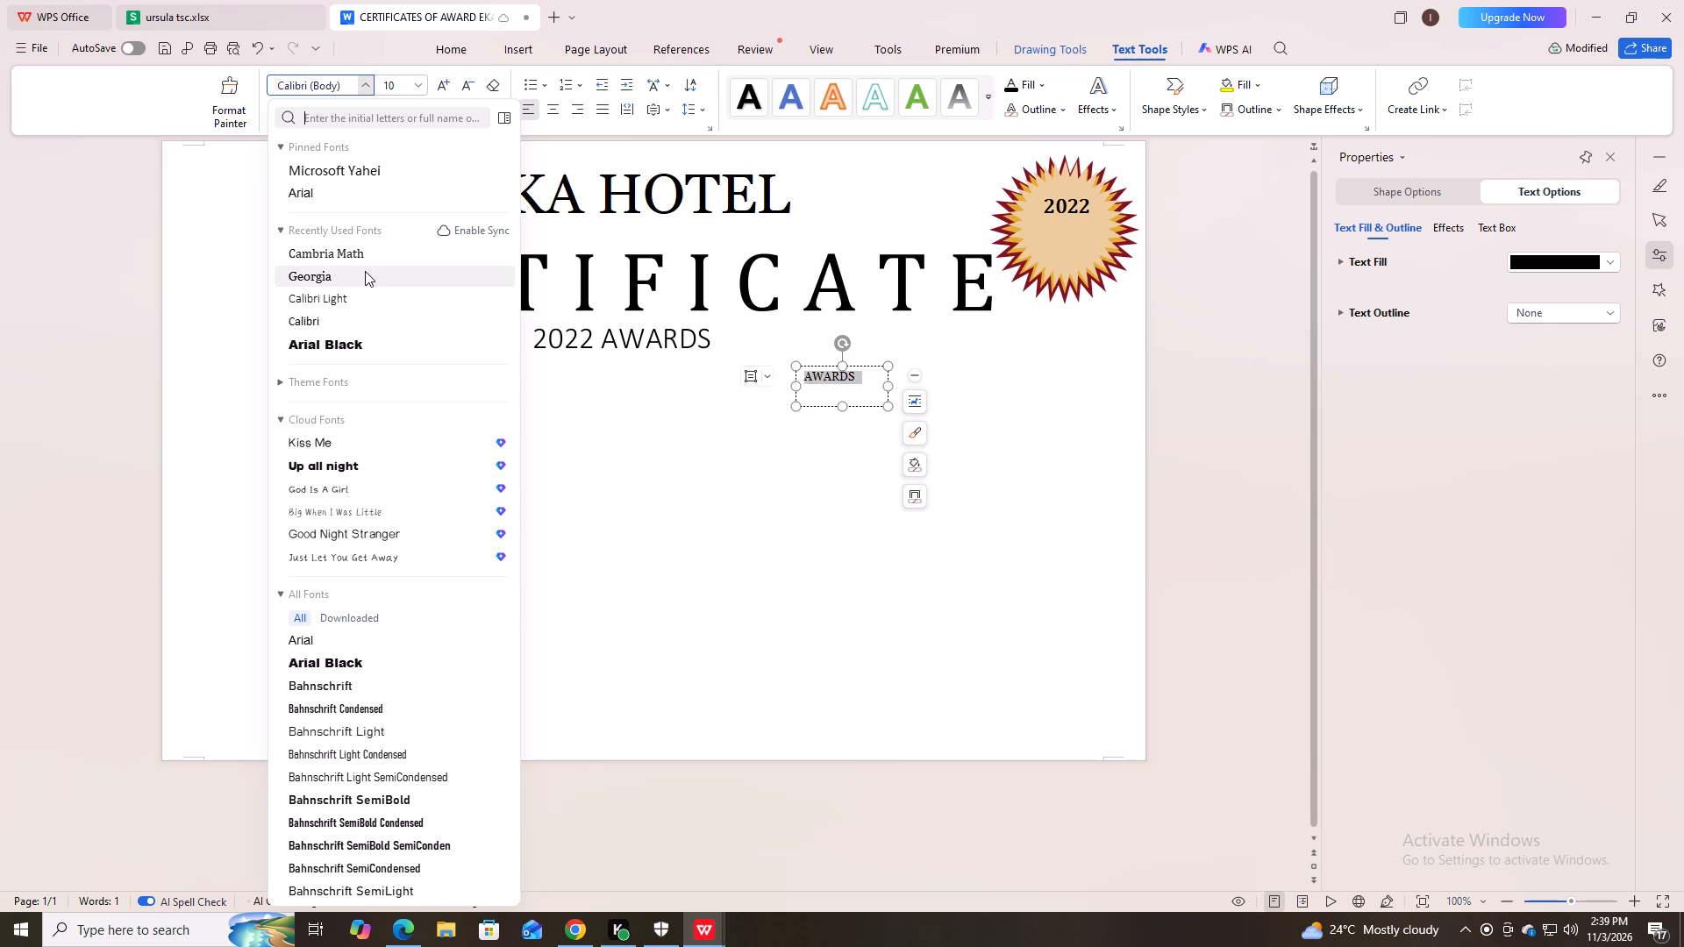
pyautogui.click(366, 271)
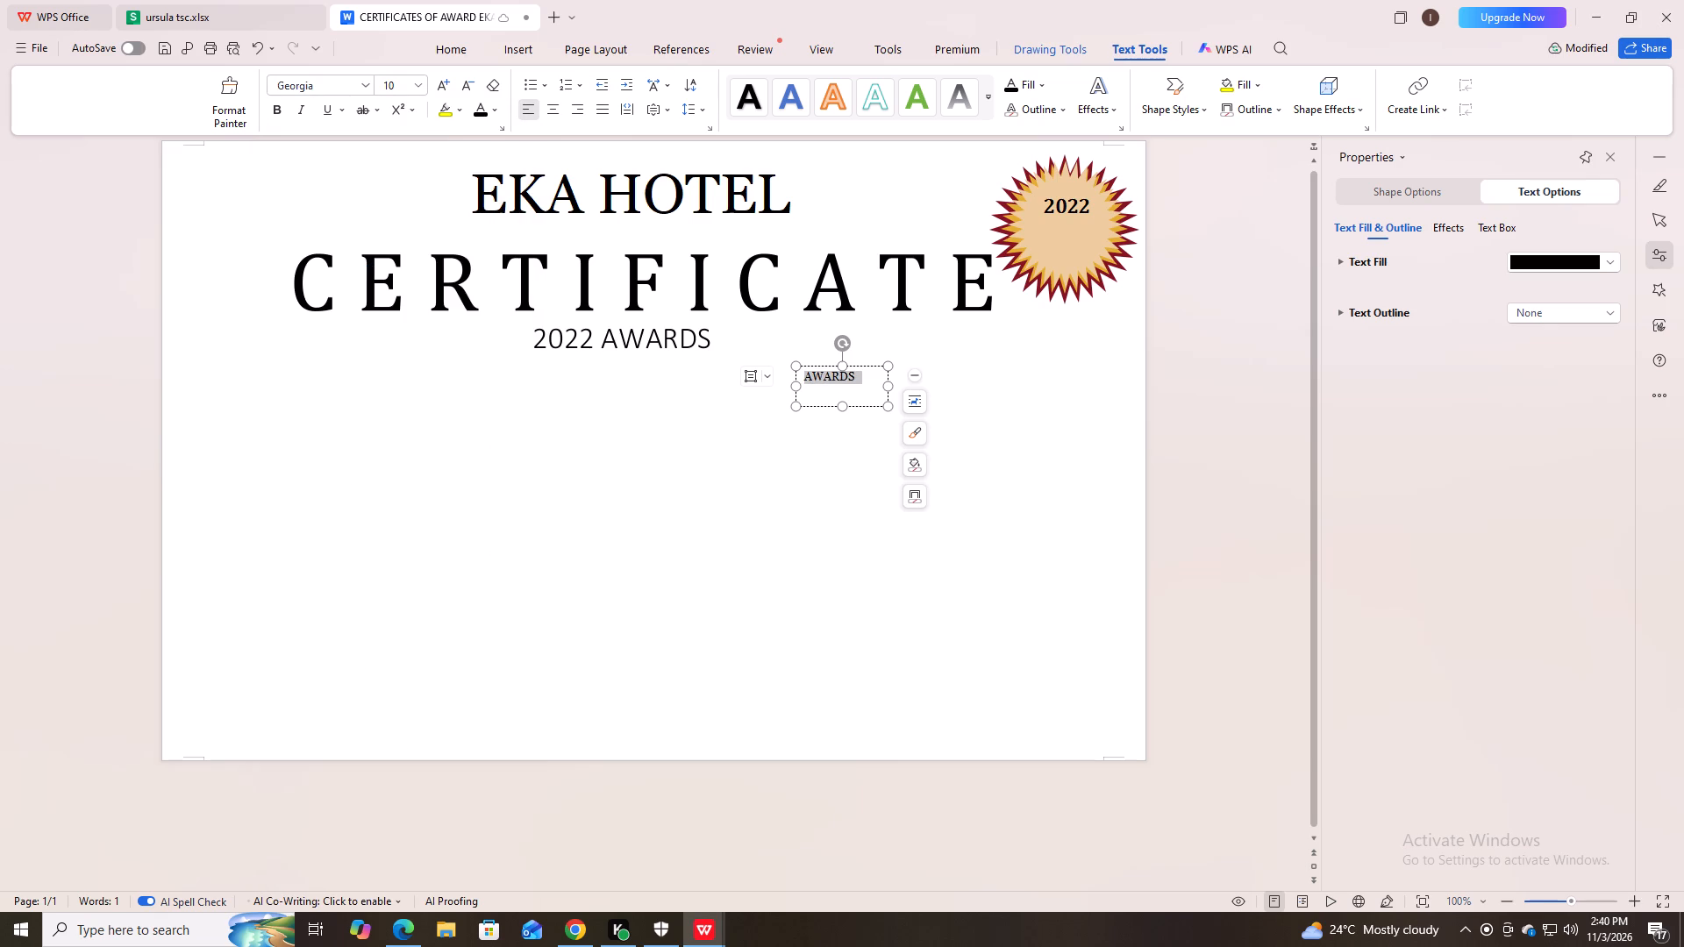
pyautogui.click(890, 551)
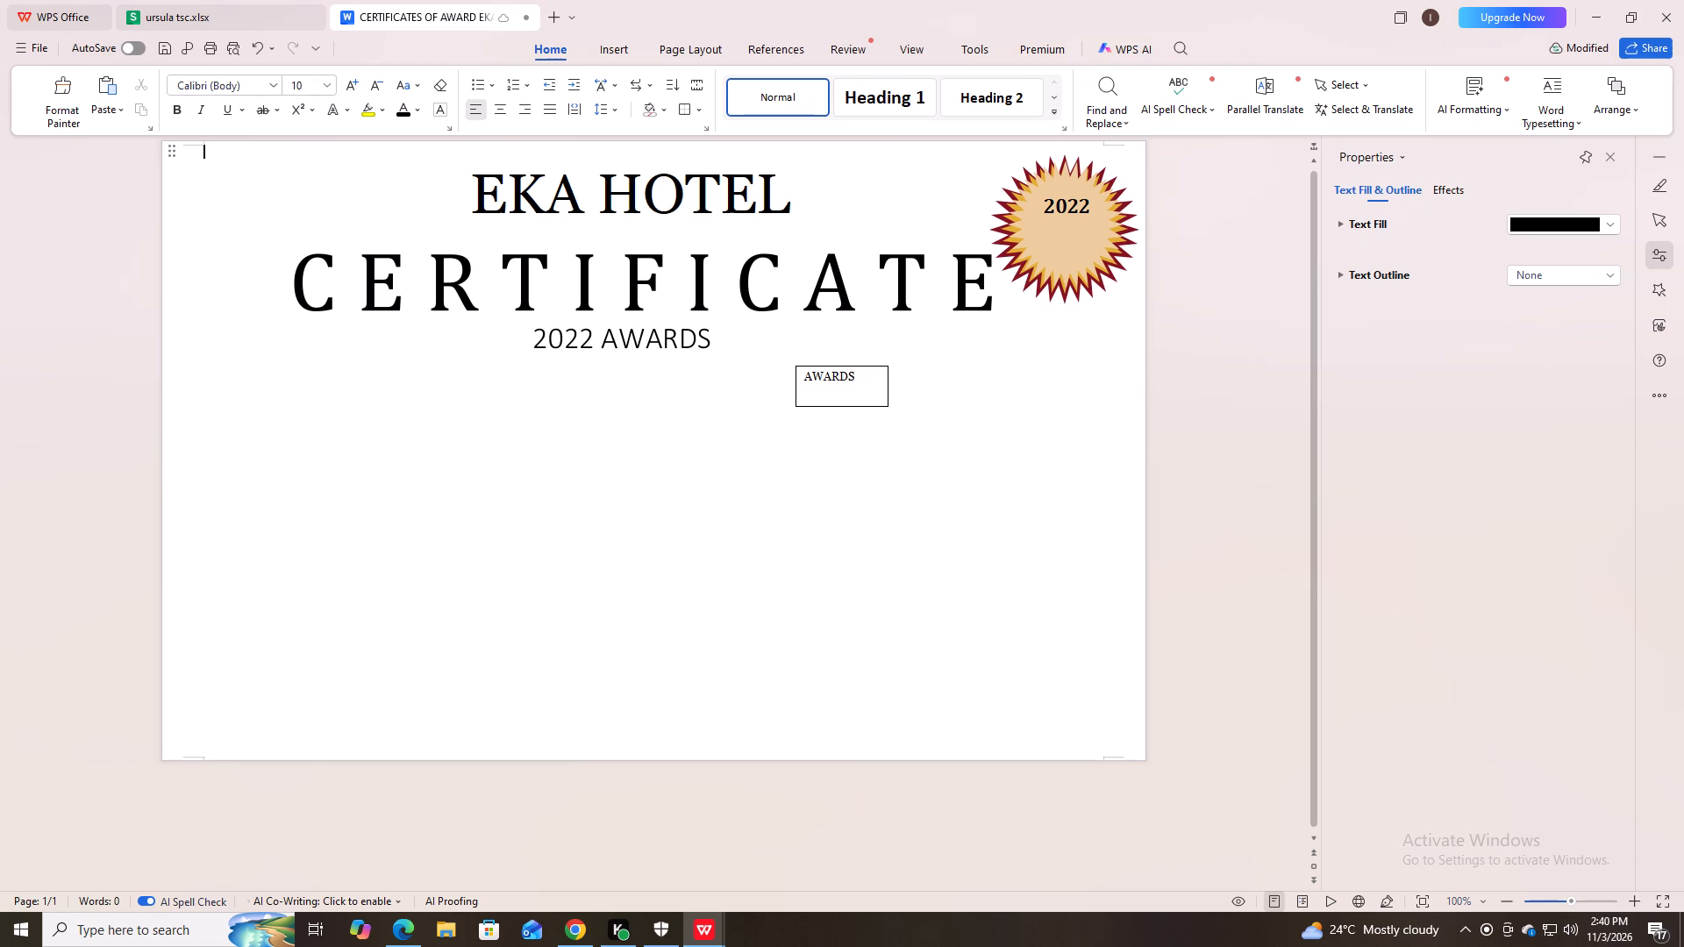
# Remove the border and background of the AWARDS text box by setting No Line and No Fill.
pyautogui.click(882, 402)
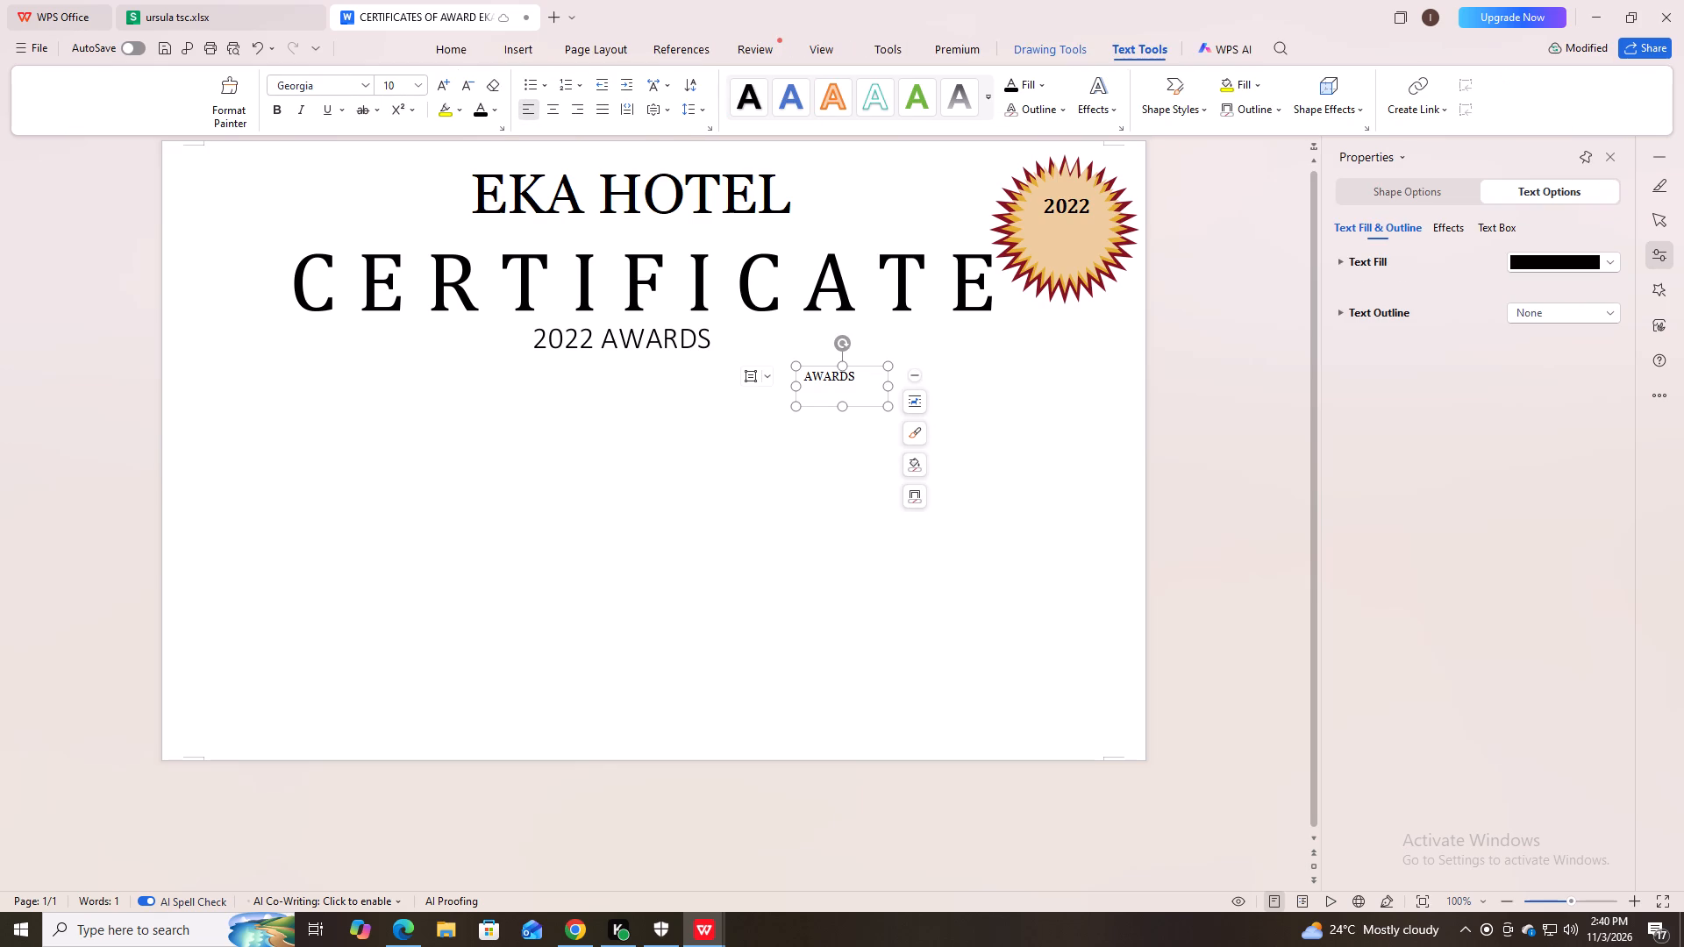
pyautogui.click(917, 495)
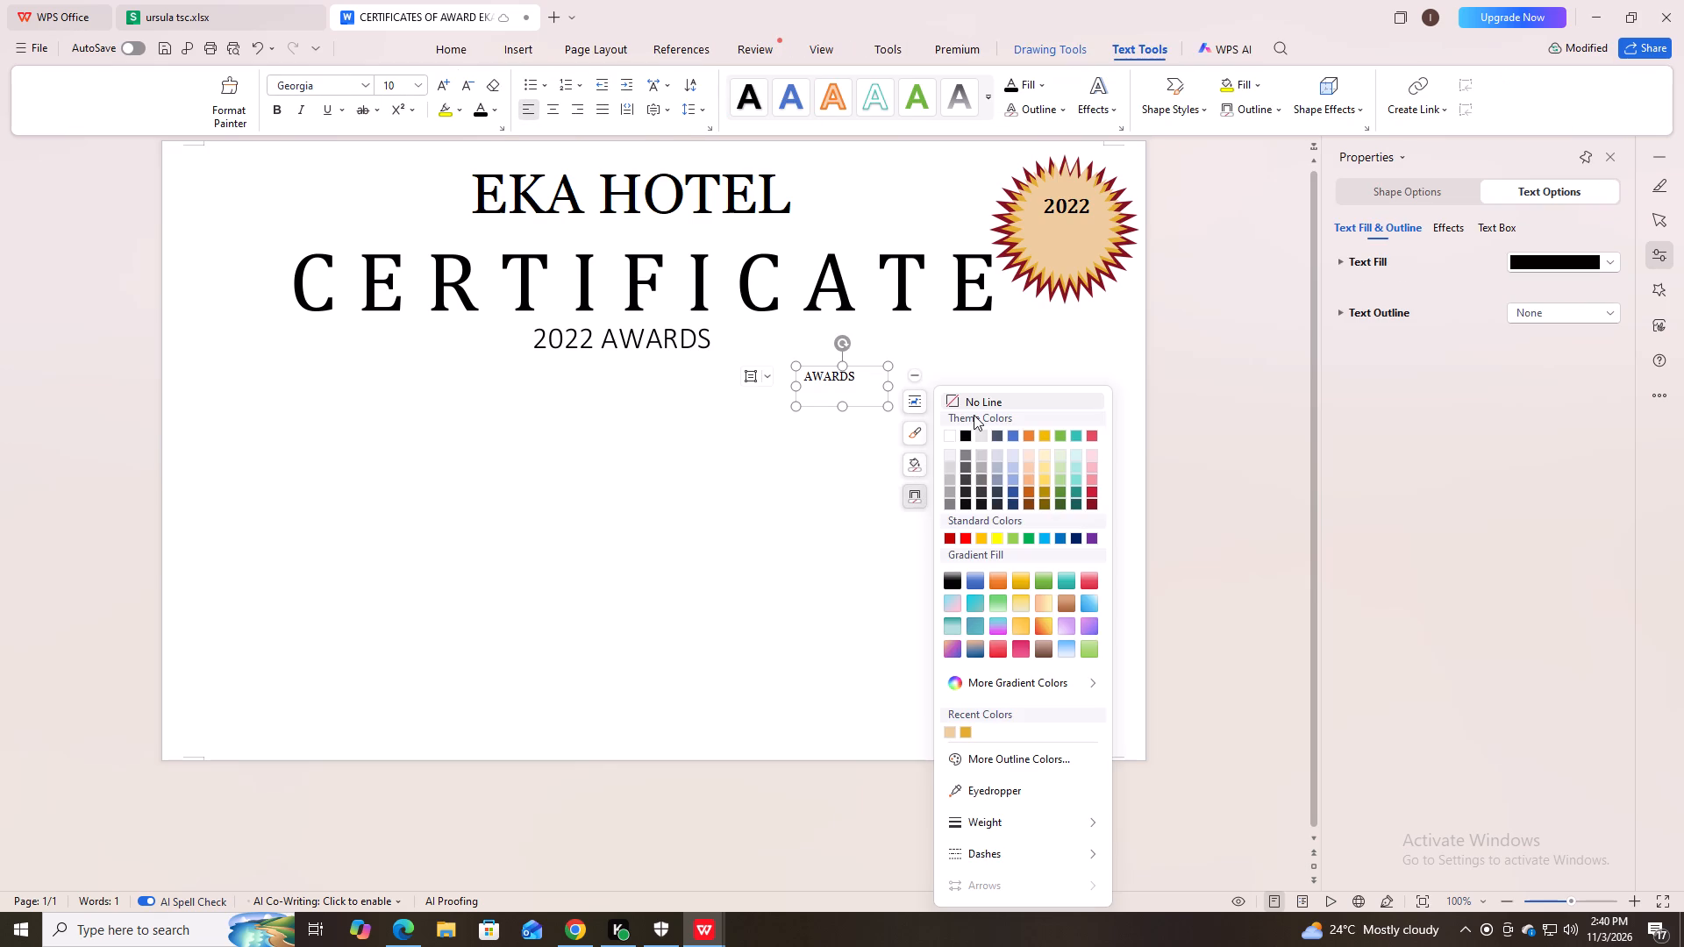
pyautogui.click(952, 400)
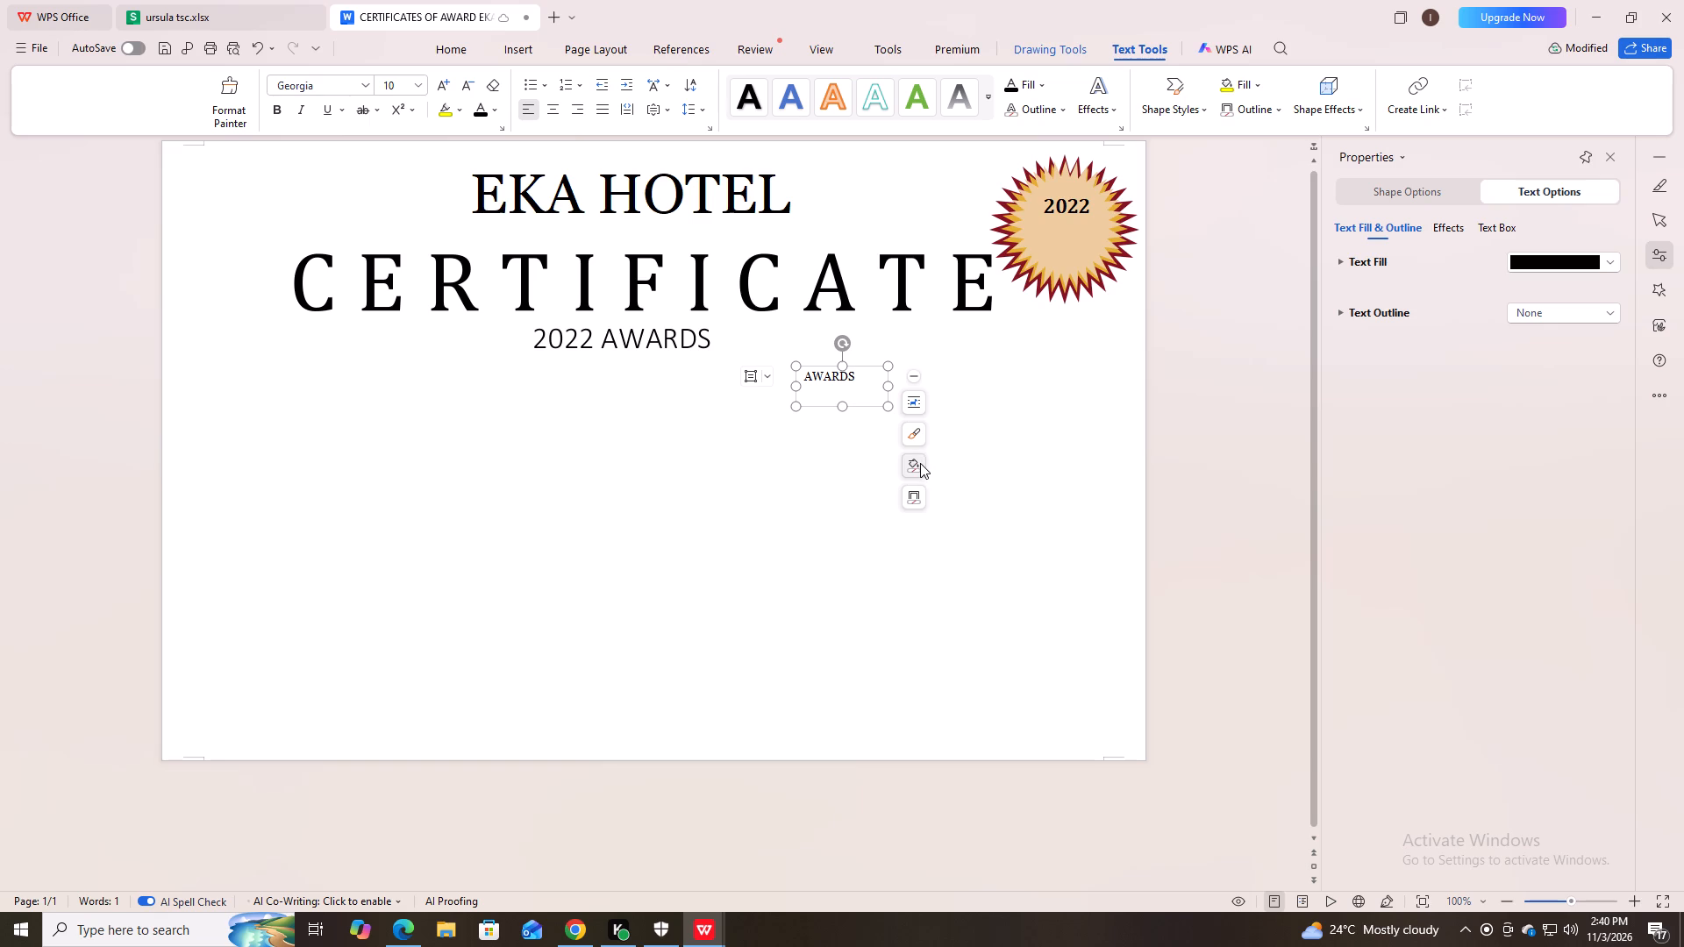
pyautogui.click(916, 463)
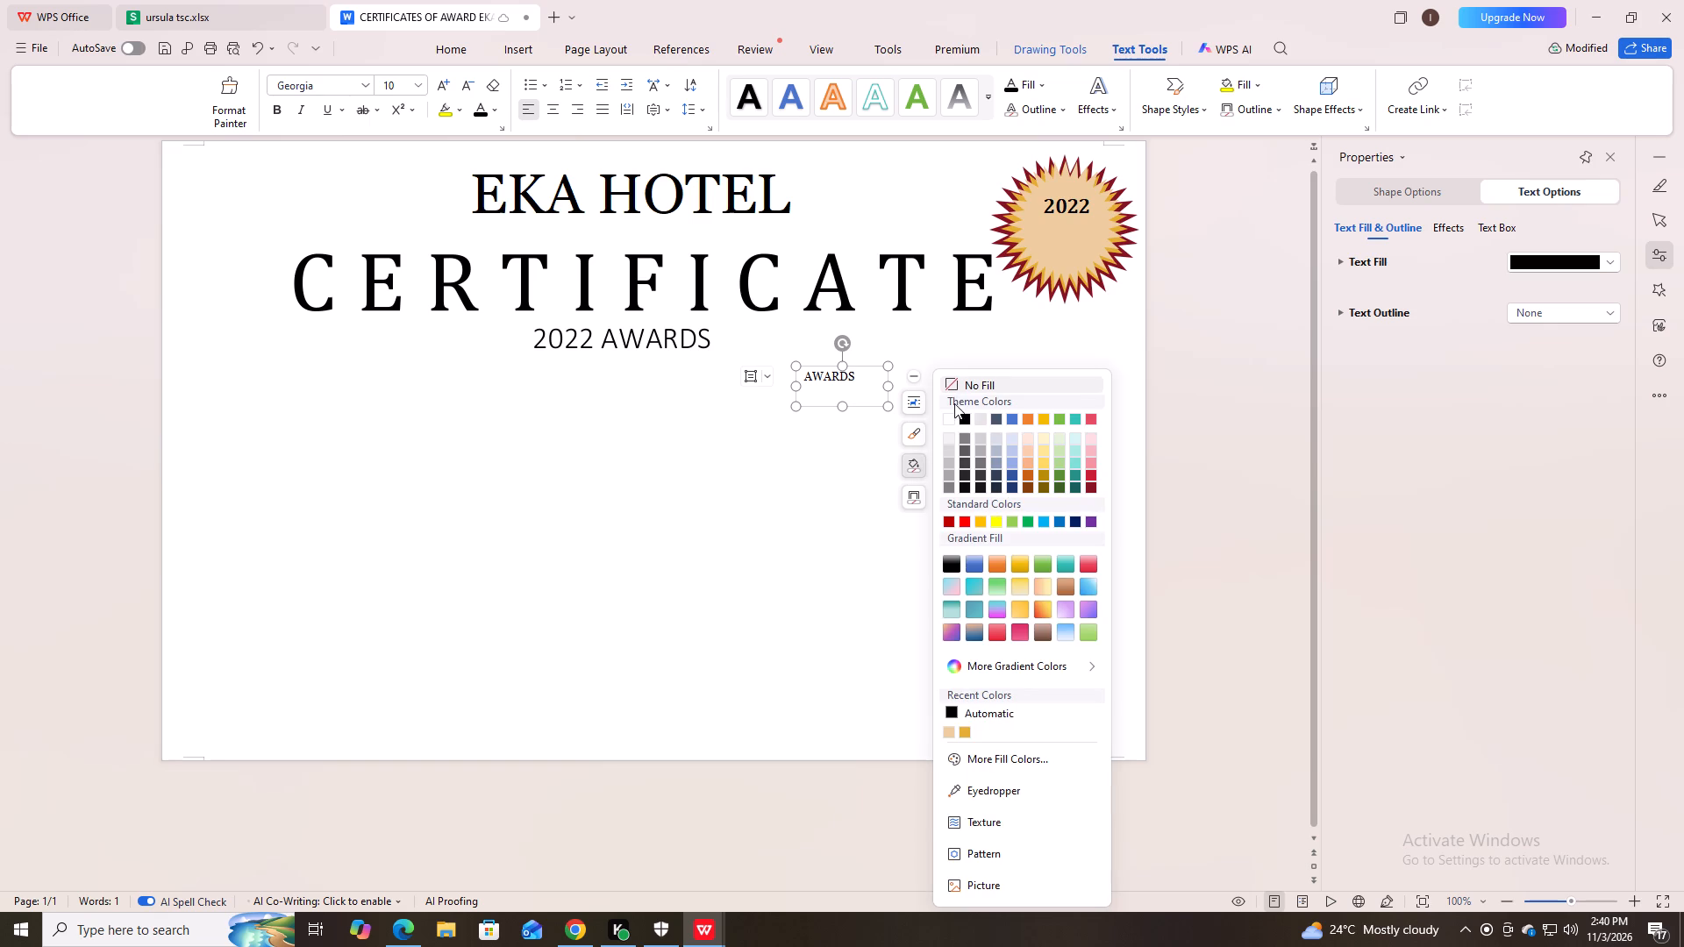
pyautogui.click(951, 386)
pyautogui.click(837, 508)
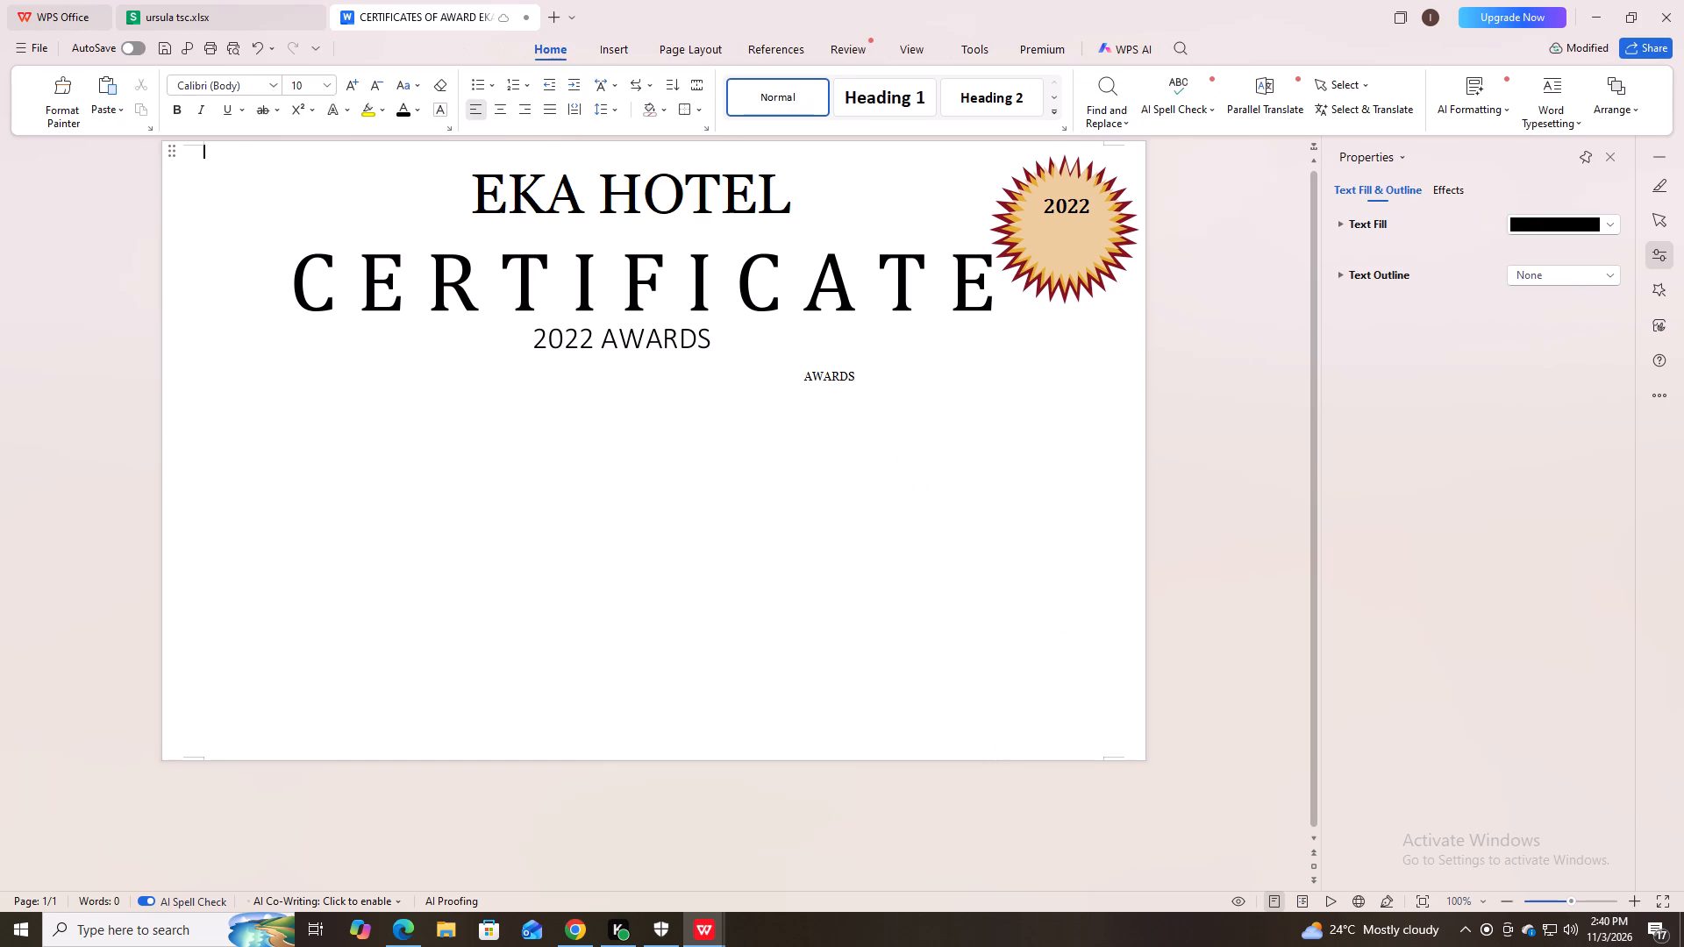
# Move the AWARDS text box onto the starburst seal, directly beneath the 2022 text.
pyautogui.click(838, 377)
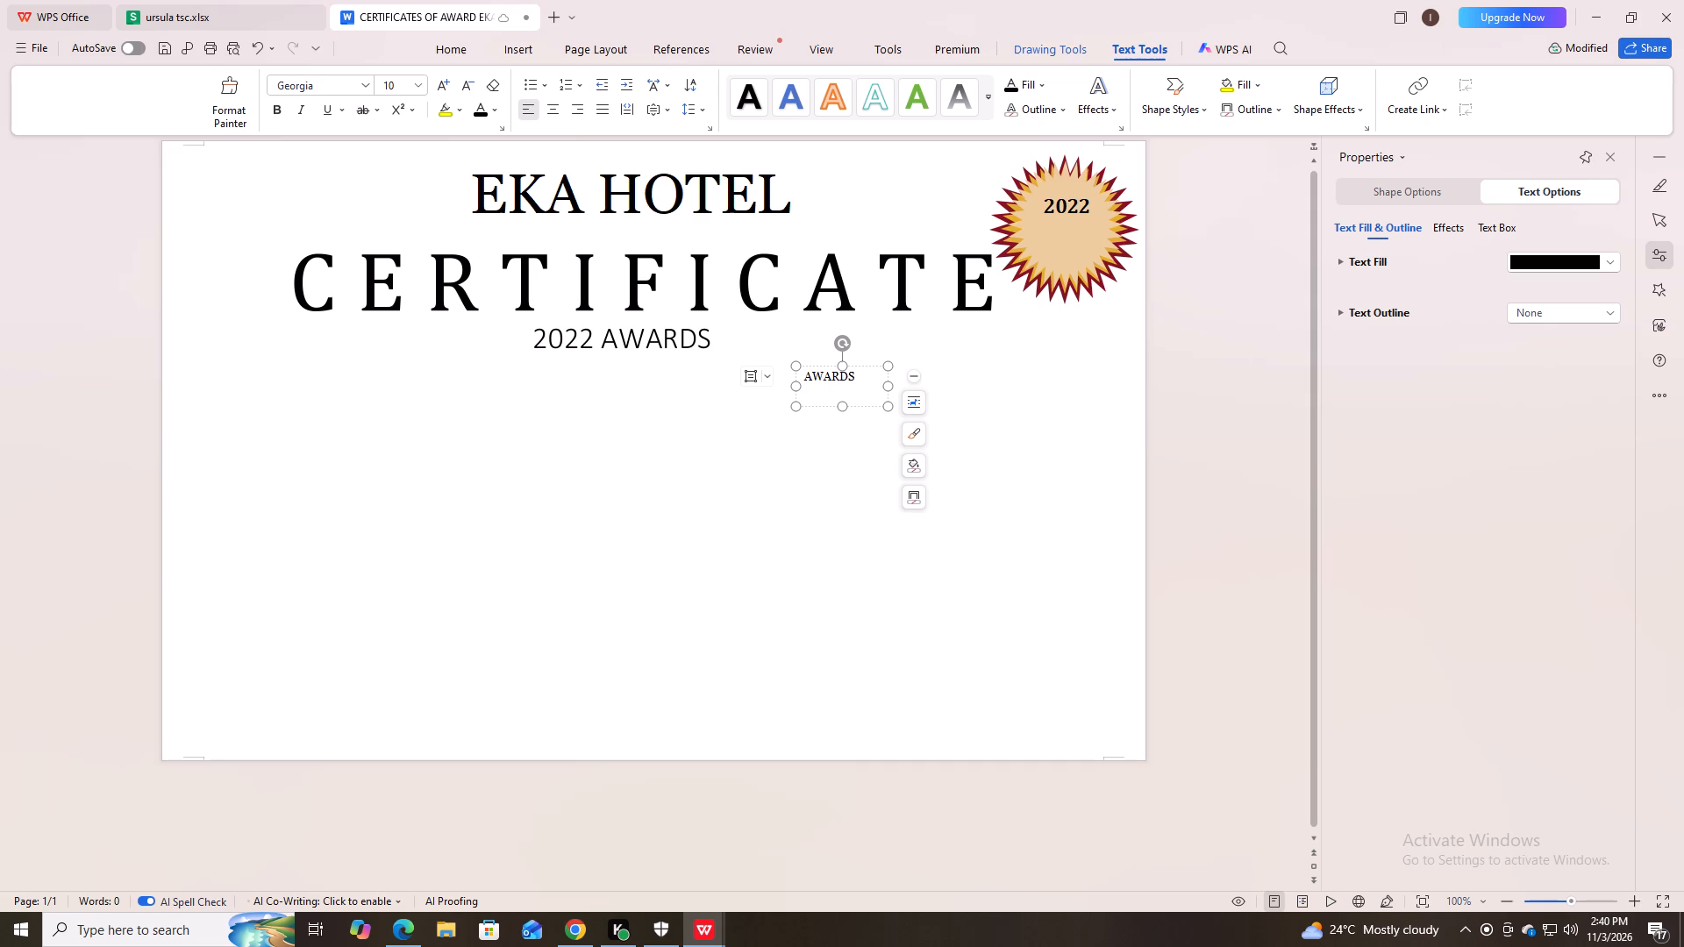
pyautogui.moveTo(874, 367); pyautogui.dragTo(991, 293)
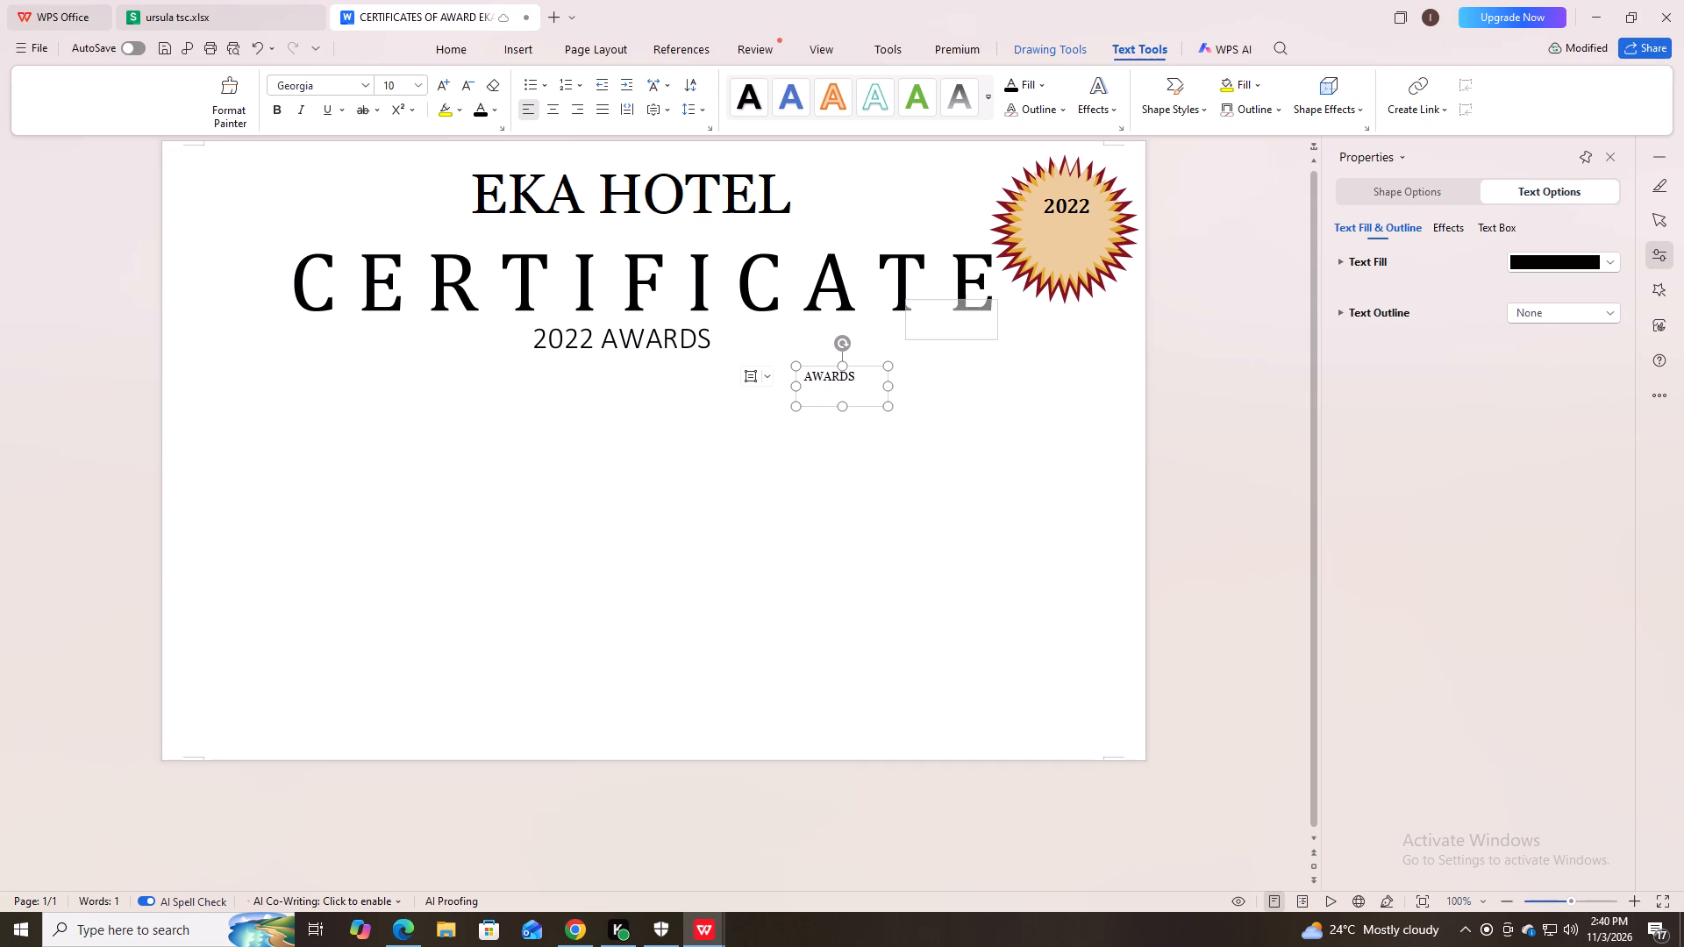
pyautogui.moveTo(991, 293); pyautogui.dragTo(1104, 220)
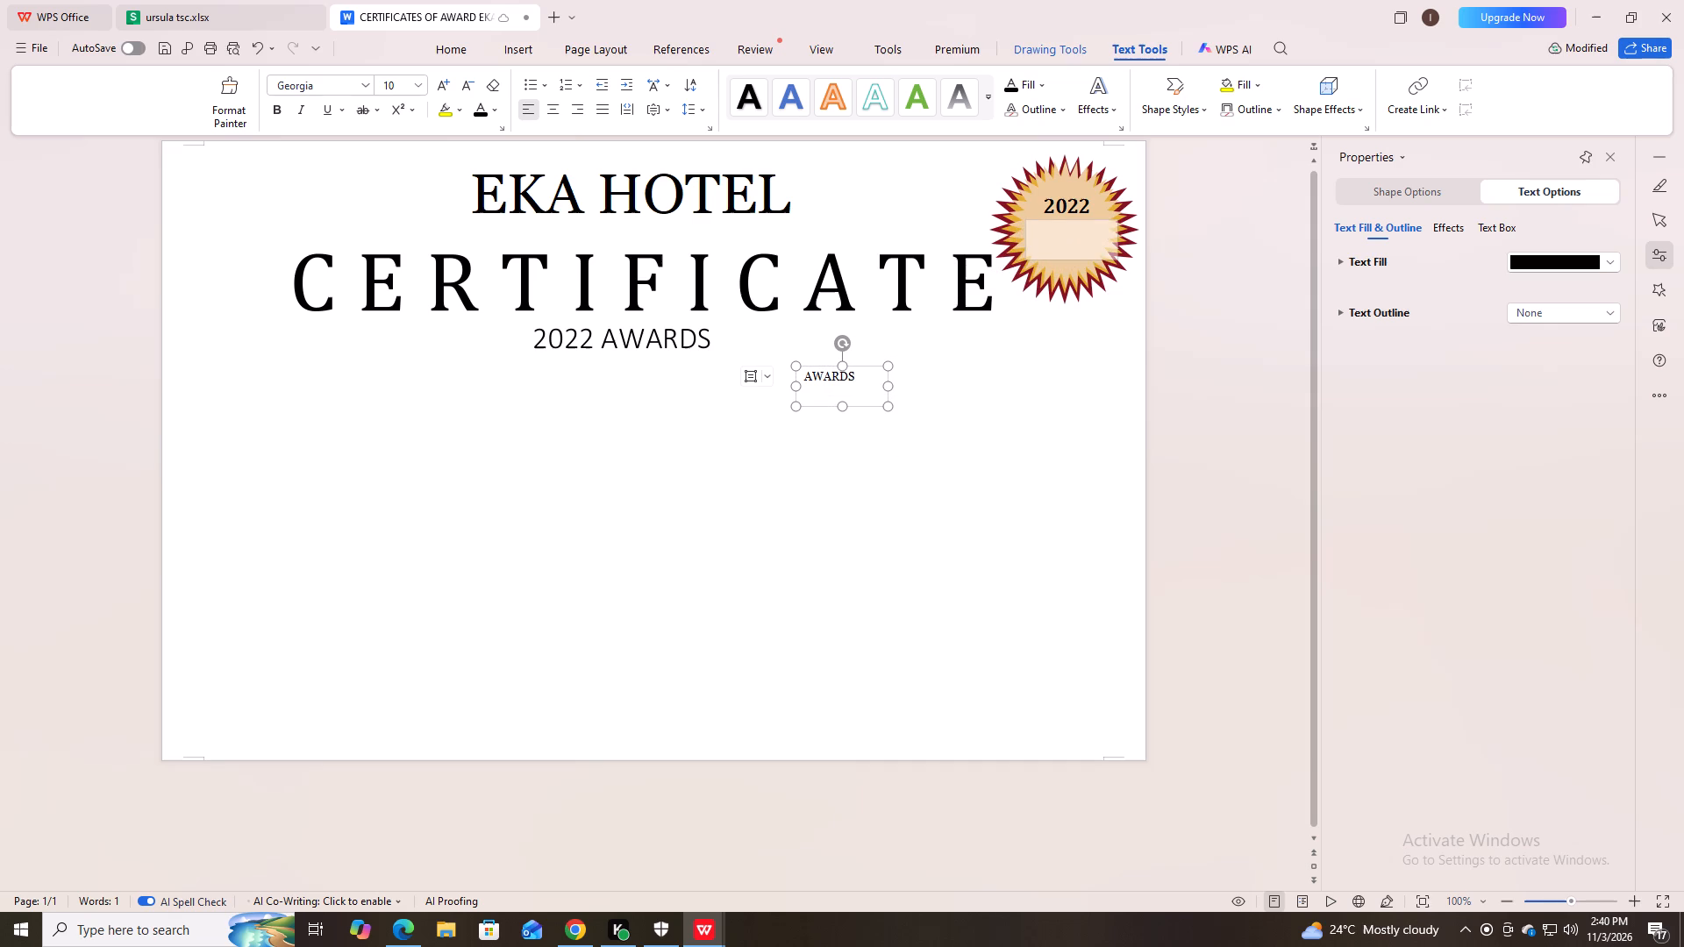
pyautogui.moveTo(1104, 220); pyautogui.dragTo(1106, 220)
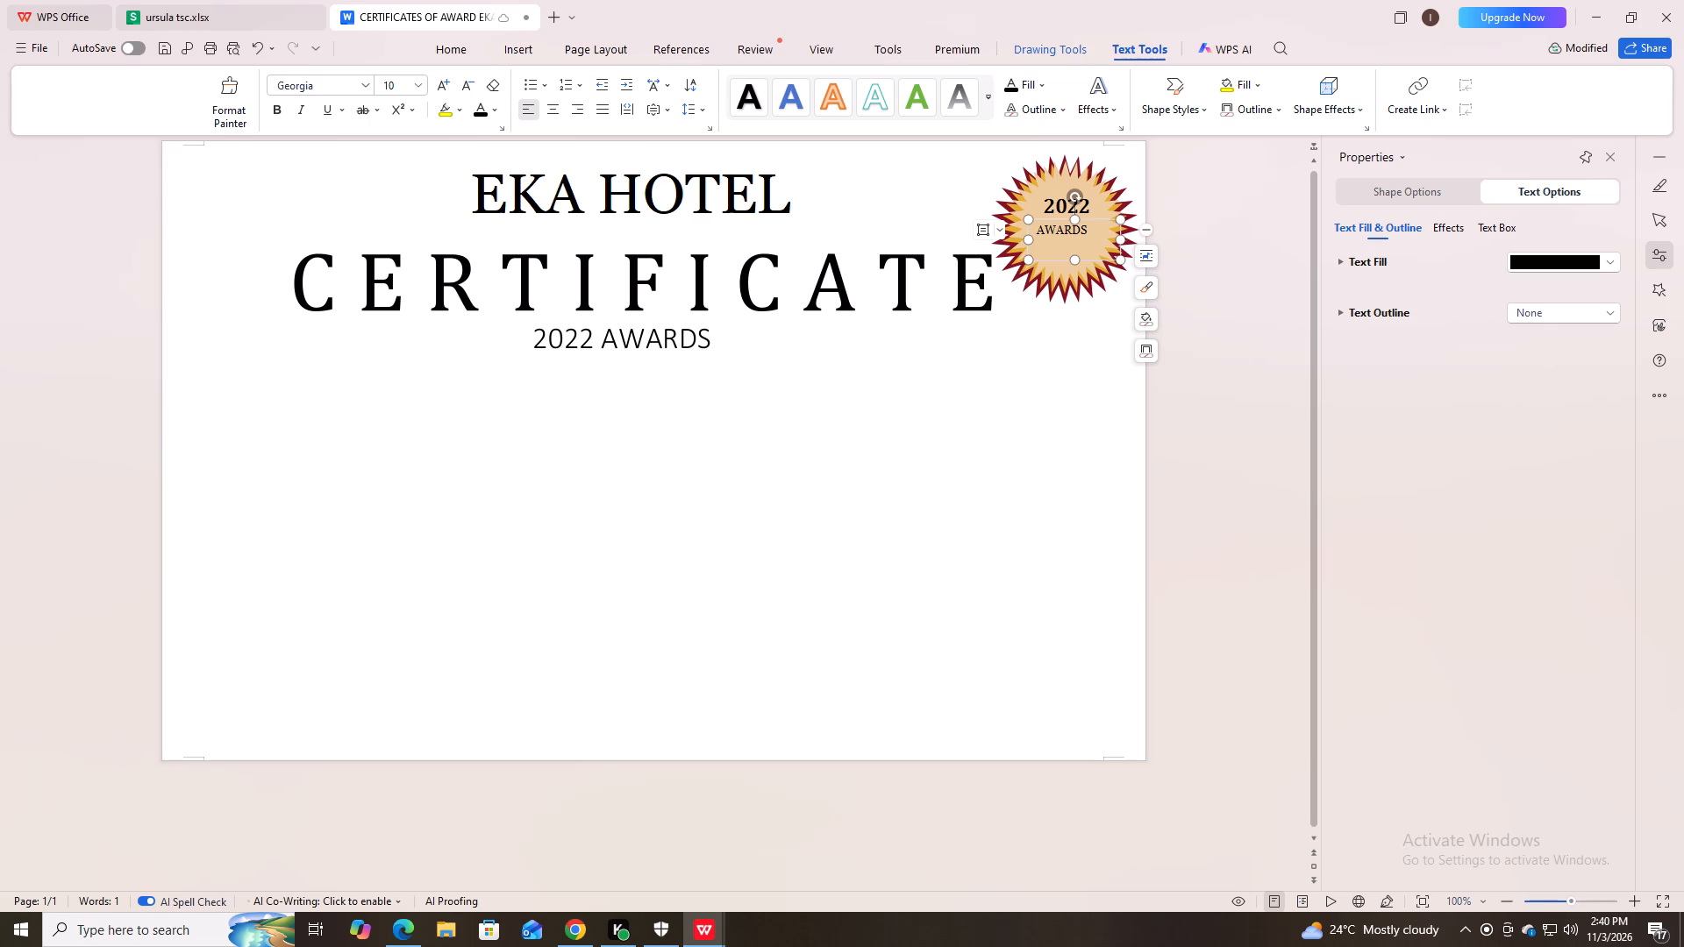
# Set the AWARDS text on the seal to font size 12.
pyautogui.moveTo(1092, 231); pyautogui.dragTo(1088, 231)
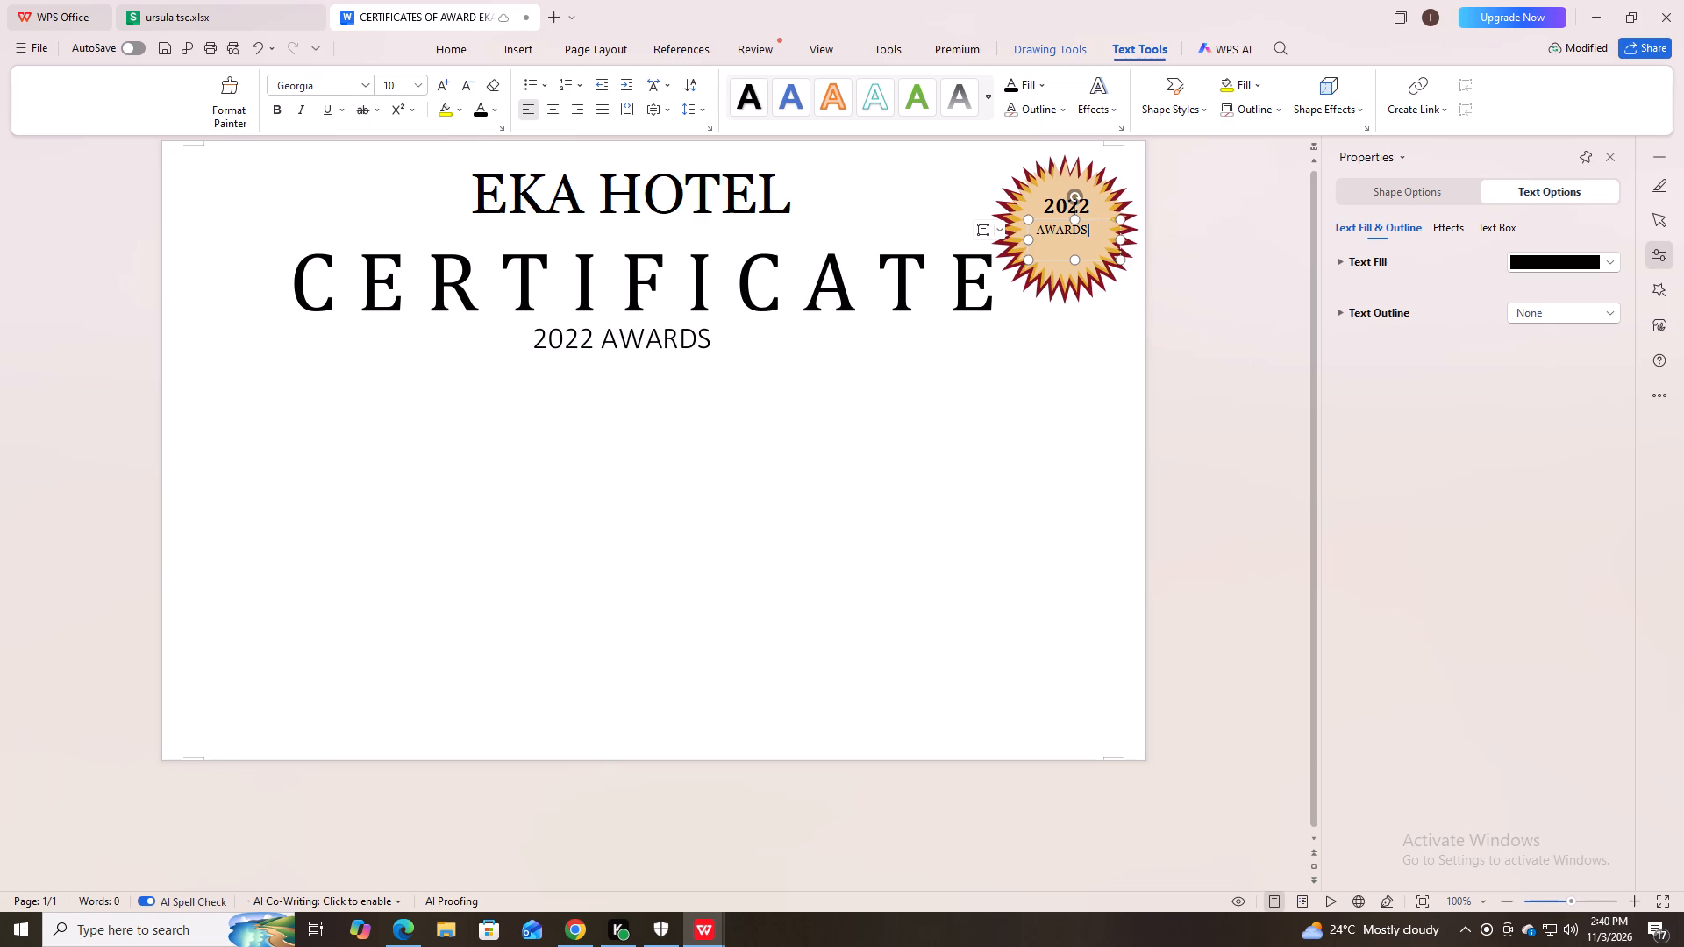
pyautogui.moveTo(1088, 231); pyautogui.dragTo(1025, 224)
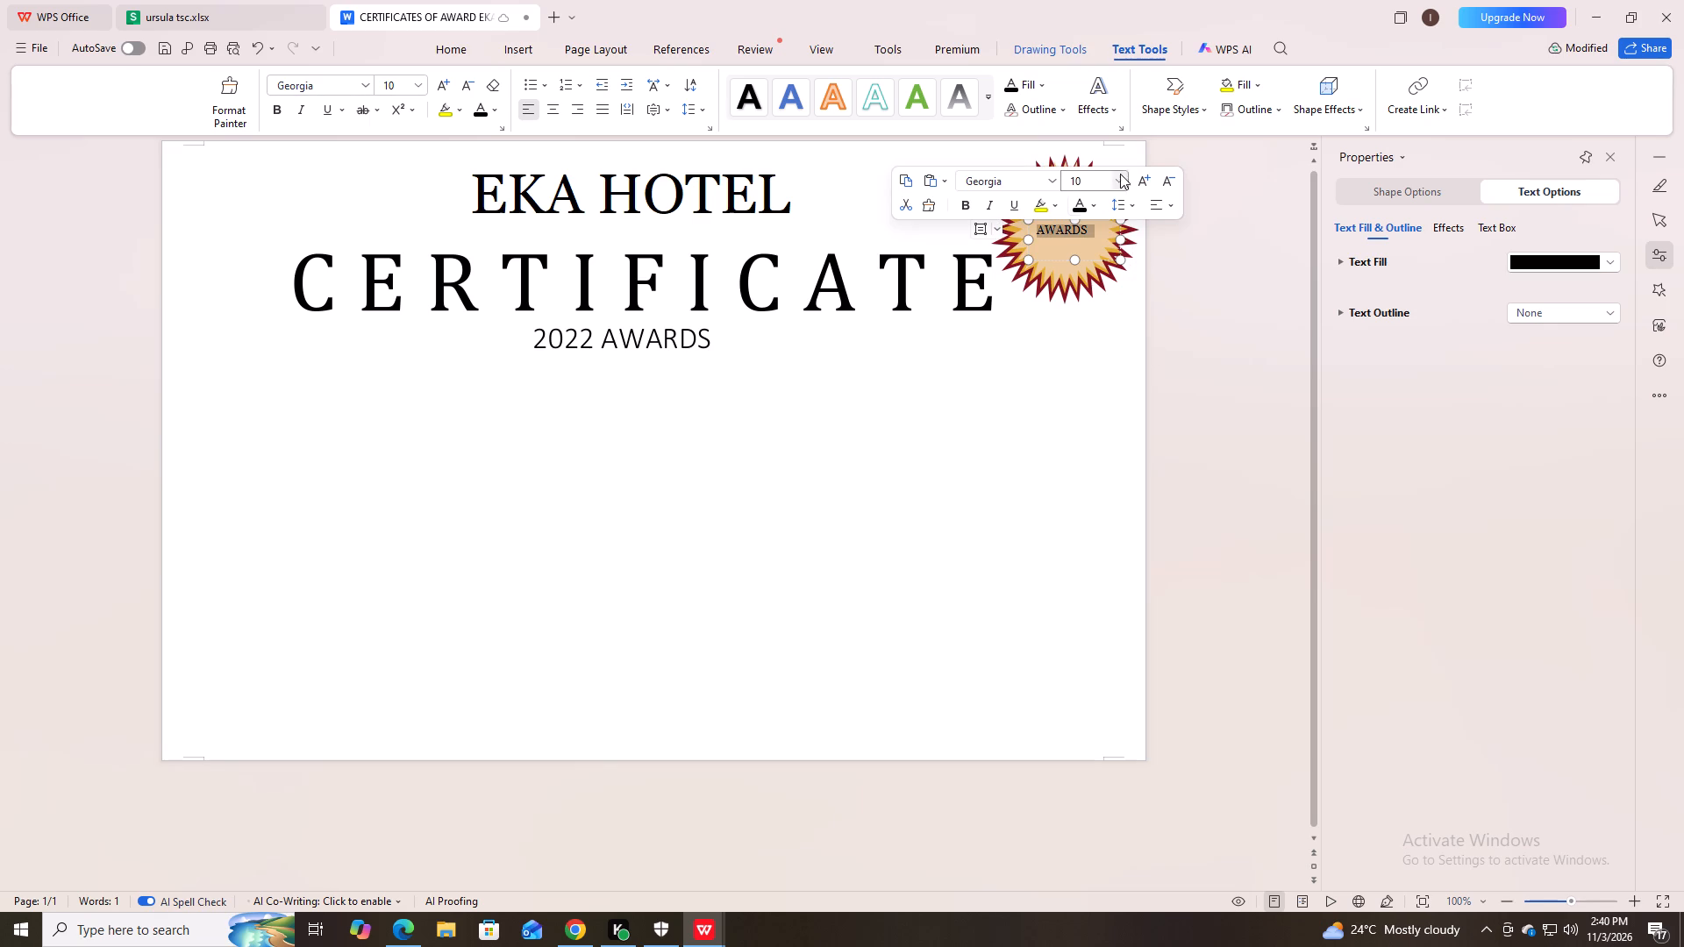
pyautogui.click(1124, 182)
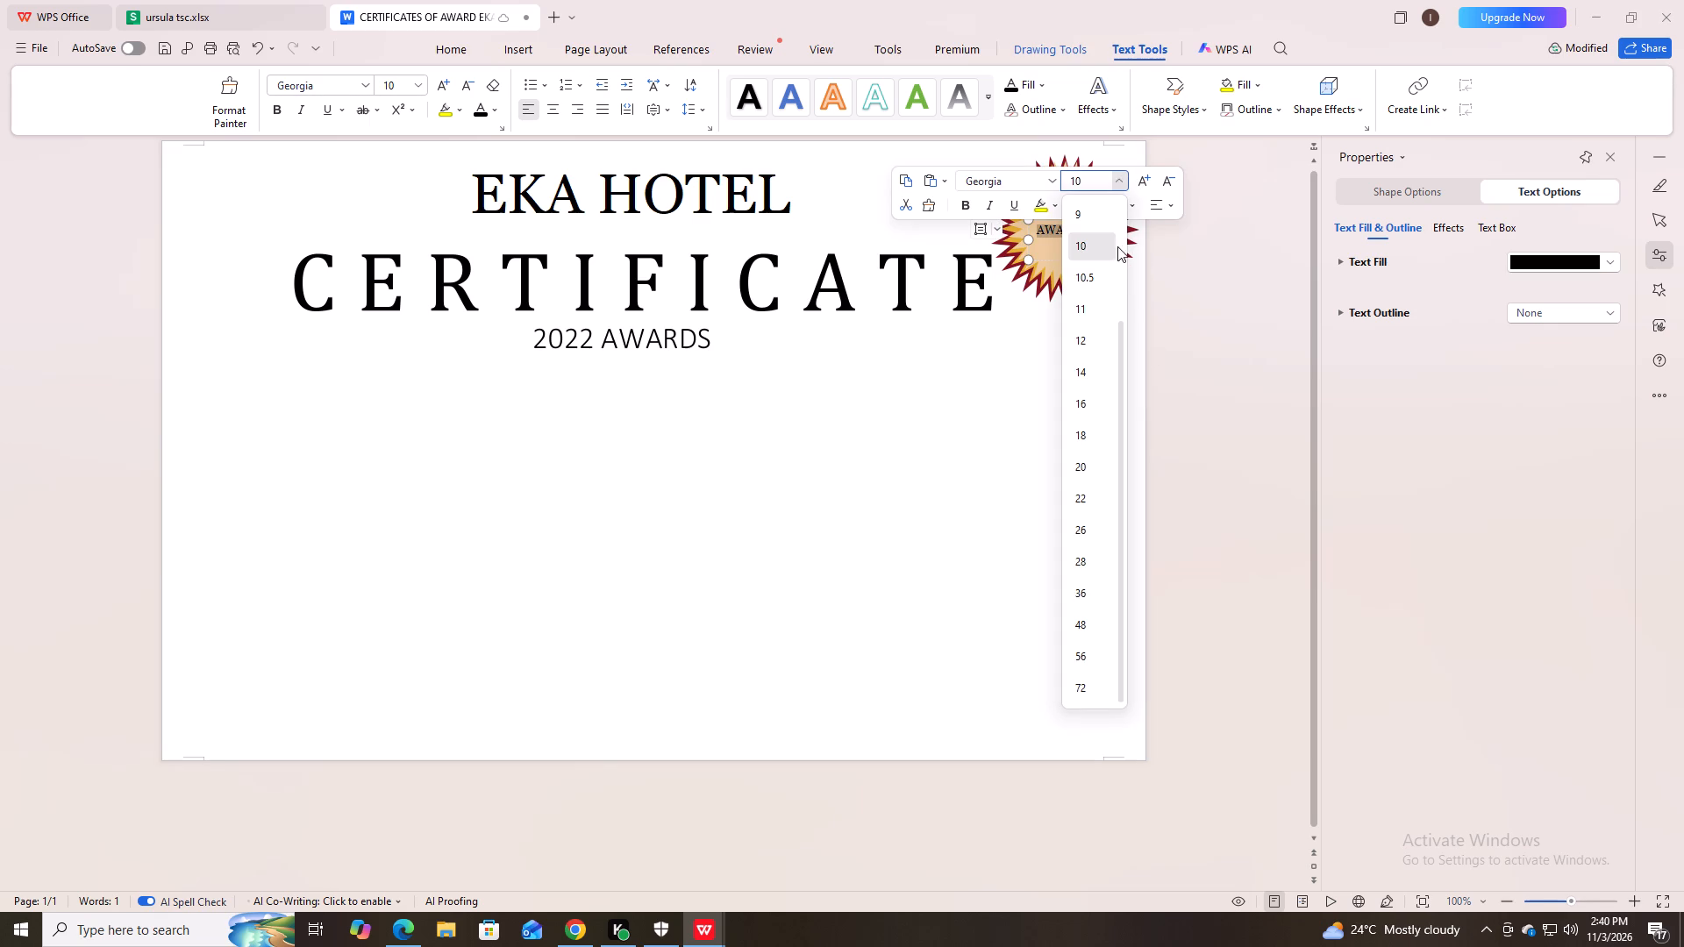
pyautogui.click(1095, 333)
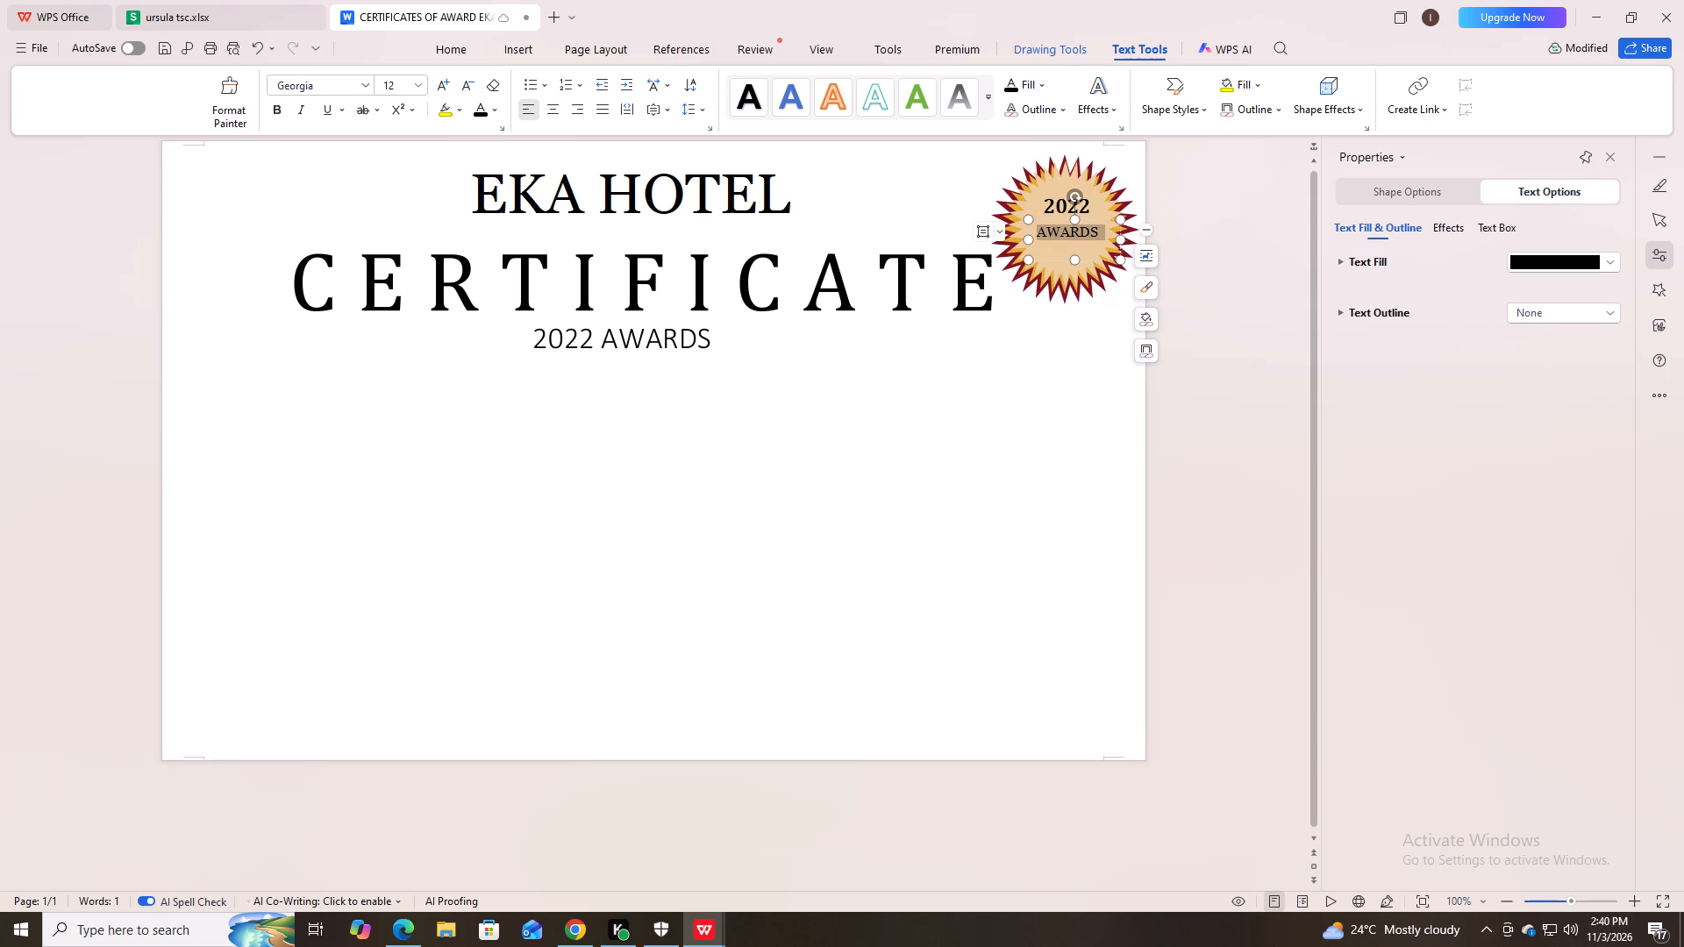
# Shift the AWARDS text box slightly down on the seal to leave more space below 2022.
pyautogui.moveTo(1065, 257); pyautogui.dragTo(1065, 263)
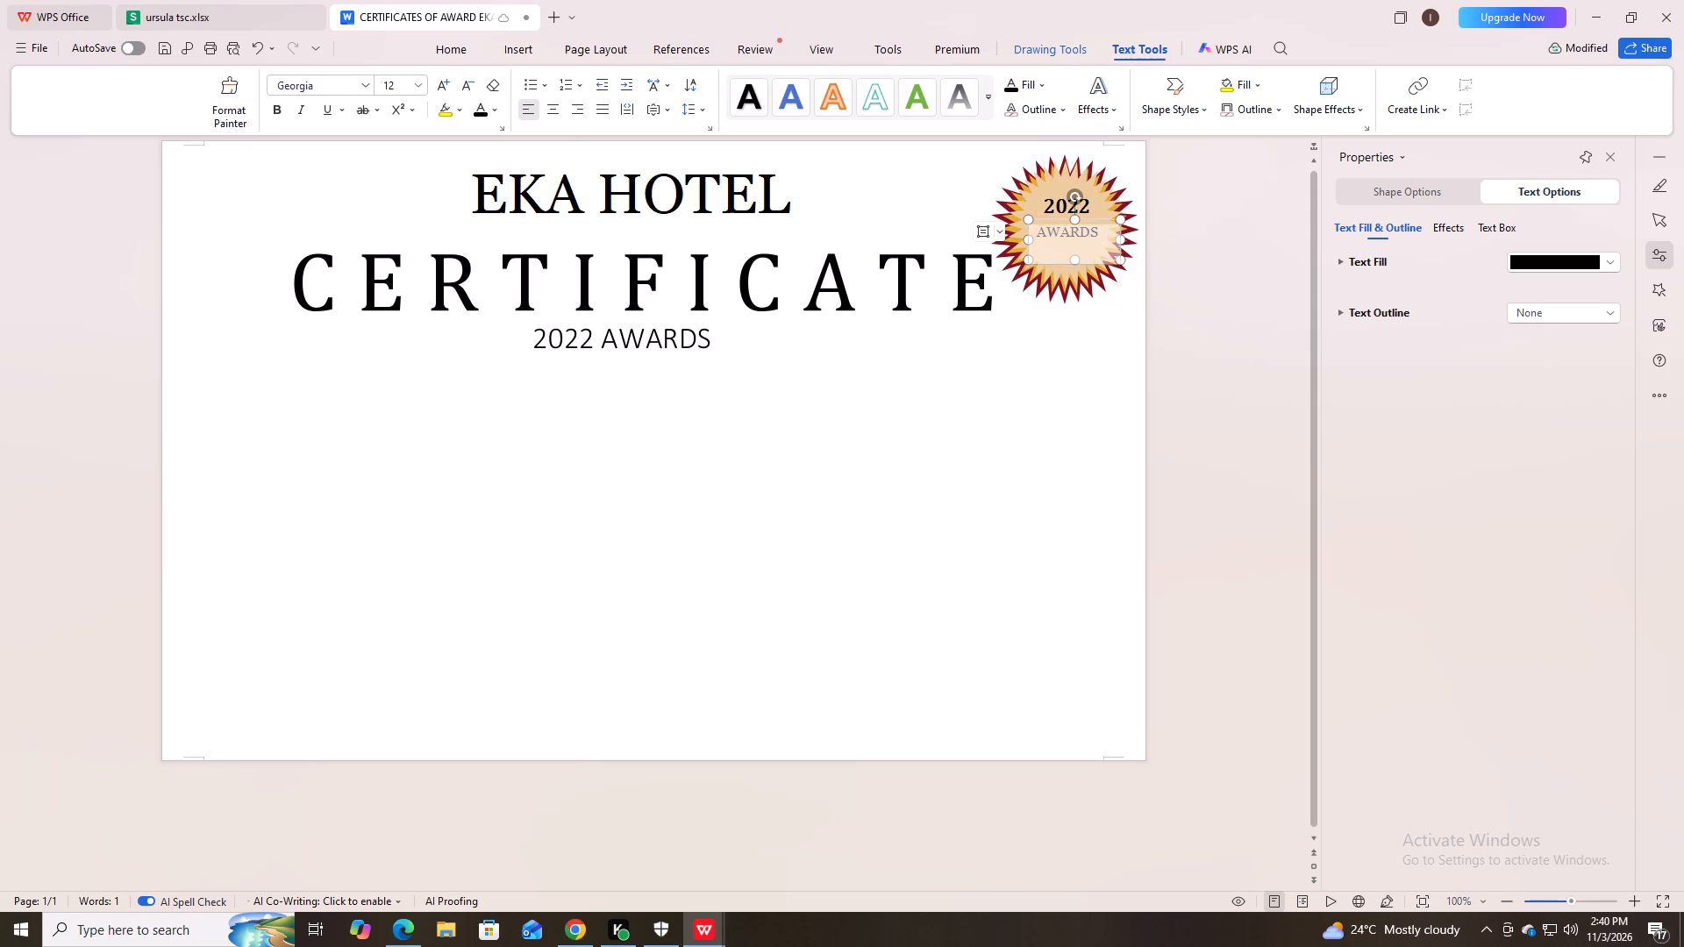
pyautogui.moveTo(1065, 263); pyautogui.dragTo(1065, 267)
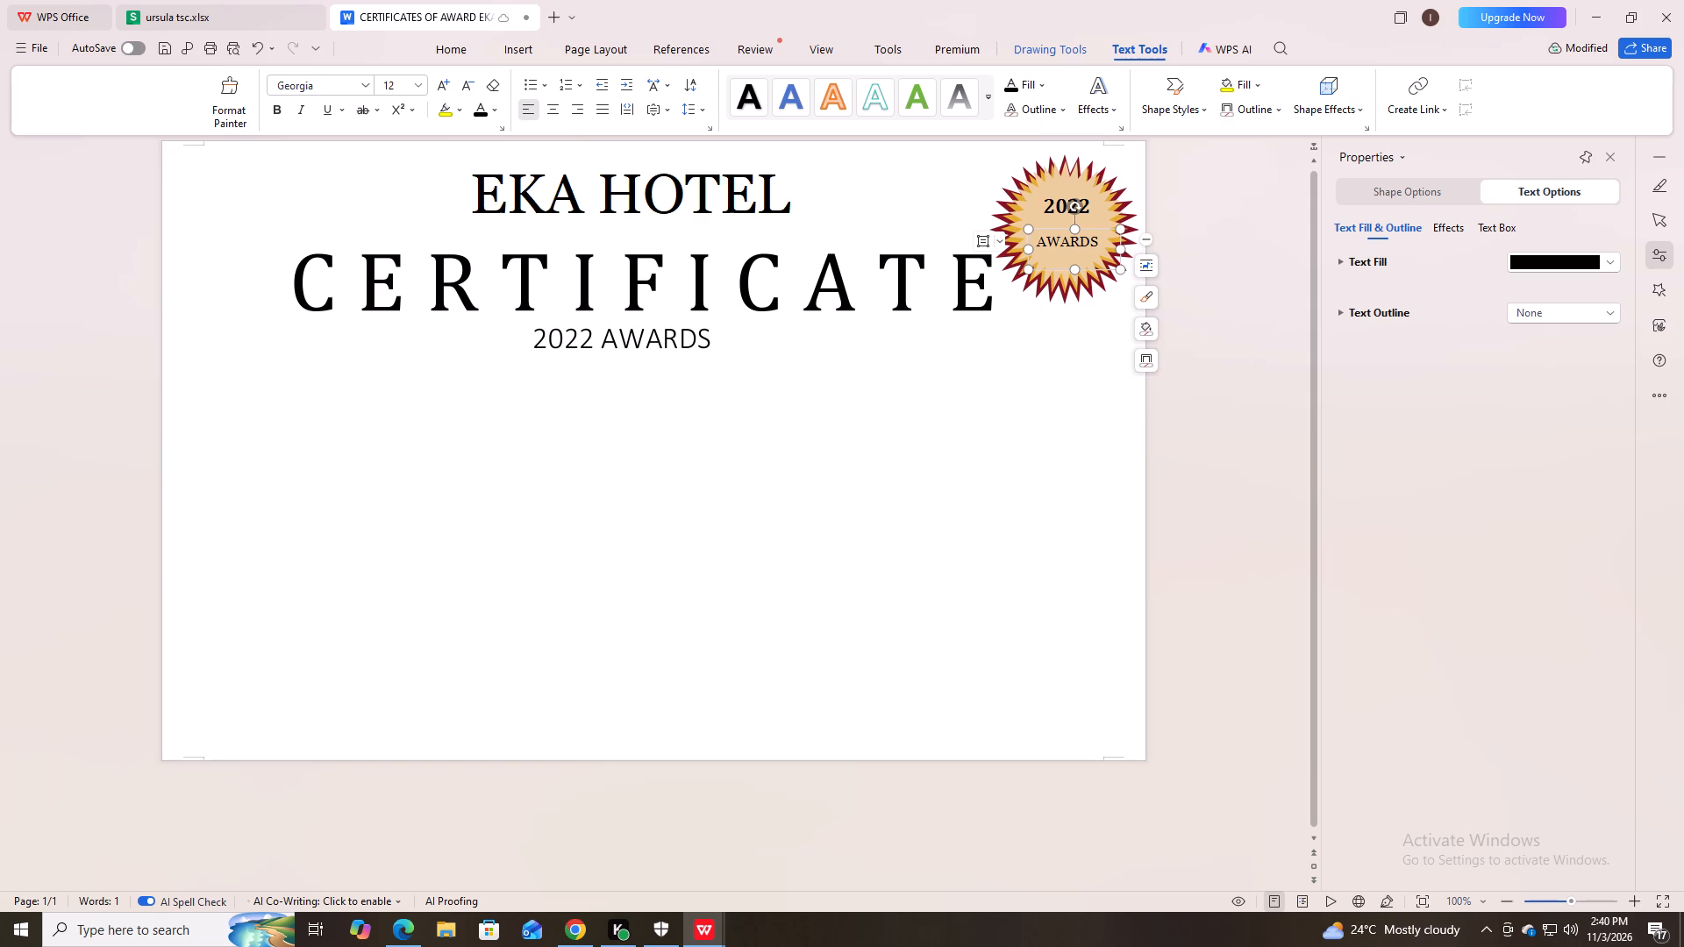
# Enlarge the 2022 text on the seal, trying font size 22 and settling on 20.
pyautogui.click(1060, 209)
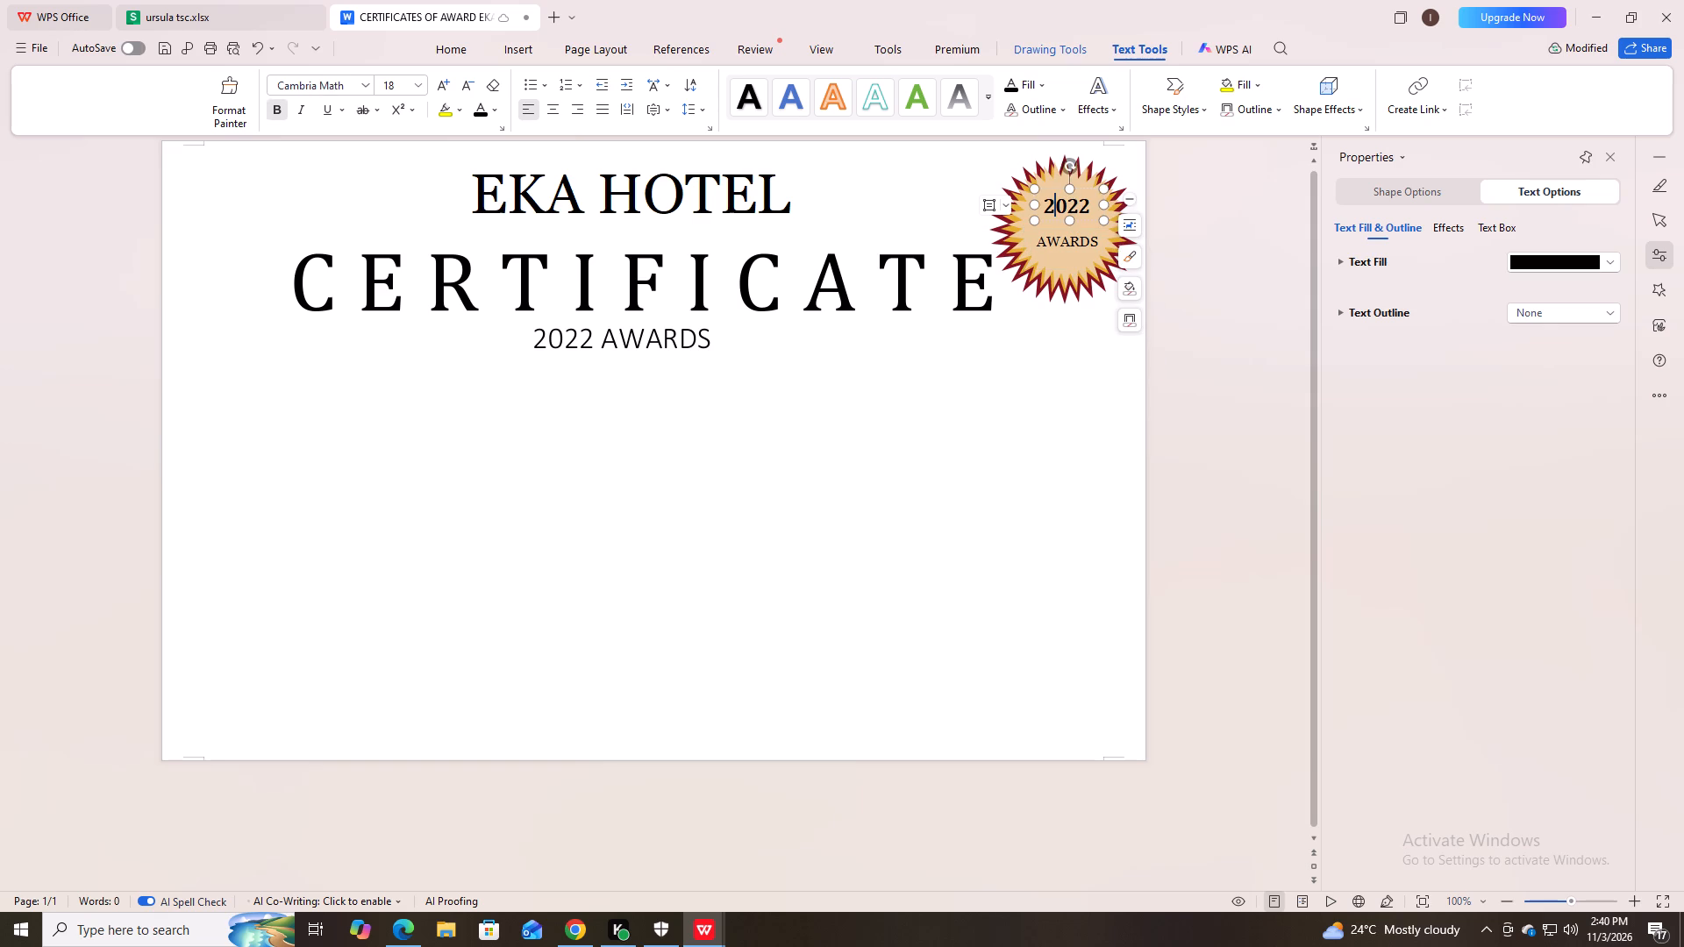
pyautogui.moveTo(1070, 217); pyautogui.dragTo(1070, 227)
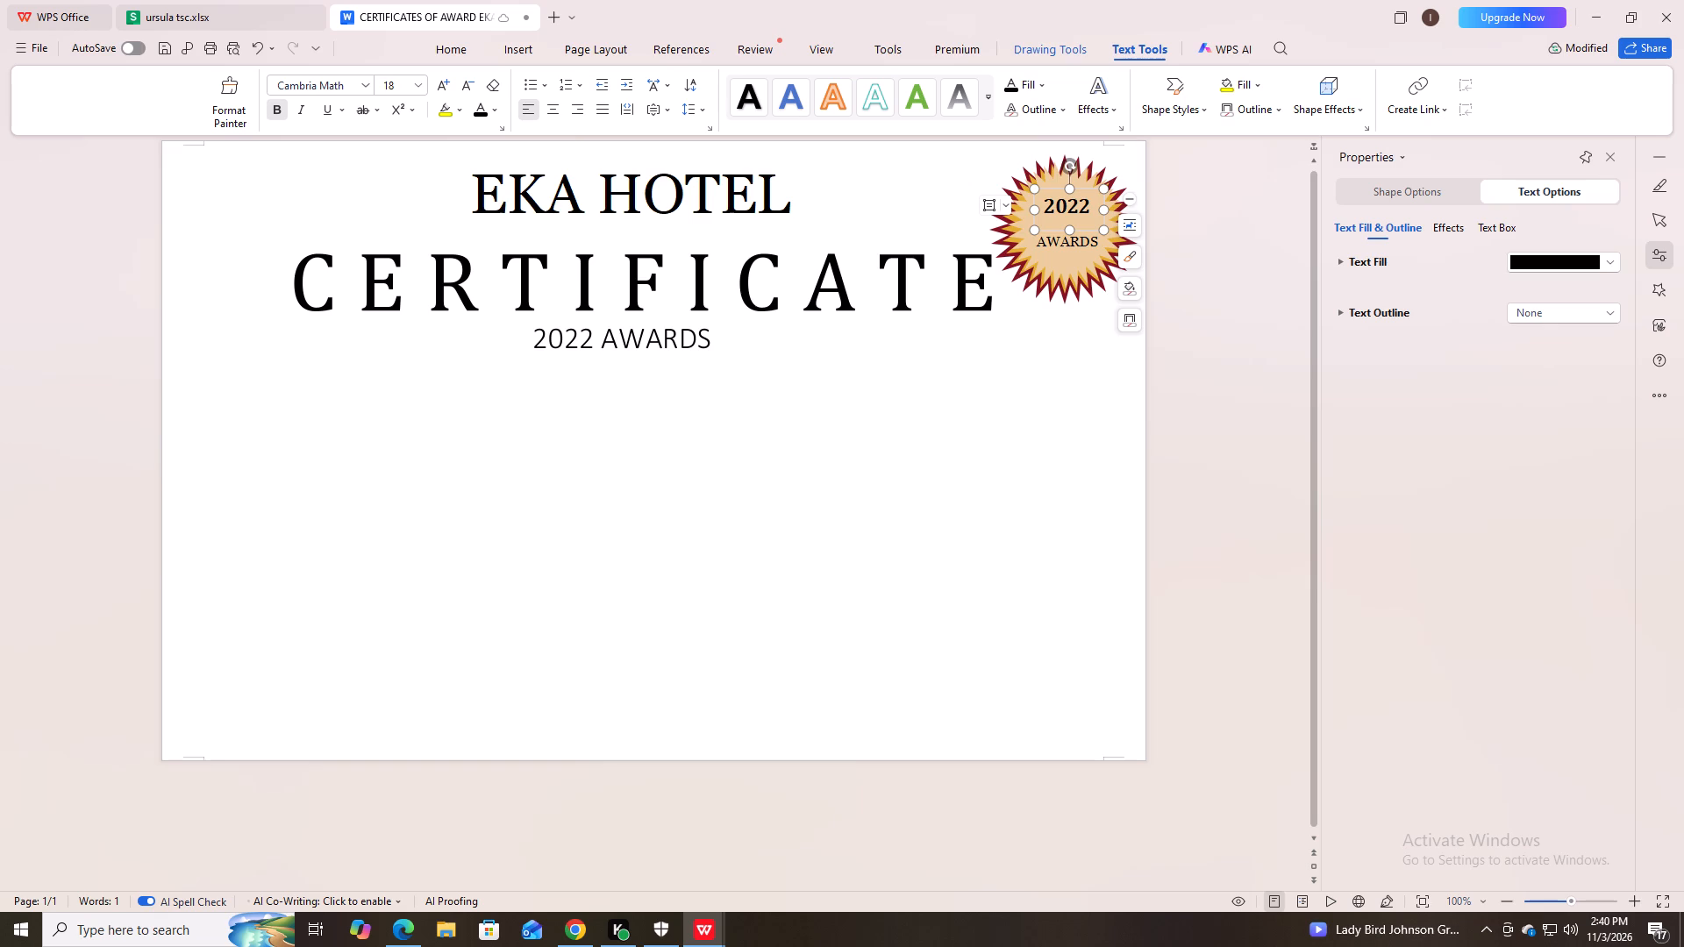
pyautogui.moveTo(1092, 204); pyautogui.dragTo(1088, 204)
pyautogui.moveTo(1088, 204); pyautogui.dragTo(1047, 210)
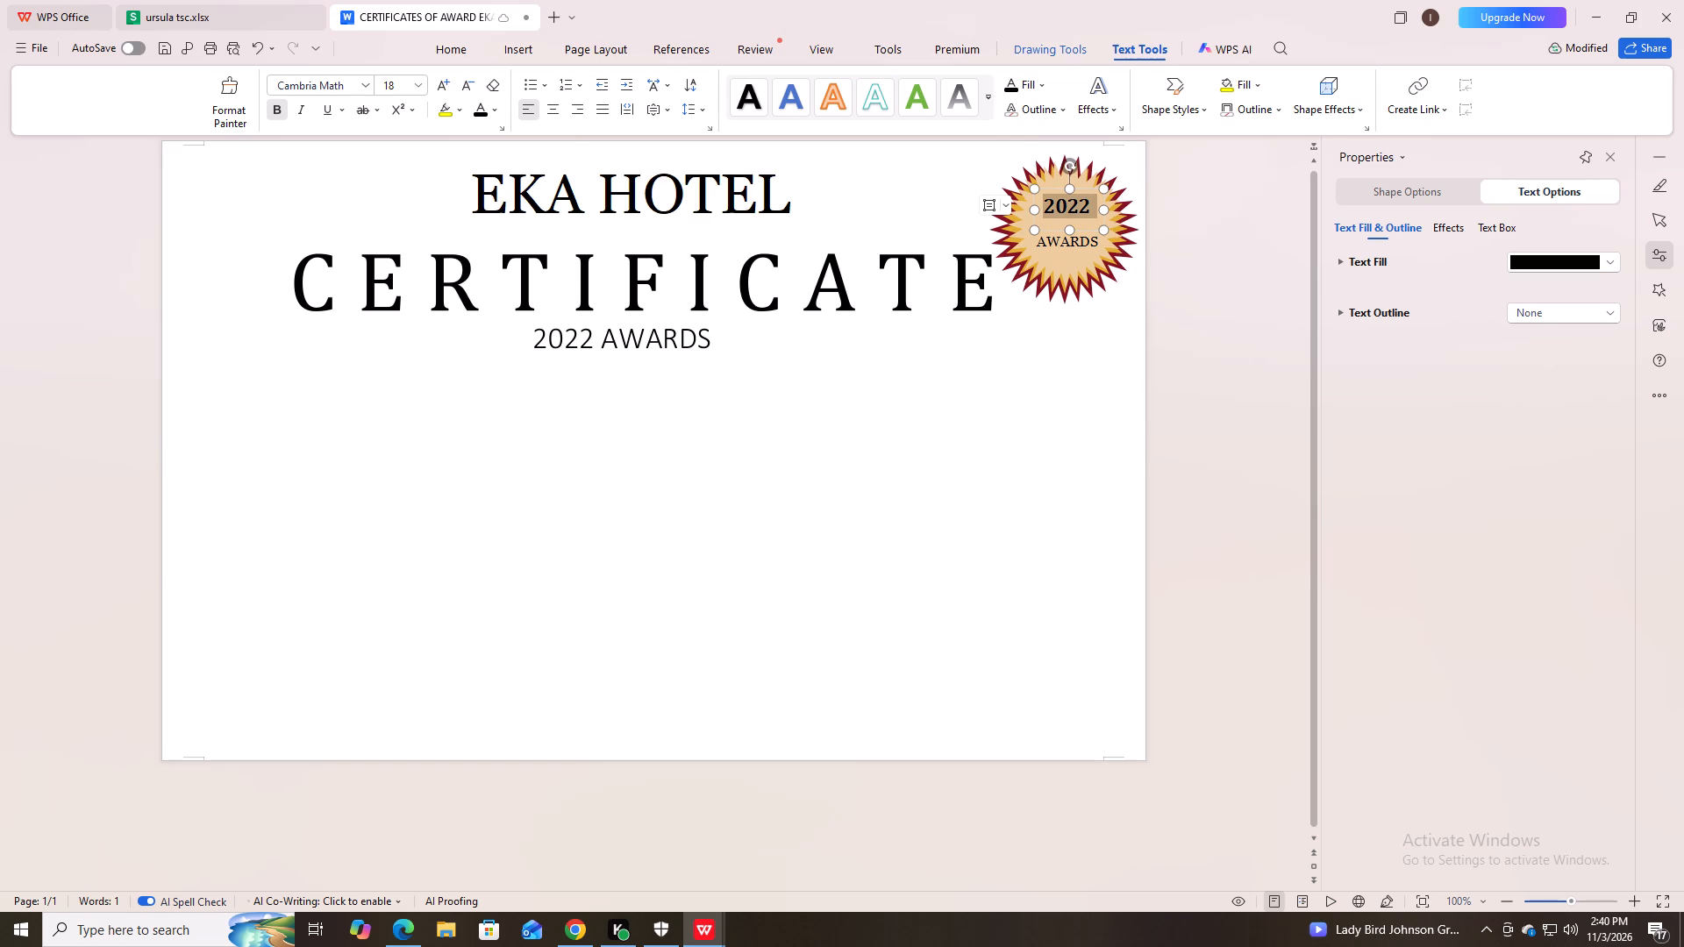
pyautogui.moveTo(1047, 210); pyautogui.dragTo(1046, 210)
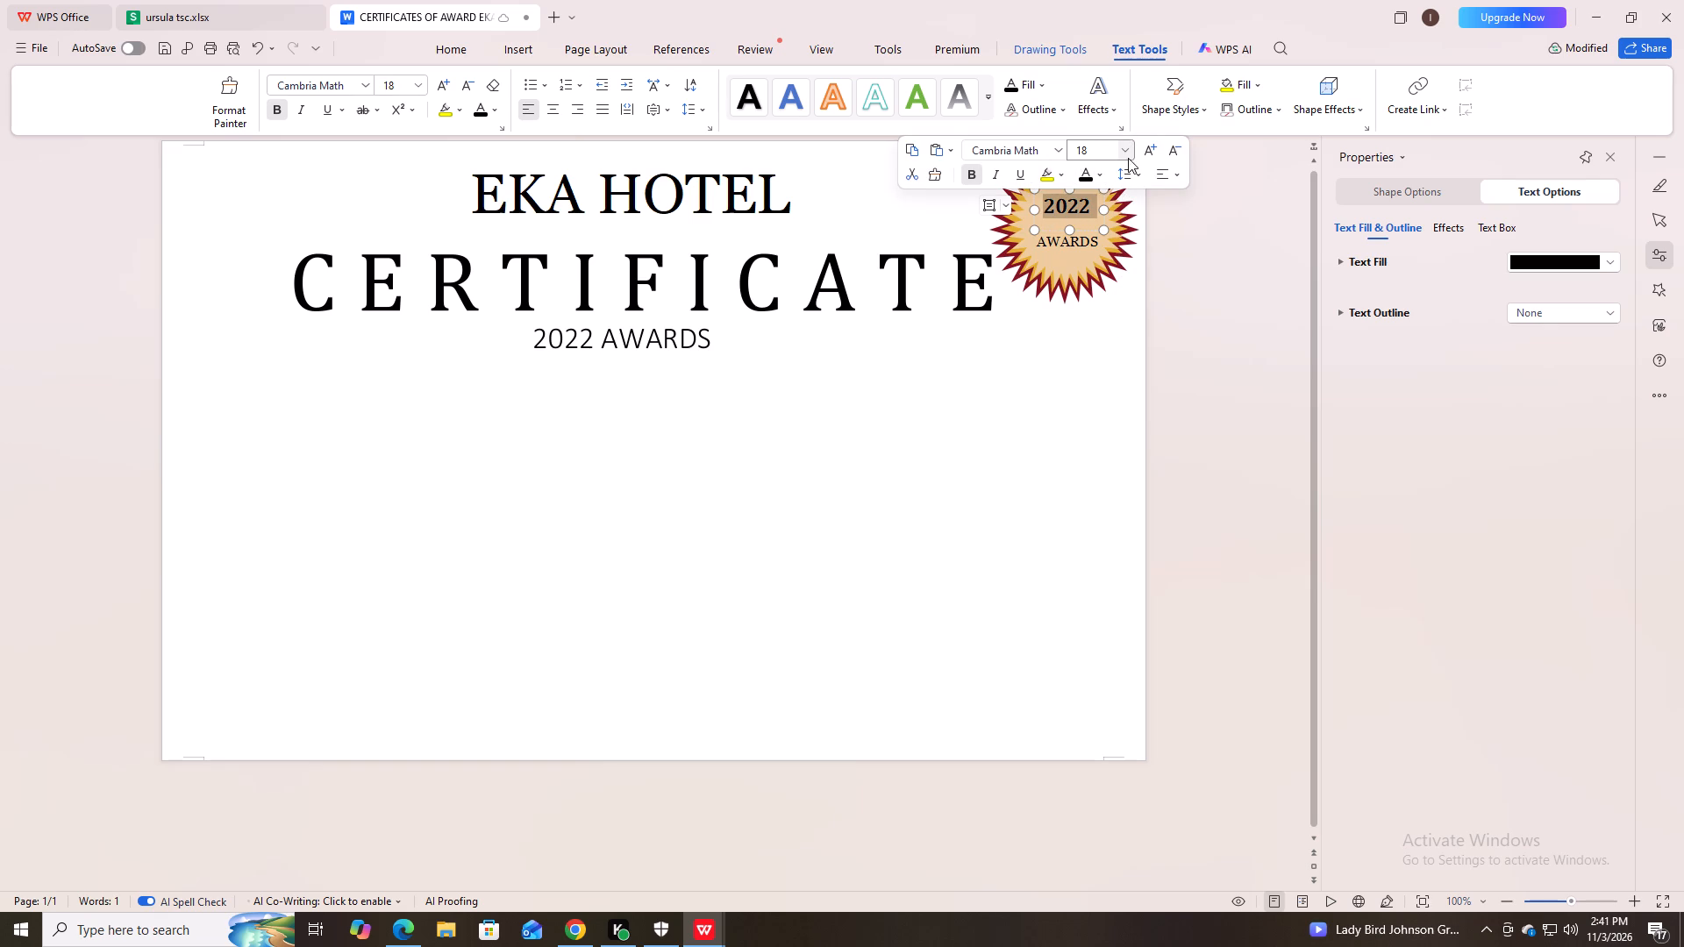
pyautogui.click(1127, 149)
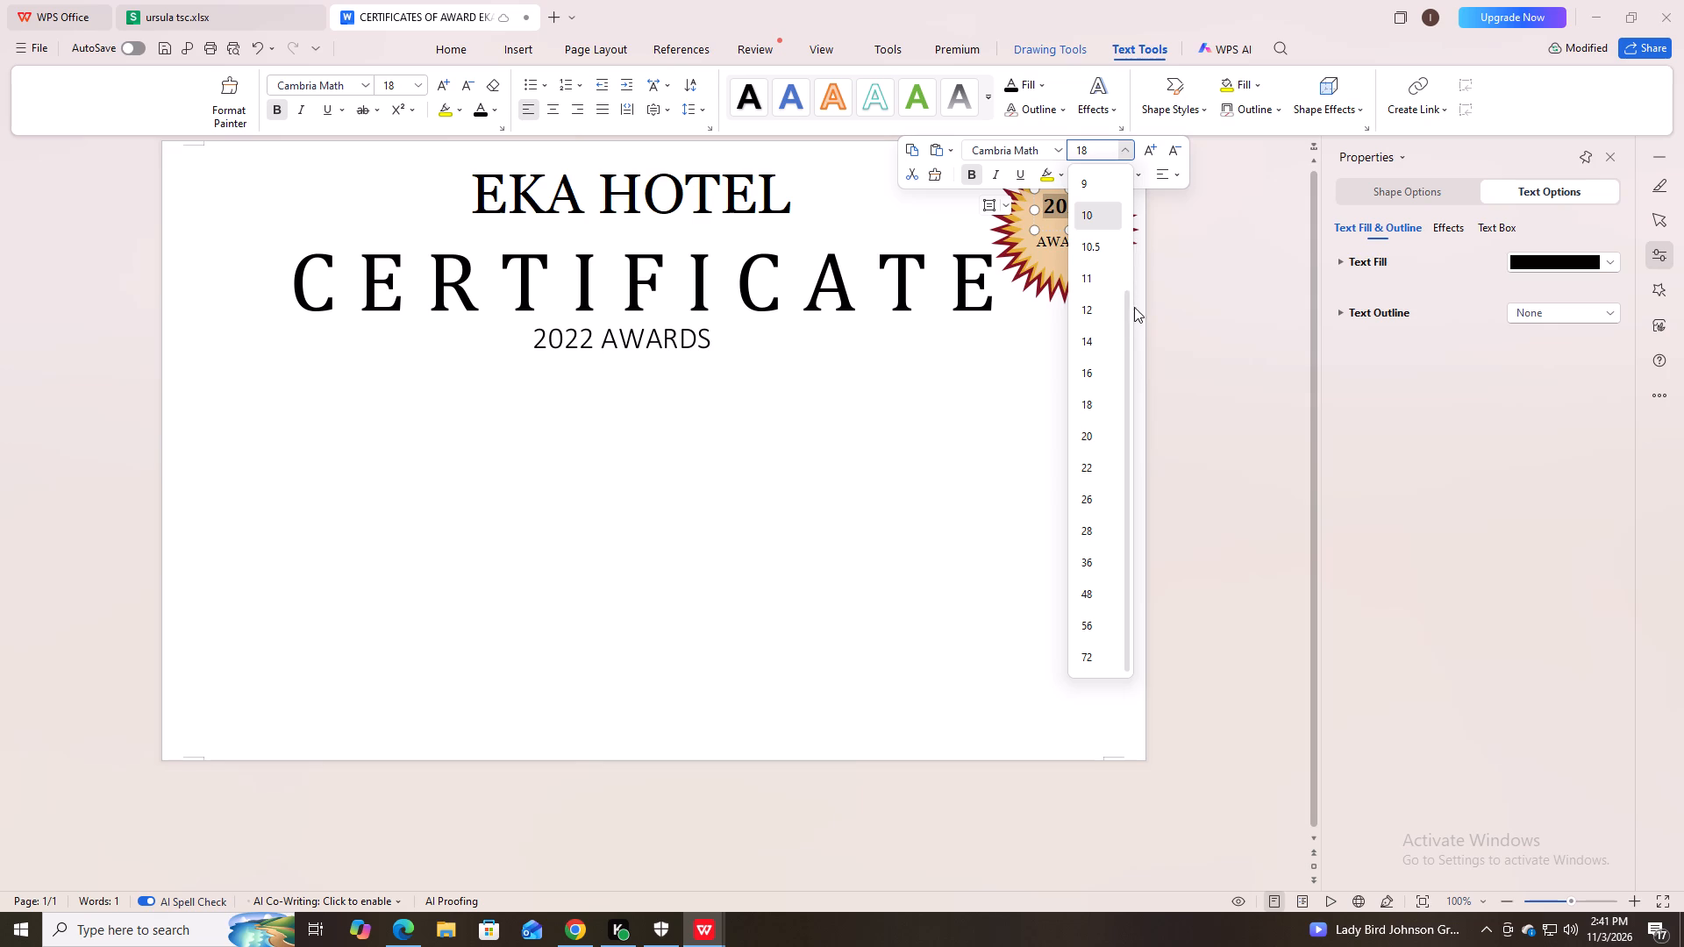
pyautogui.click(1097, 452)
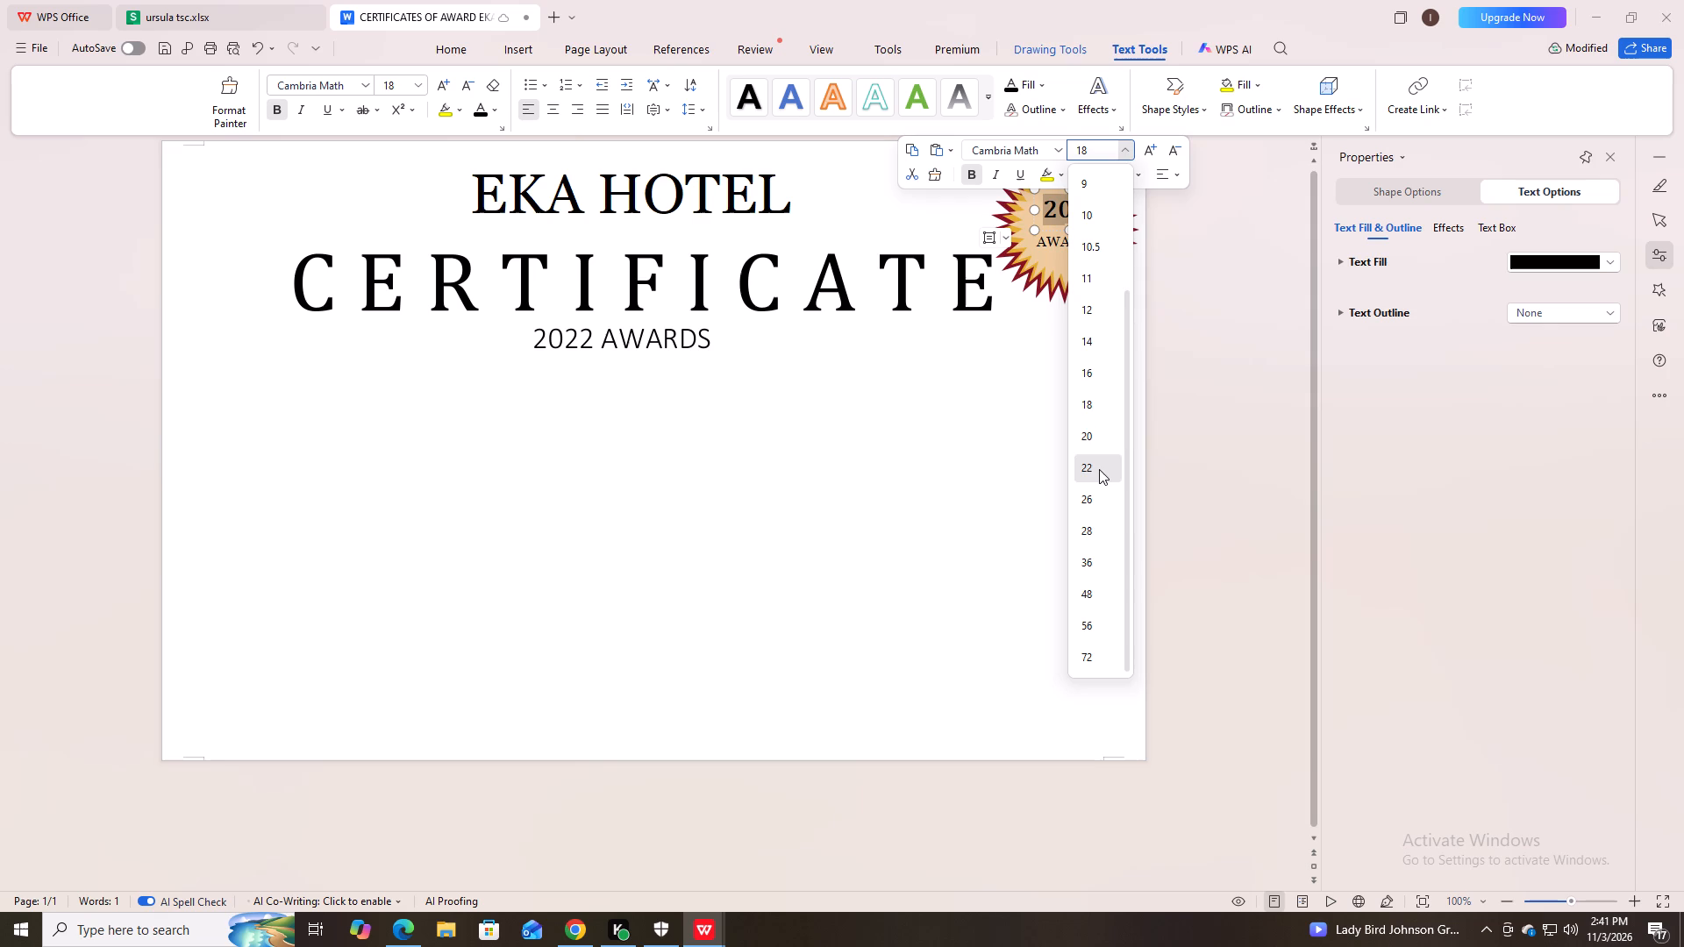
pyautogui.click(1099, 469)
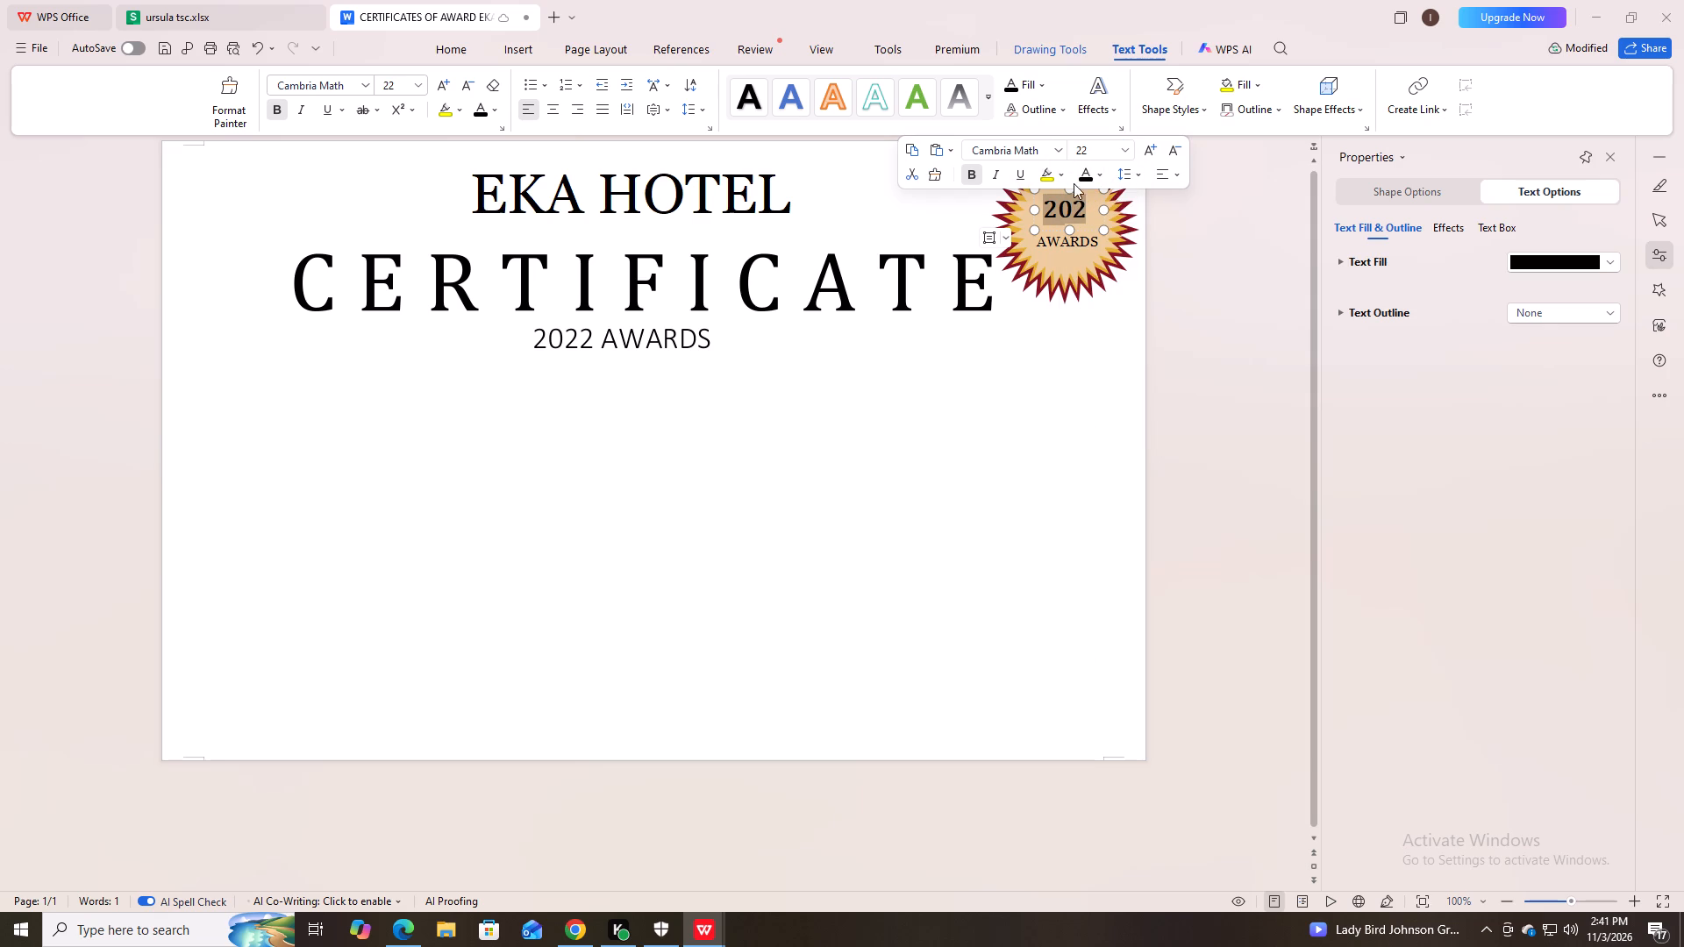
pyautogui.click(1129, 146)
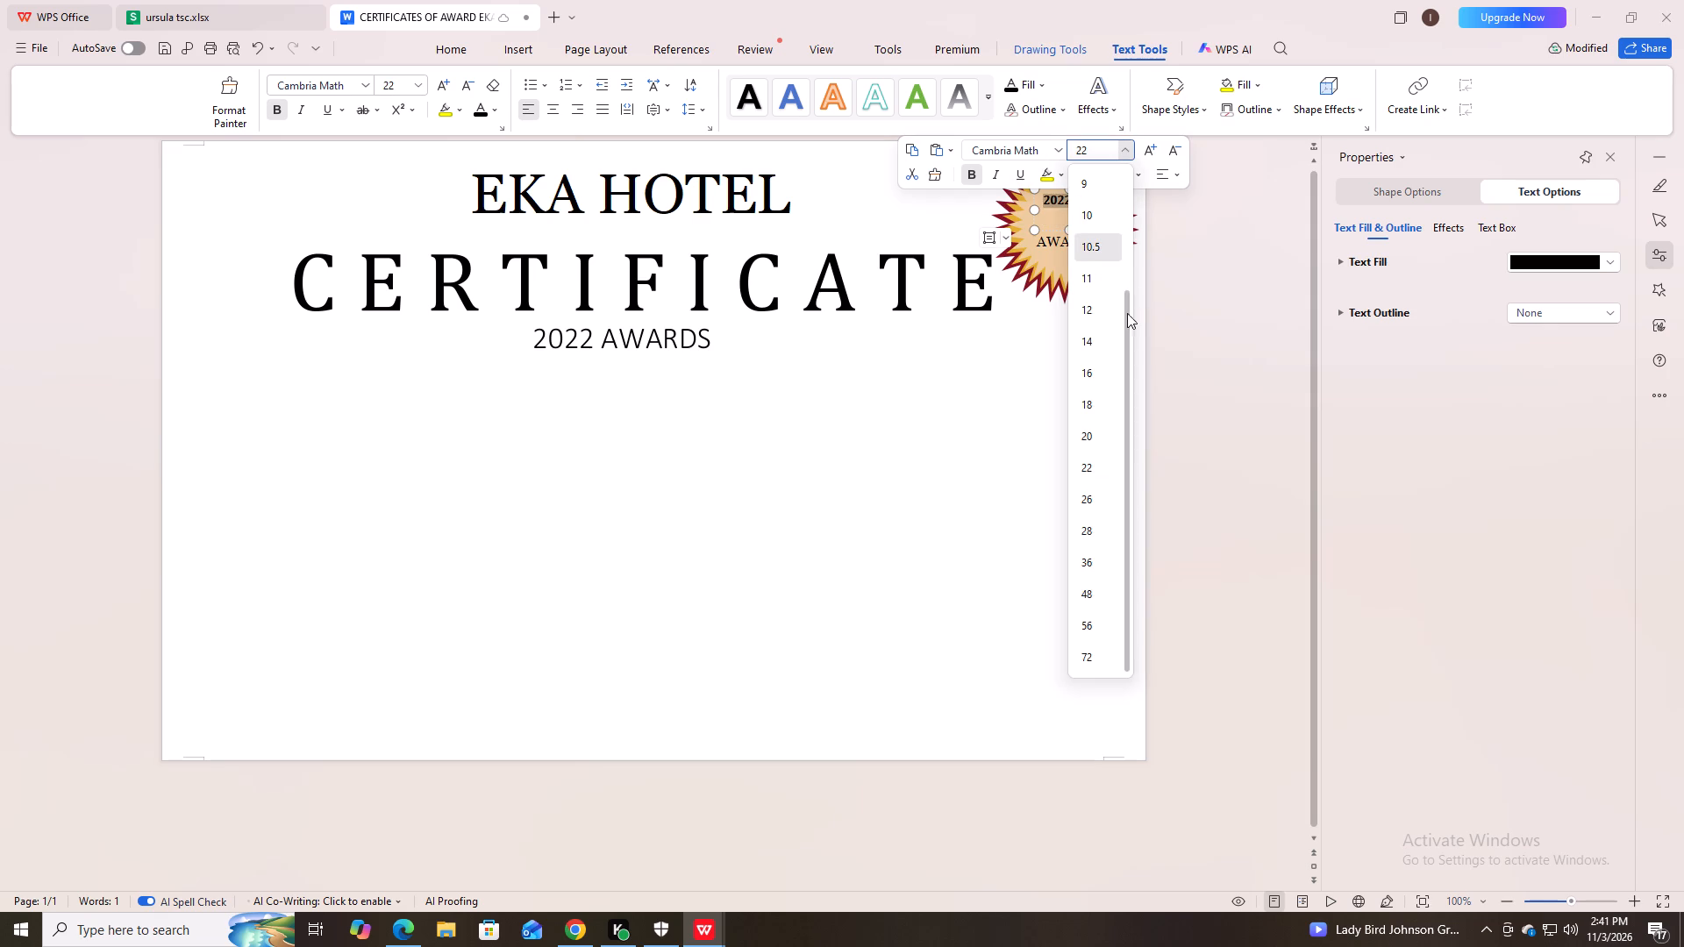
pyautogui.click(1095, 429)
pyautogui.click(951, 412)
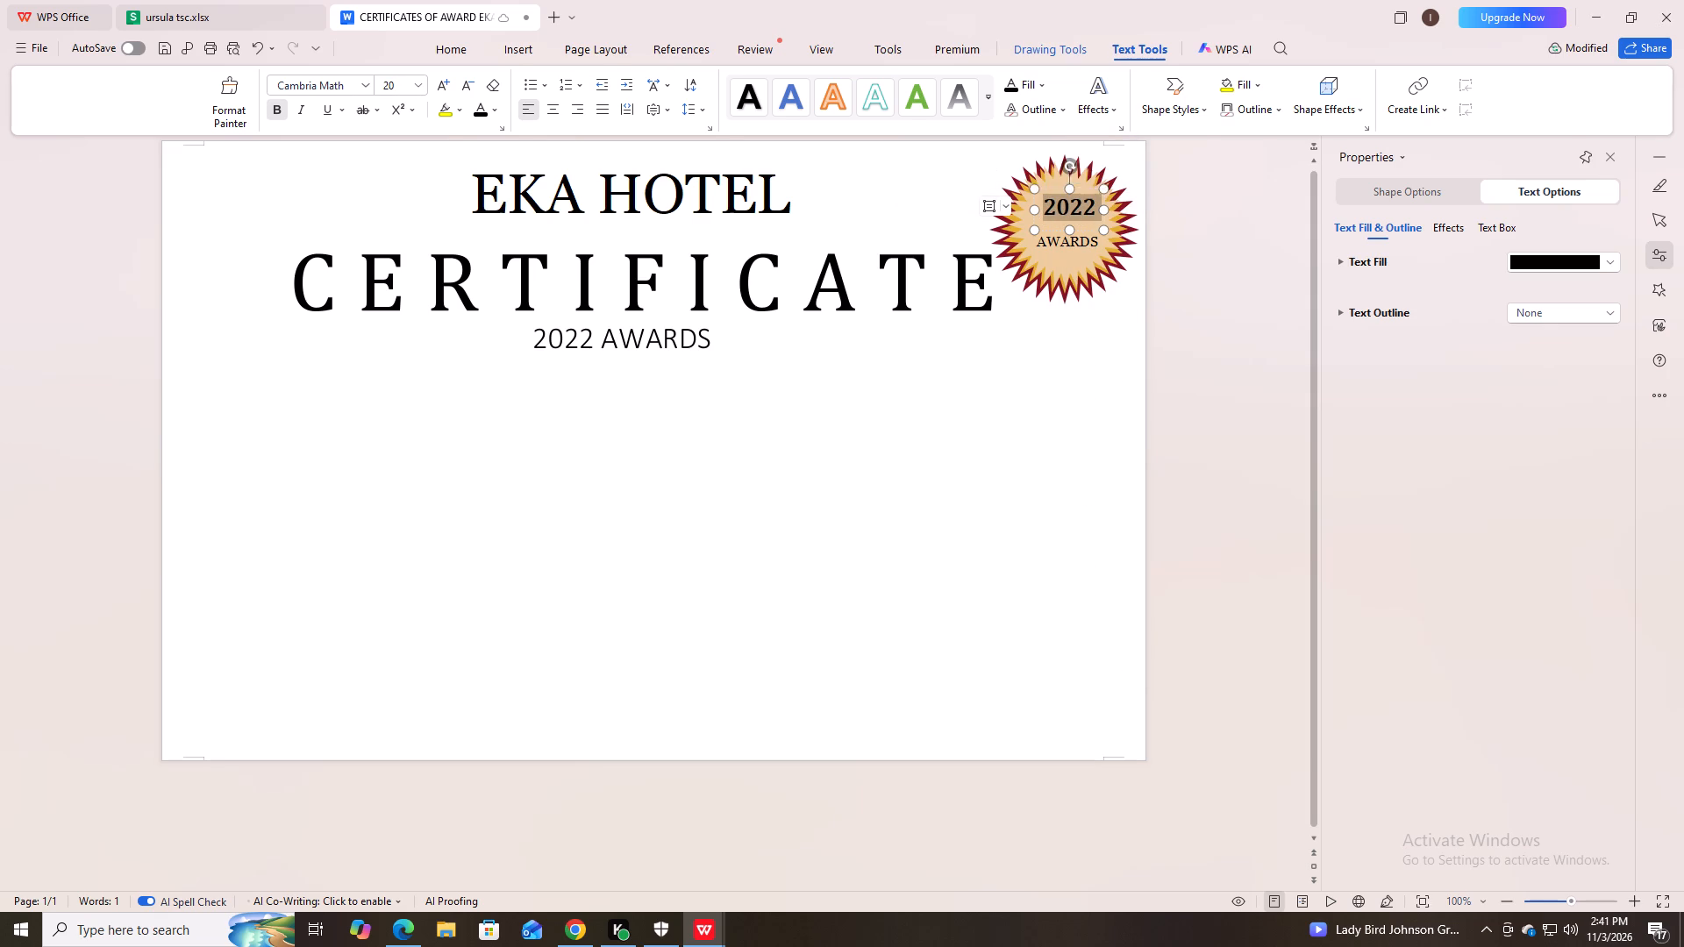
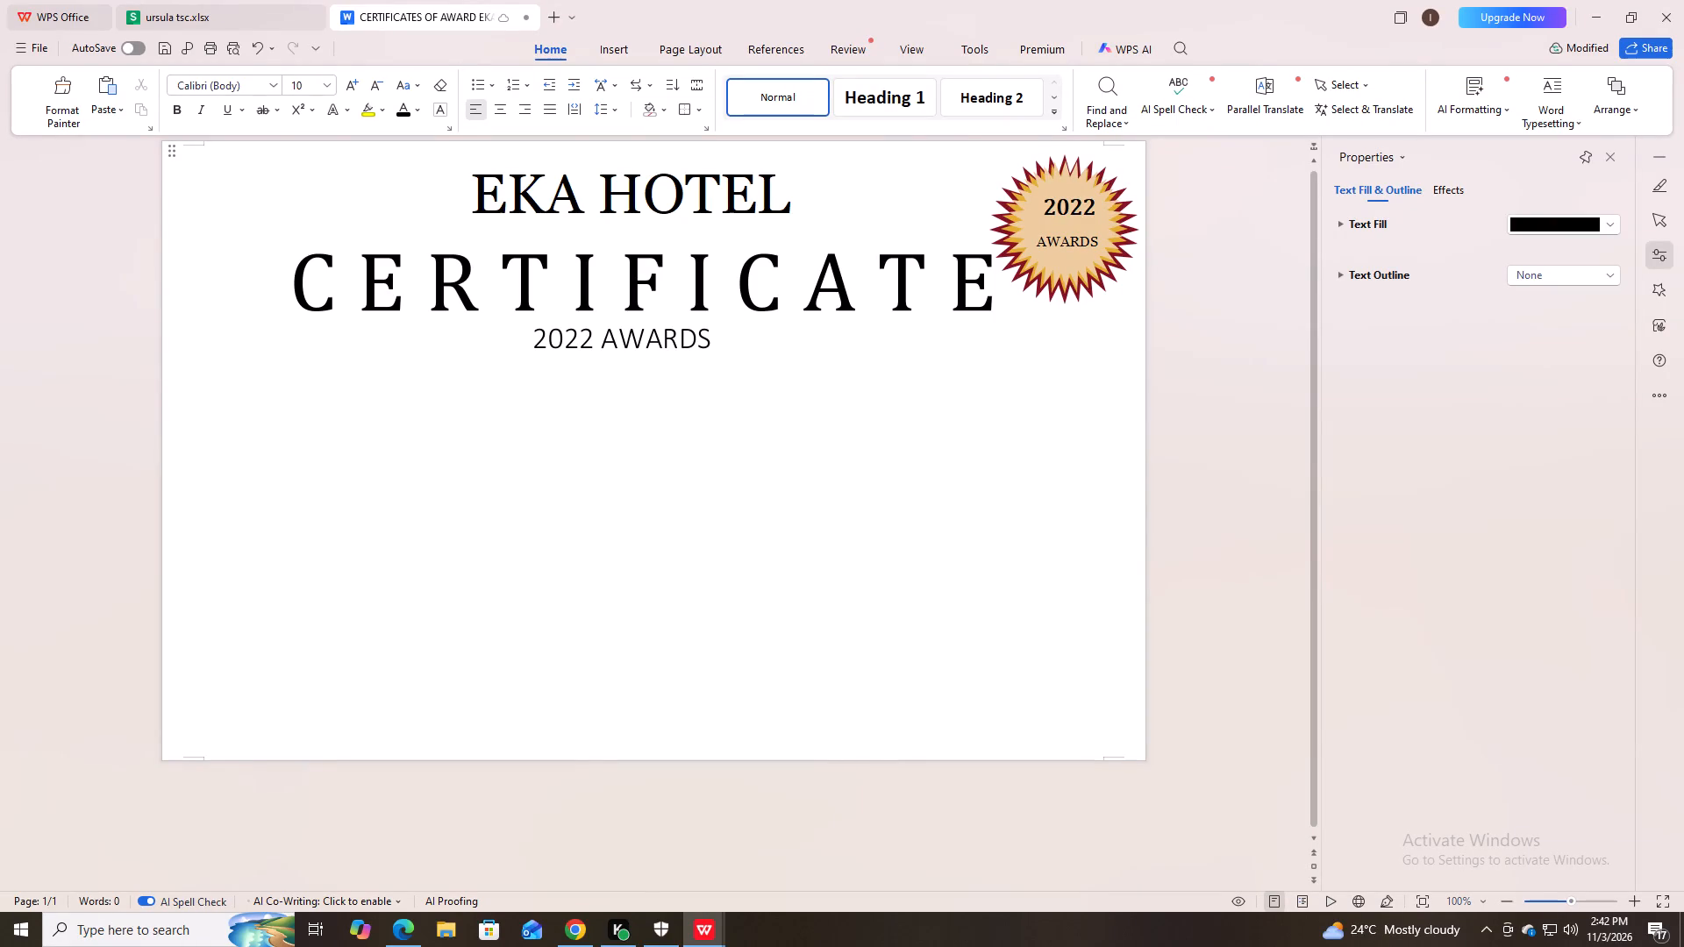
# Draw a flowchart Manual Input shape about 4.70 in wide and 3.41 in high in the page's lower-left area, below the 2022 AWARDS subtitle.
pyautogui.click(606, 48)
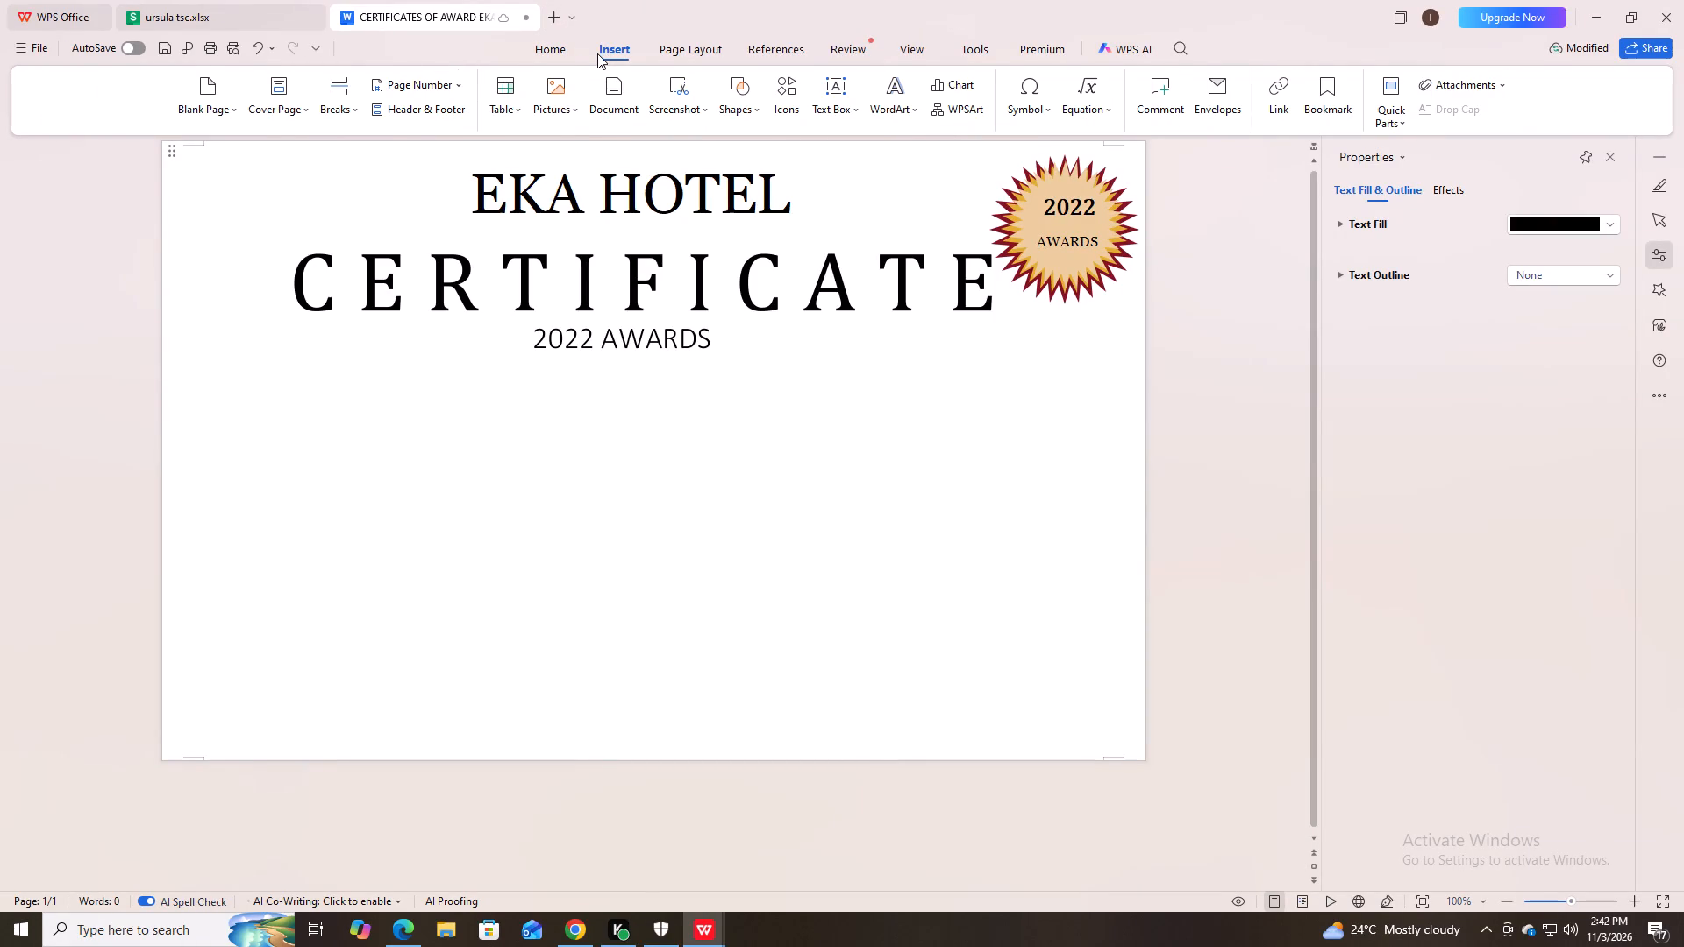
pyautogui.click(758, 106)
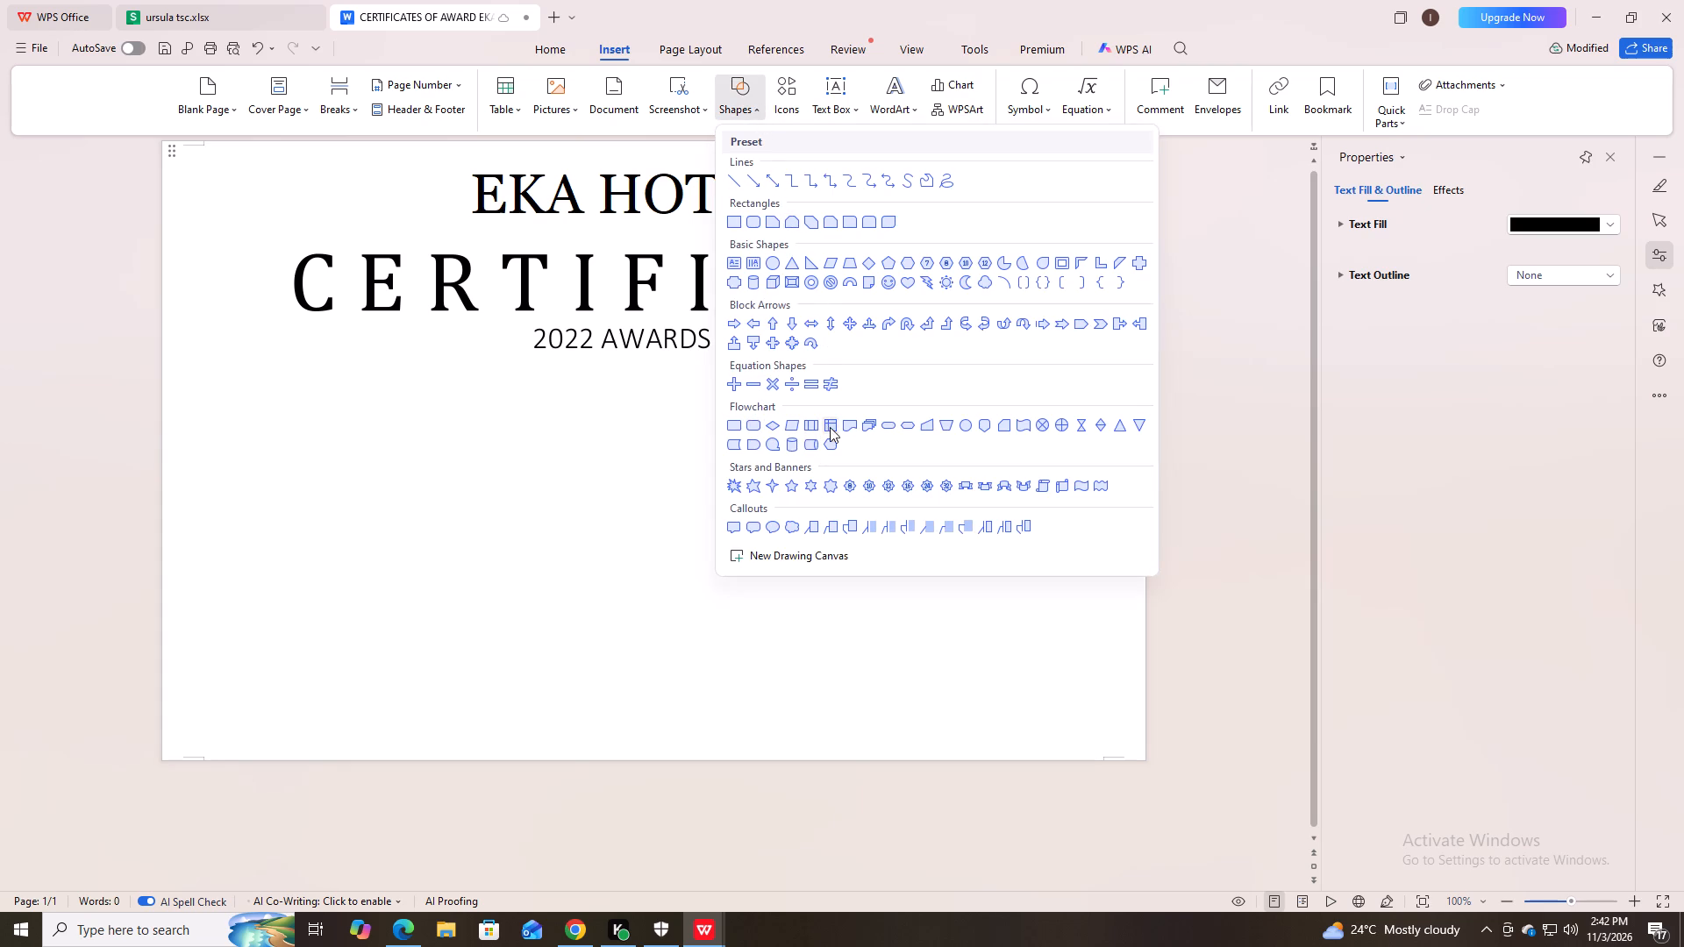
pyautogui.click(929, 429)
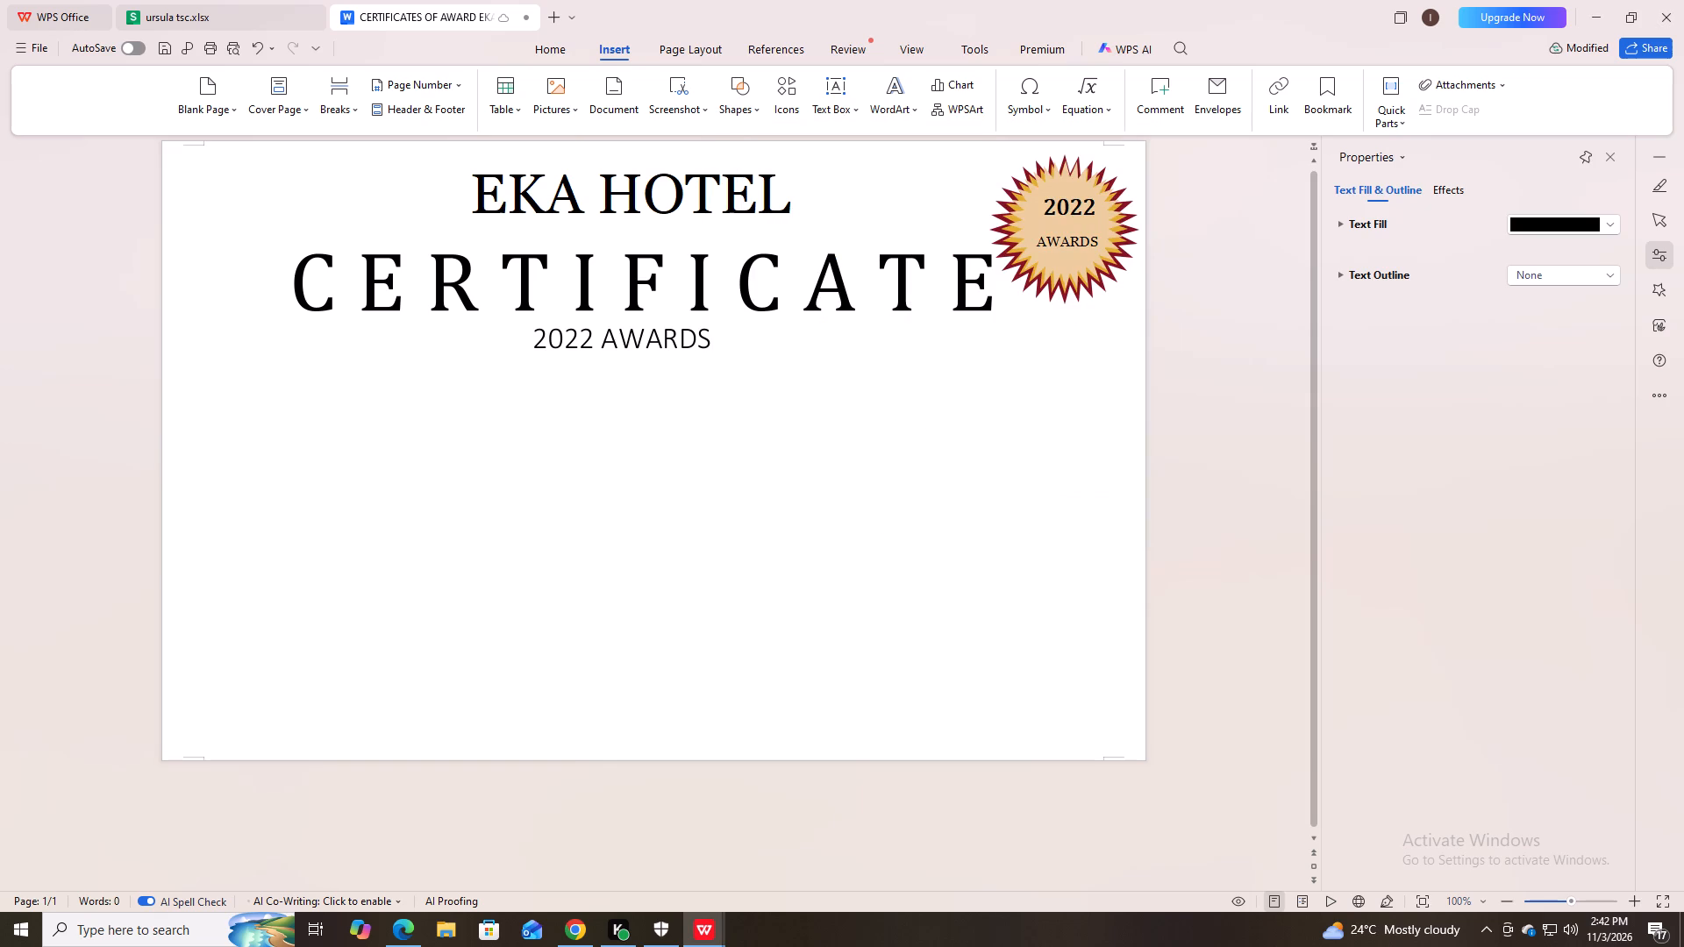
pyautogui.moveTo(282, 399); pyautogui.dragTo(676, 677)
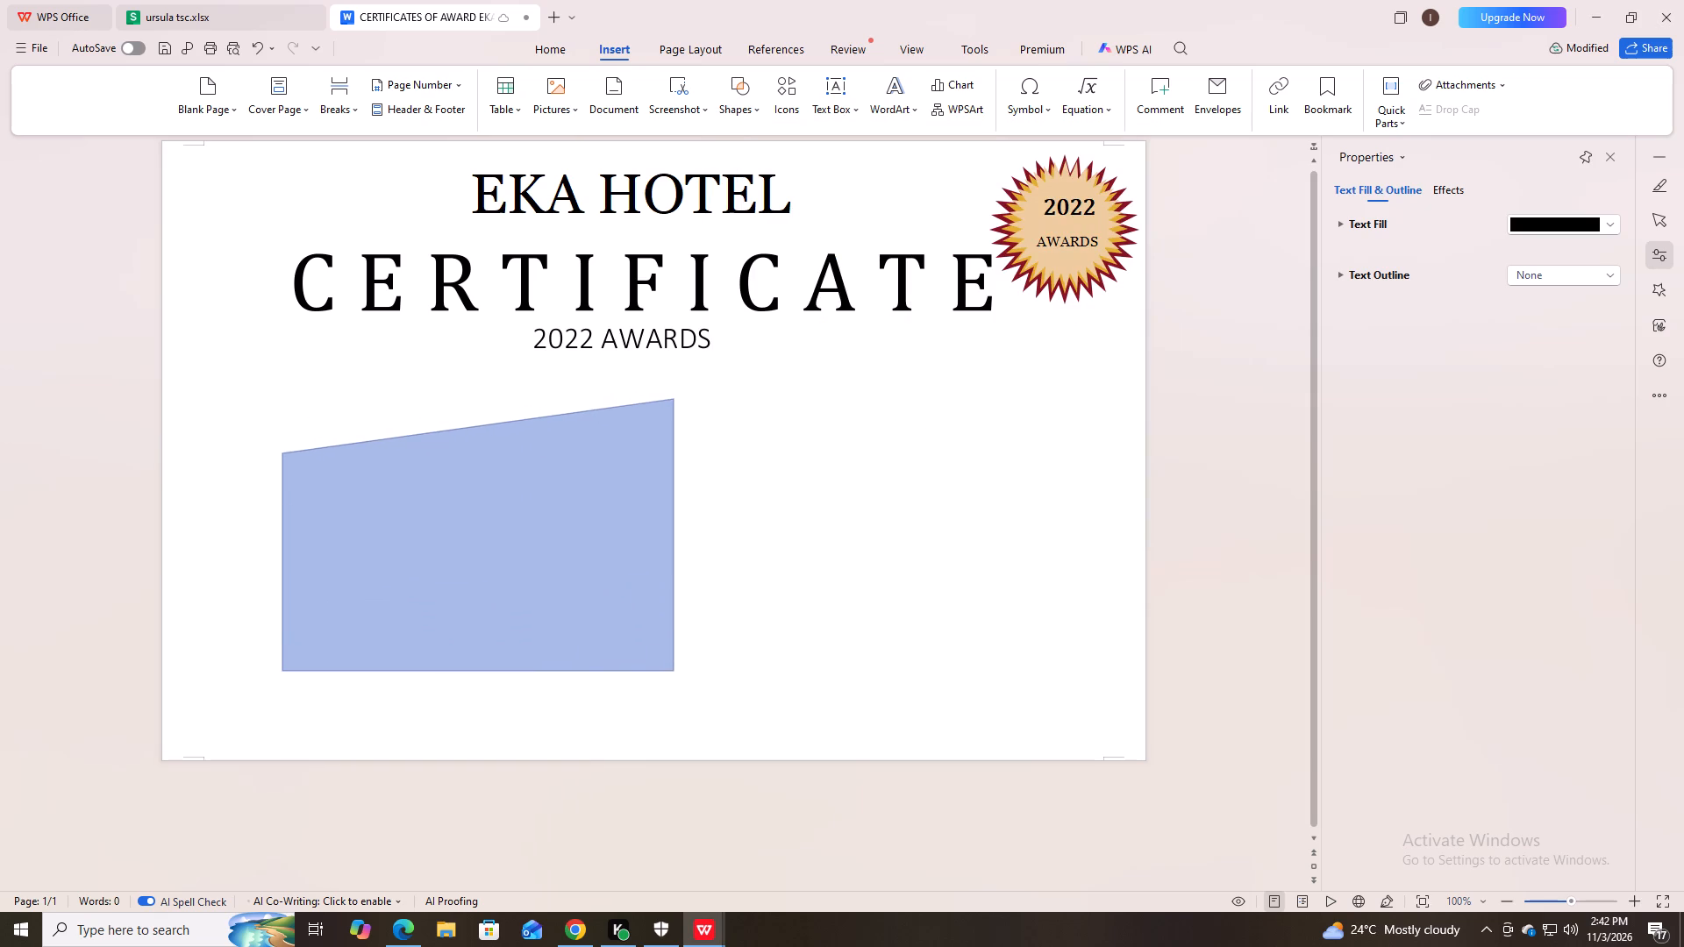
pyautogui.moveTo(676, 677); pyautogui.dragTo(678, 686)
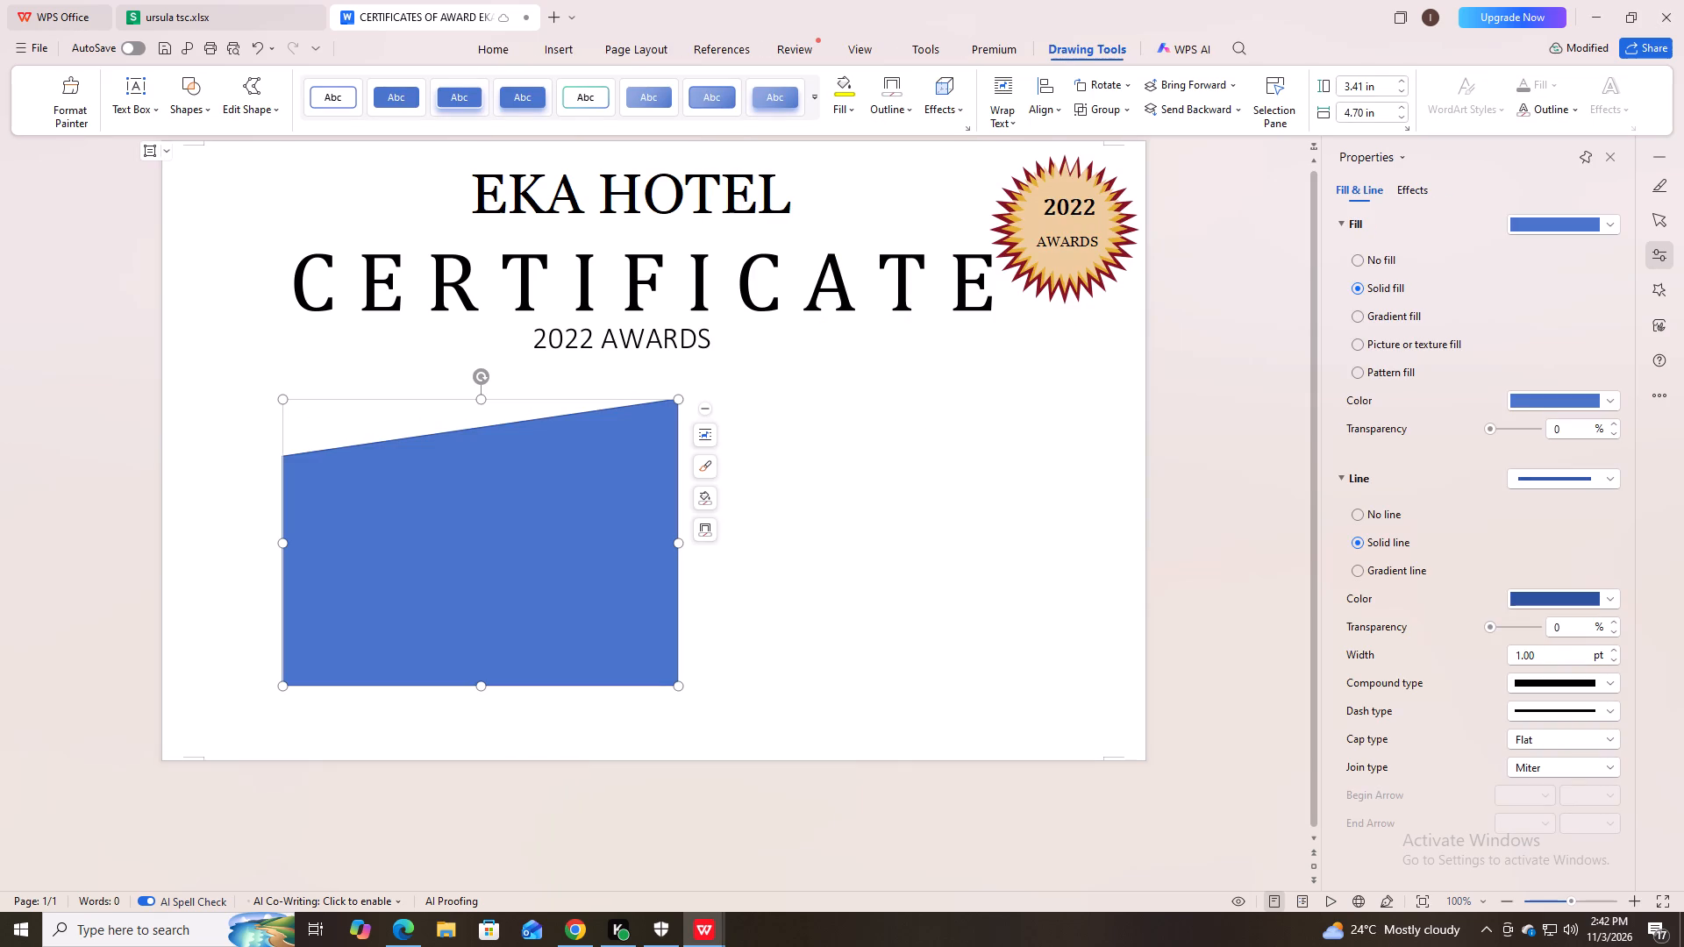
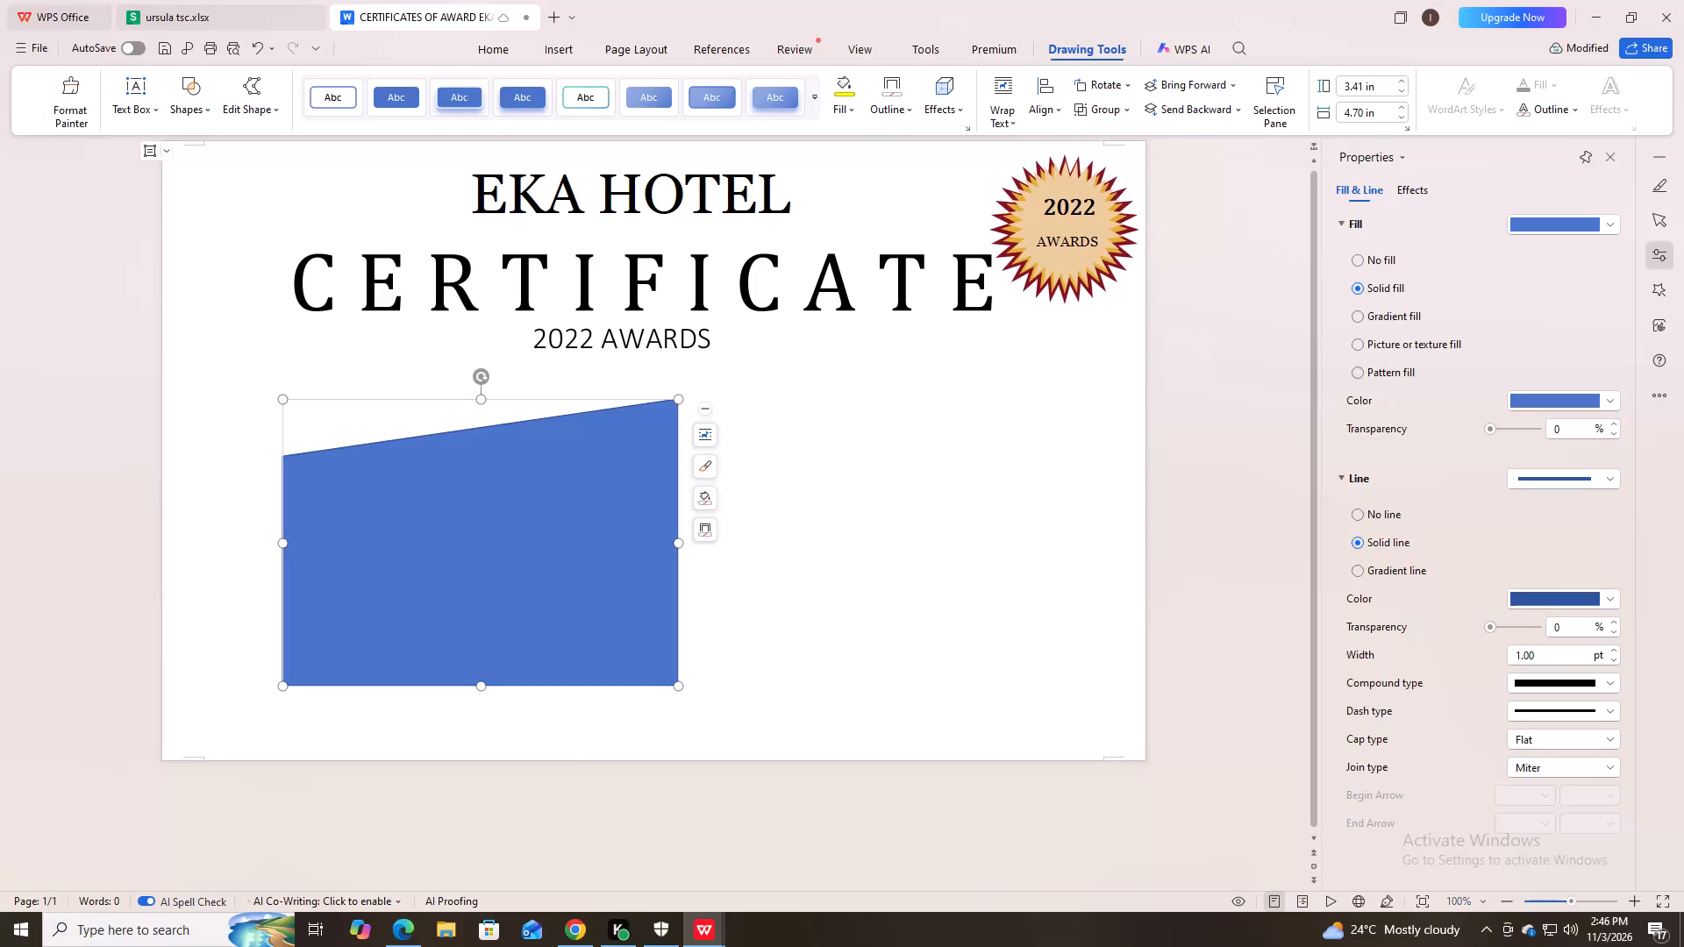
# Resize the blue Manual Input shape to about 5.86 in wide and 2.47 in high, lowering its upper edge.
pyautogui.moveTo(679, 541); pyautogui.dragTo(703, 541)
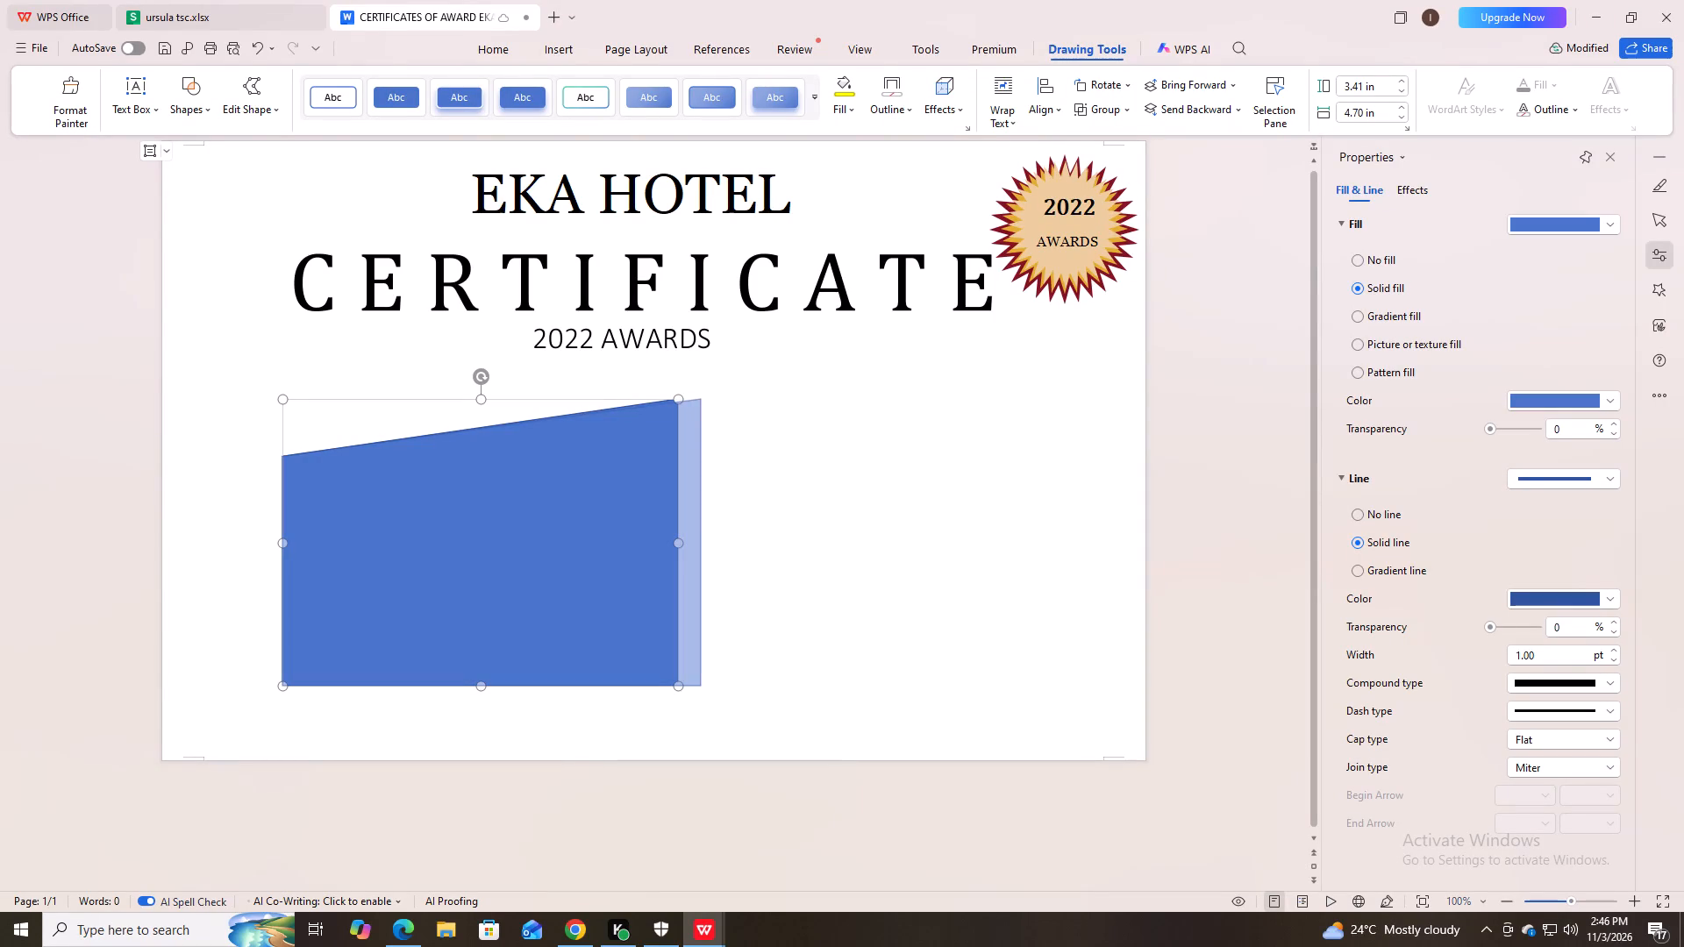
pyautogui.moveTo(703, 541); pyautogui.dragTo(777, 538)
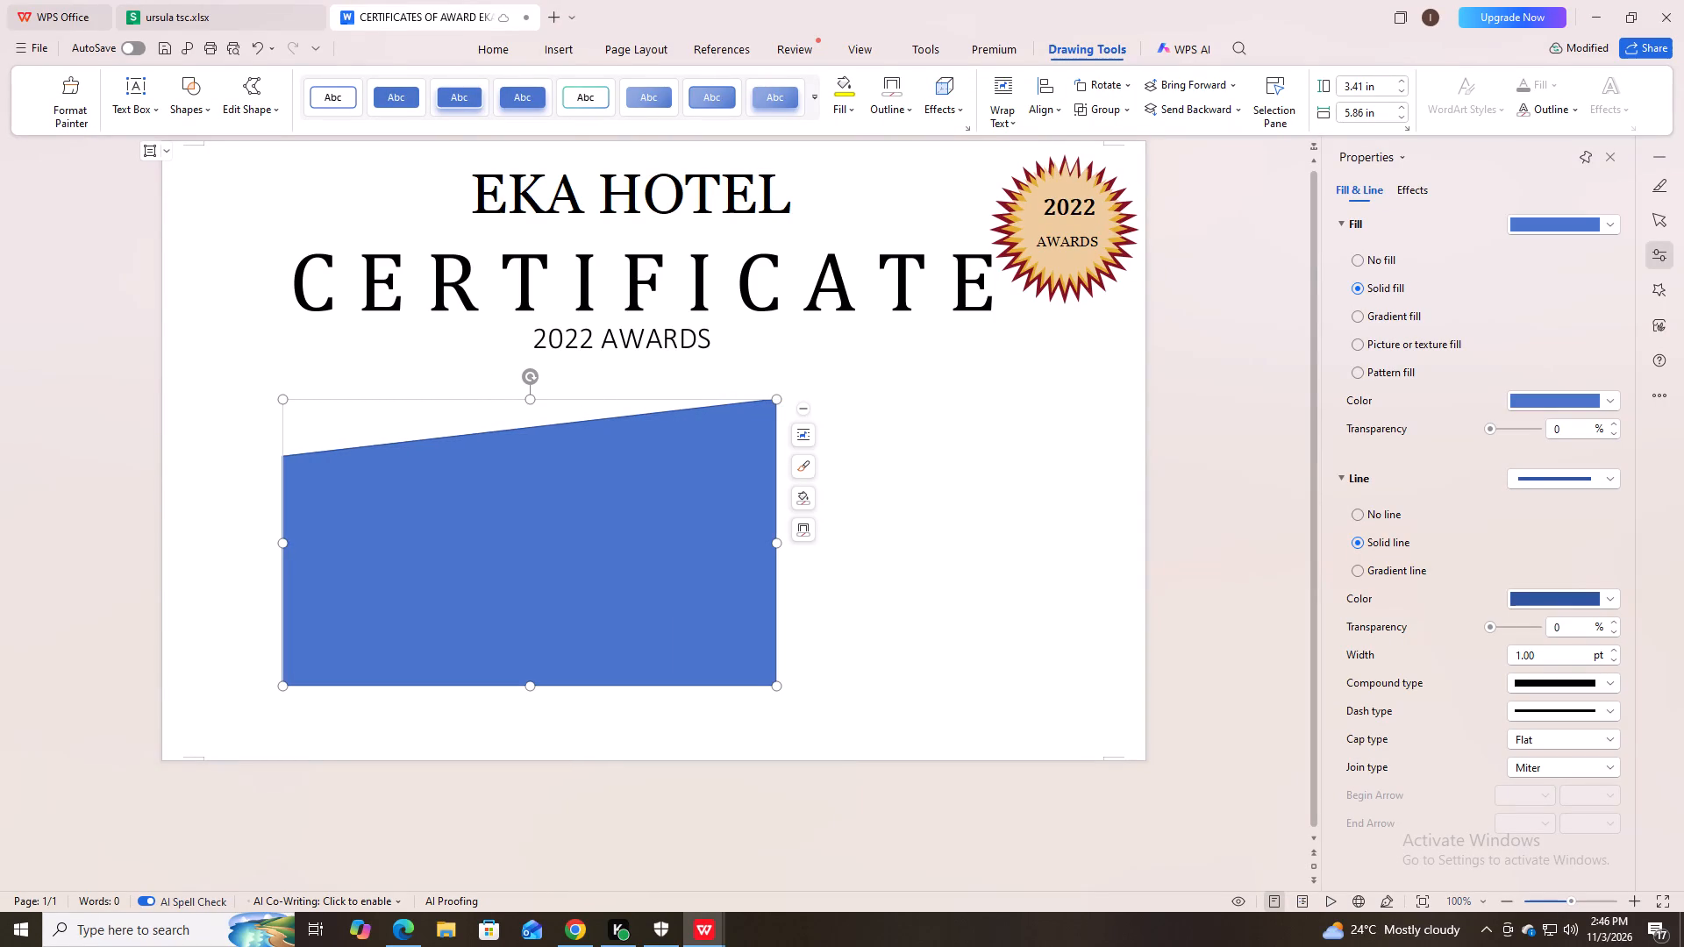
pyautogui.moveTo(782, 546); pyautogui.dragTo(795, 547)
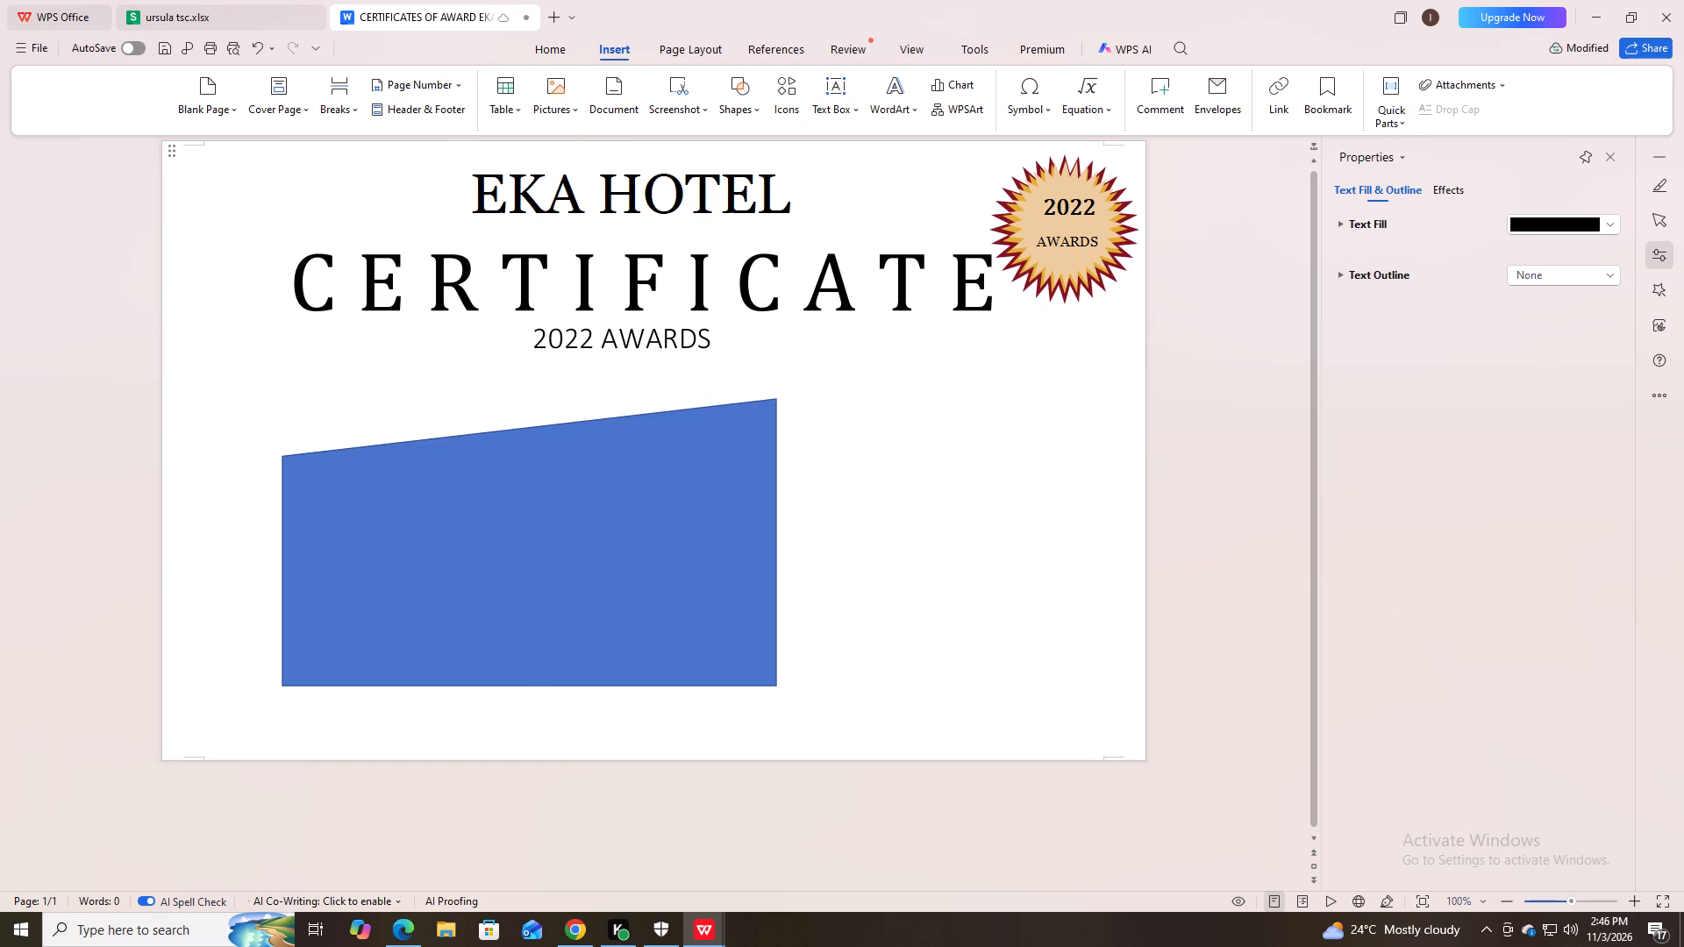
pyautogui.click(734, 554)
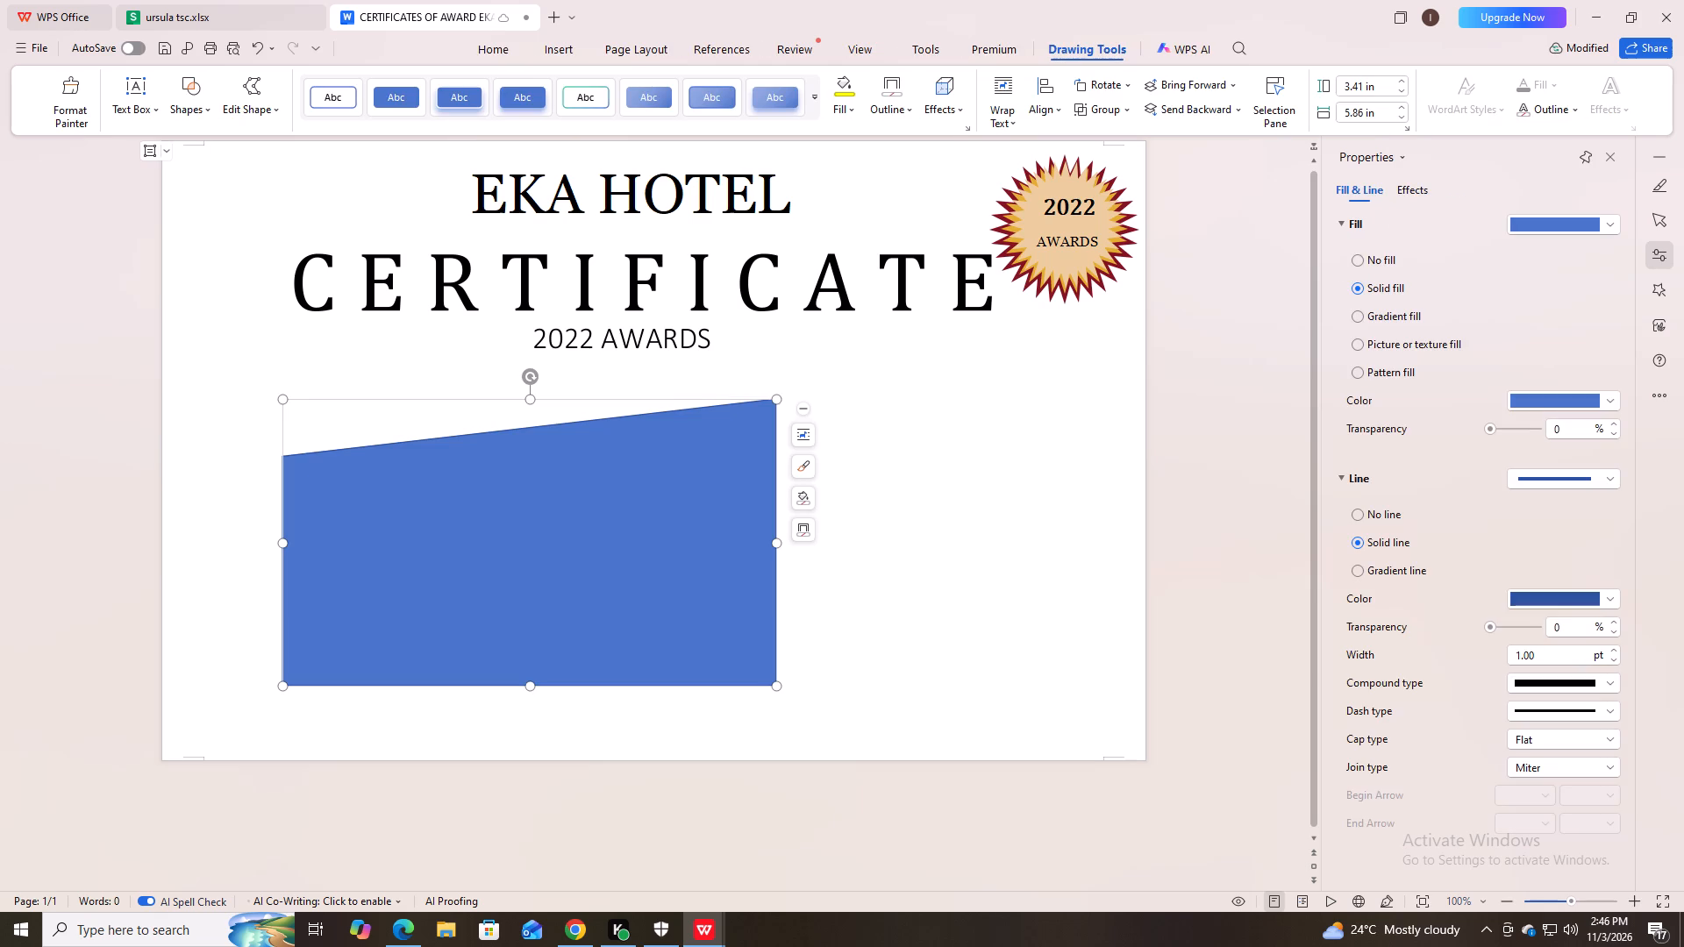
pyautogui.moveTo(529, 400); pyautogui.dragTo(543, 479)
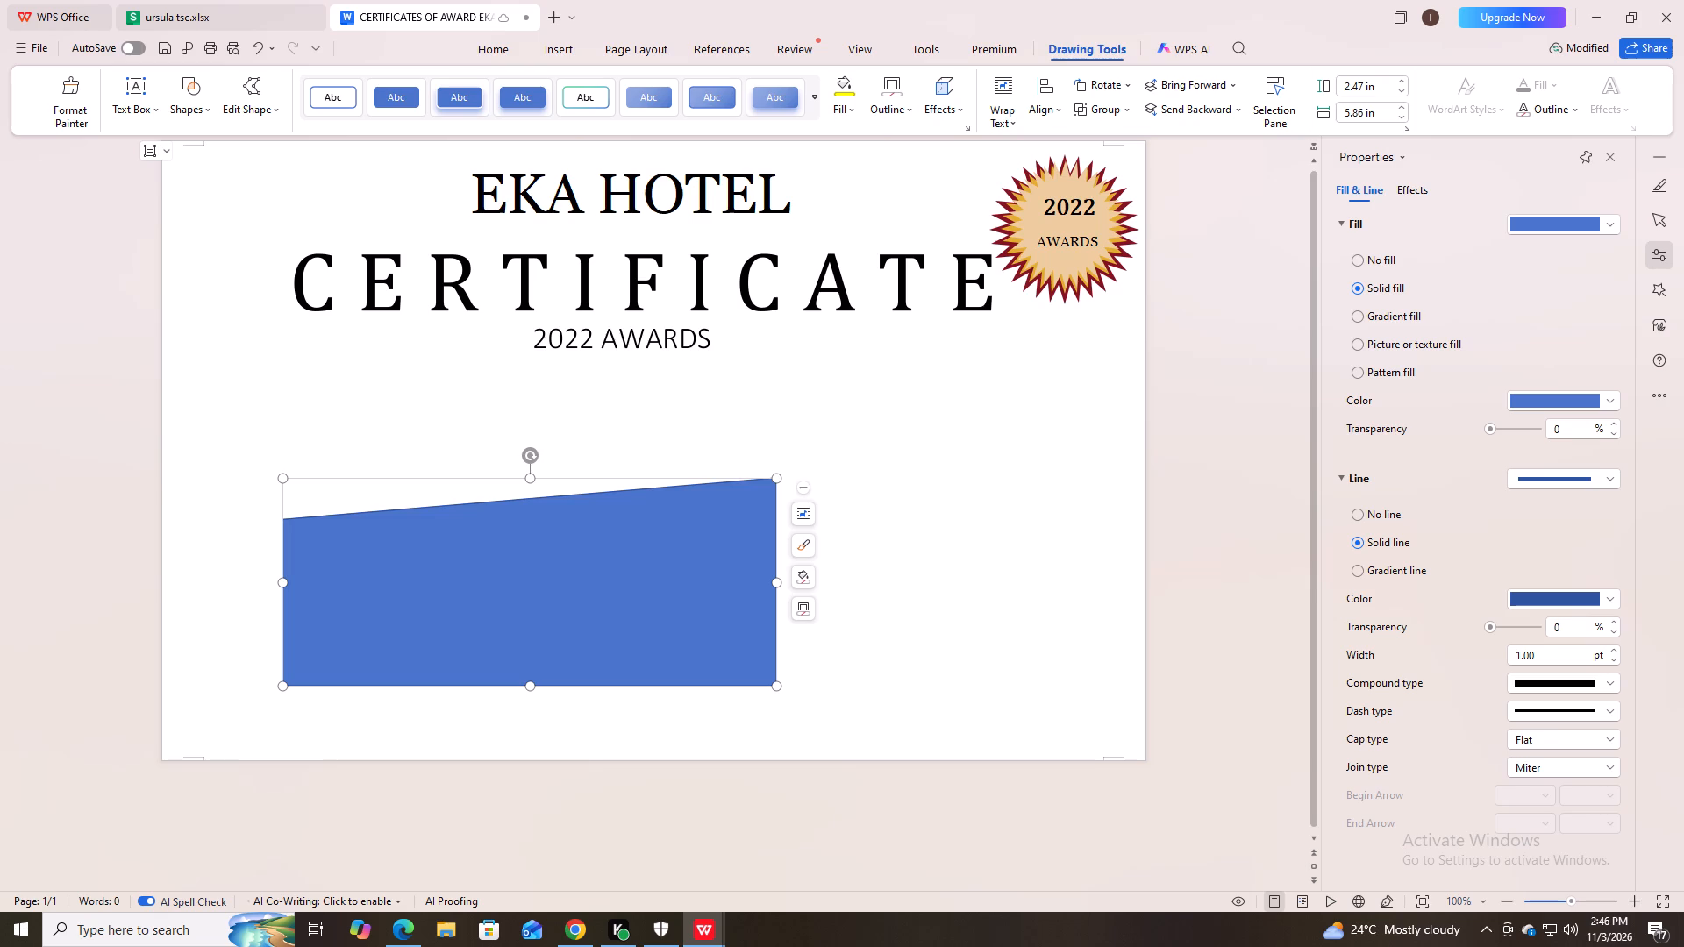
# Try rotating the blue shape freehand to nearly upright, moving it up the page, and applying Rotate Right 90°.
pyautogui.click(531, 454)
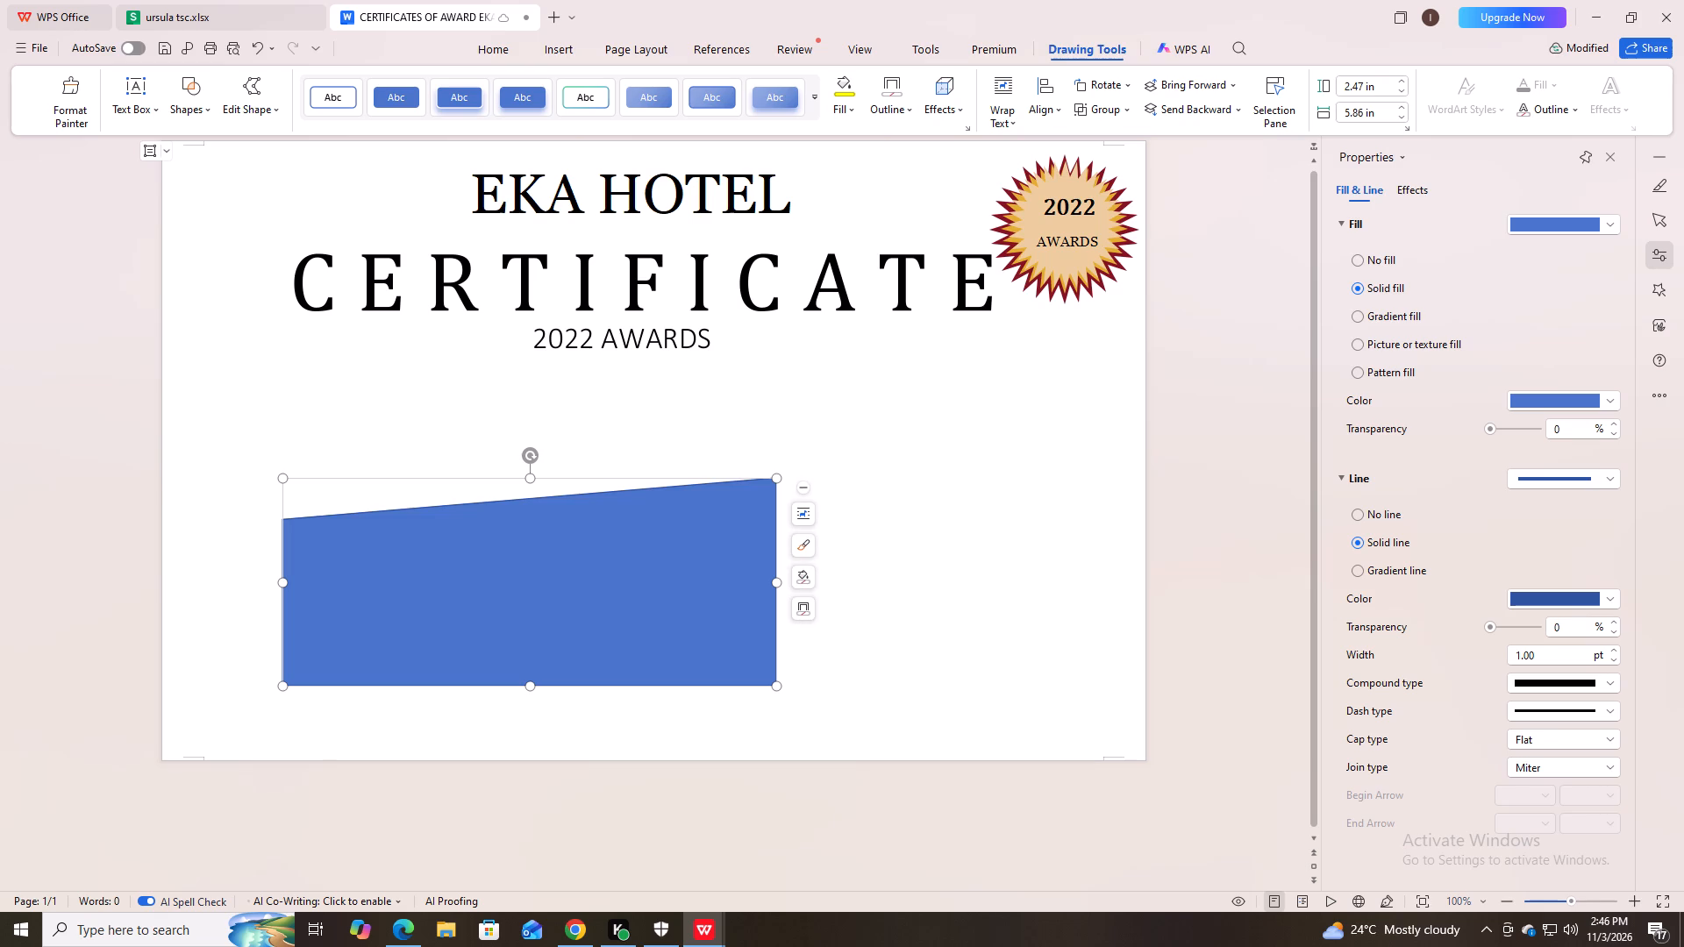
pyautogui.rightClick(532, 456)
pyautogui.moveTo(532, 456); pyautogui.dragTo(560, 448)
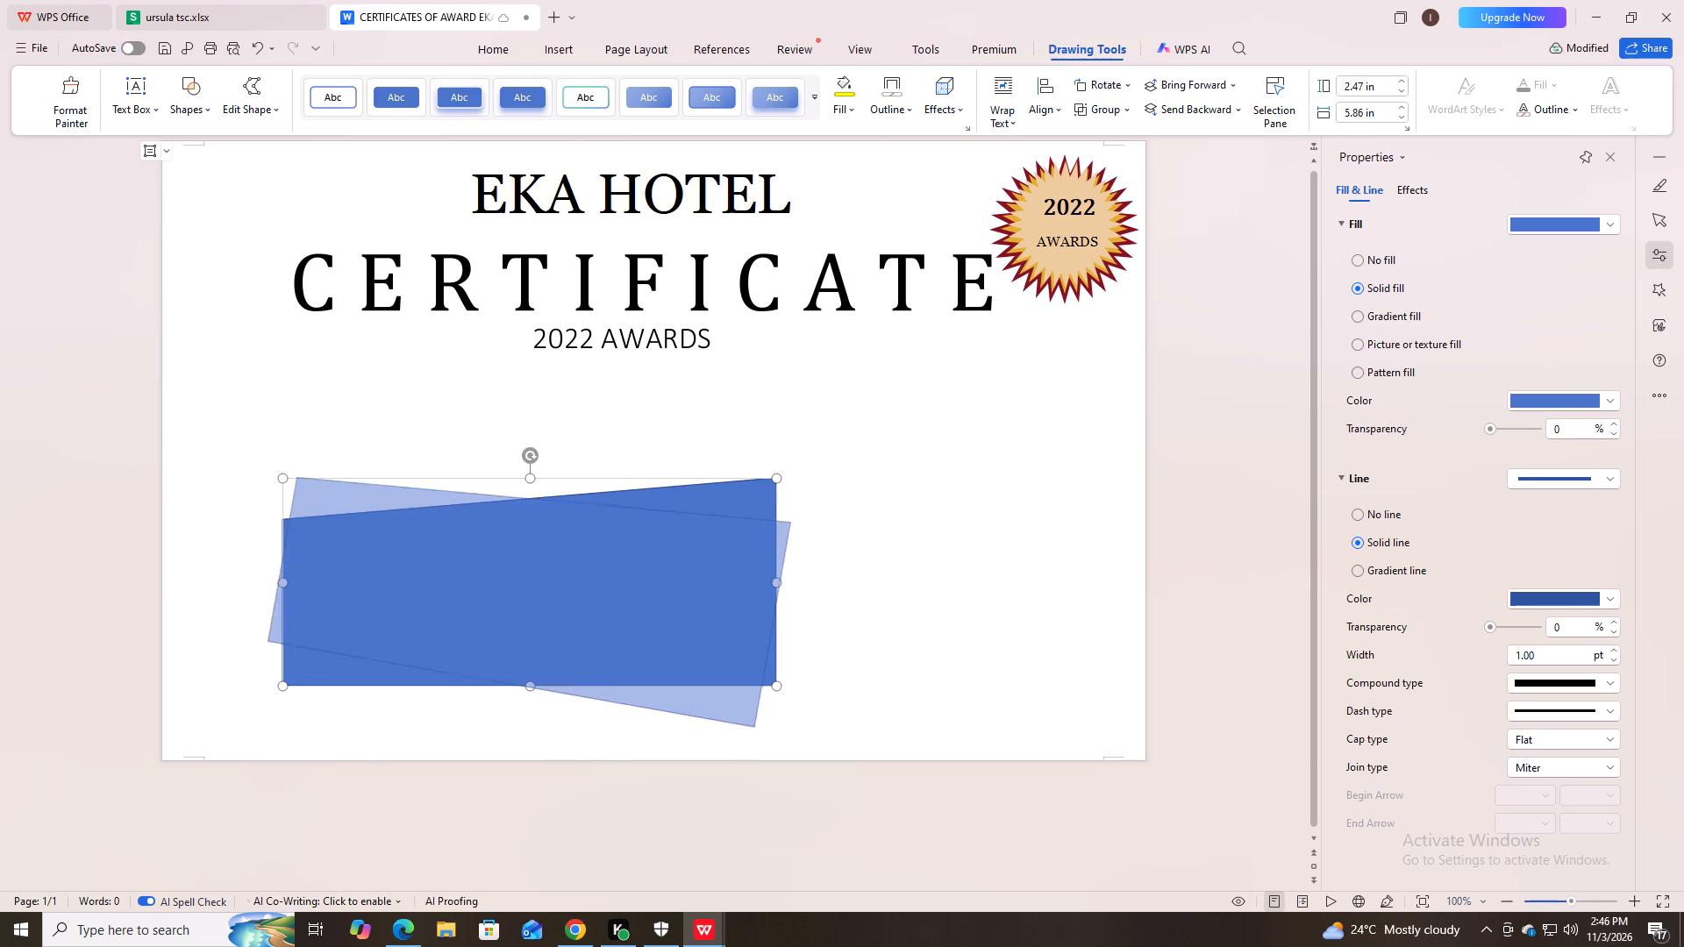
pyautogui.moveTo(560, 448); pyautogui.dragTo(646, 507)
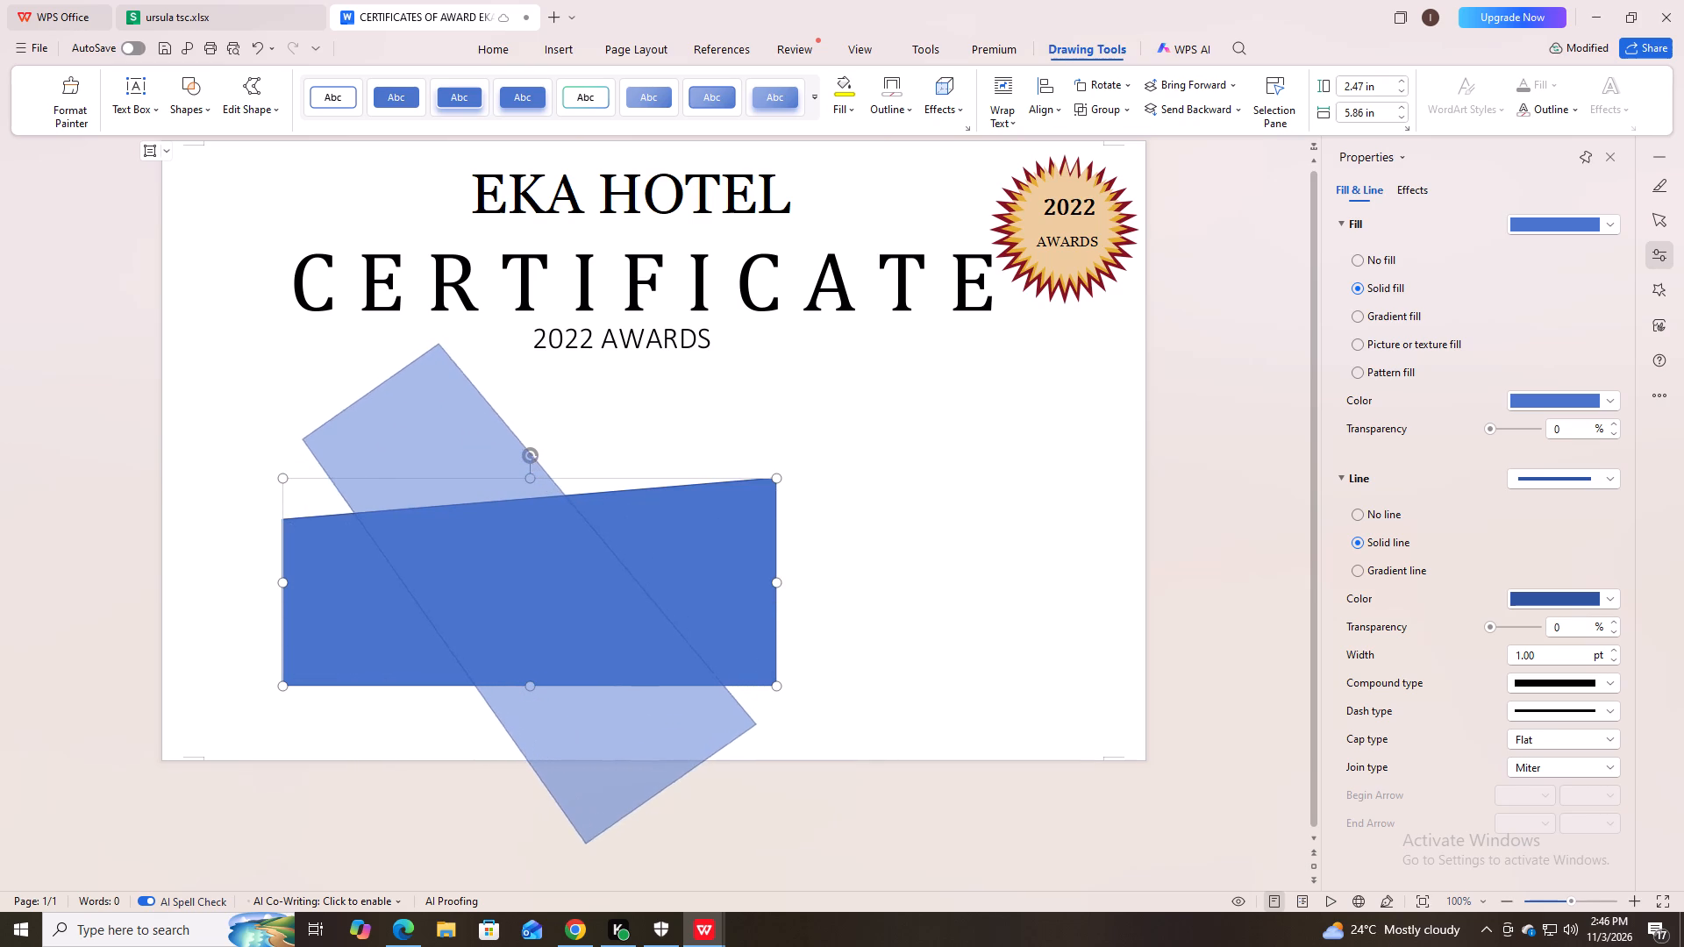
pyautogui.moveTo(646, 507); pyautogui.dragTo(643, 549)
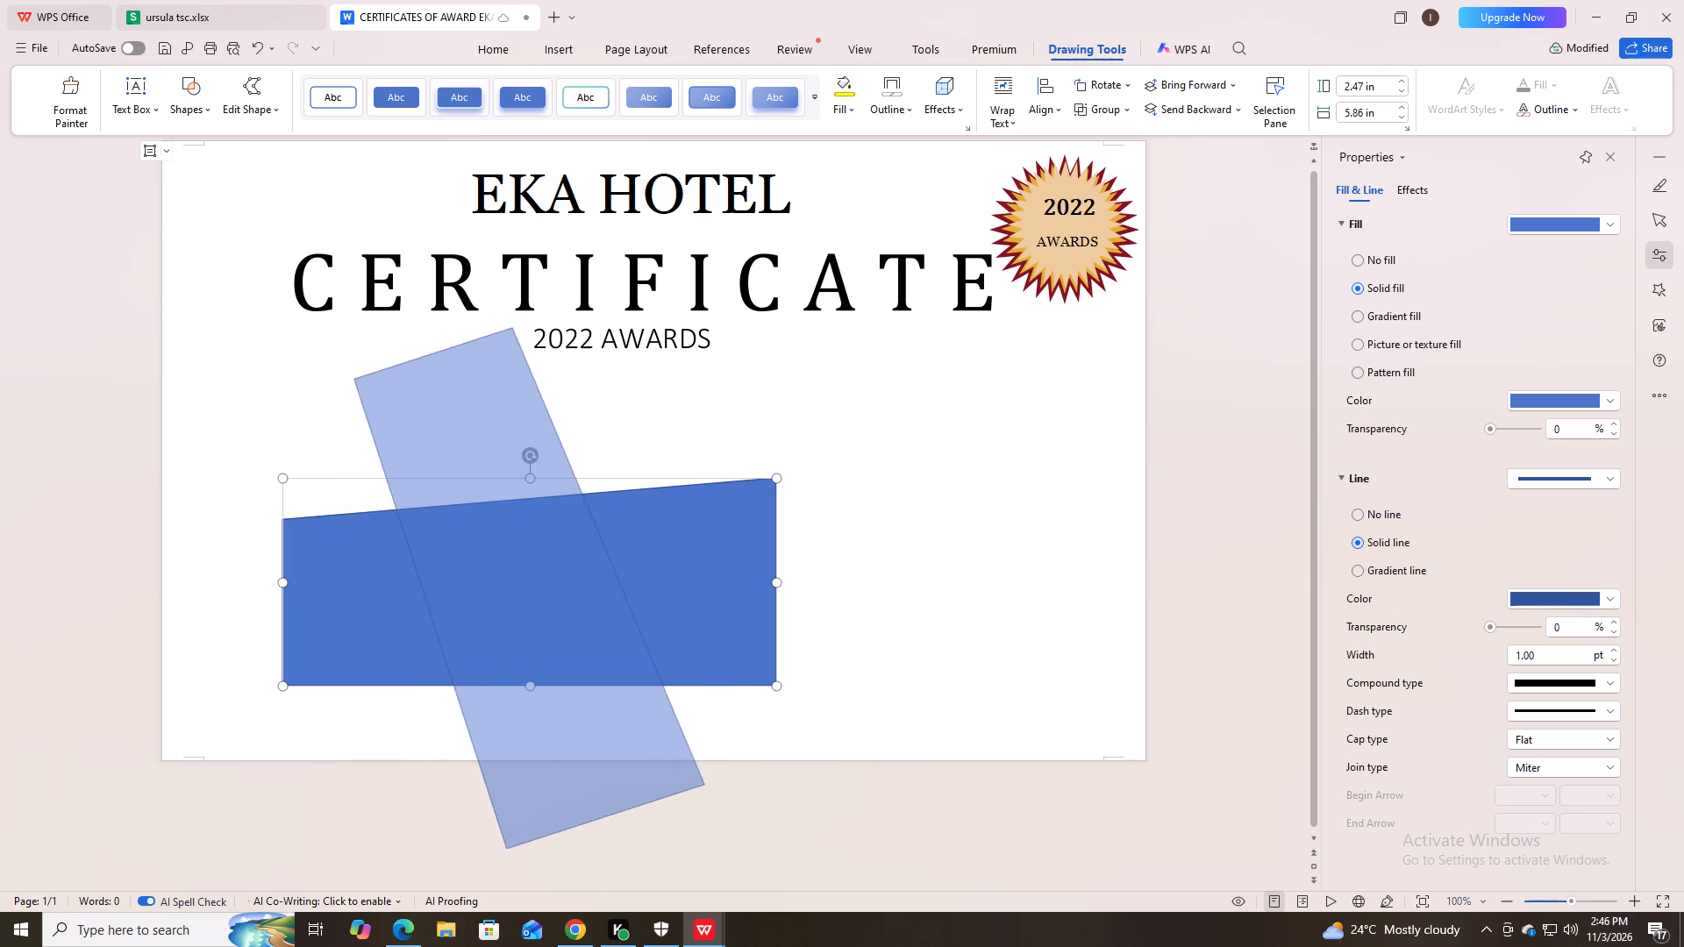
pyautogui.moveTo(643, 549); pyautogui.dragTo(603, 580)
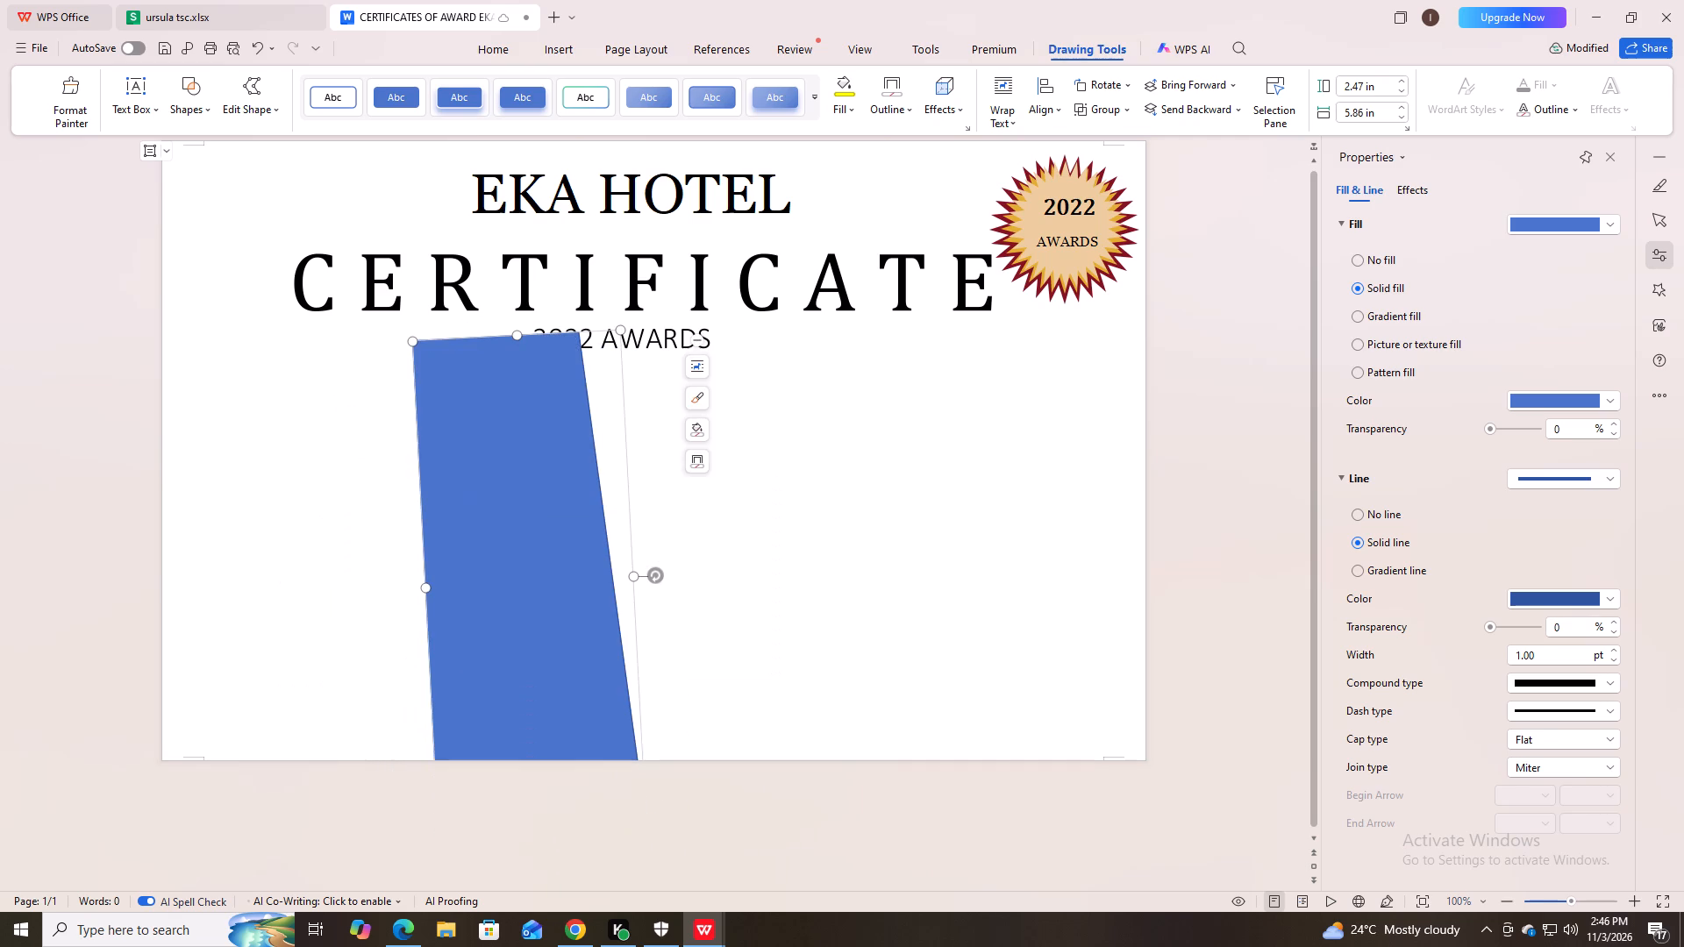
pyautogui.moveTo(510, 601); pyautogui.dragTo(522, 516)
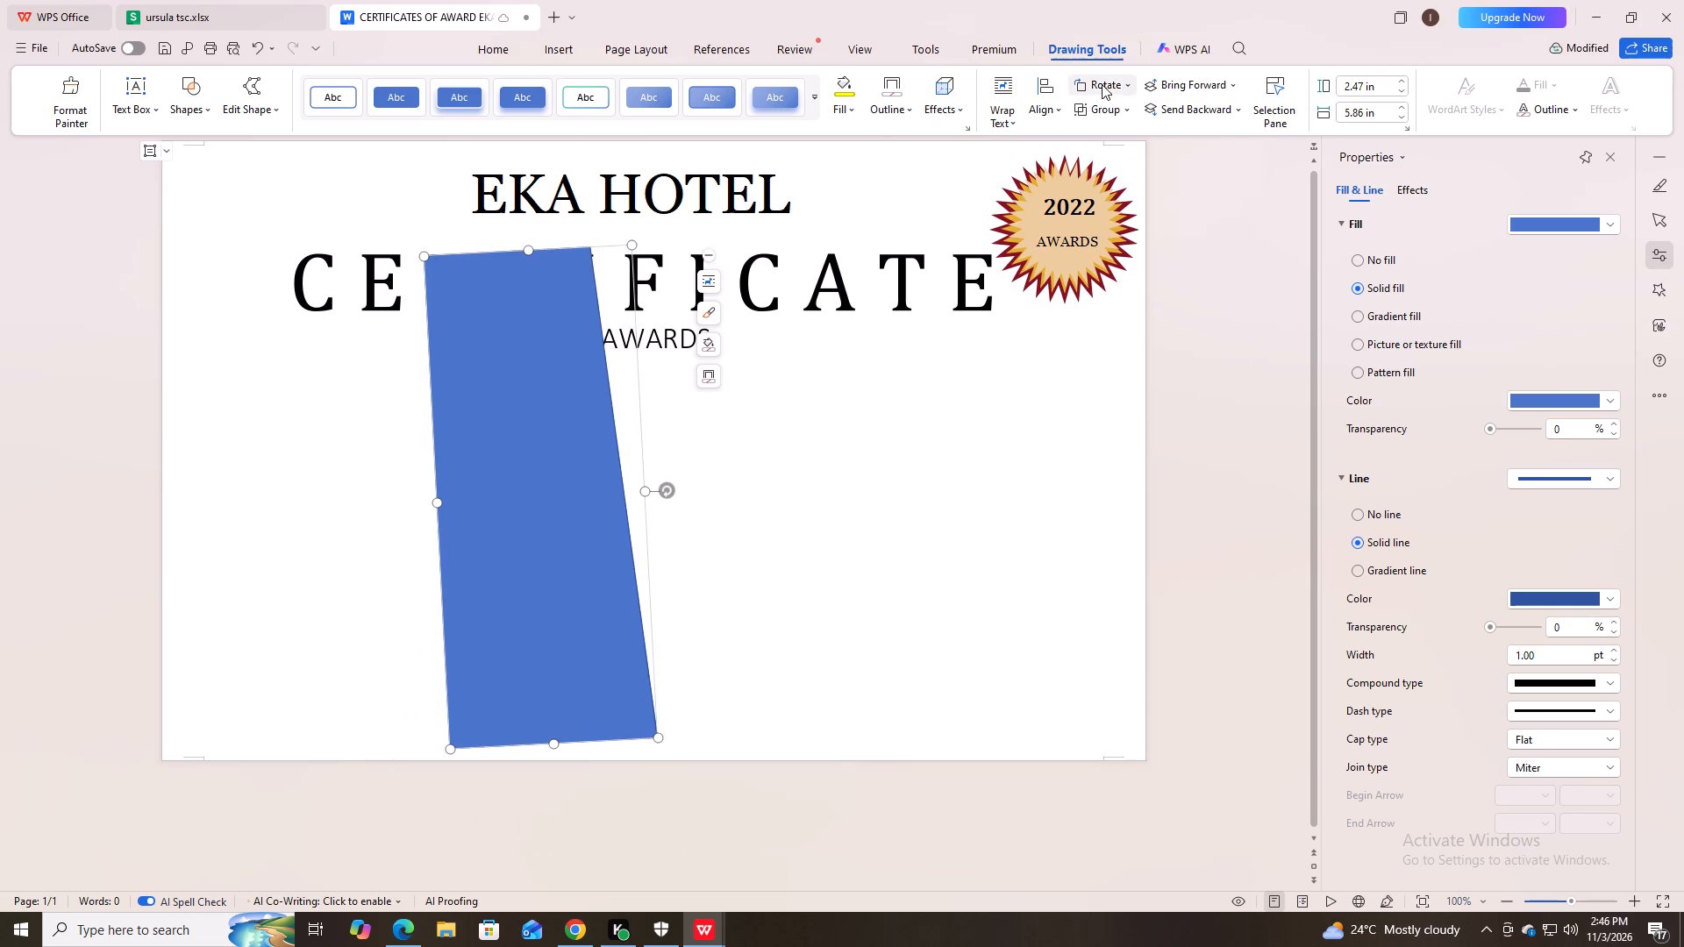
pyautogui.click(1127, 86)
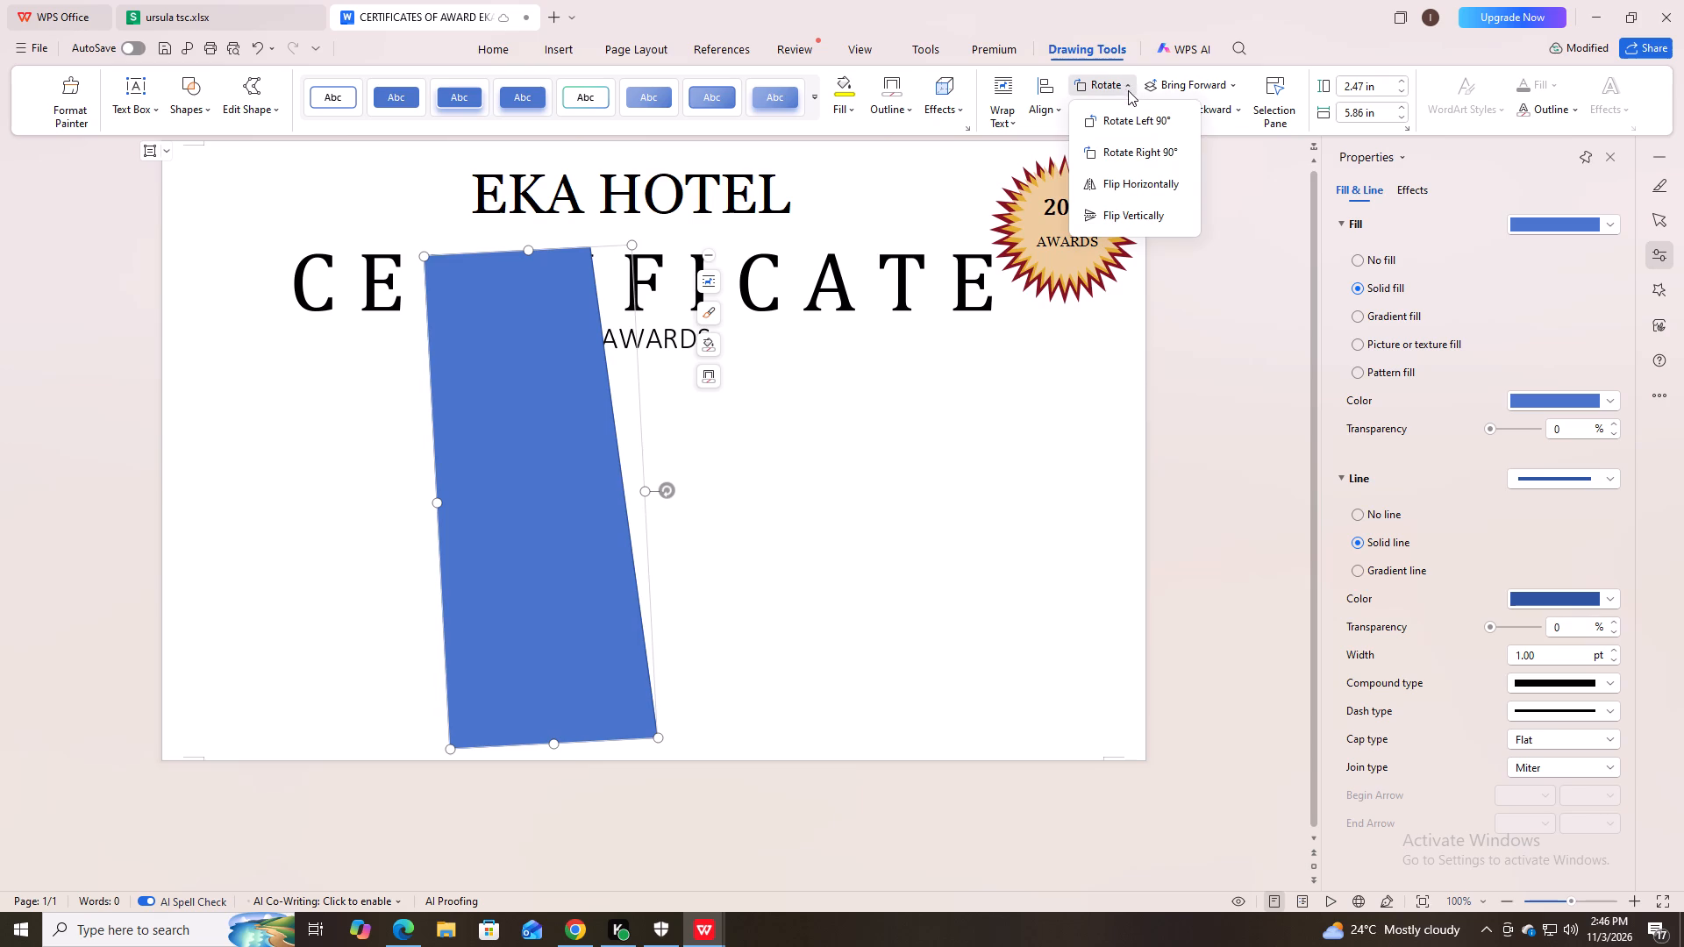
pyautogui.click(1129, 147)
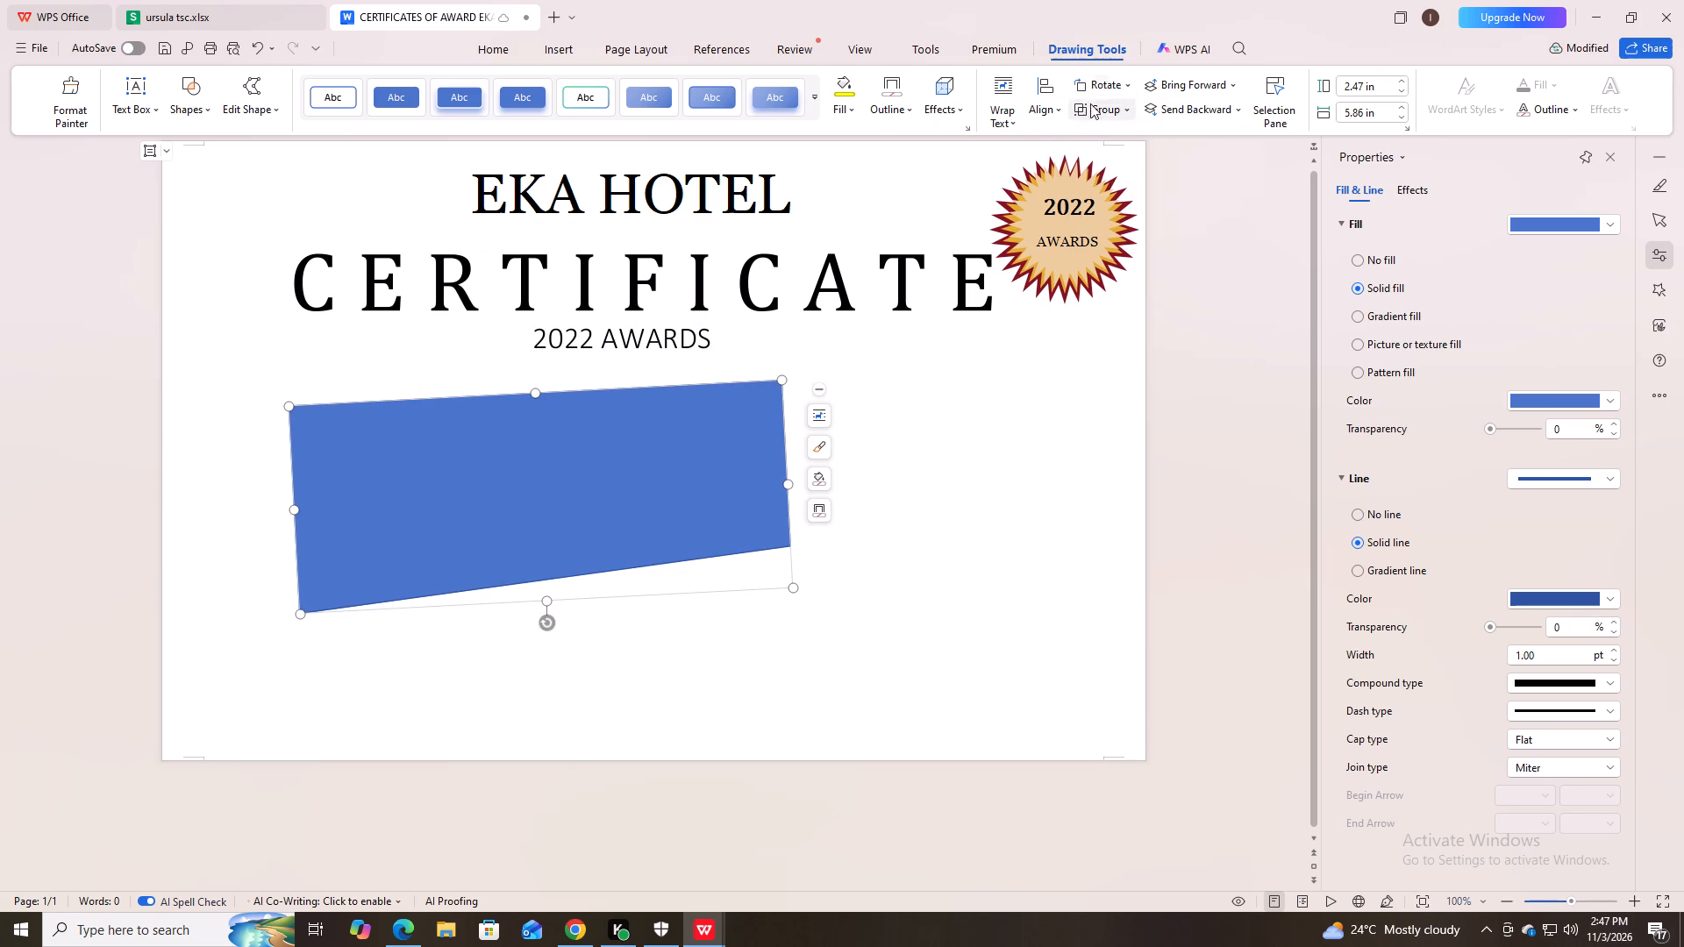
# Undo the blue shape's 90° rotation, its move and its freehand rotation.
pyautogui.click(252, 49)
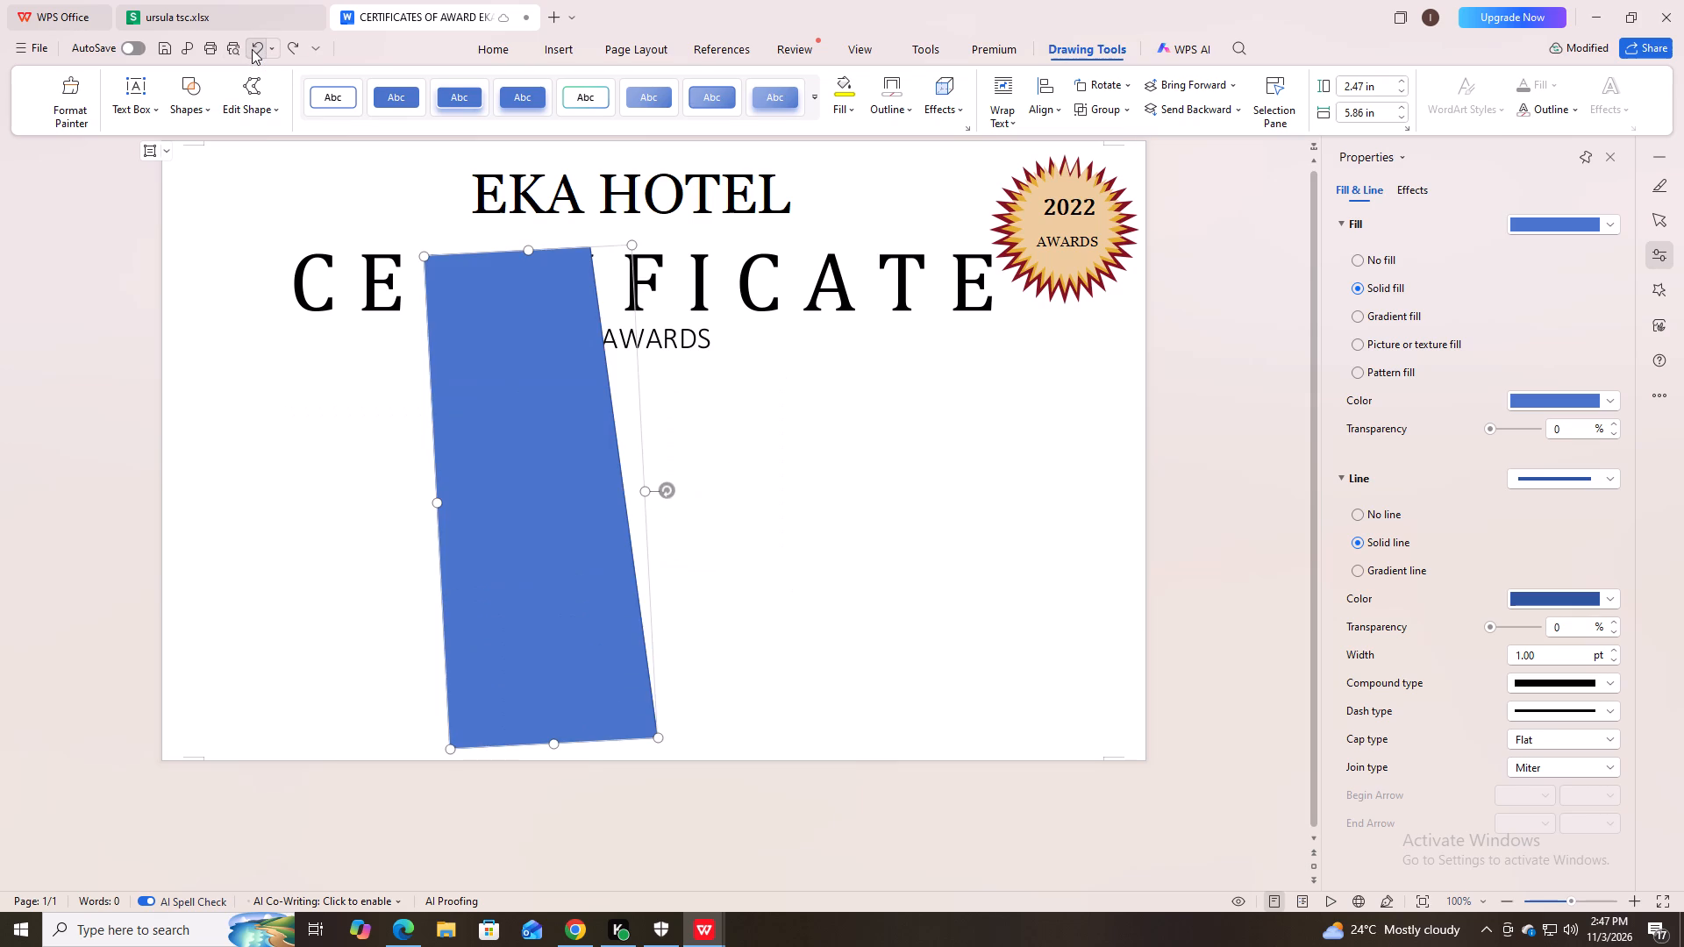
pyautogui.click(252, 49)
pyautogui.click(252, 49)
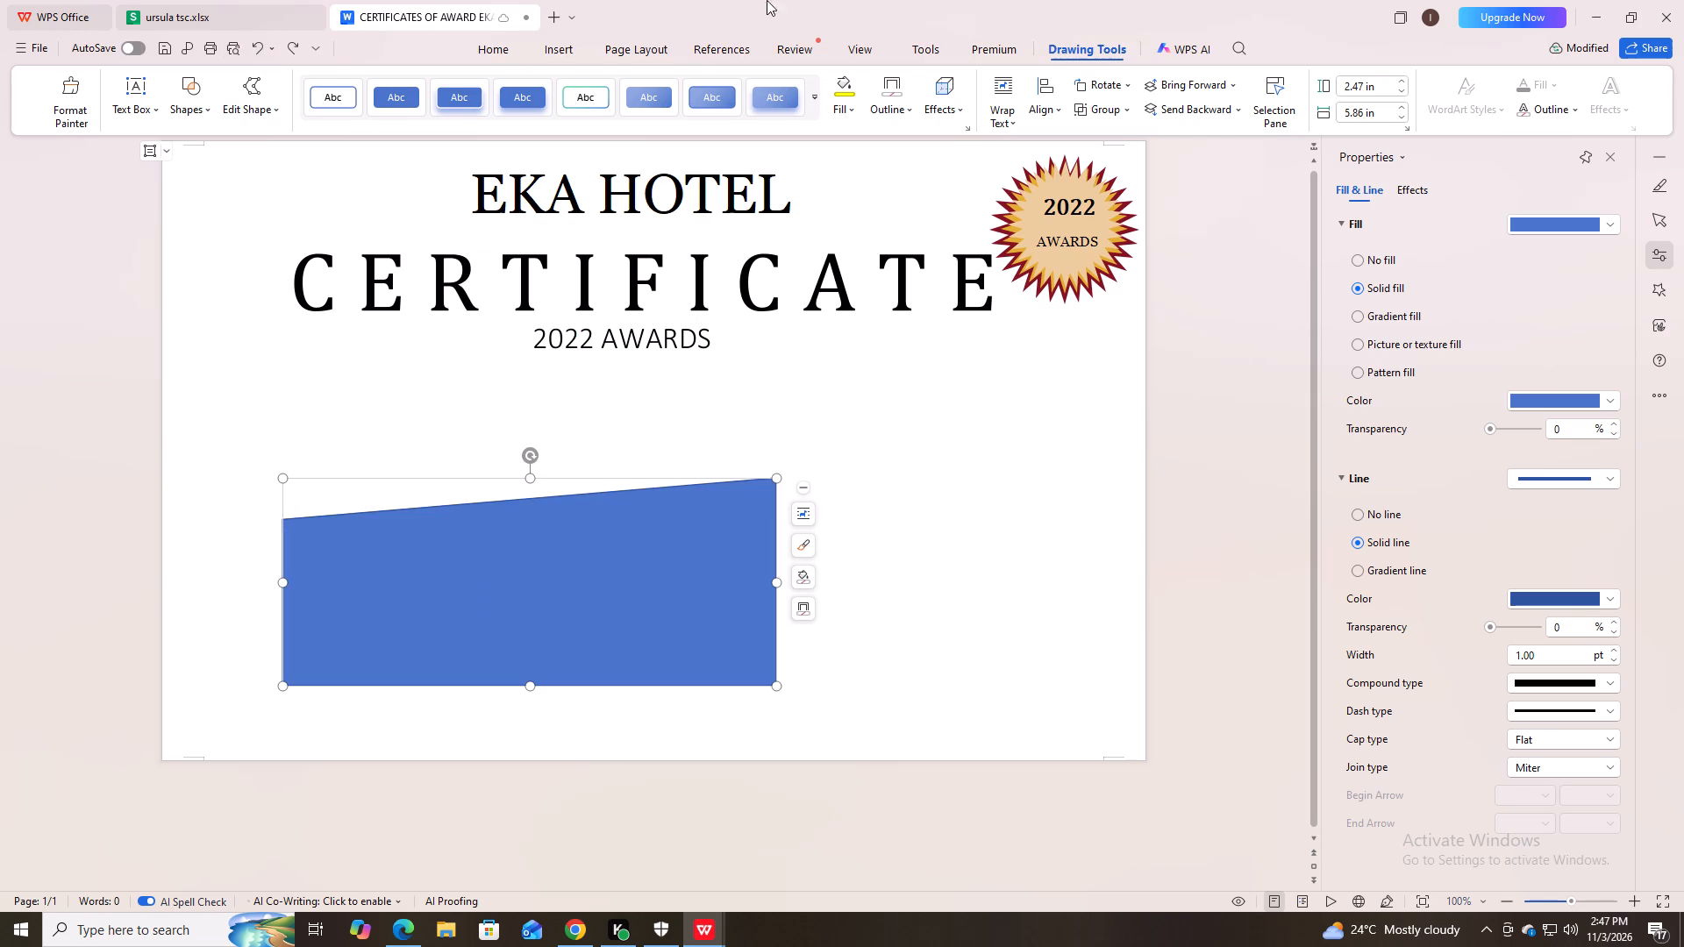
# Rotate the blue shape right 90° and move it into the page's upper-left corner.
pyautogui.click(1124, 85)
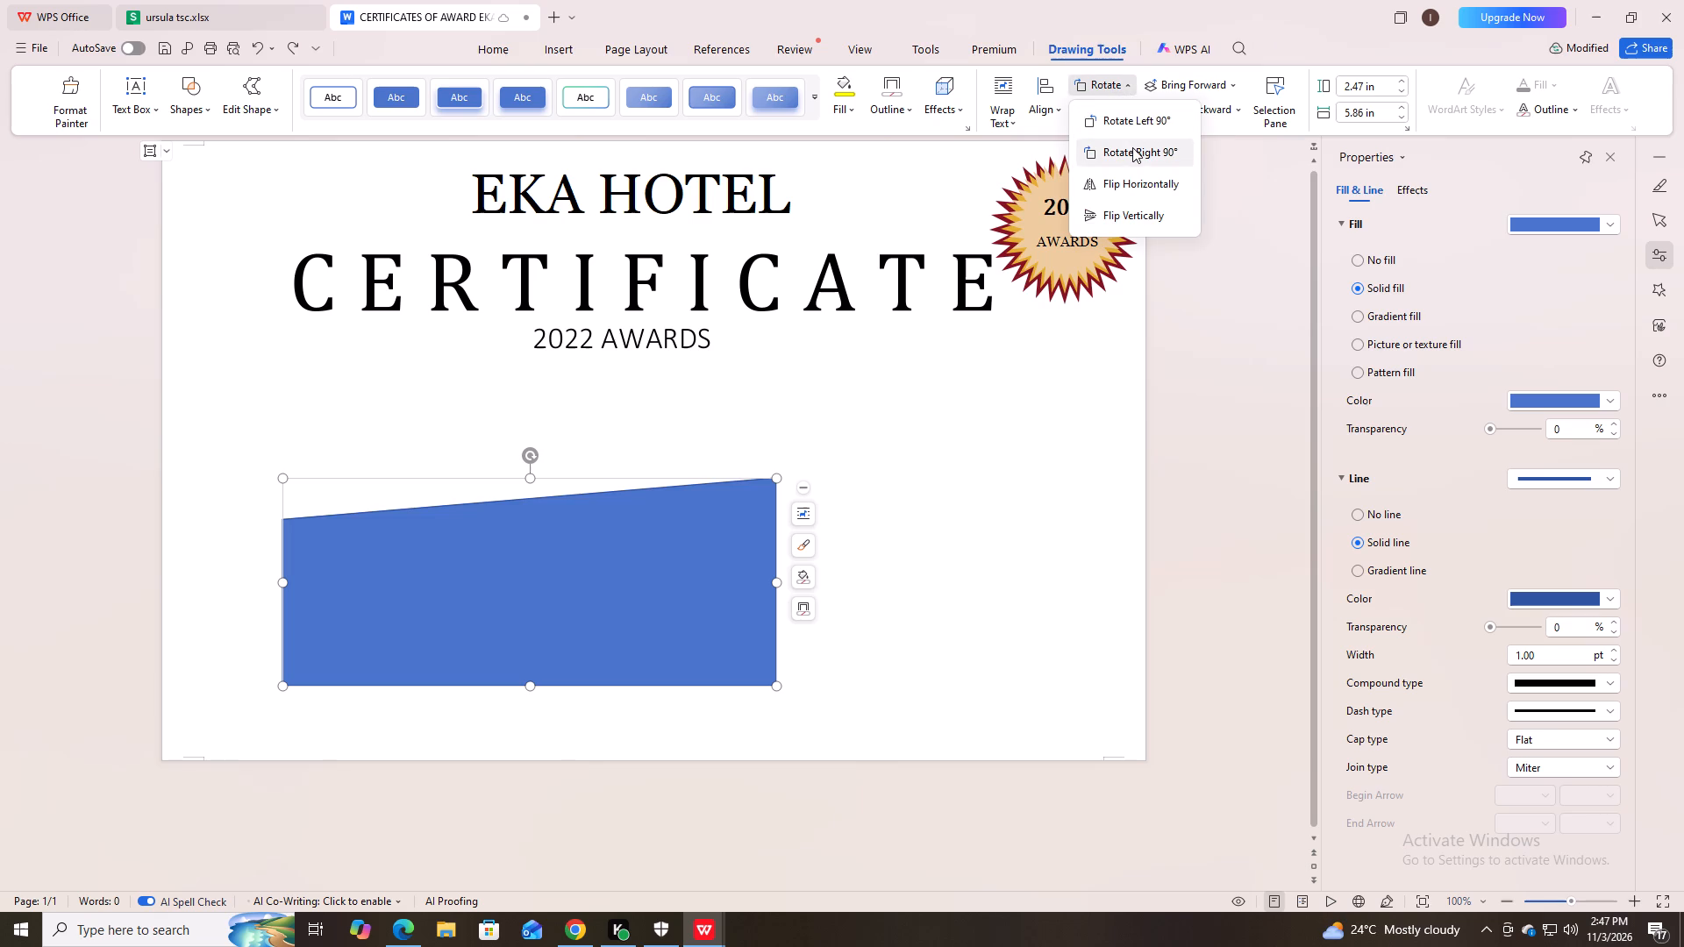
pyautogui.click(1132, 148)
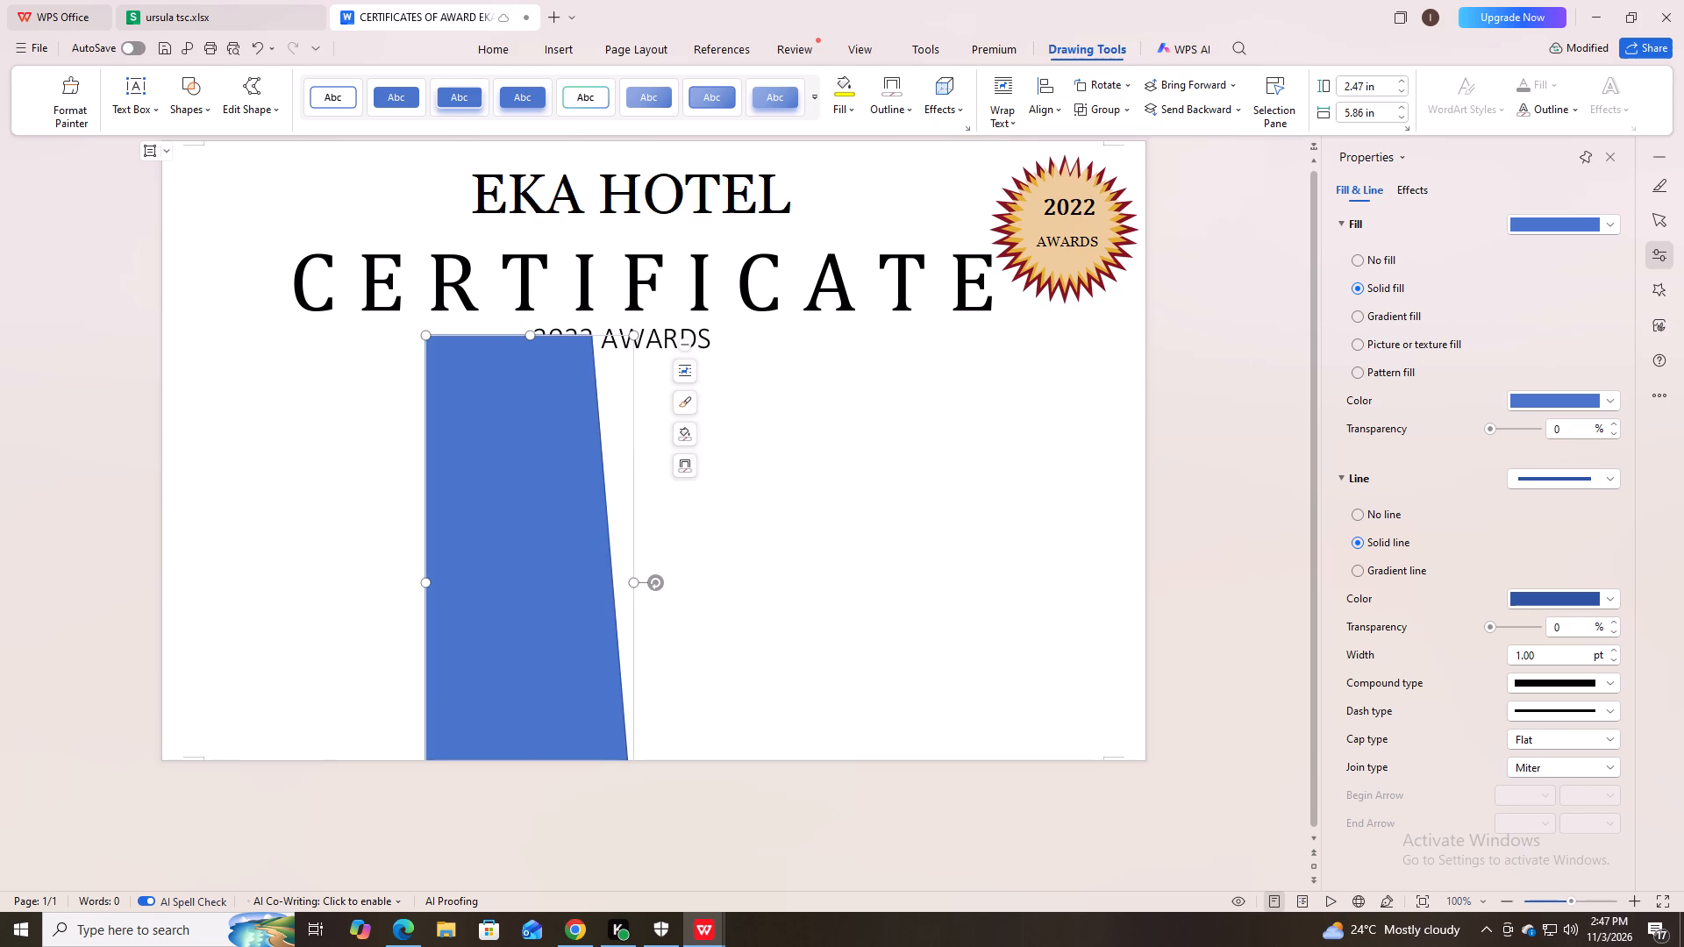
pyautogui.moveTo(493, 496); pyautogui.dragTo(491, 488)
pyautogui.moveTo(491, 488); pyautogui.dragTo(228, 304)
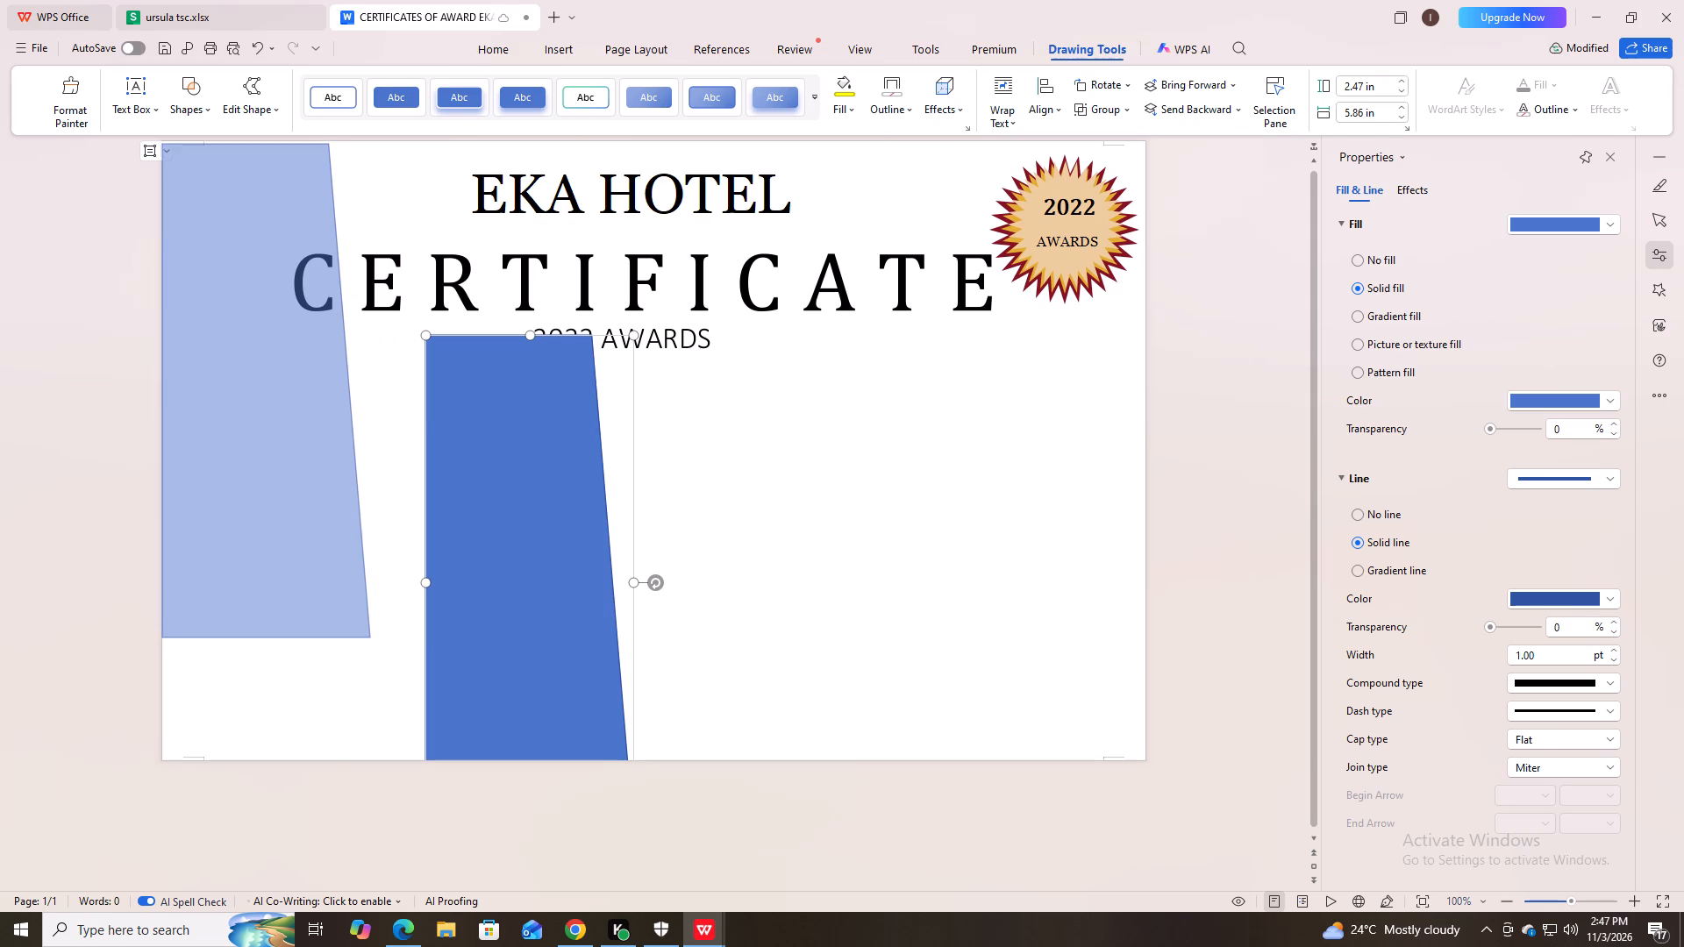
pyautogui.moveTo(228, 304); pyautogui.dragTo(226, 298)
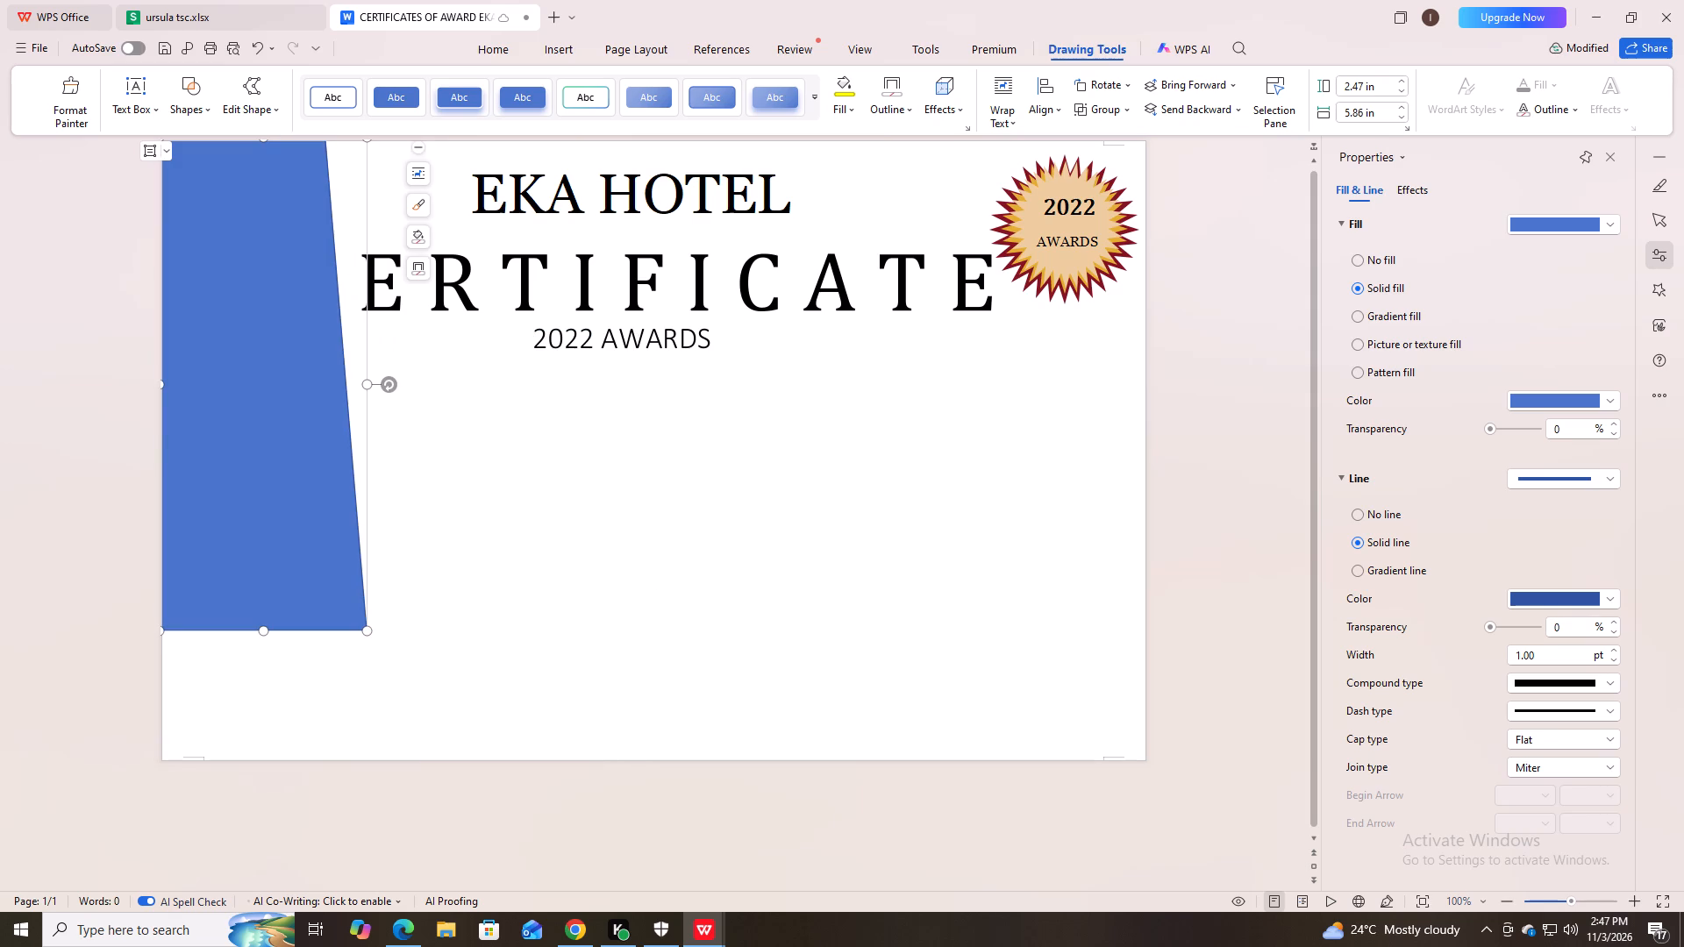
# Stretch the rotated blue shape down to the page's bottom edge, about 7.41 in long, and align it with the page's left edge.
pyautogui.moveTo(266, 629); pyautogui.dragTo(293, 721)
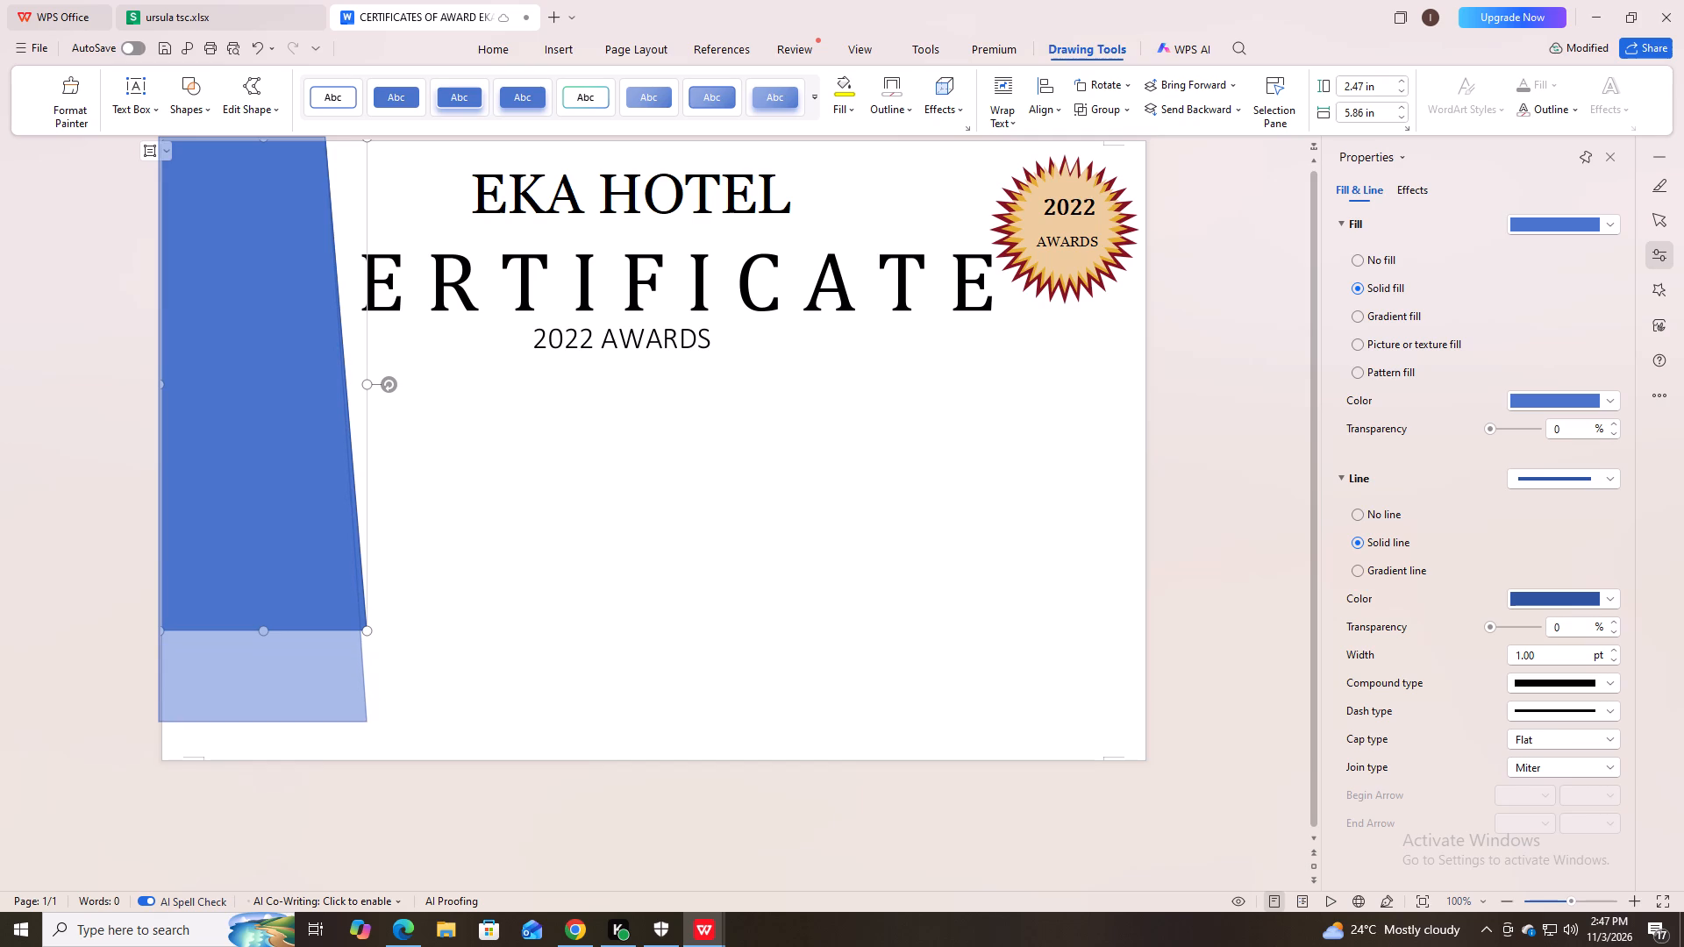
pyautogui.moveTo(293, 721); pyautogui.dragTo(335, 765)
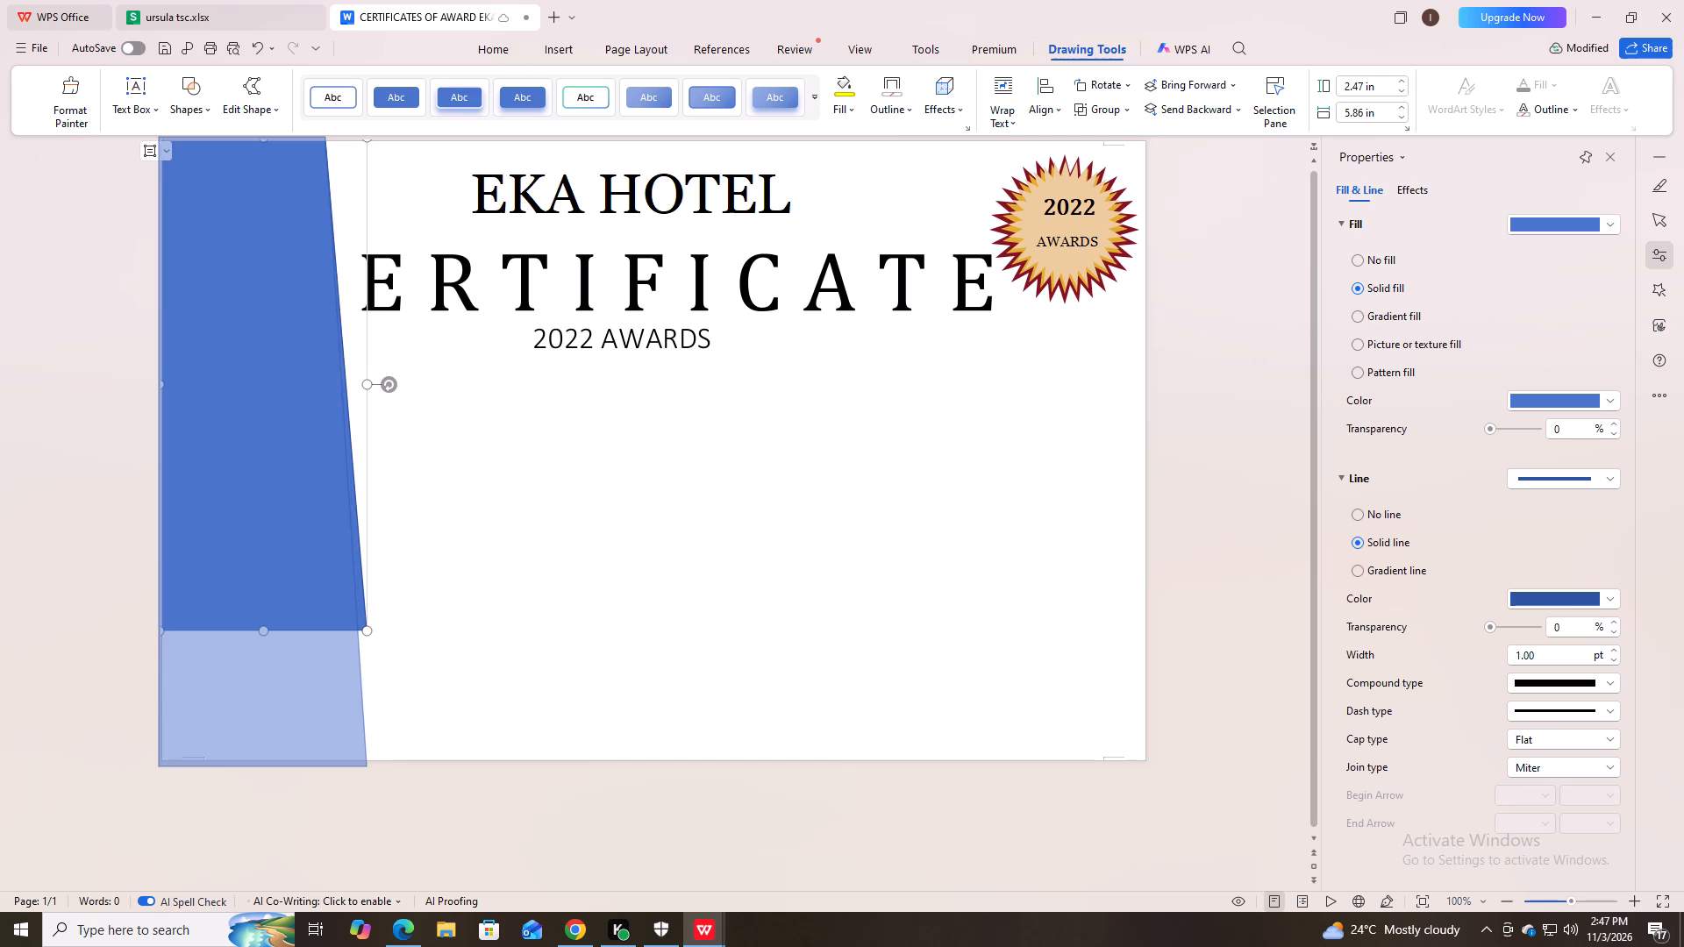
pyautogui.moveTo(335, 765); pyautogui.dragTo(346, 758)
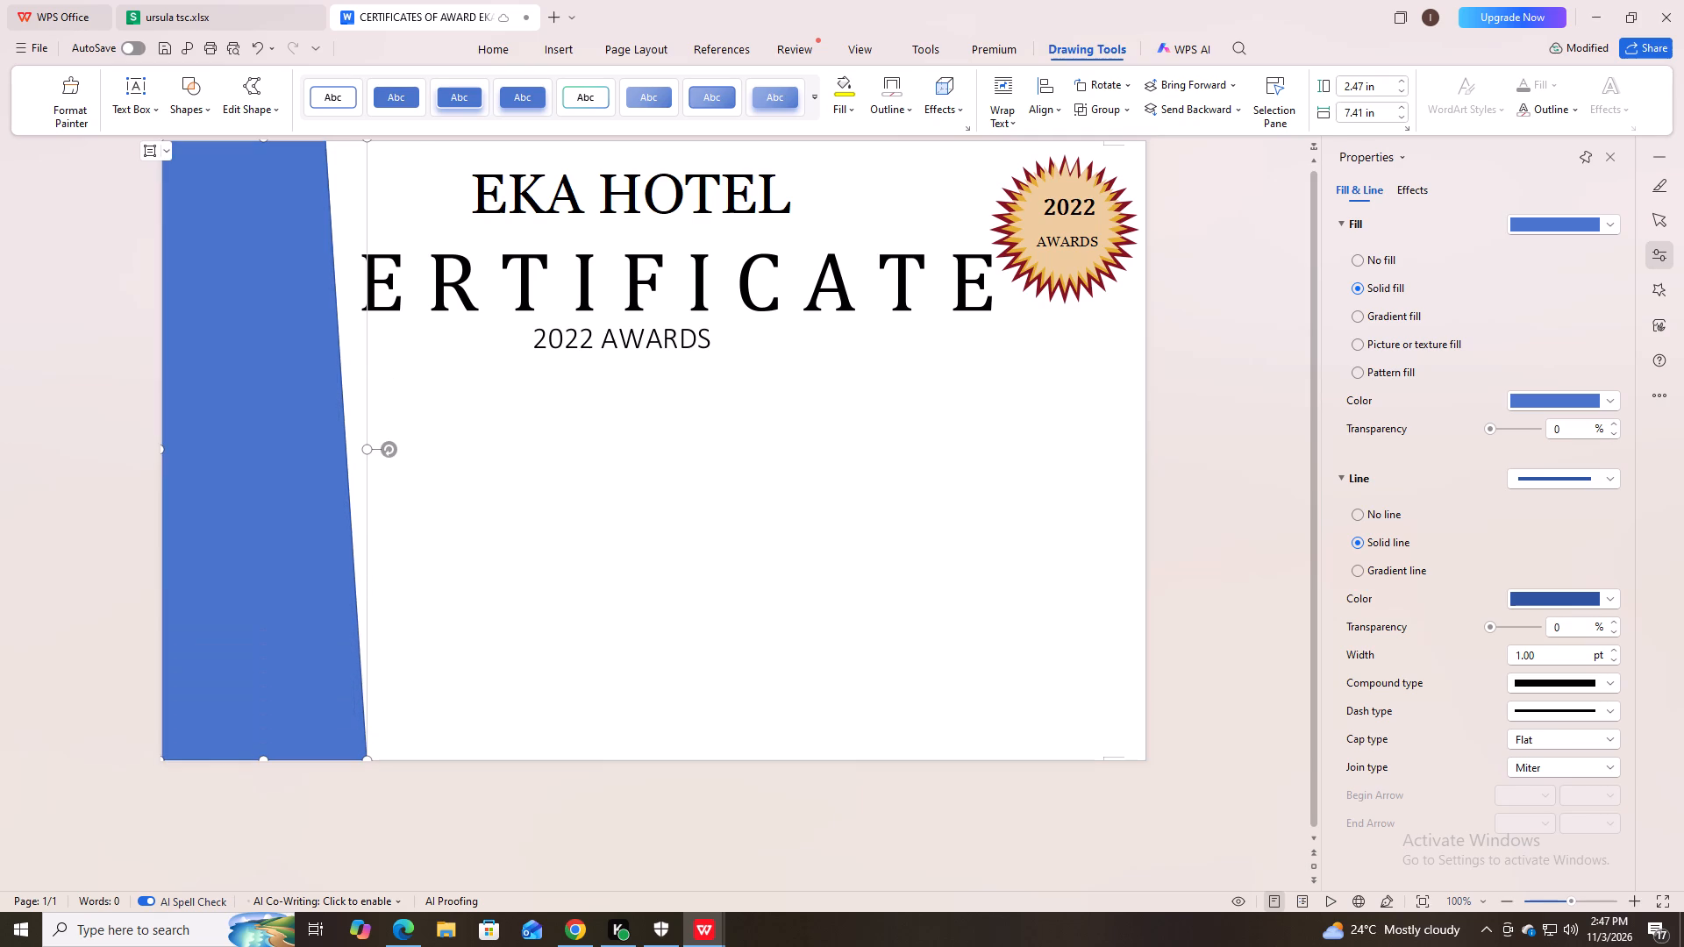
pyautogui.click(307, 480)
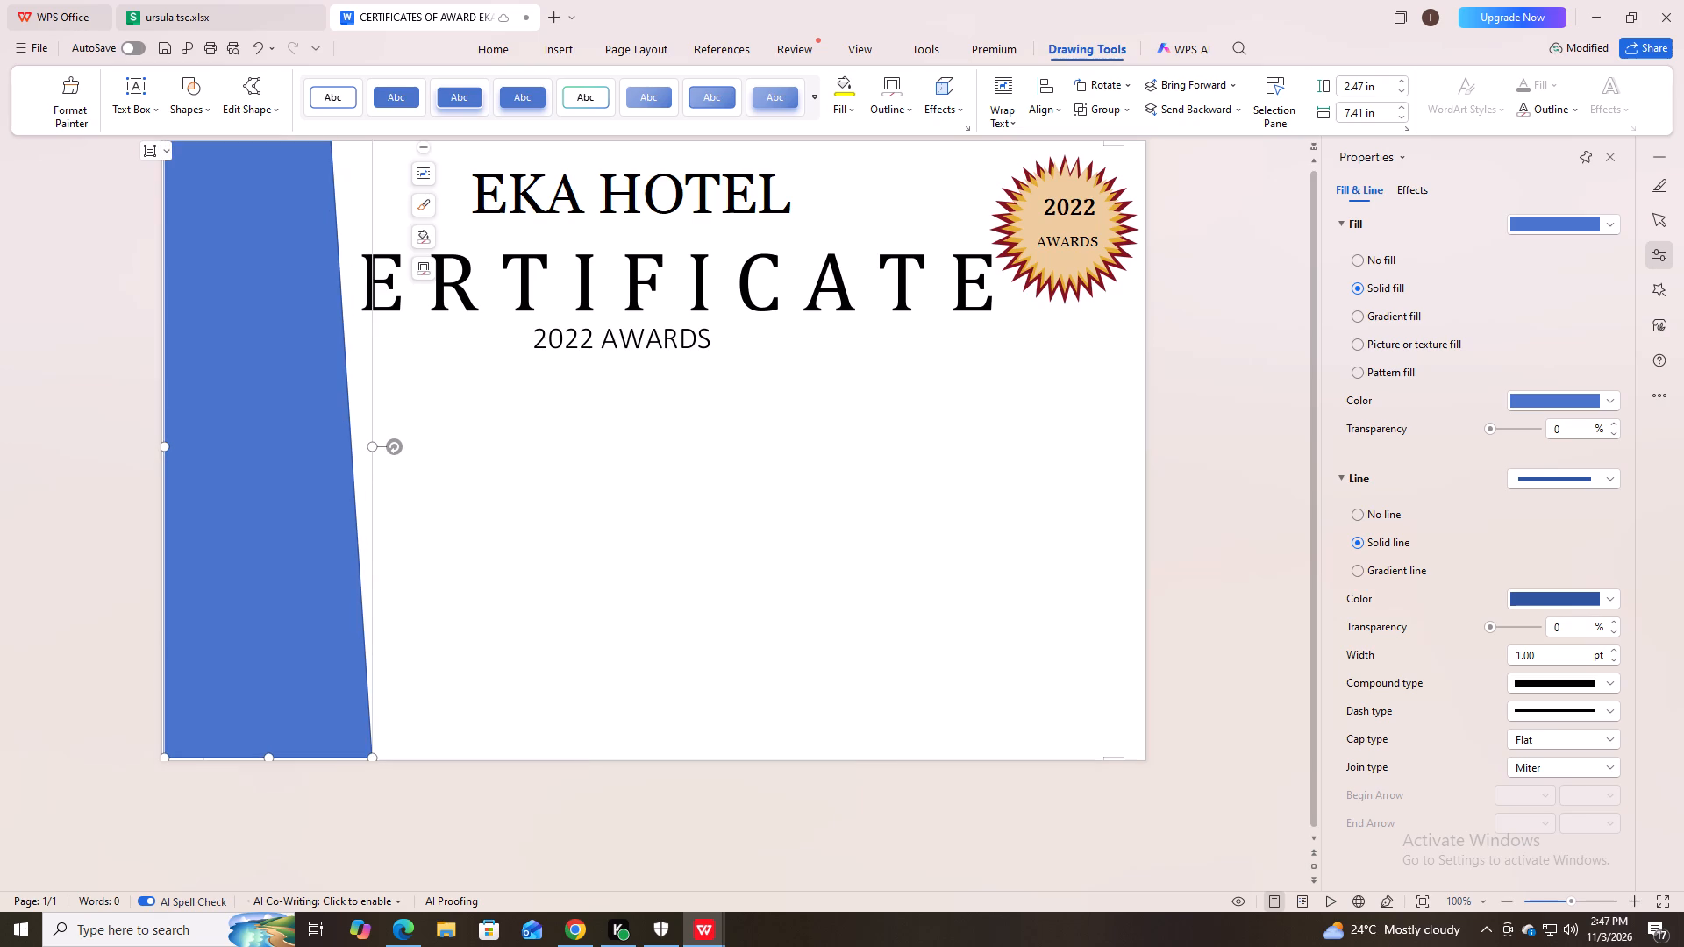
pyautogui.click(301, 471)
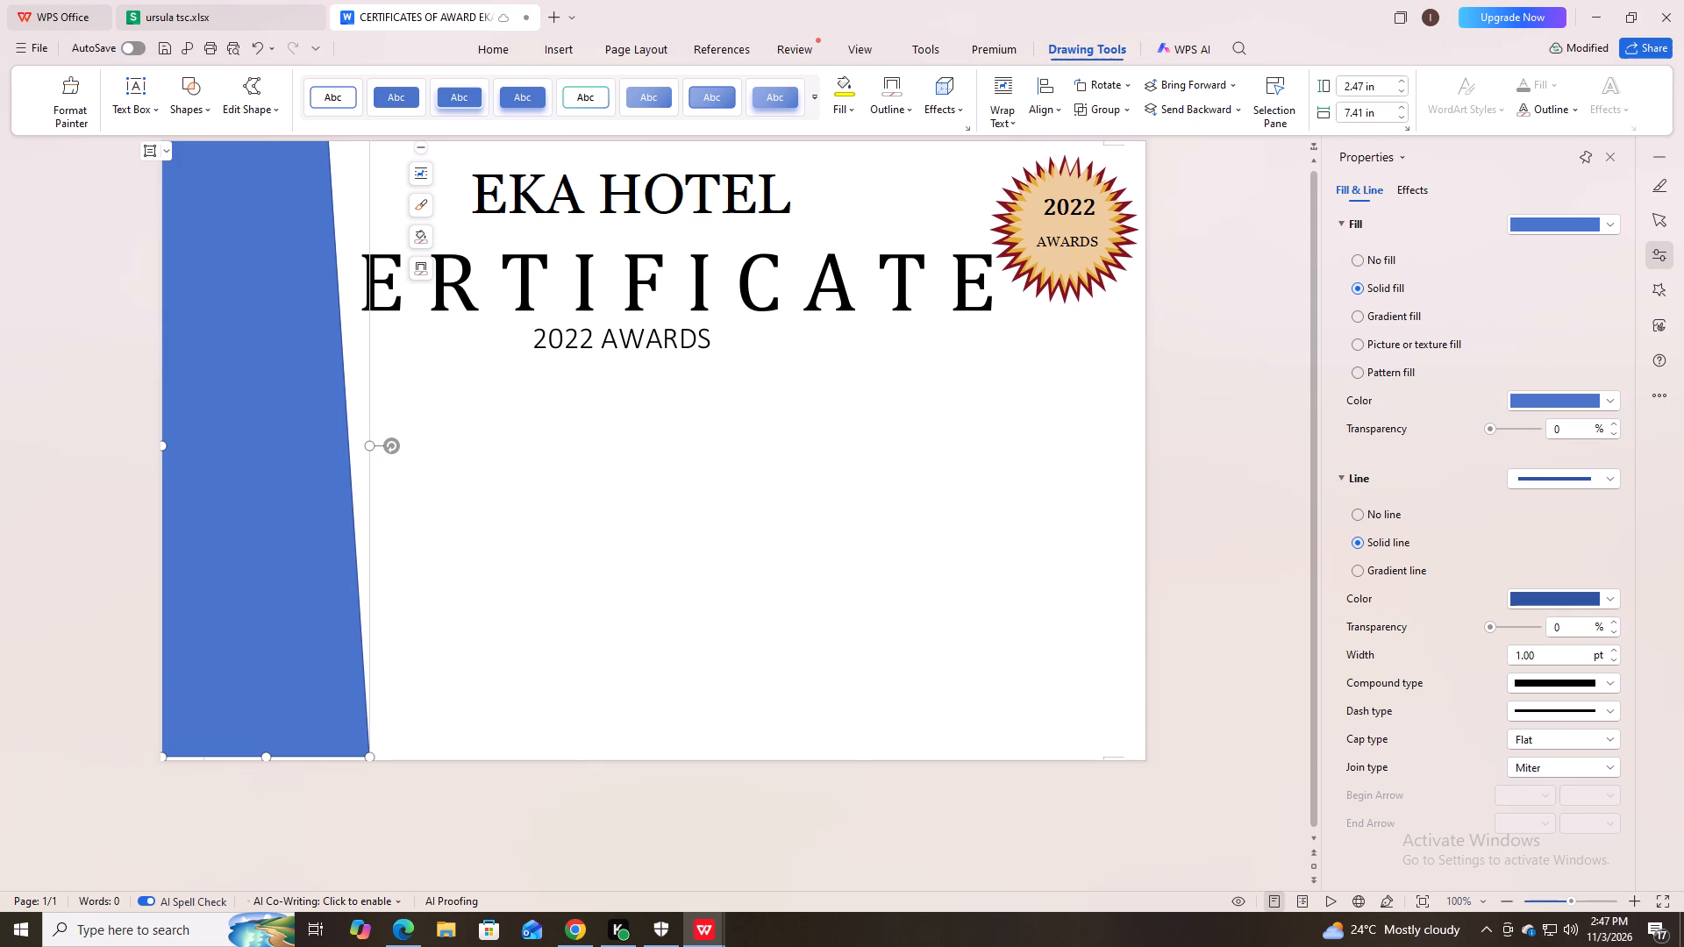
# Narrow the CERTIFICATE text box from its left side so the whole word clears the blue shape.
pyautogui.click(503, 288)
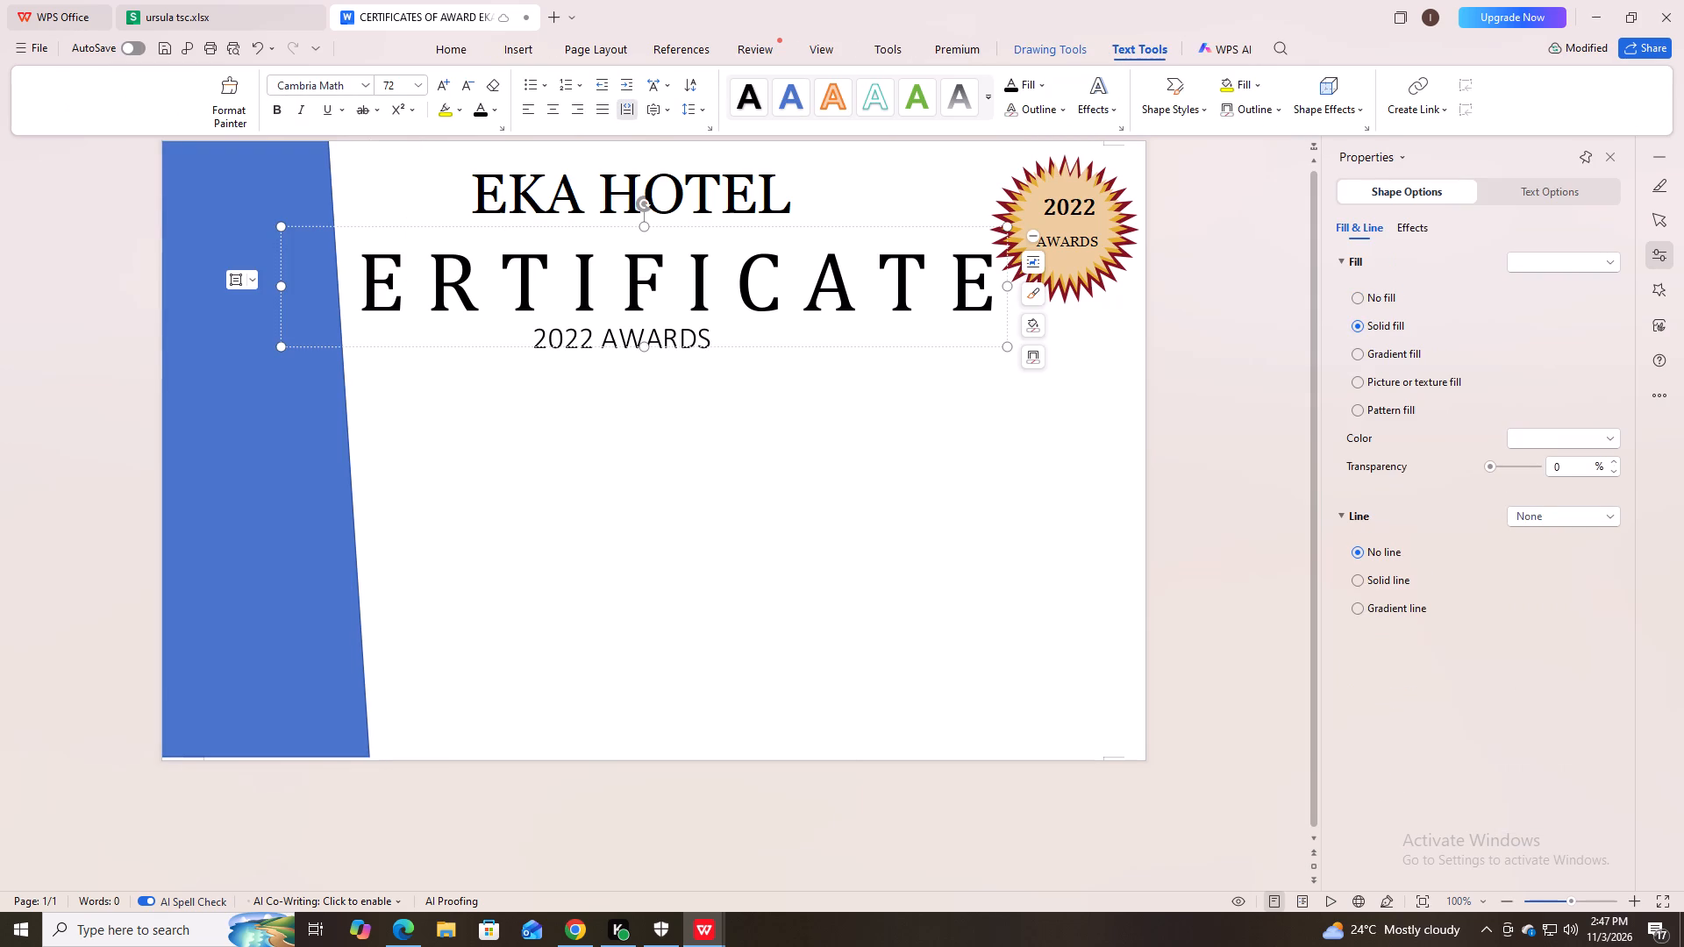
pyautogui.moveTo(282, 286); pyautogui.dragTo(326, 285)
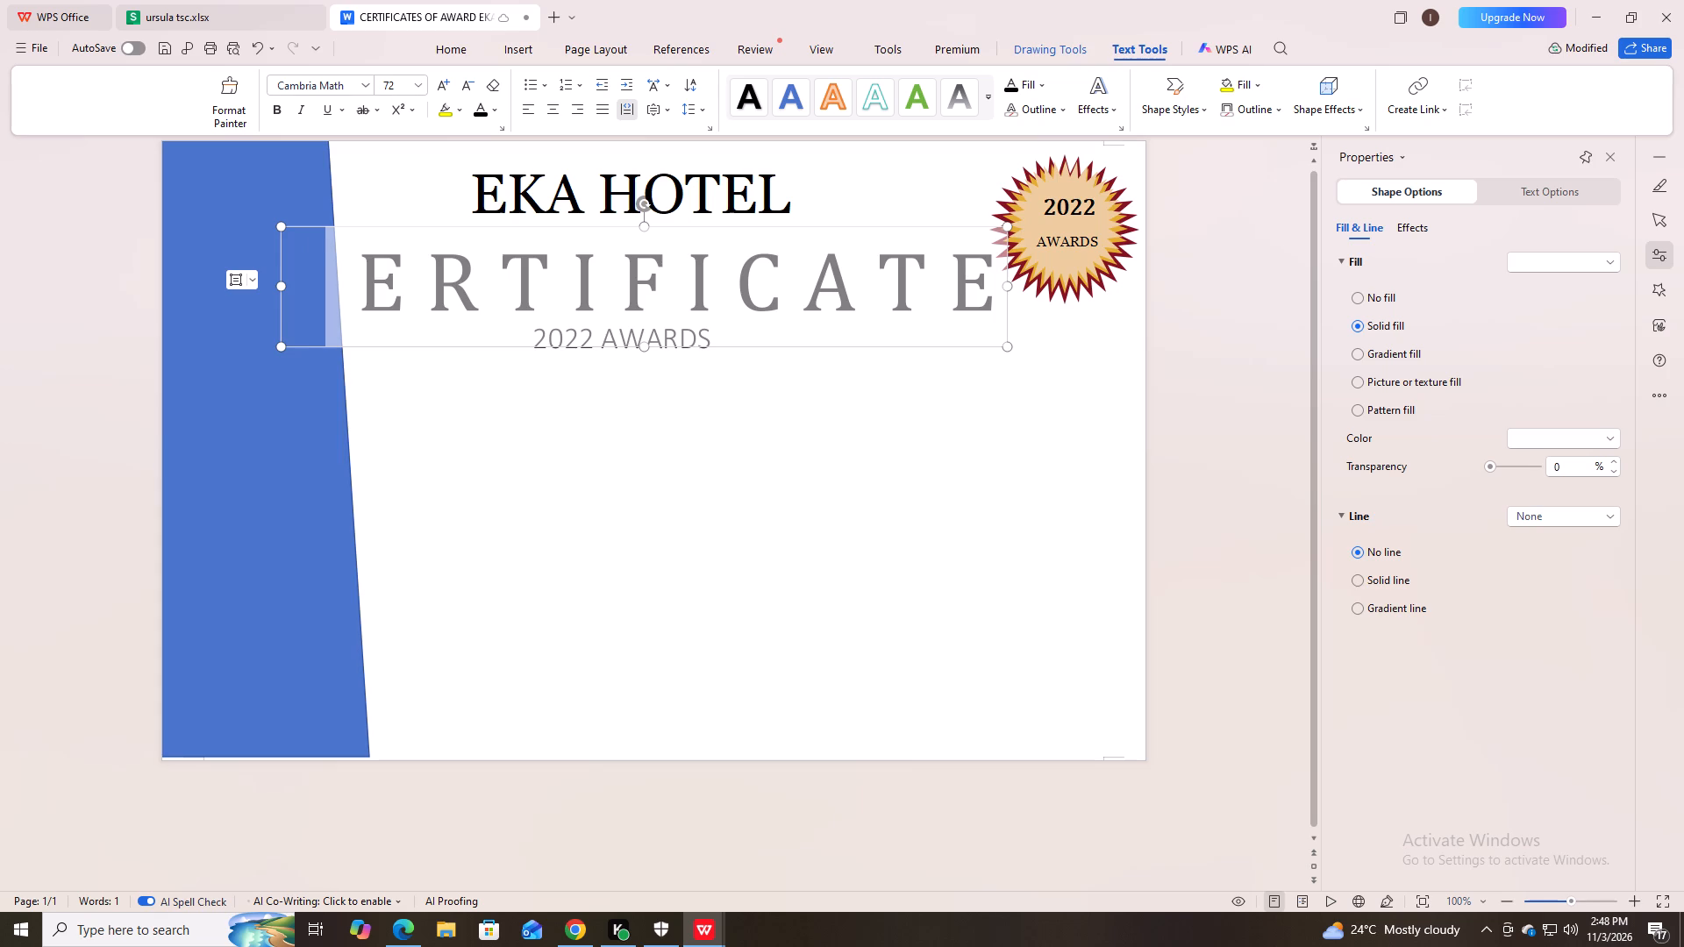
pyautogui.moveTo(326, 285); pyautogui.dragTo(344, 285)
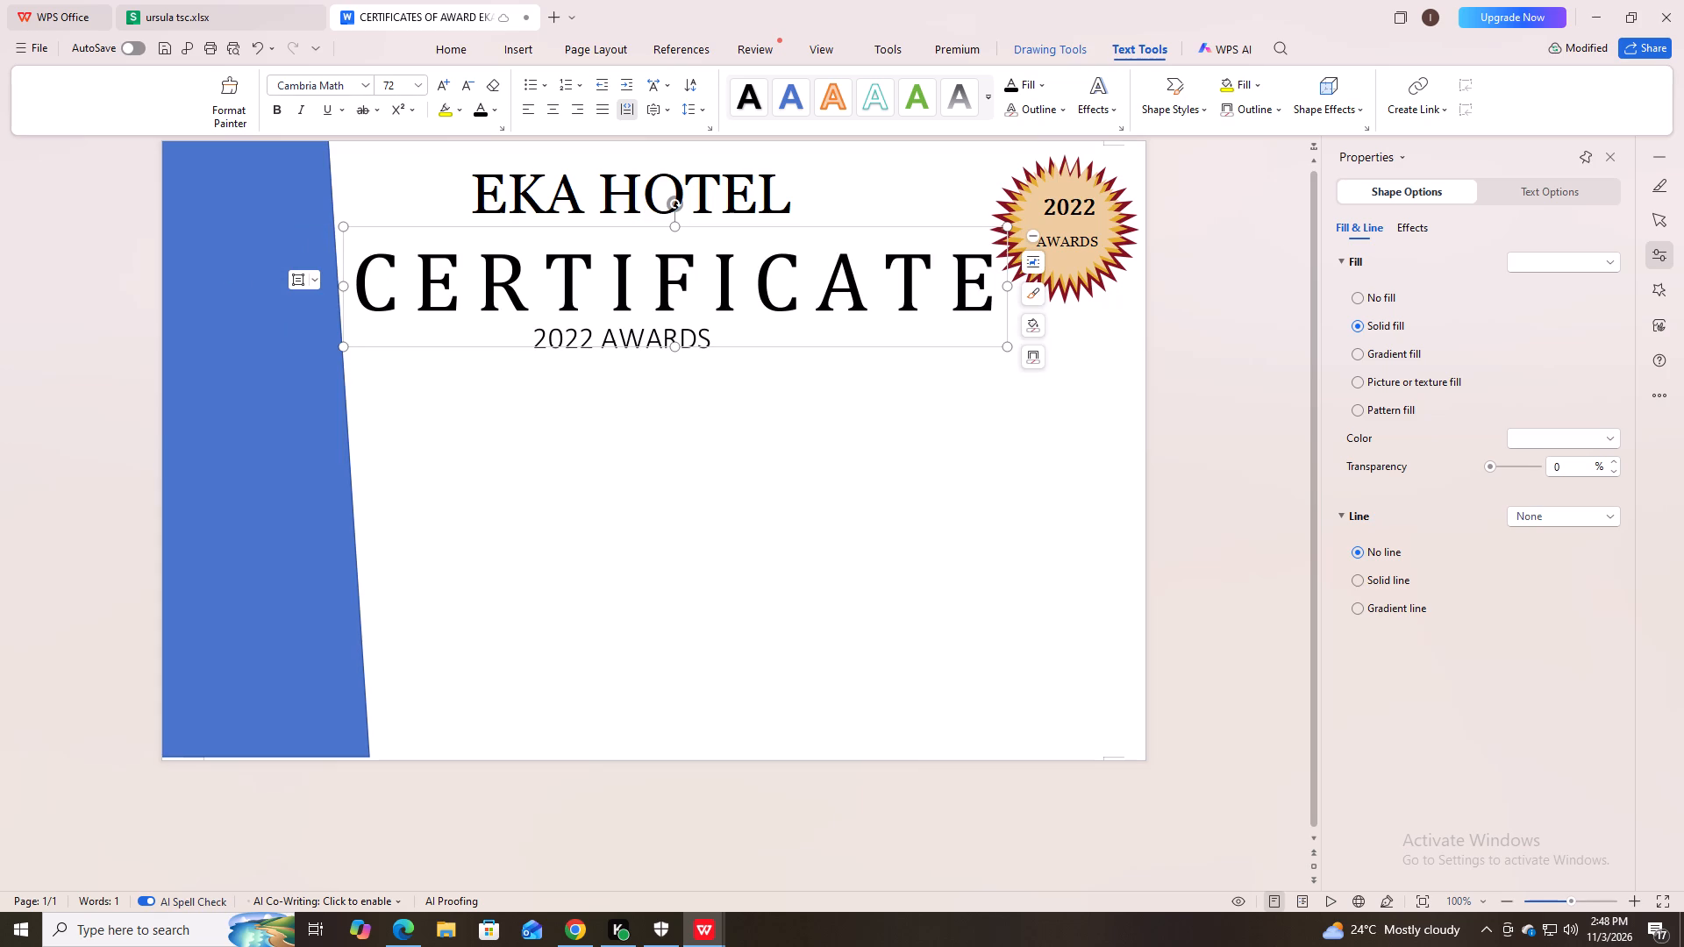
pyautogui.click(728, 580)
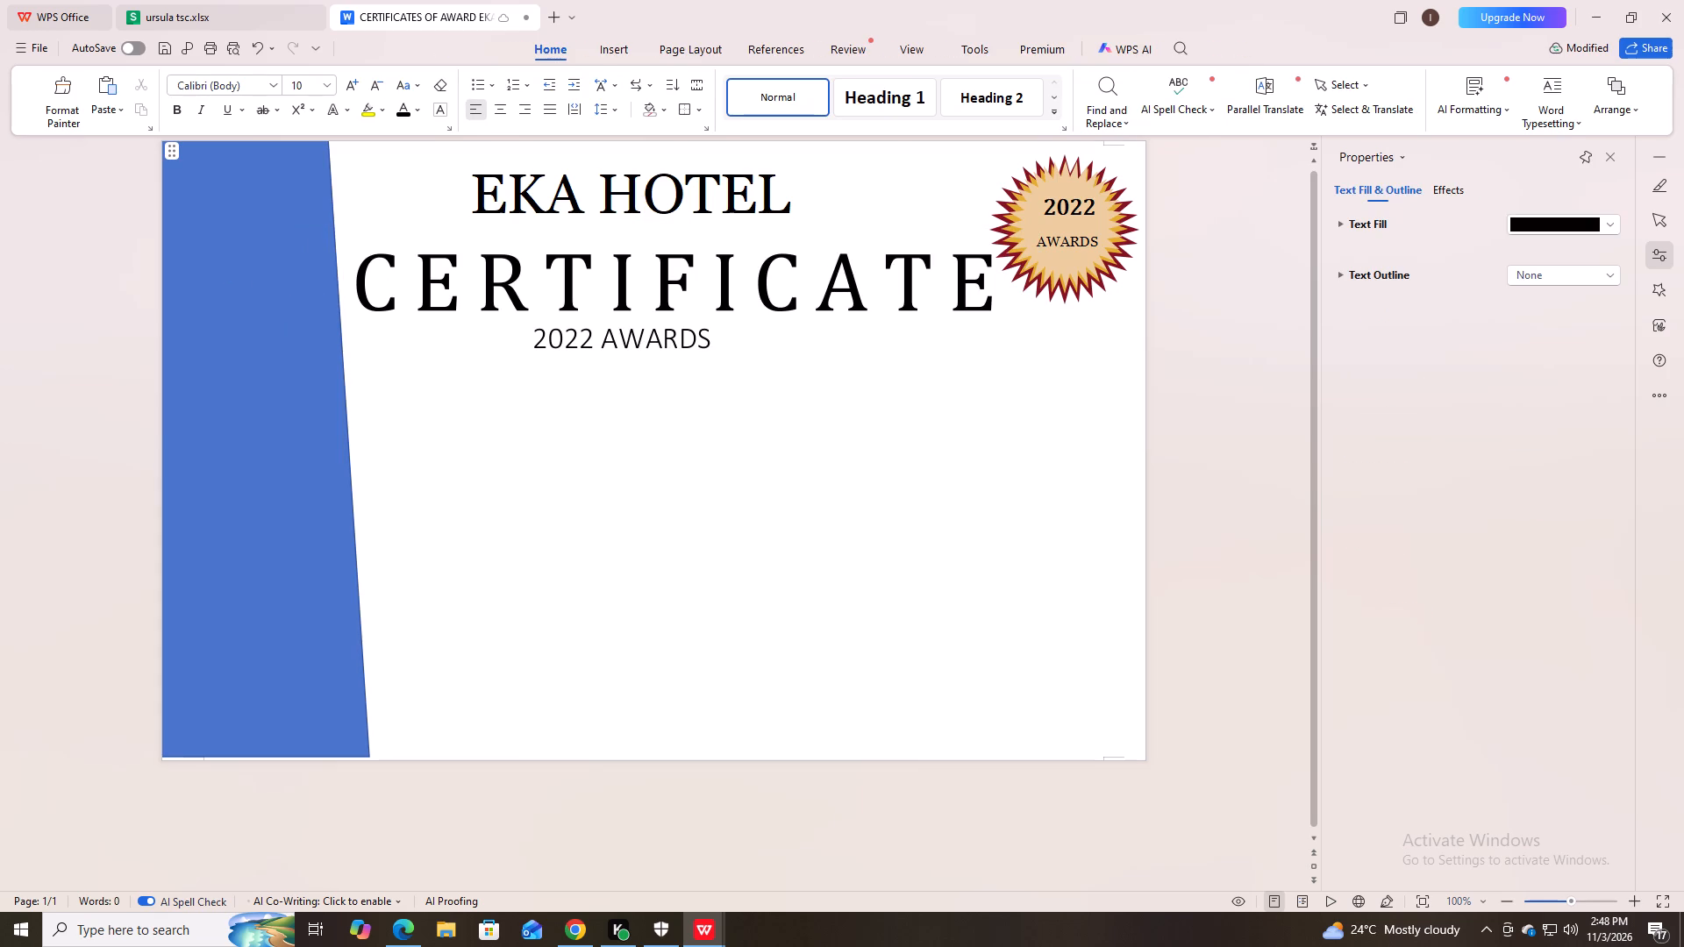
# Replace the indent before the EKA HOTEL title with four leading spaces, shifting it toward the middle above CERTIFICATE.
pyautogui.click(459, 190)
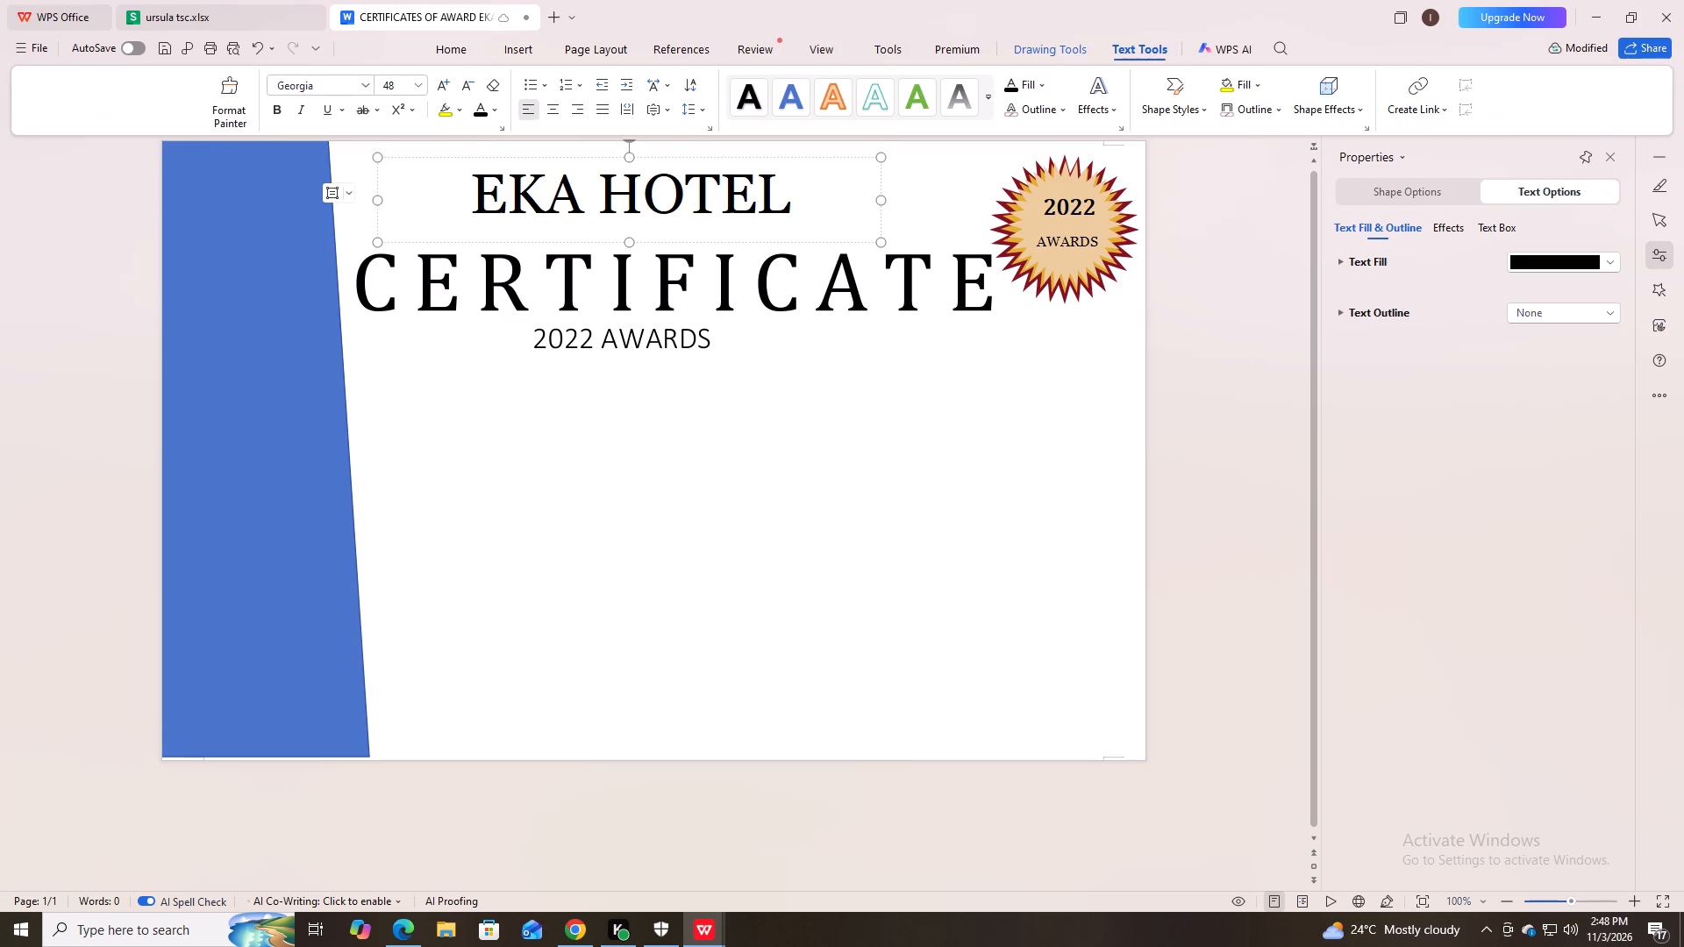
pyautogui.press('space')
pyautogui.press('space')
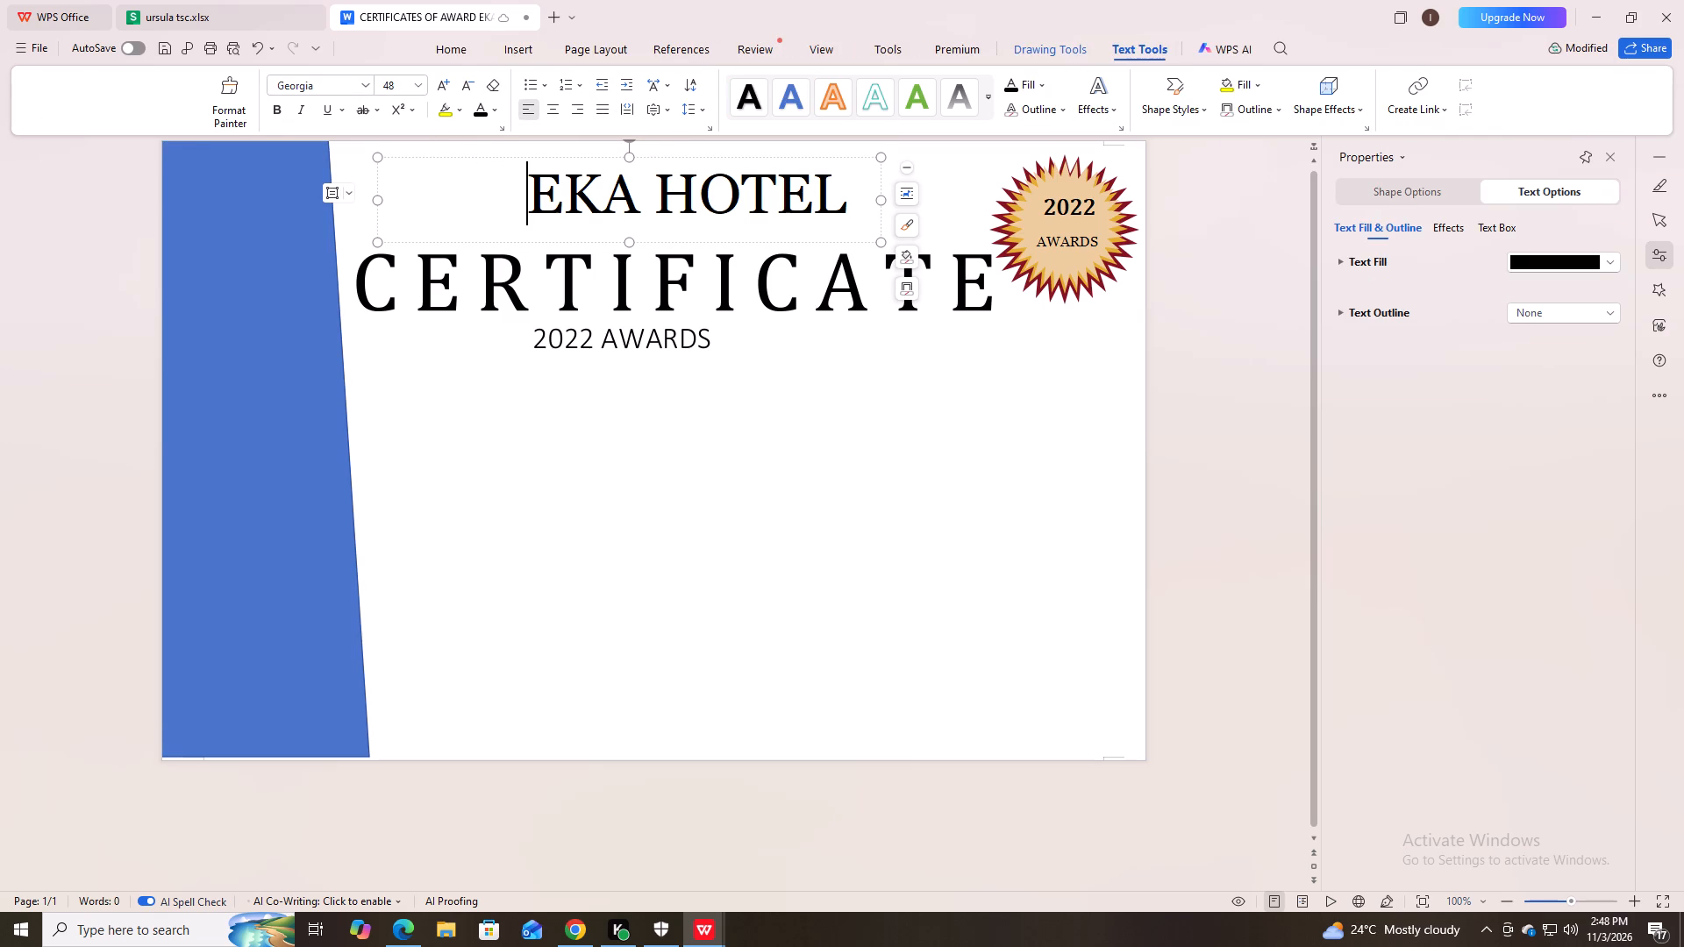
pyautogui.press('BackSpace')
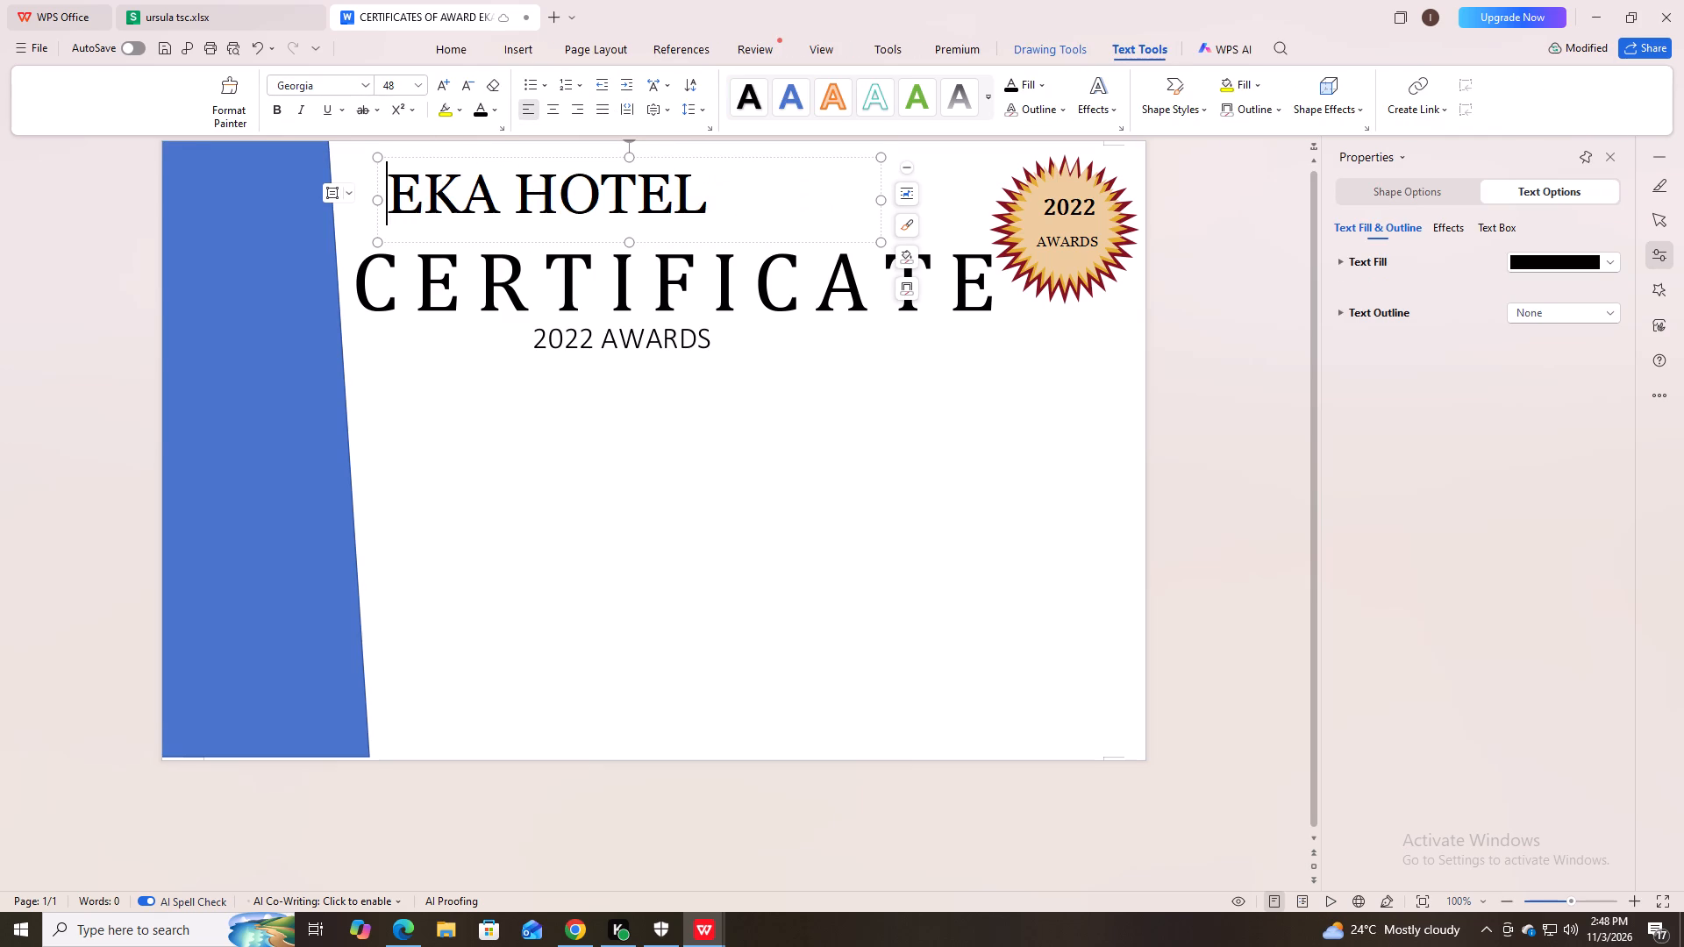
pyautogui.press('space')
pyautogui.press('space')
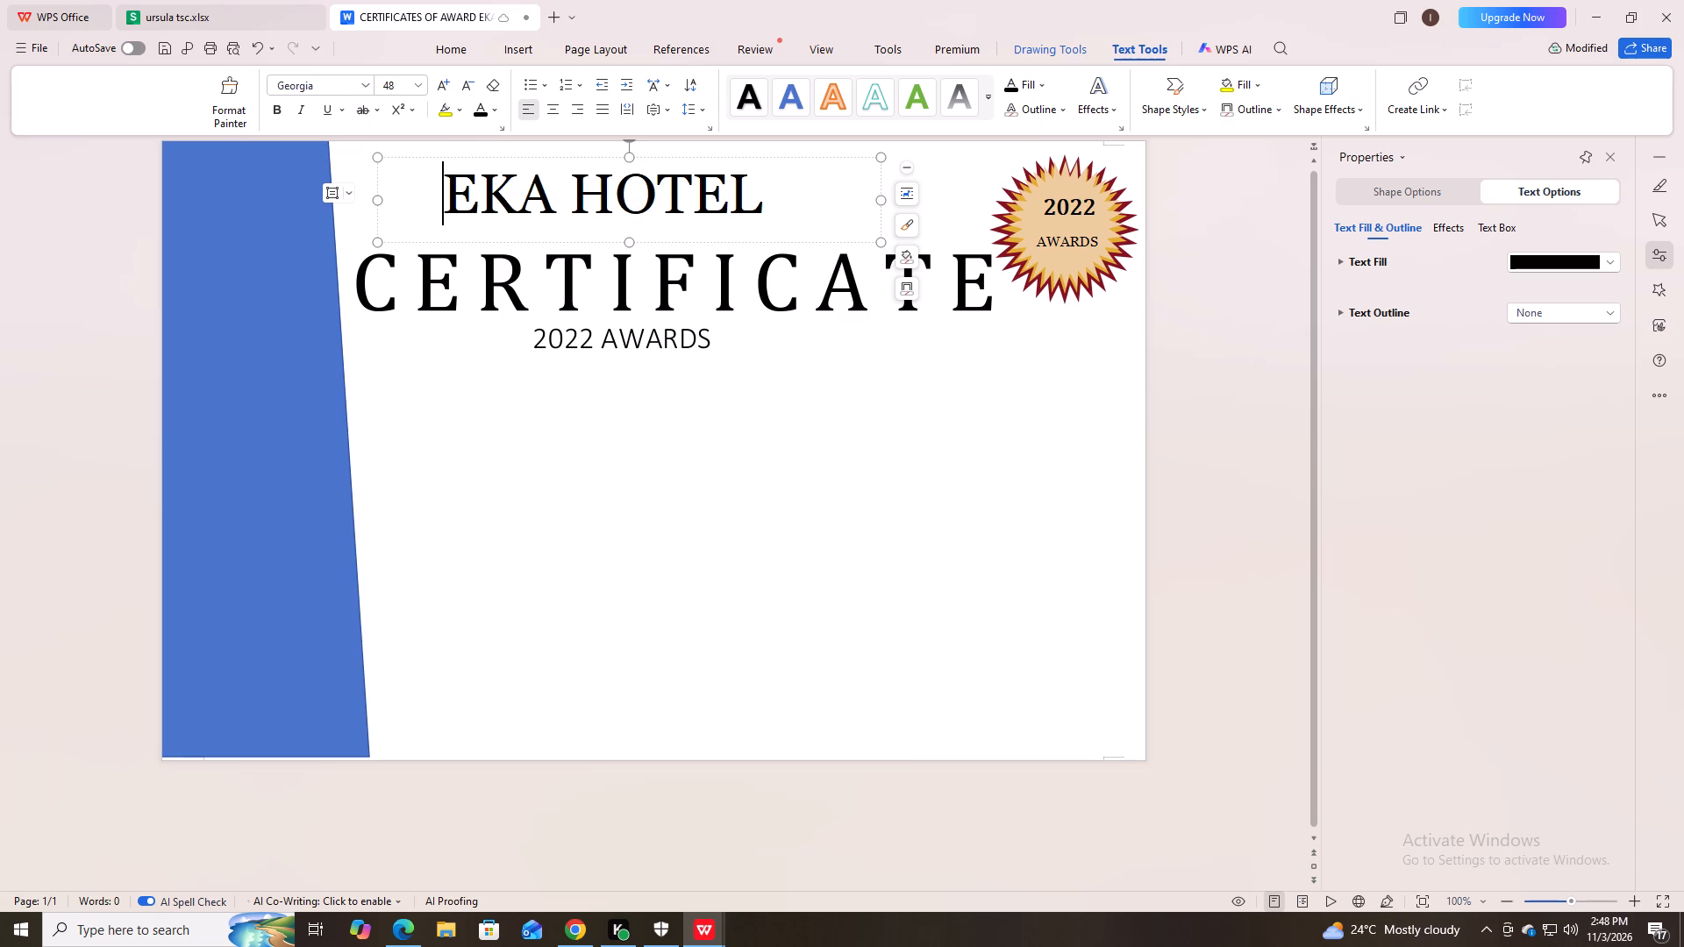
pyautogui.press('space')
pyautogui.press('space')
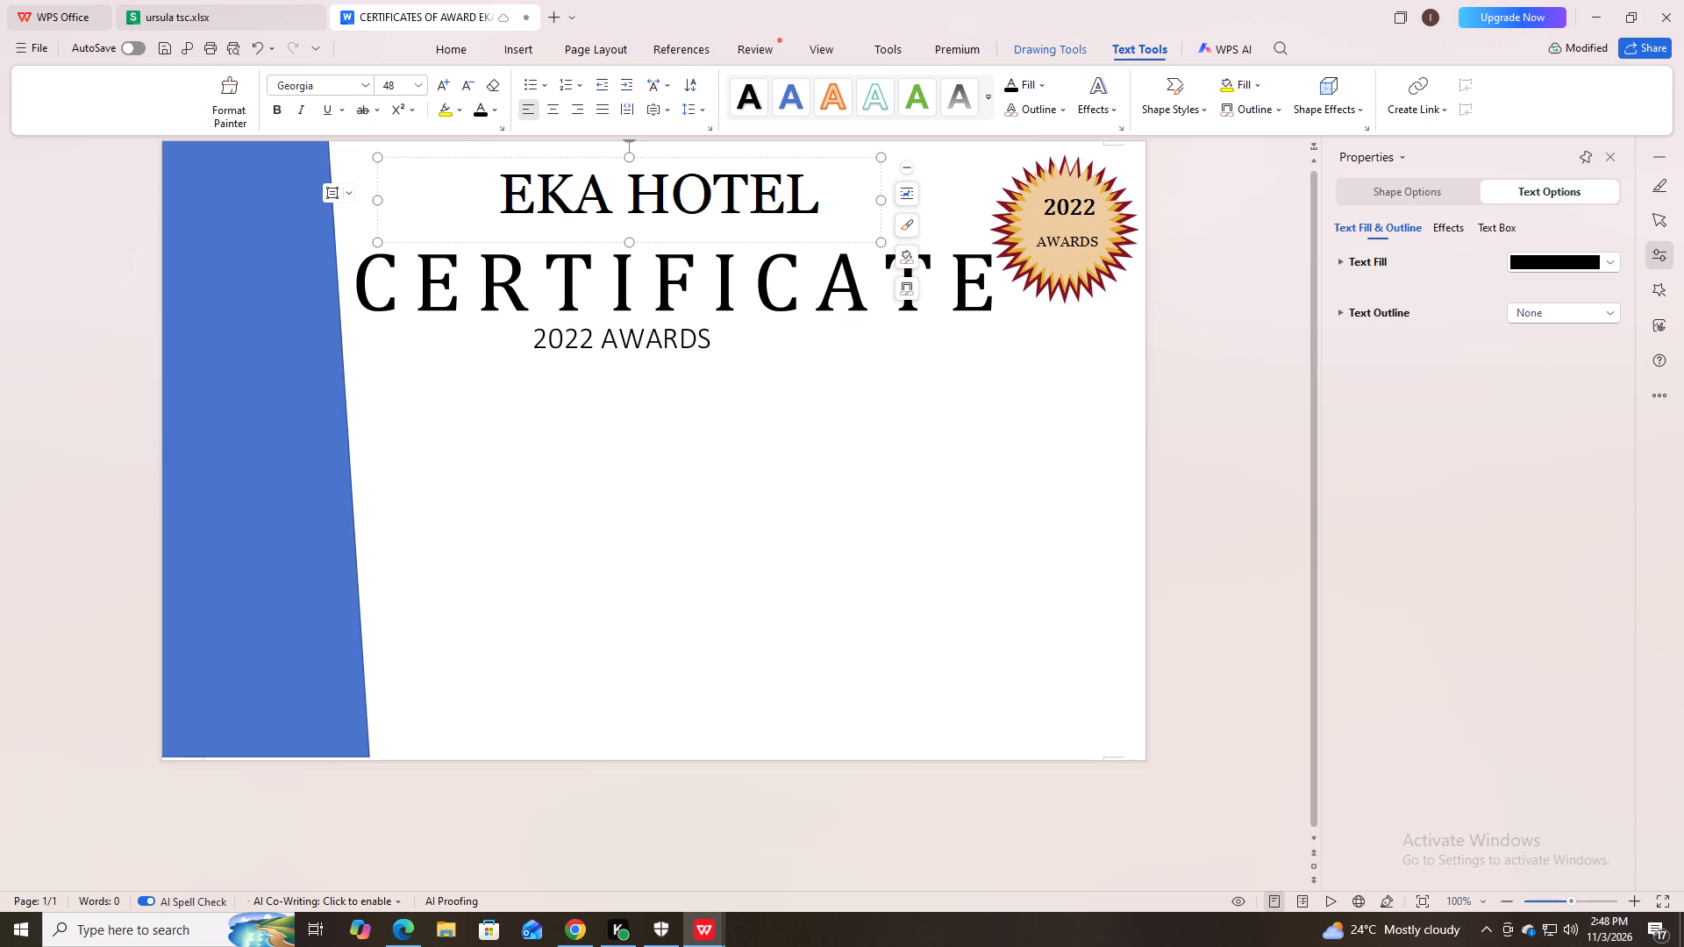
# Add four leading spaces before the 2022 AWARDS subtitle to shift it toward the middle beneath CERTIFICATE.
pyautogui.click(558, 347)
pyautogui.click(530, 339)
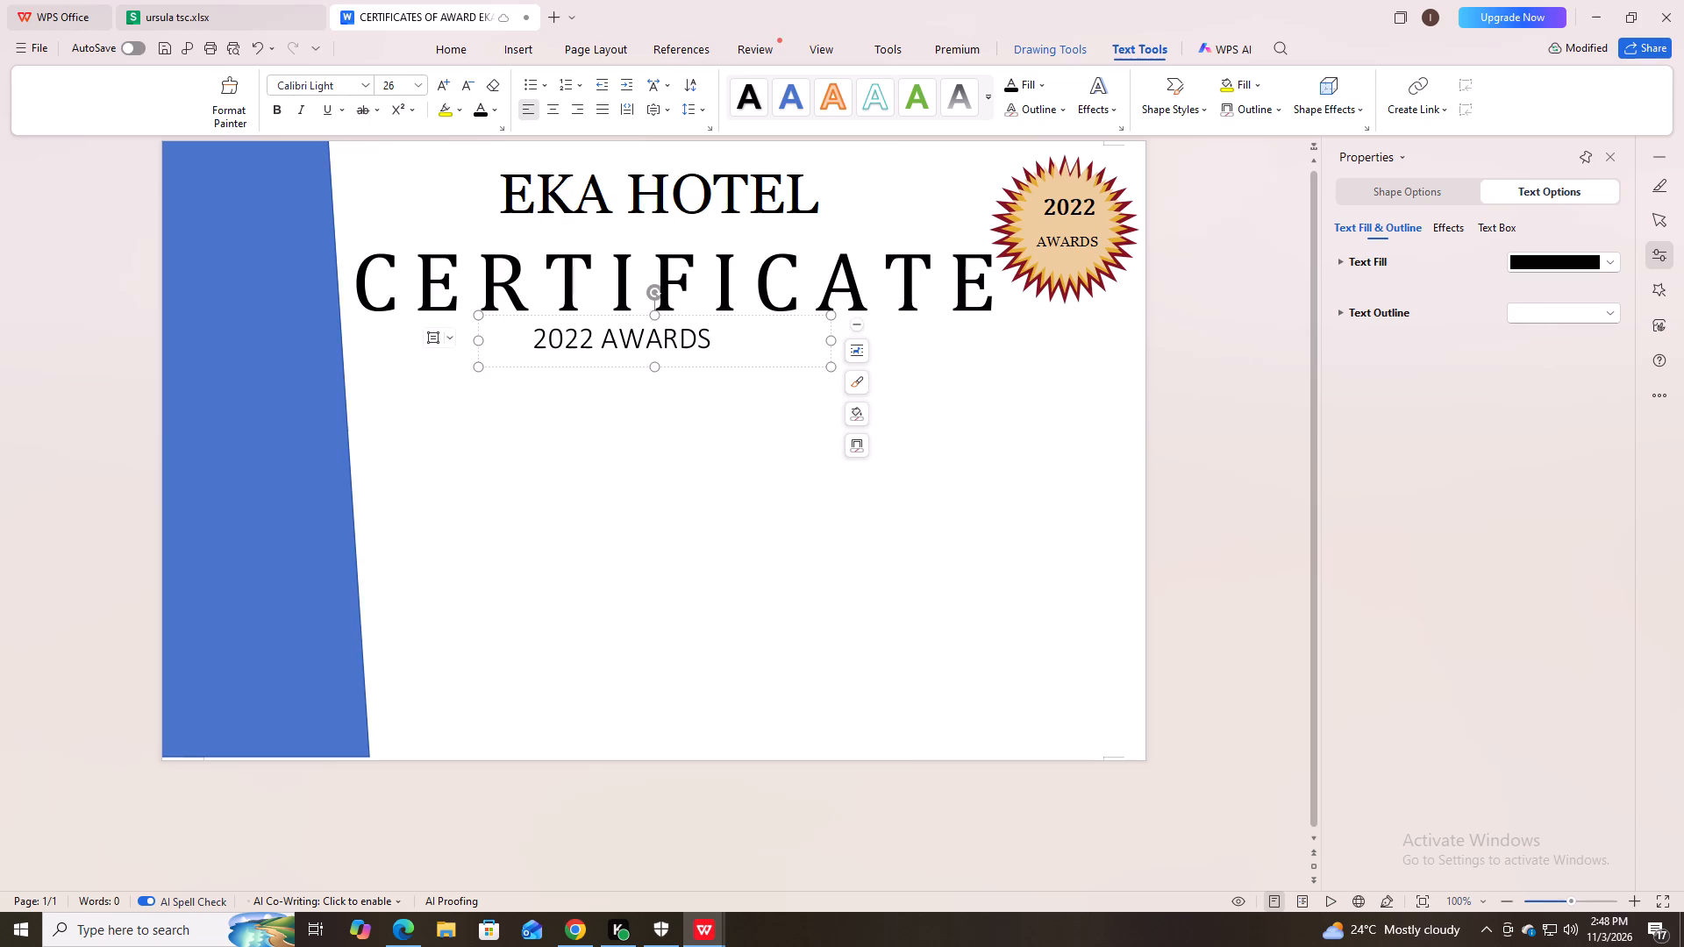
pyautogui.press('space')
pyautogui.press('space')
pyautogui.press('space')
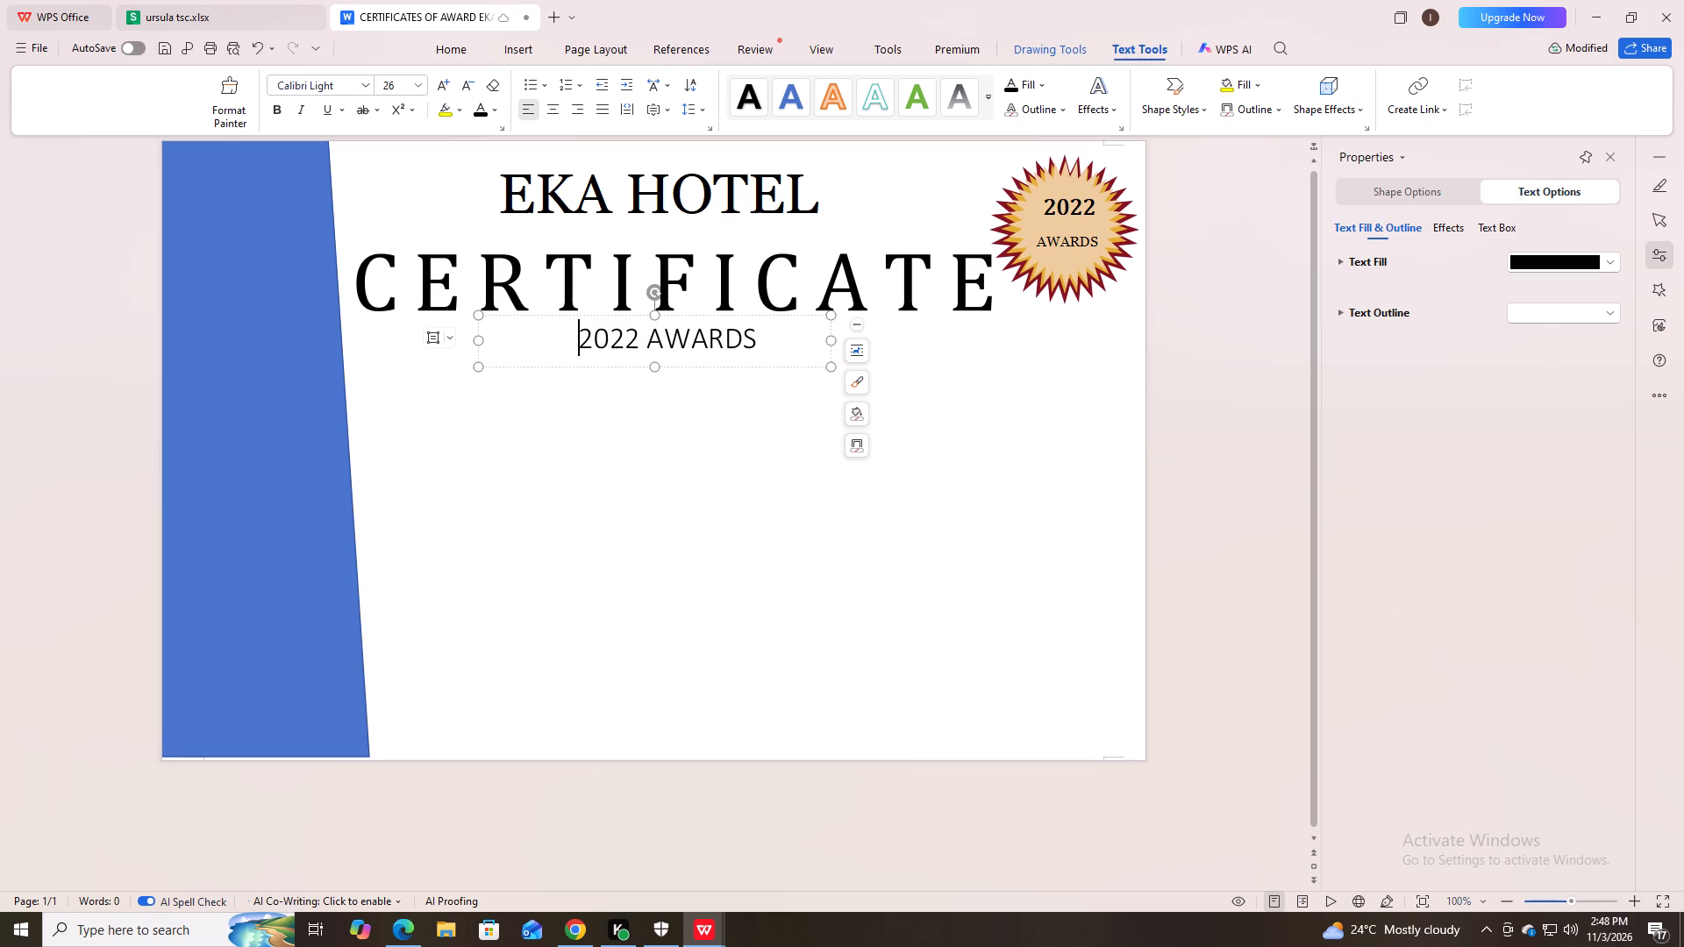
pyautogui.press('space')
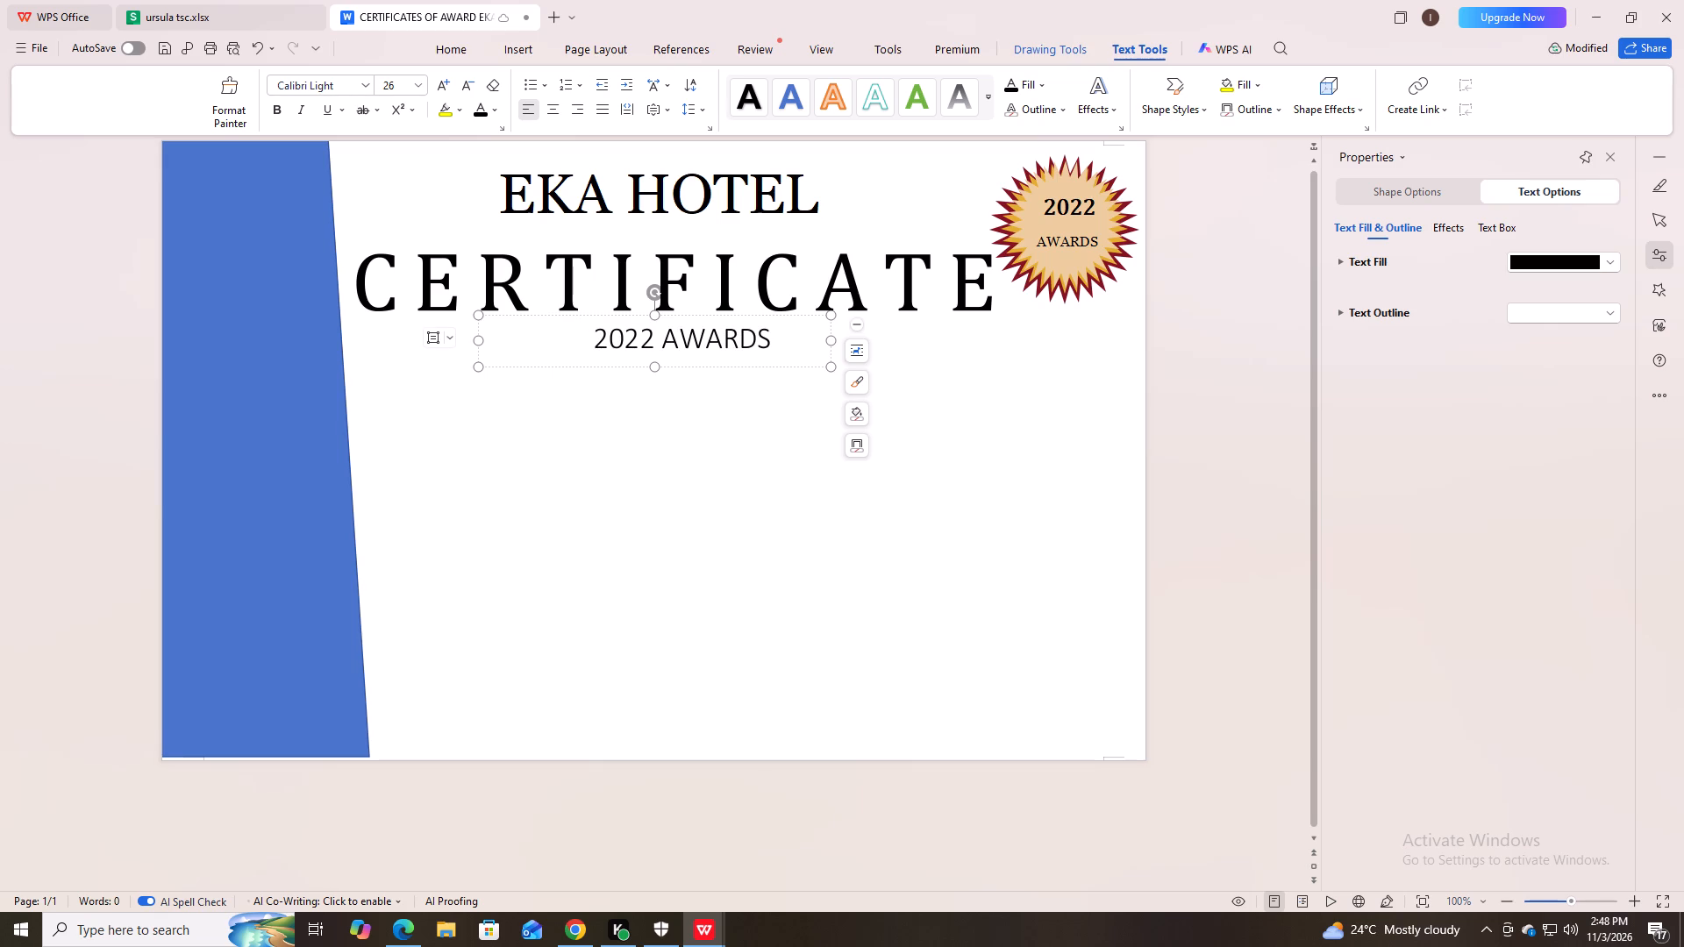
pyautogui.click(762, 624)
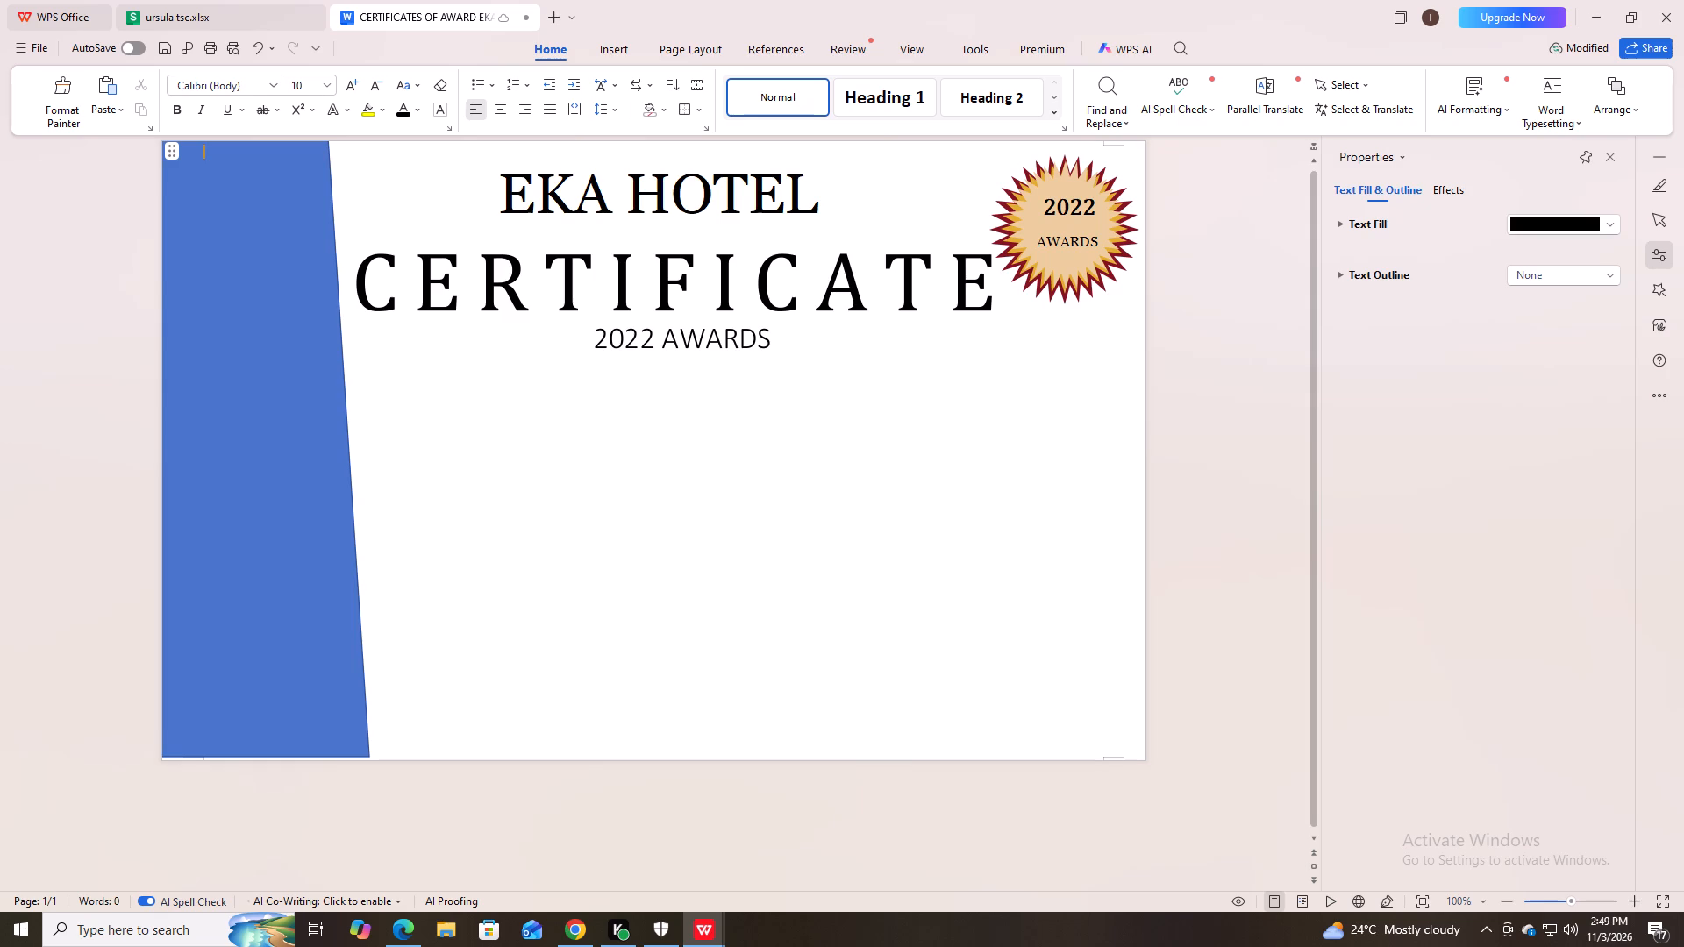
# Narrow the blue side shape from its left side to about 2.24 in, leaving a white gap along the page's left edge.
pyautogui.click(240, 375)
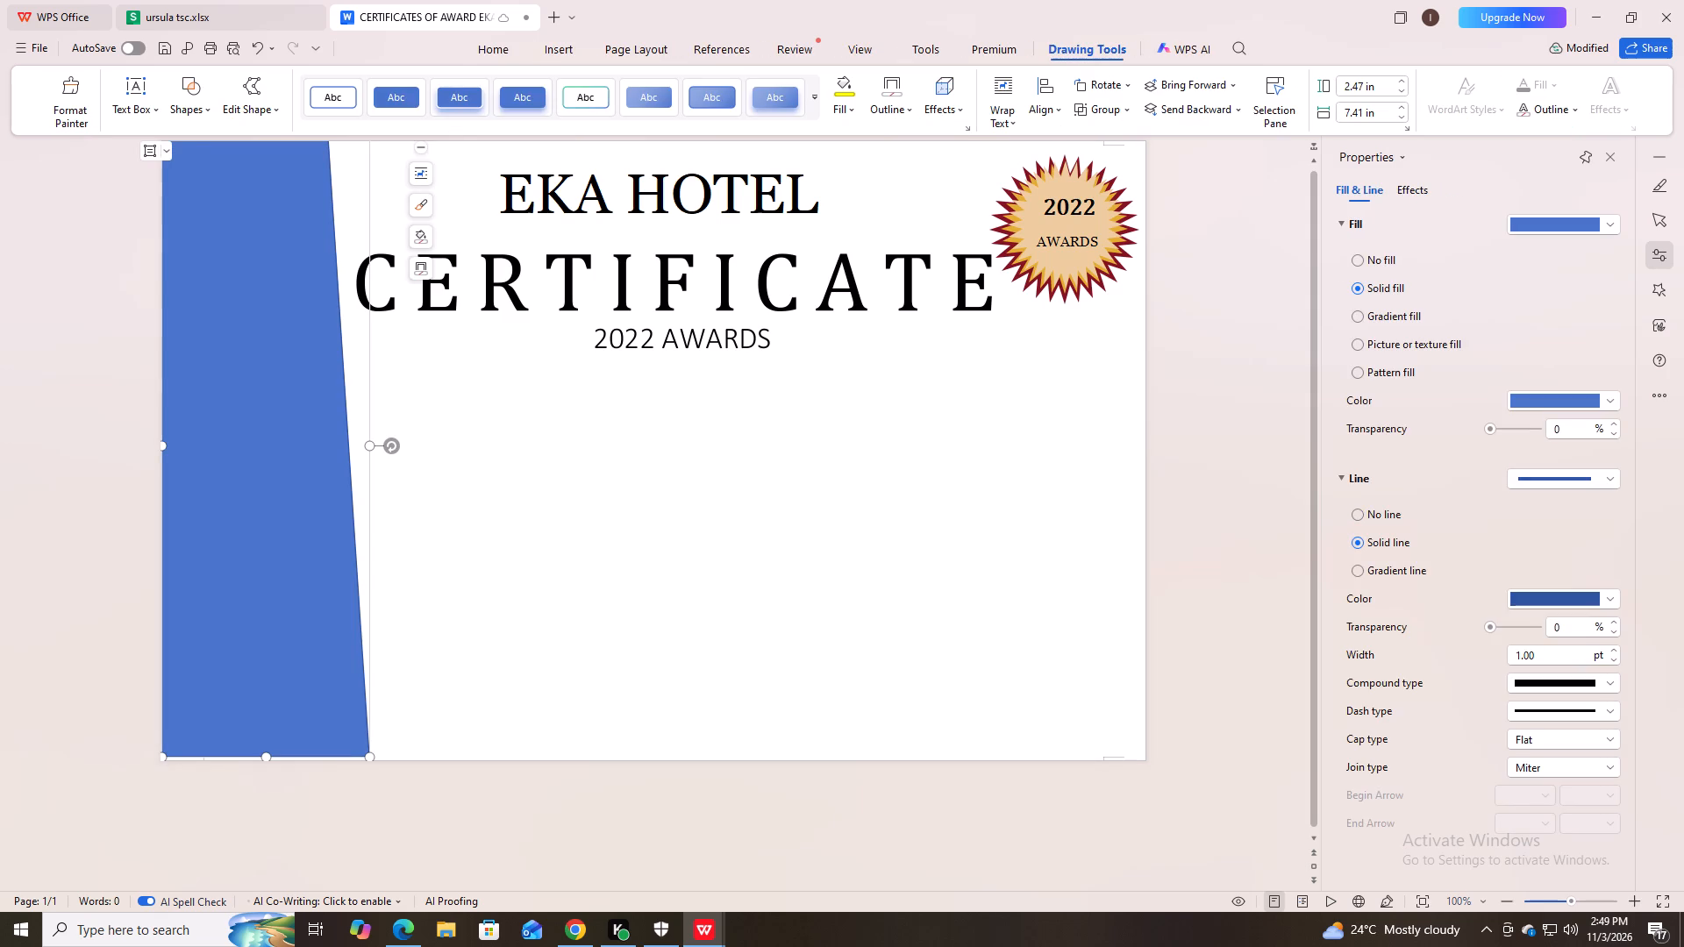
pyautogui.moveTo(161, 445); pyautogui.dragTo(170, 445)
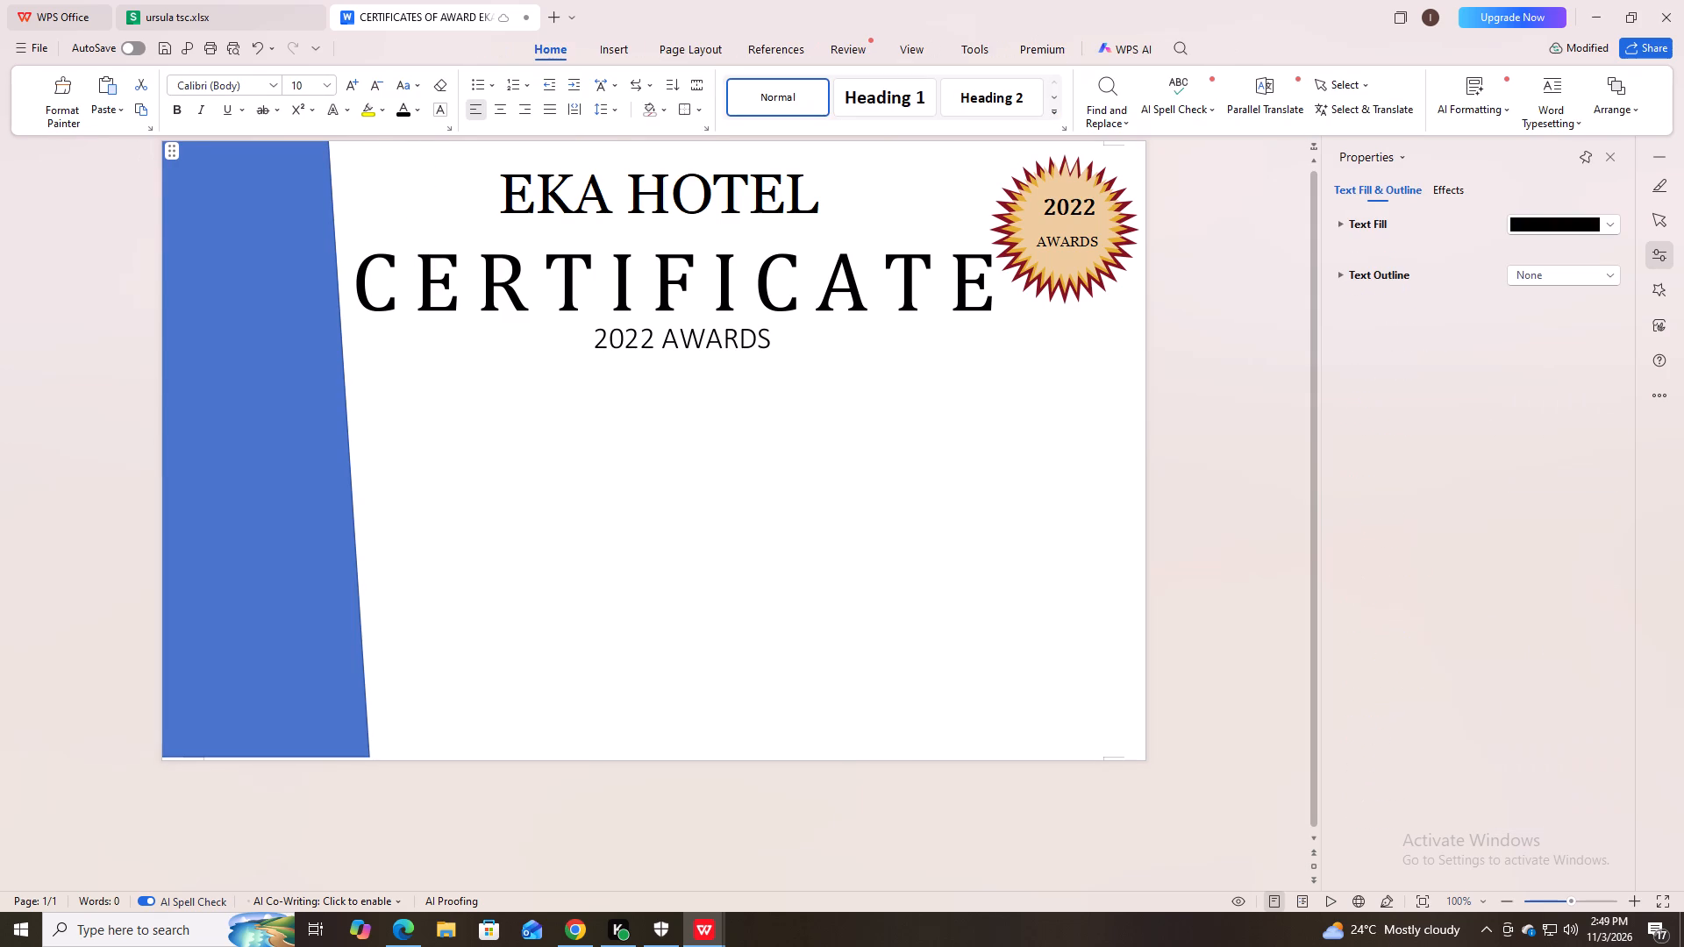
pyautogui.moveTo(170, 445); pyautogui.dragTo(182, 444)
pyautogui.click(185, 445)
pyautogui.moveTo(167, 451); pyautogui.dragTo(182, 452)
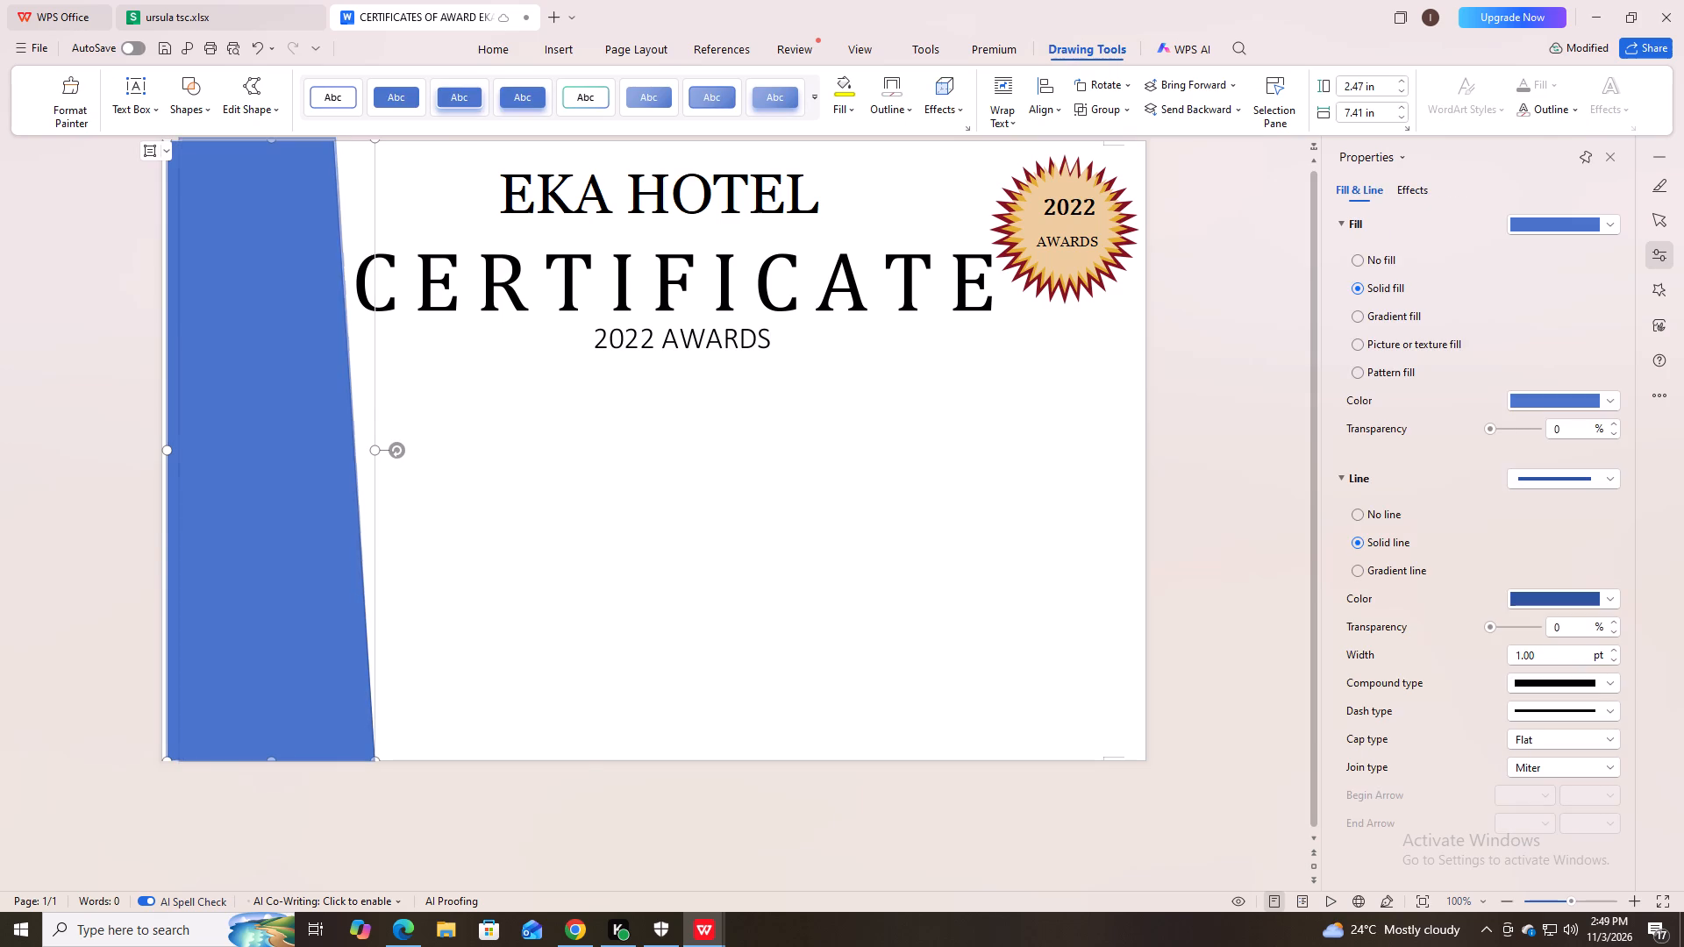
pyautogui.moveTo(182, 452); pyautogui.dragTo(186, 450)
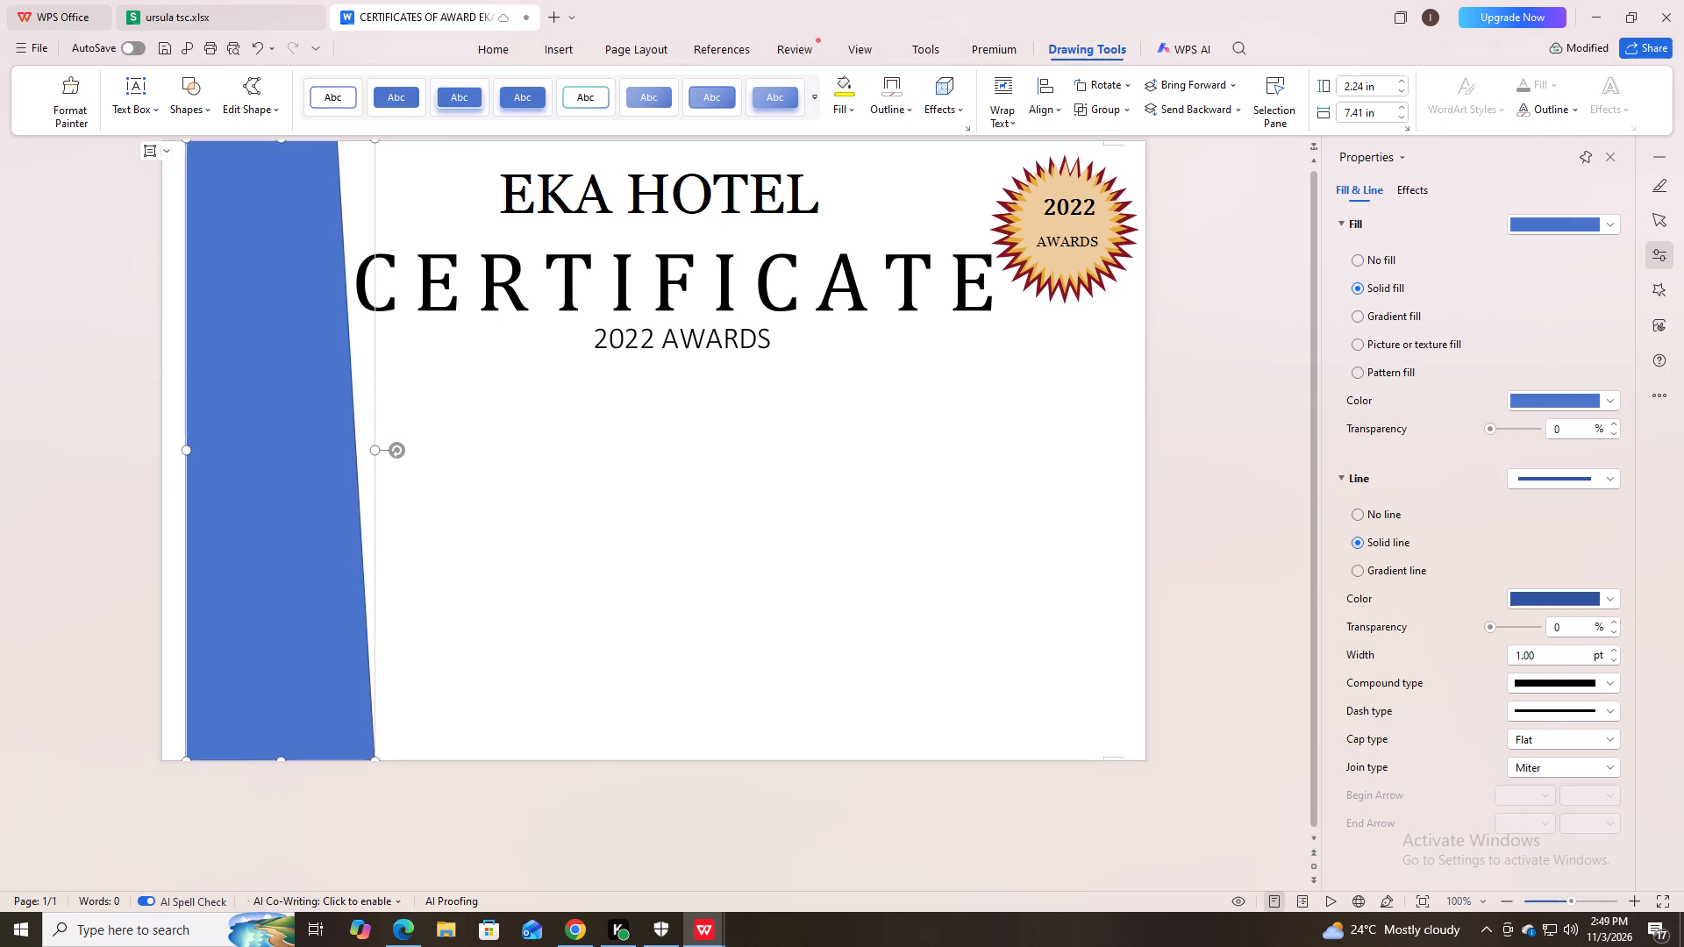
# Shorten the blue side shape from its bottom end to about 7.08 in, leaving a white gap above the page's bottom edge.
pyautogui.moveTo(281, 758); pyautogui.dragTo(280, 758)
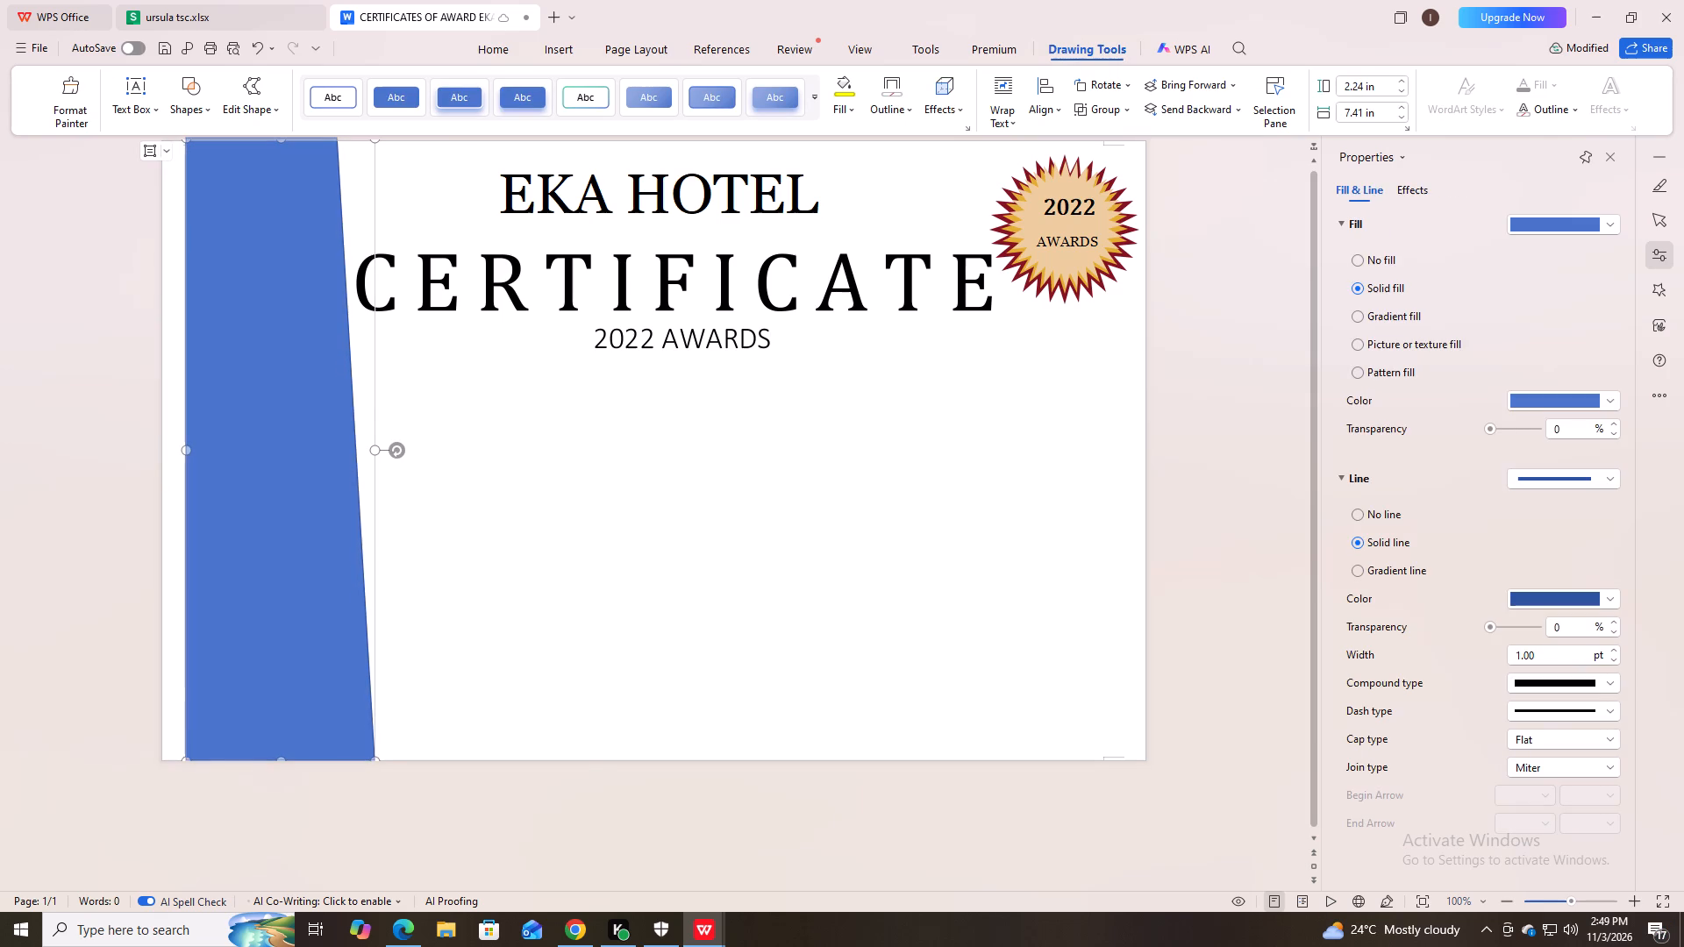
pyautogui.moveTo(280, 758); pyautogui.dragTo(282, 731)
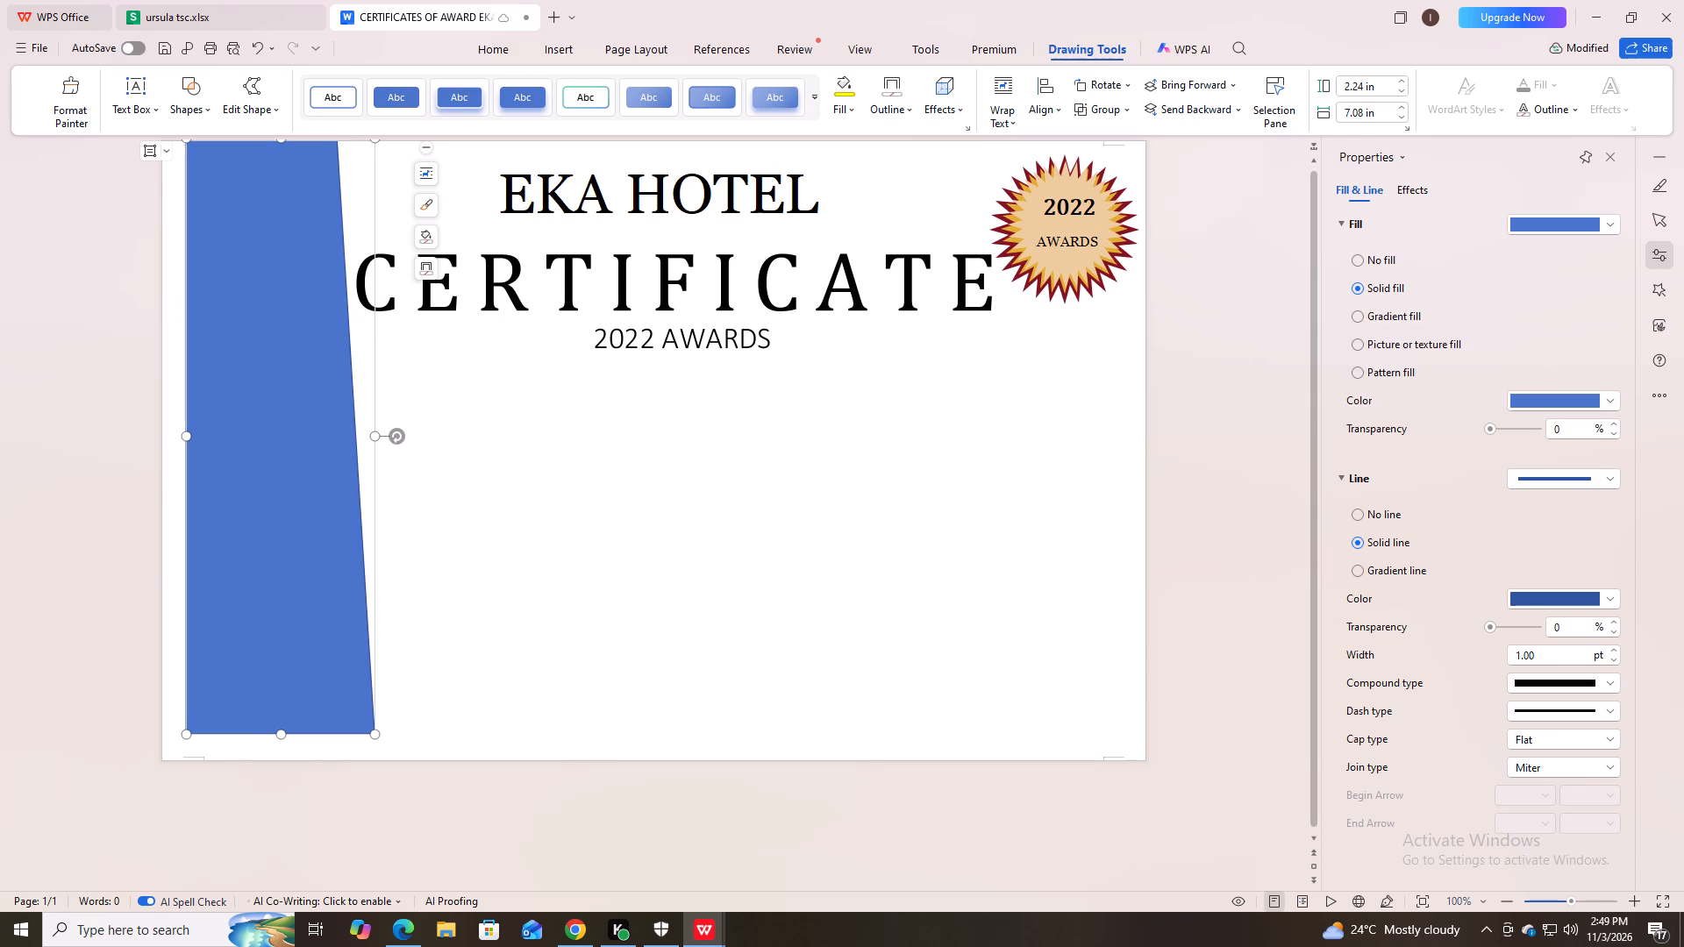
pyautogui.scroll(5, 535, 755)
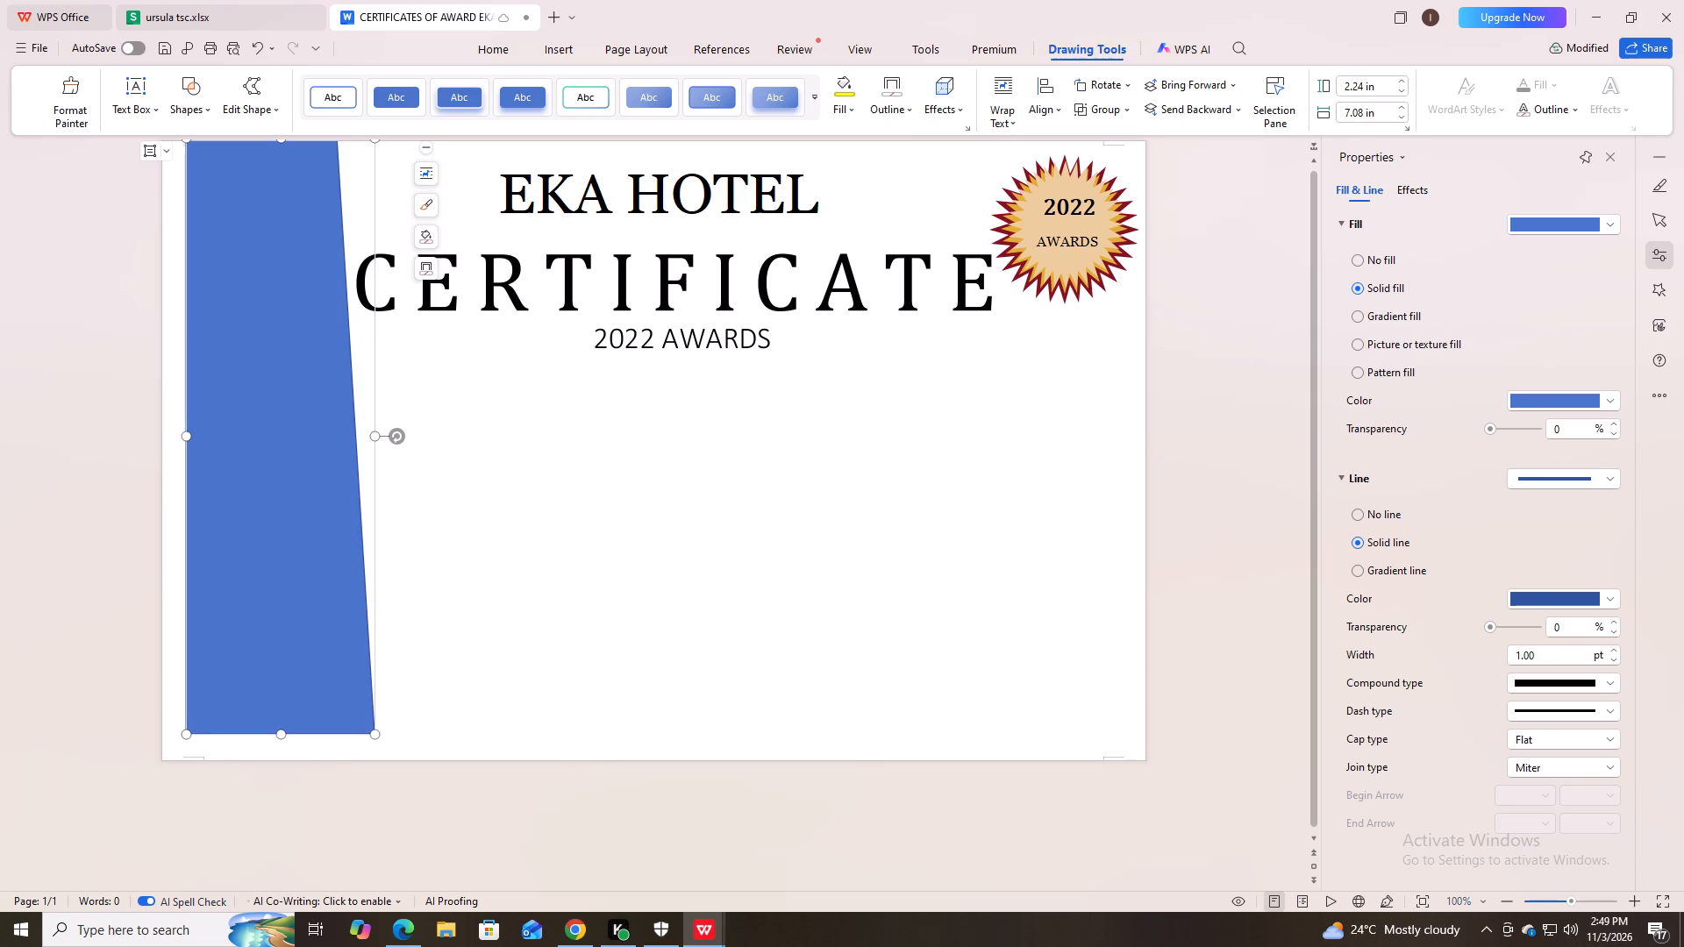
pyautogui.click(580, 699)
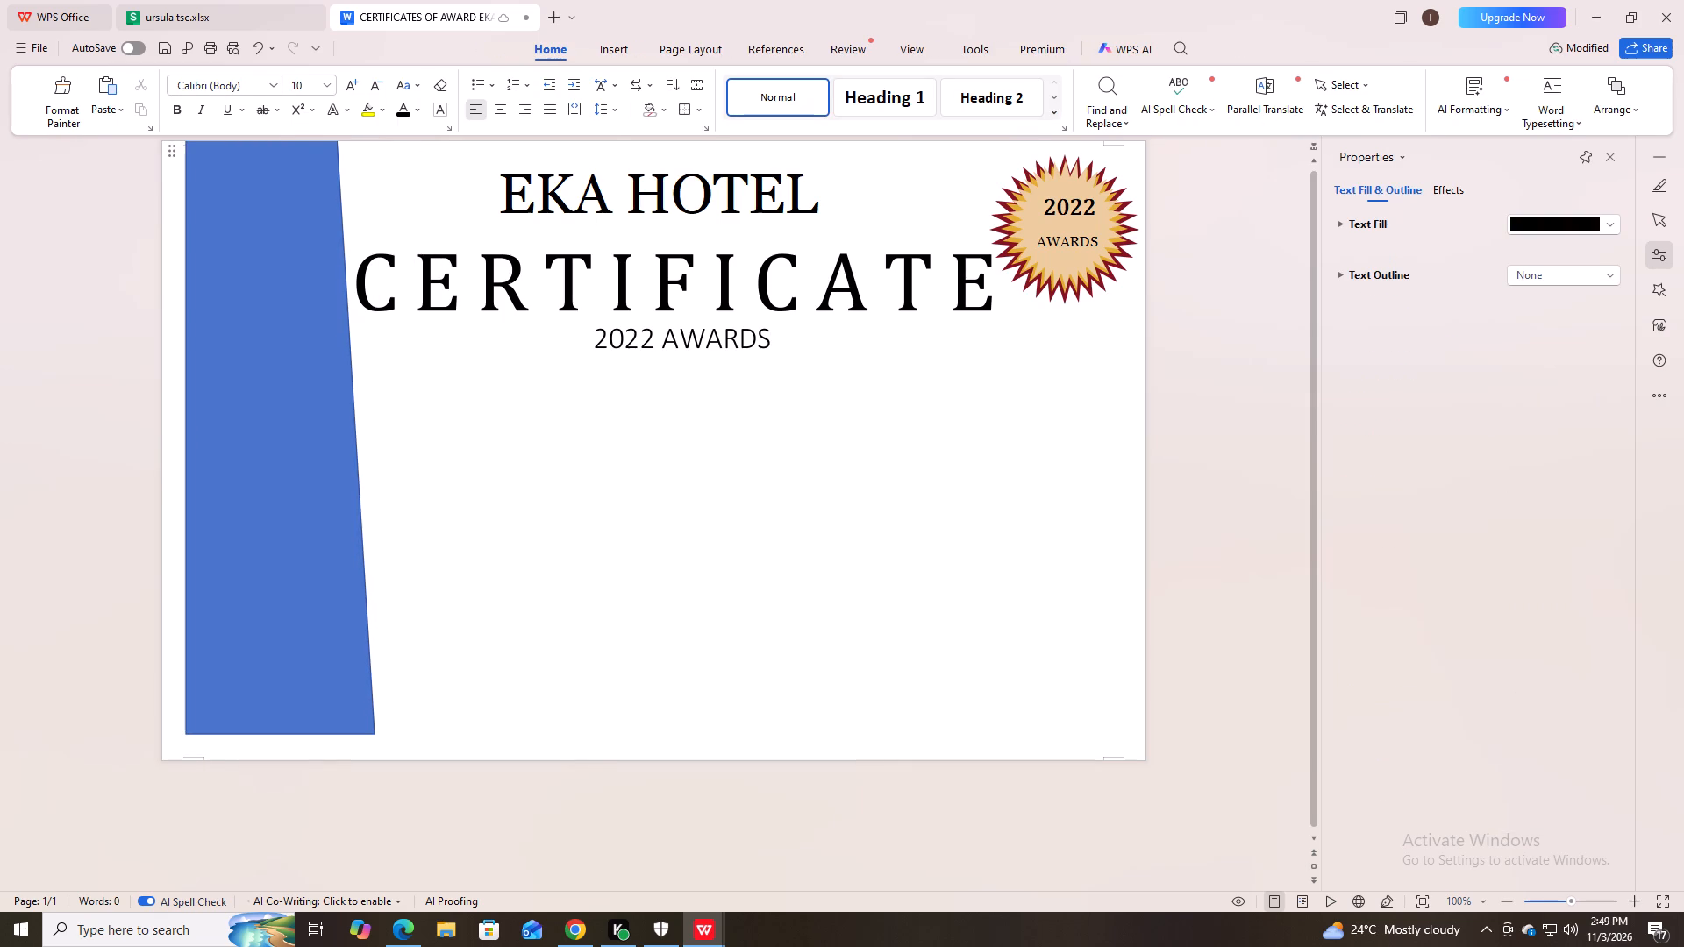
# Try to pull the blue side shape's top end down from the page's top edge, nudging the shape slightly.
pyautogui.click(305, 600)
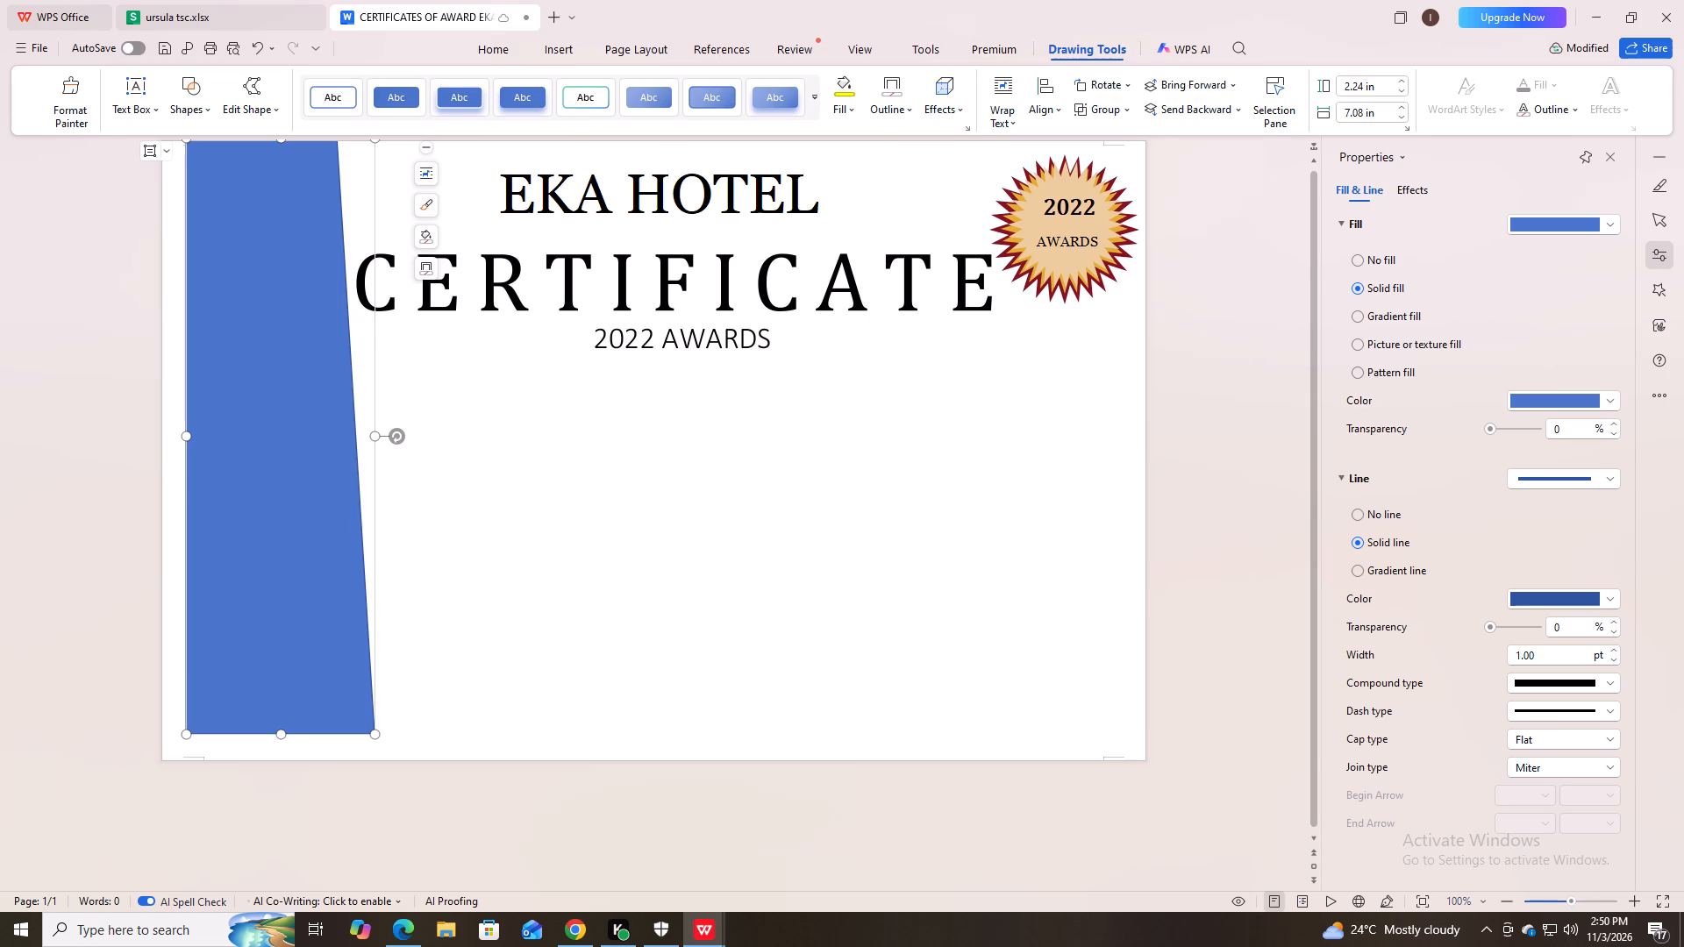
pyautogui.scroll(8, 393, 188)
pyautogui.doubleClick(1315, 162)
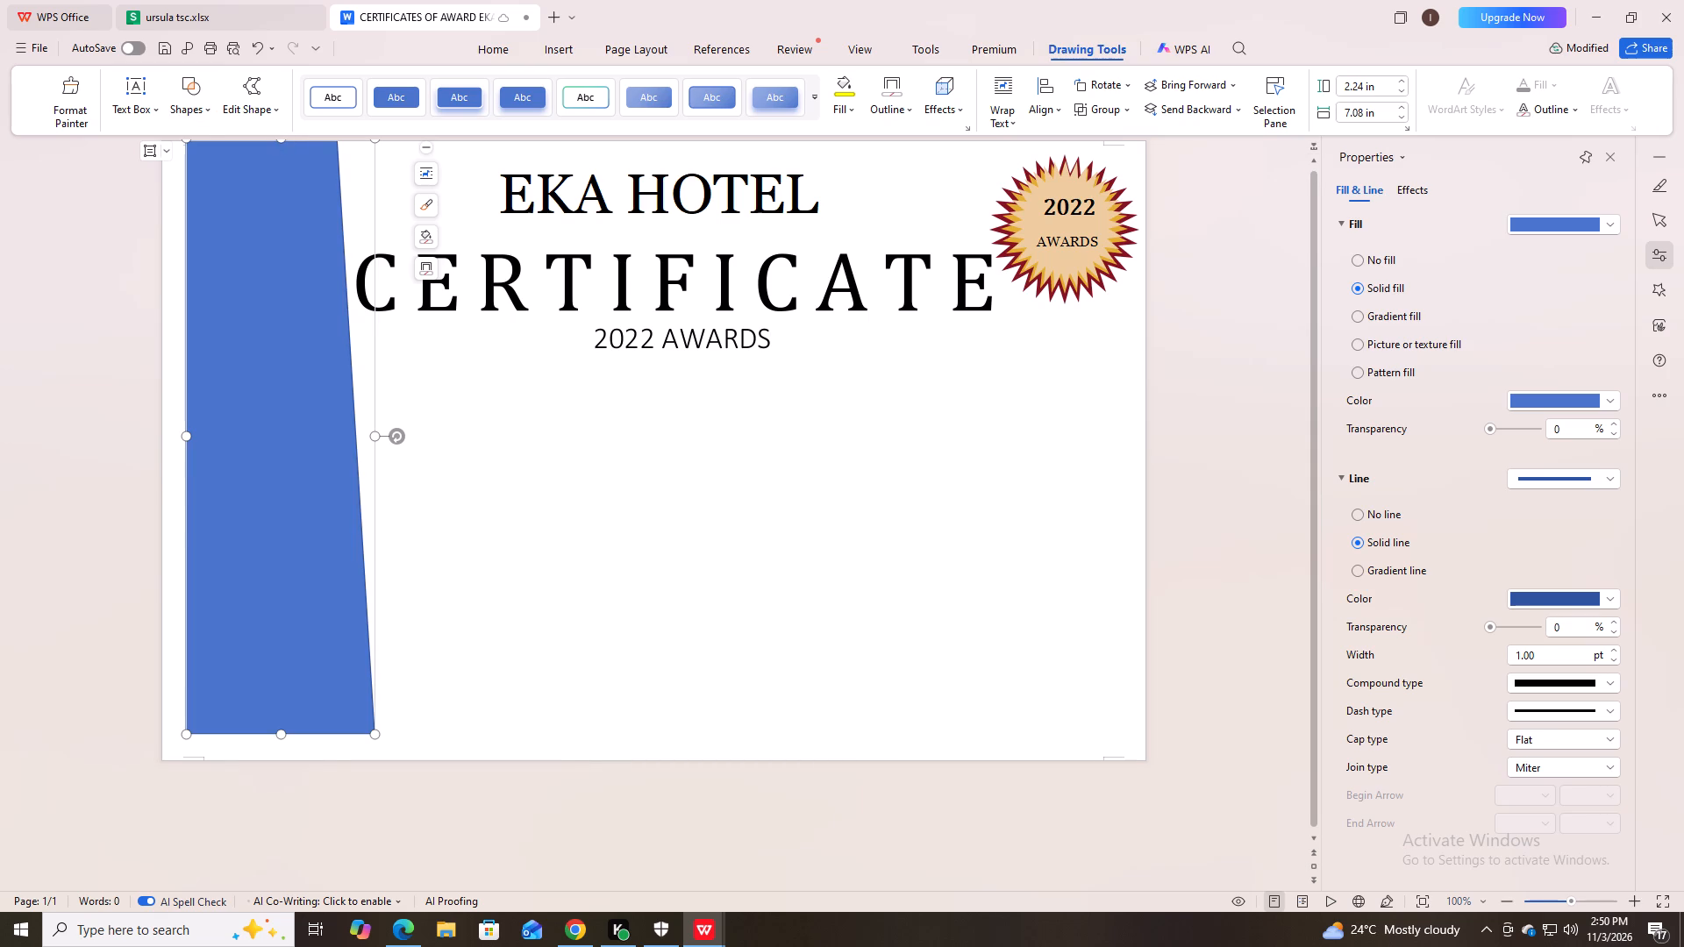
pyautogui.rightClick(372, 142)
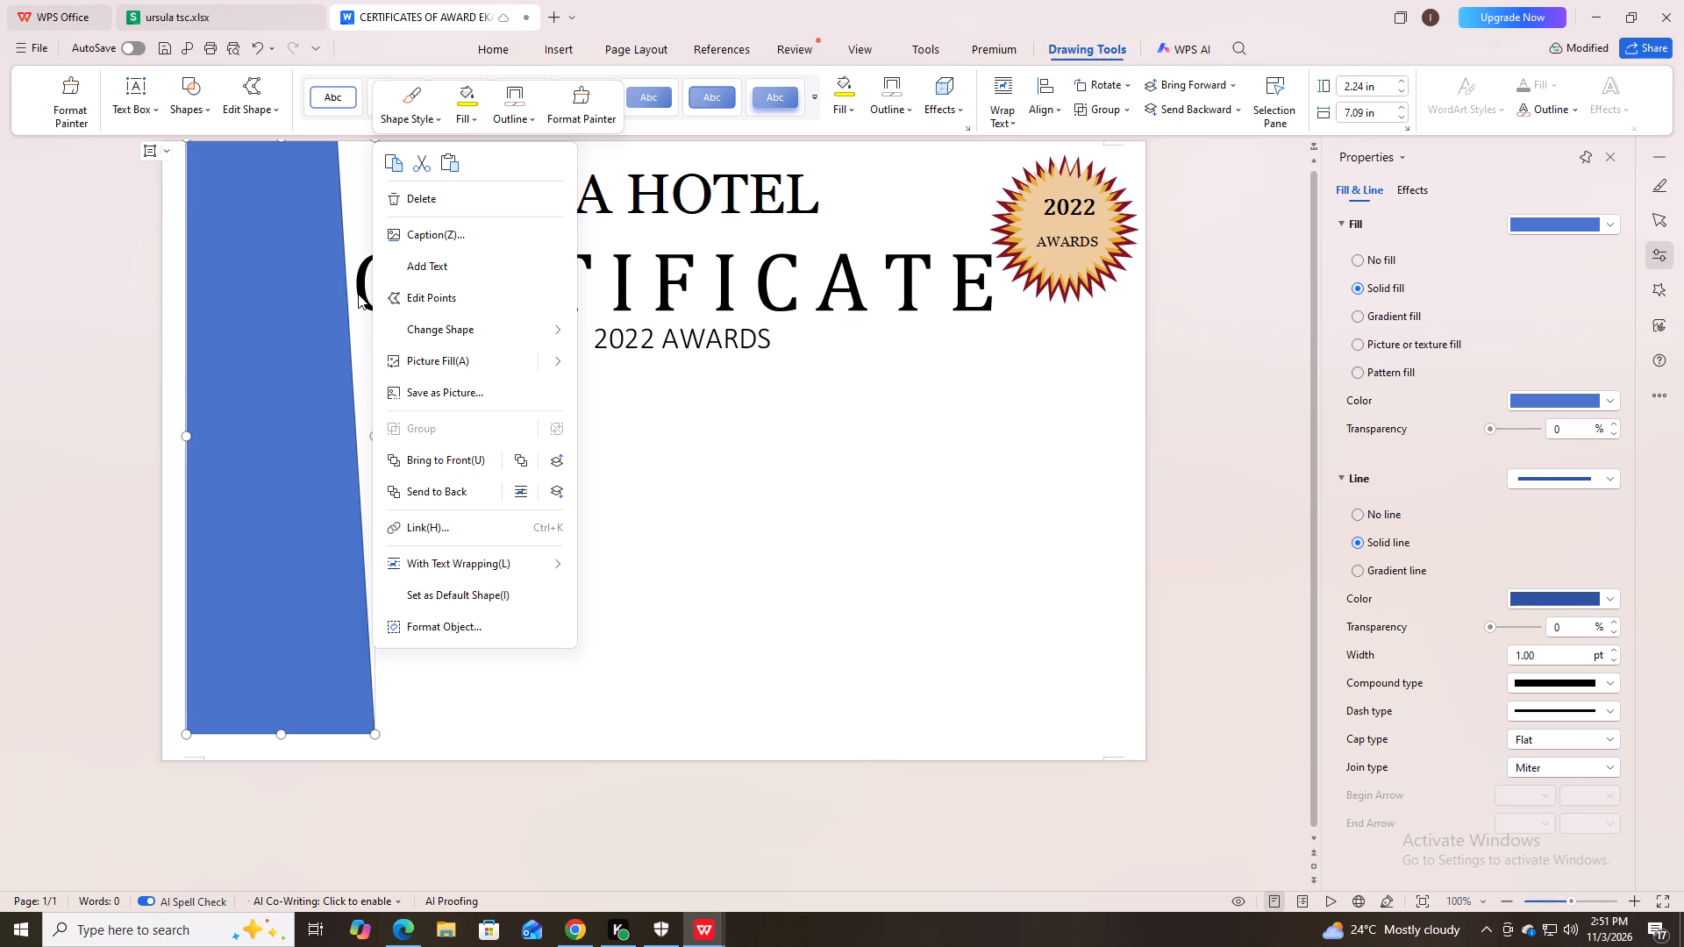
pyautogui.click(281, 139)
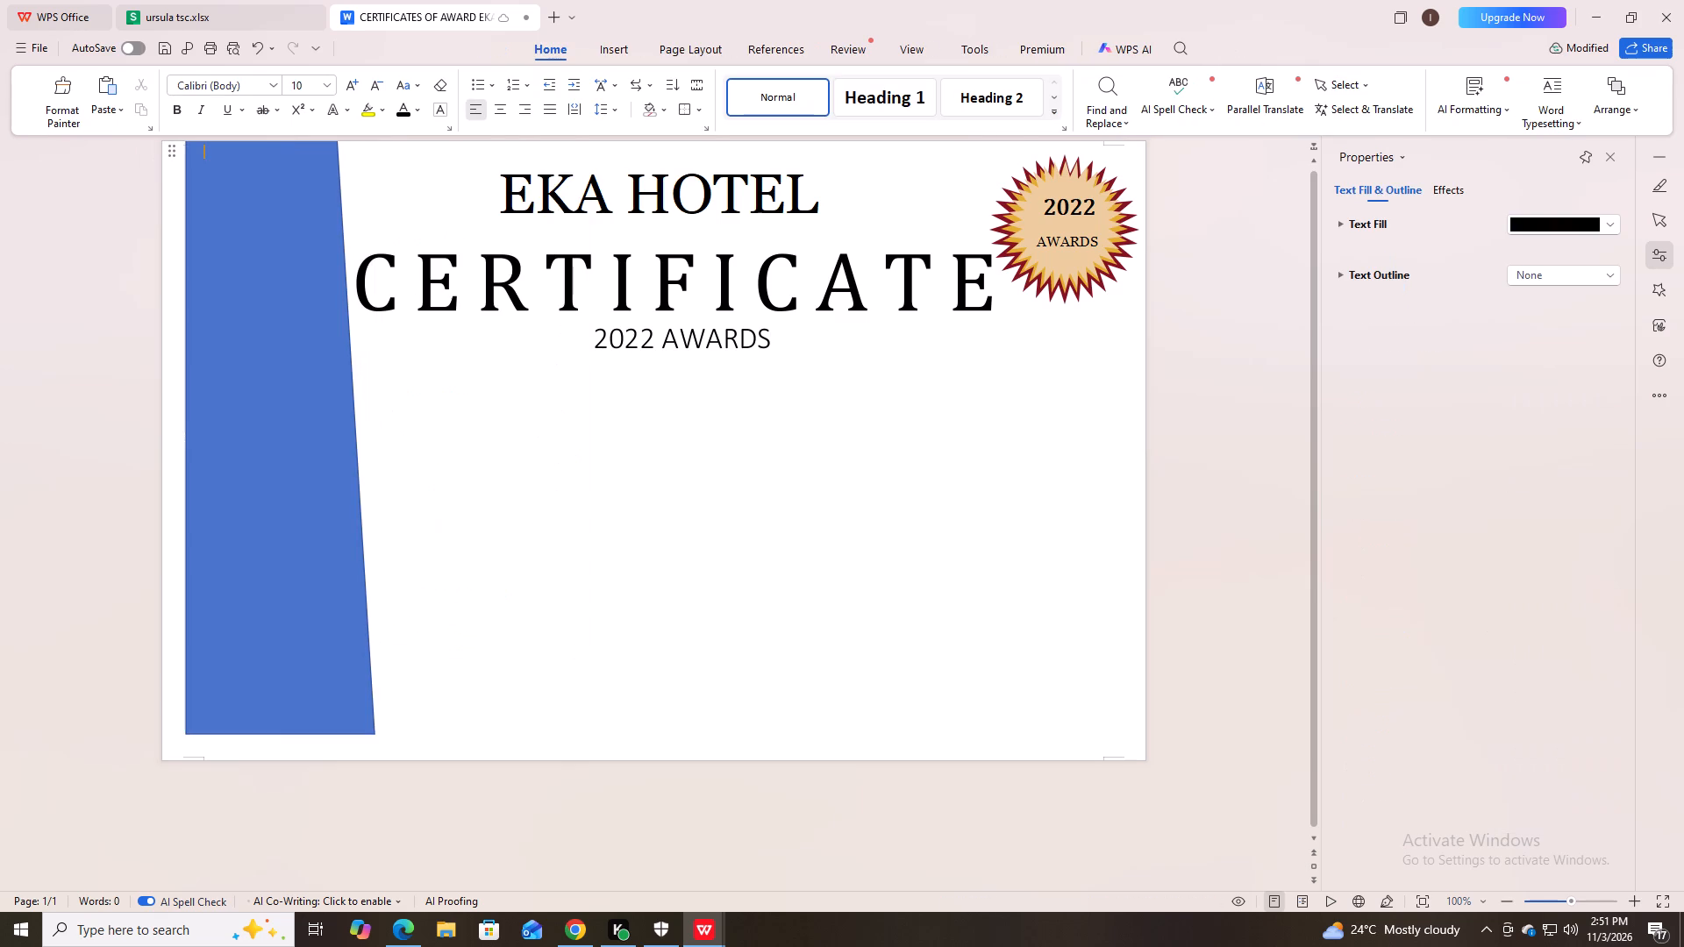
pyautogui.click(275, 177)
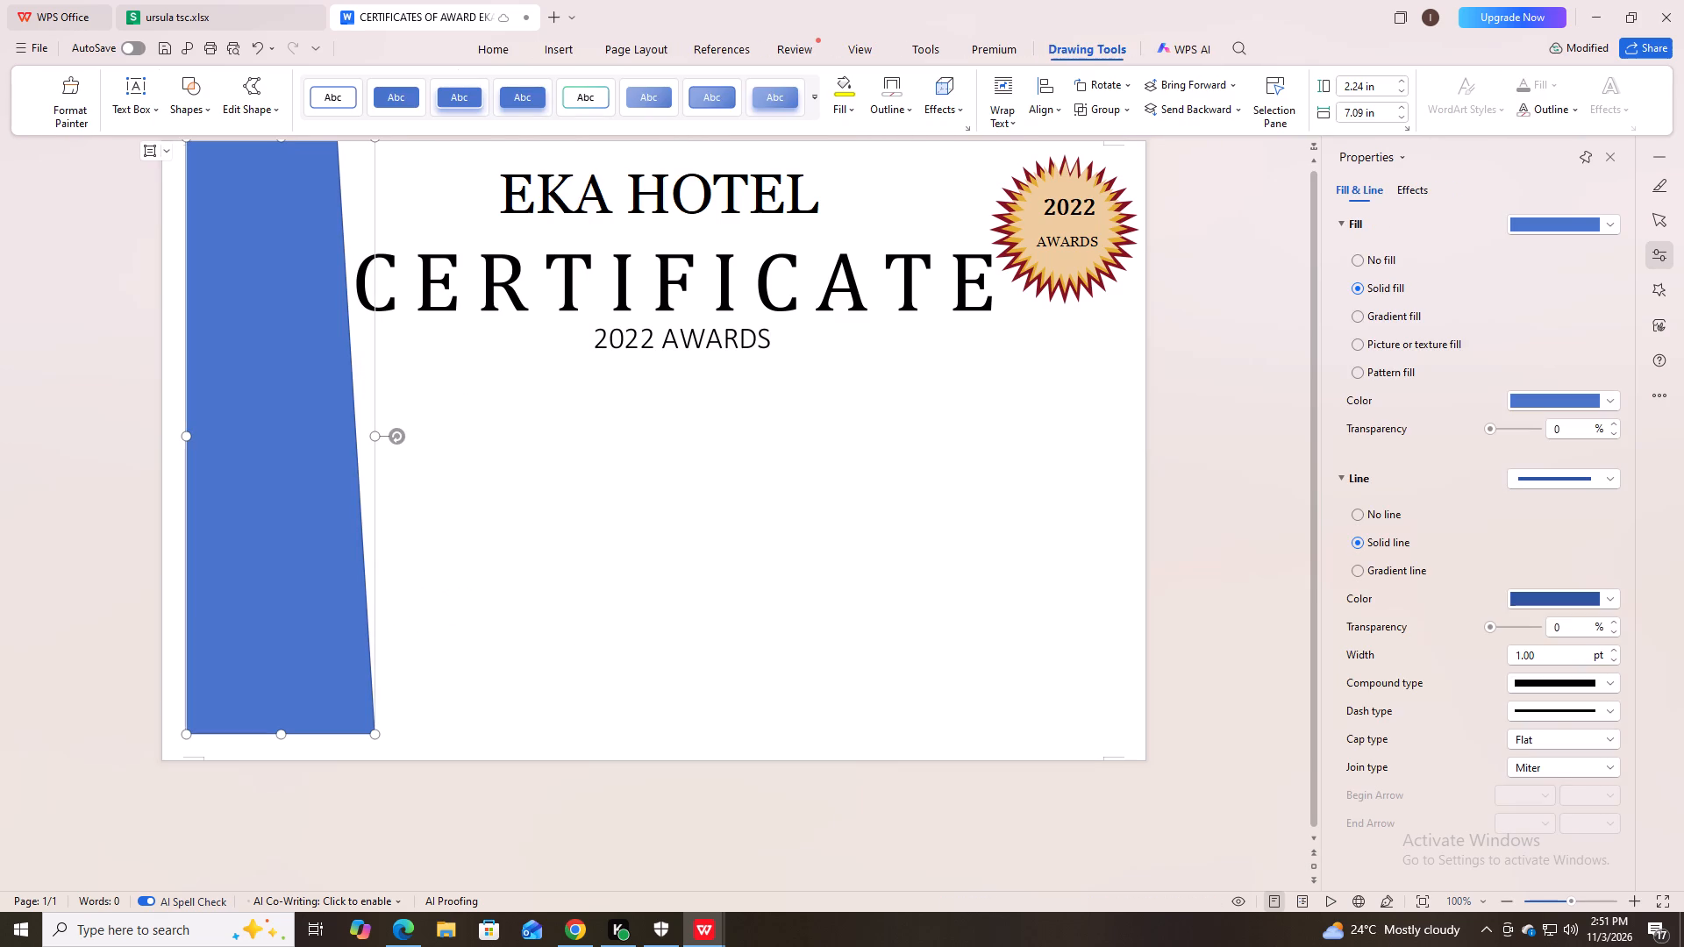
pyautogui.moveTo(282, 139); pyautogui.dragTo(282, 150)
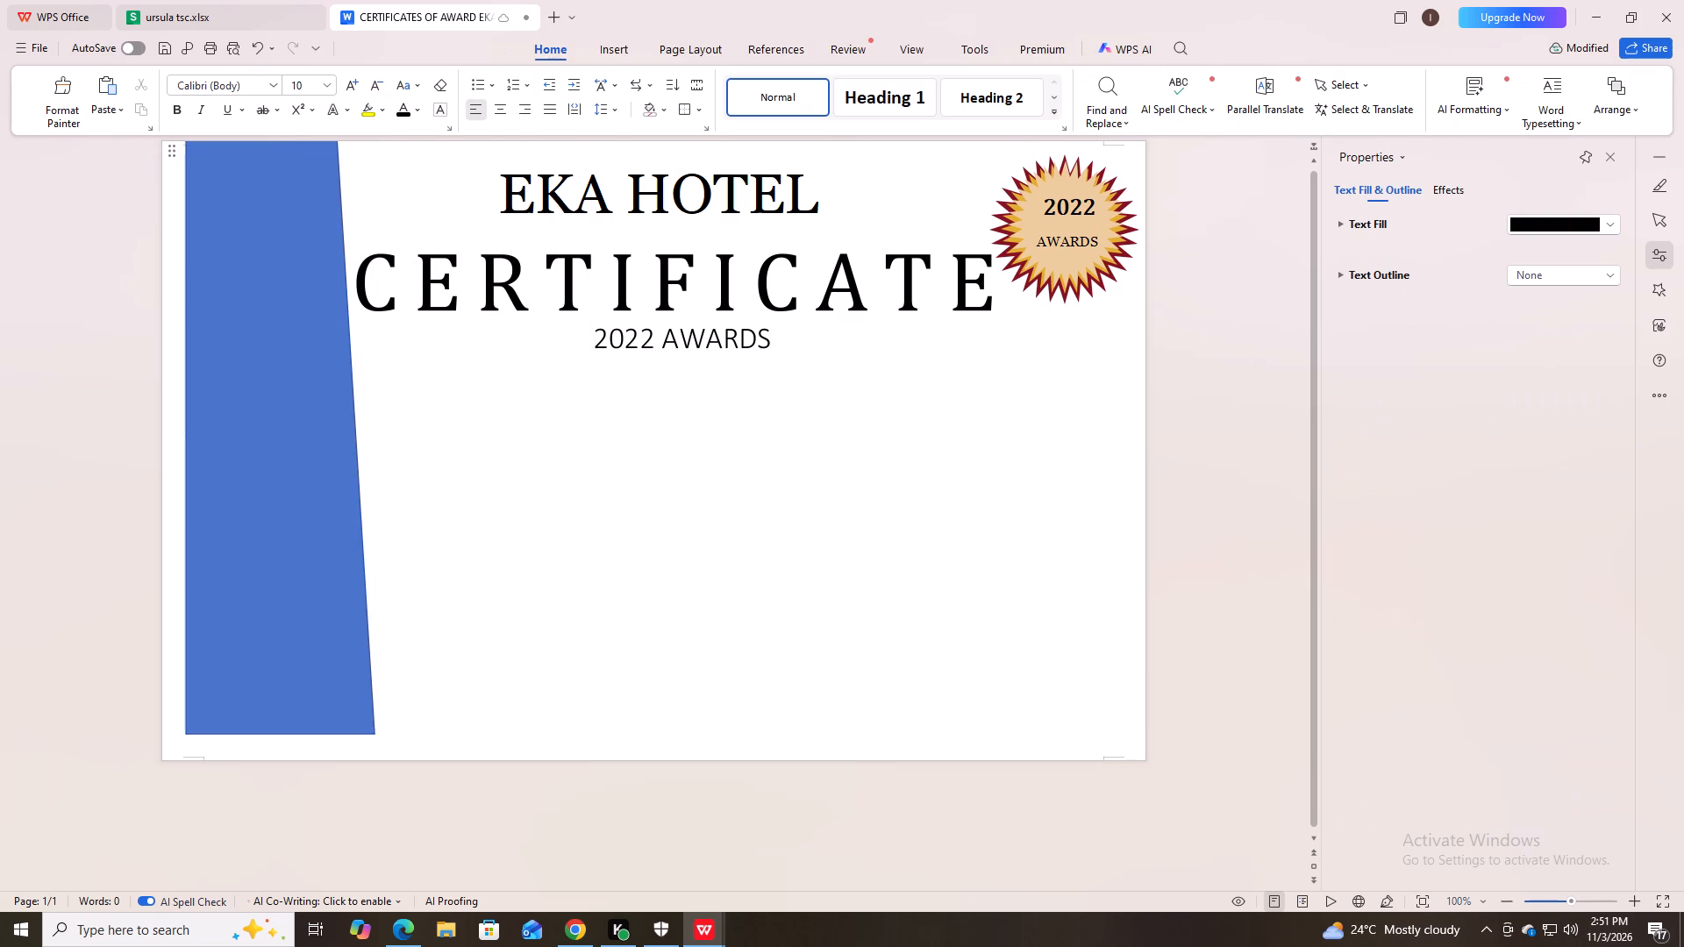
pyautogui.moveTo(282, 150); pyautogui.dragTo(280, 150)
pyautogui.click(230, 184)
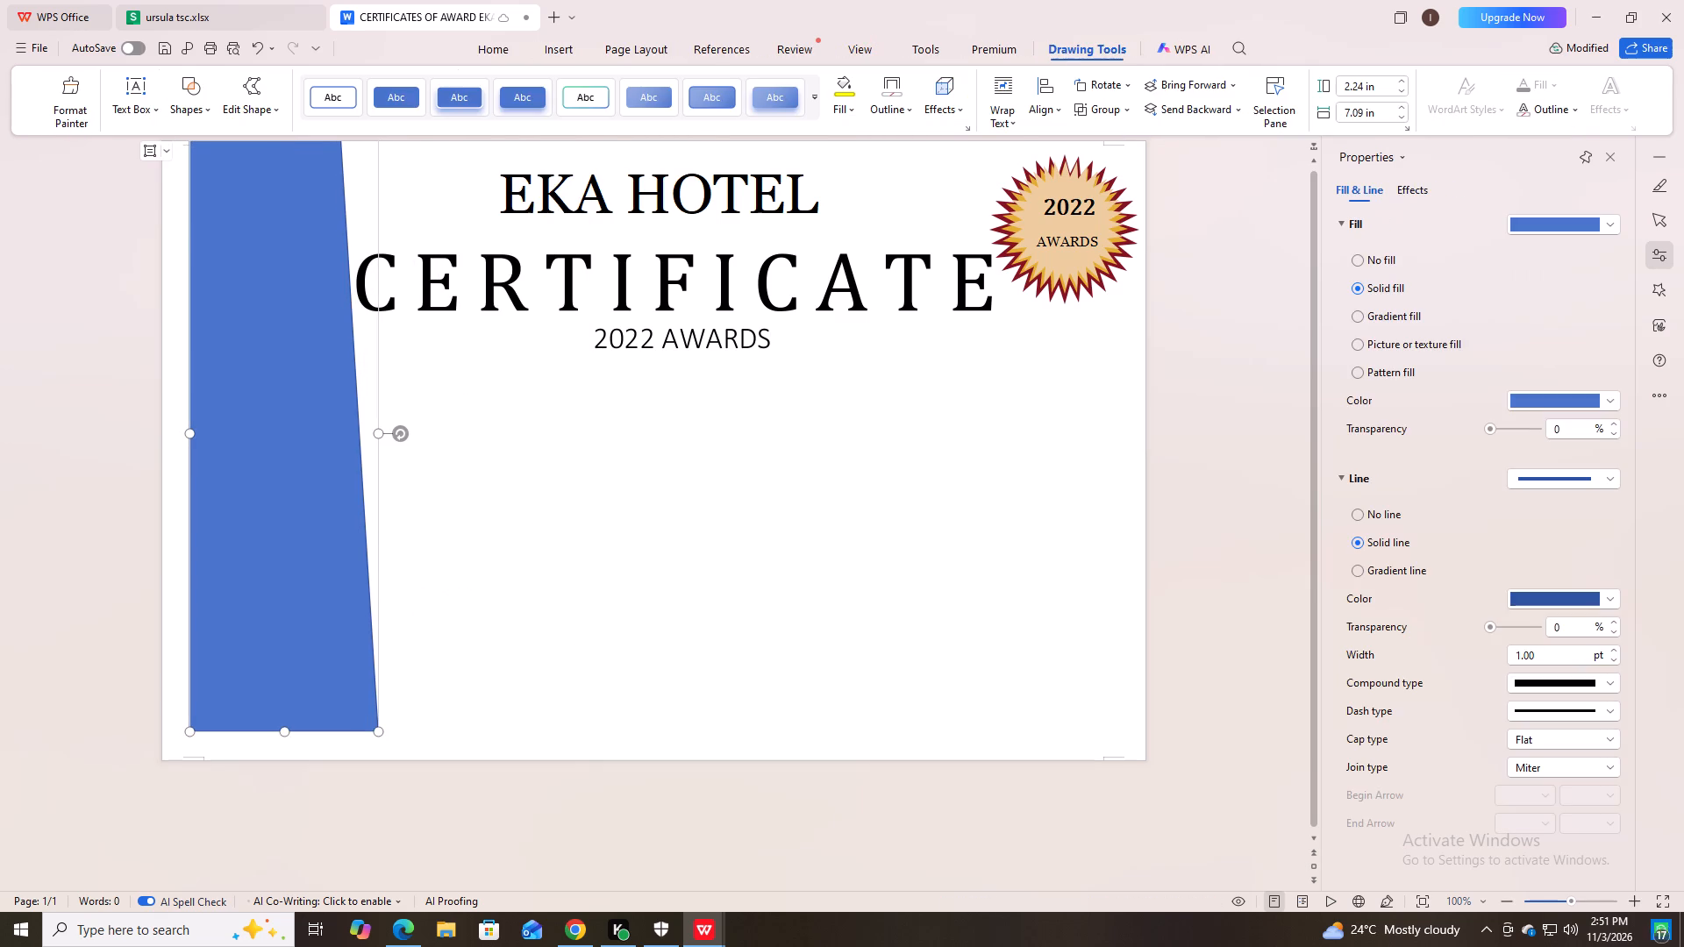
pyautogui.moveTo(280, 138); pyautogui.dragTo(281, 142)
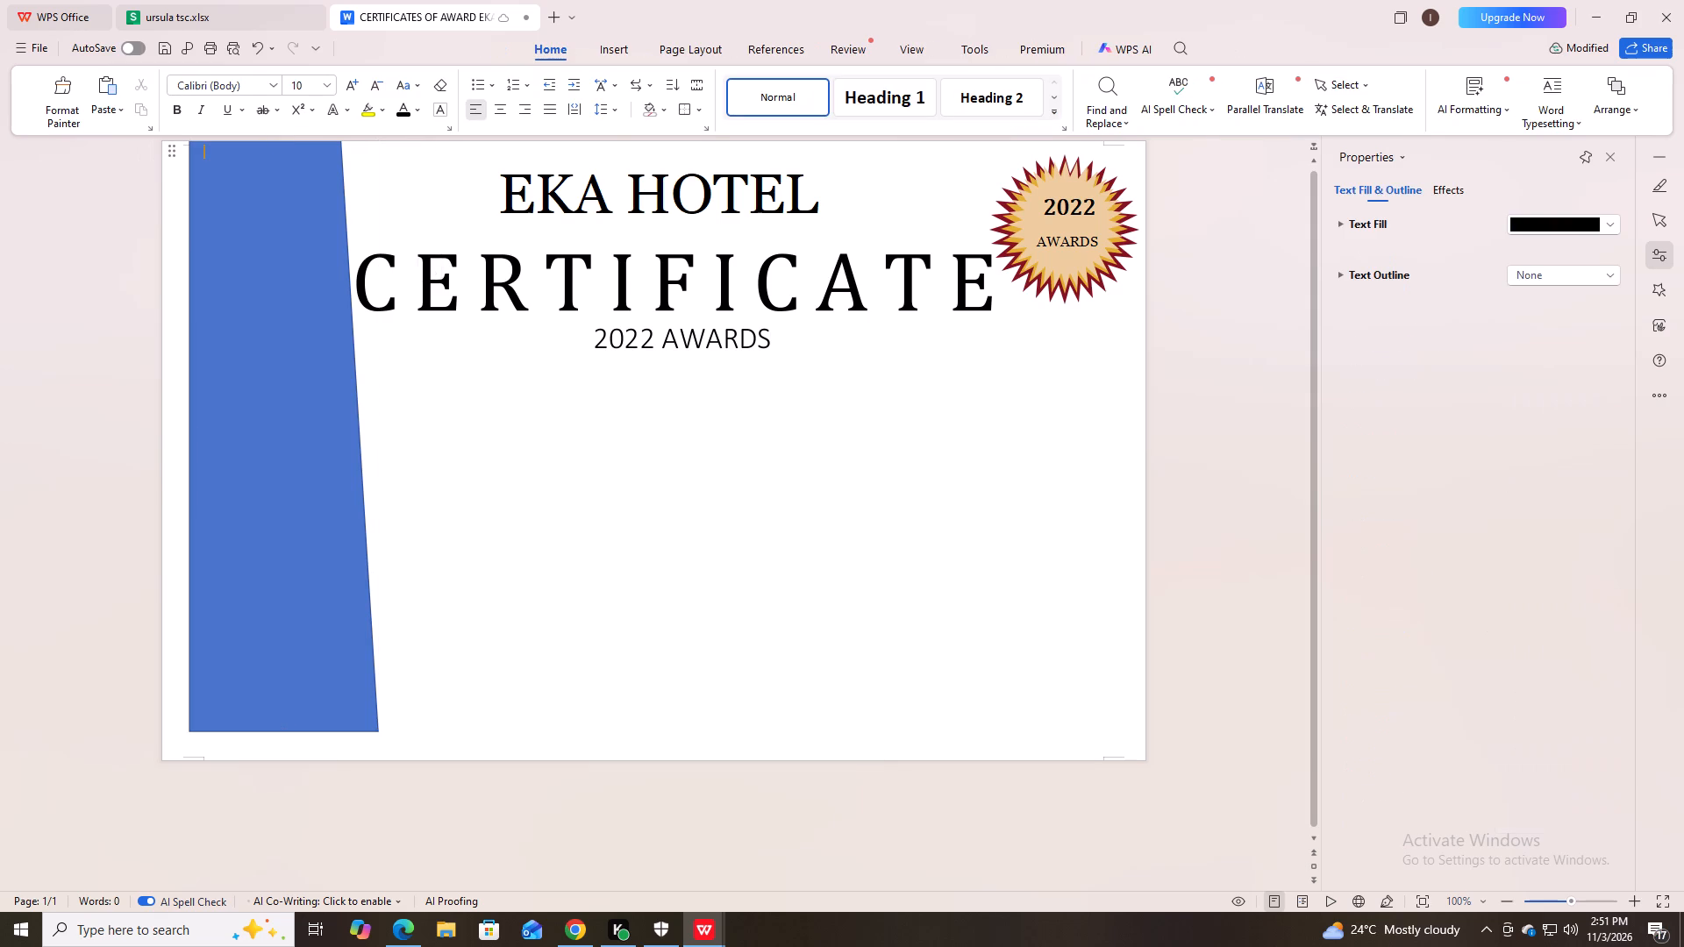
pyautogui.moveTo(281, 142); pyautogui.dragTo(280, 153)
pyautogui.click(266, 221)
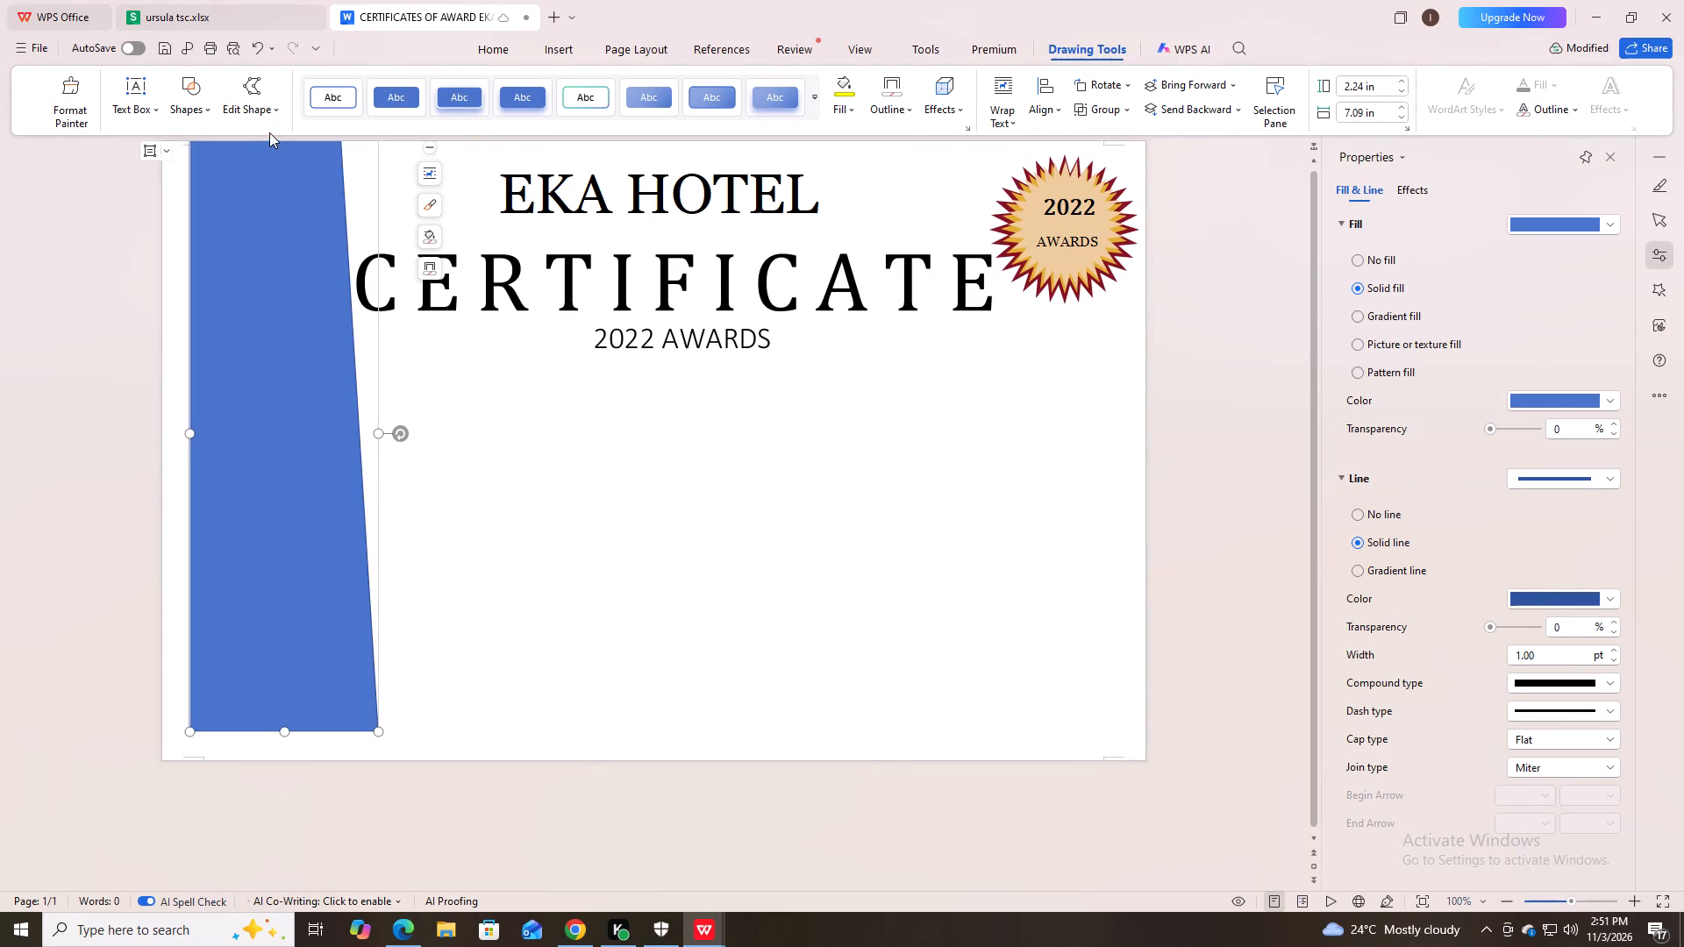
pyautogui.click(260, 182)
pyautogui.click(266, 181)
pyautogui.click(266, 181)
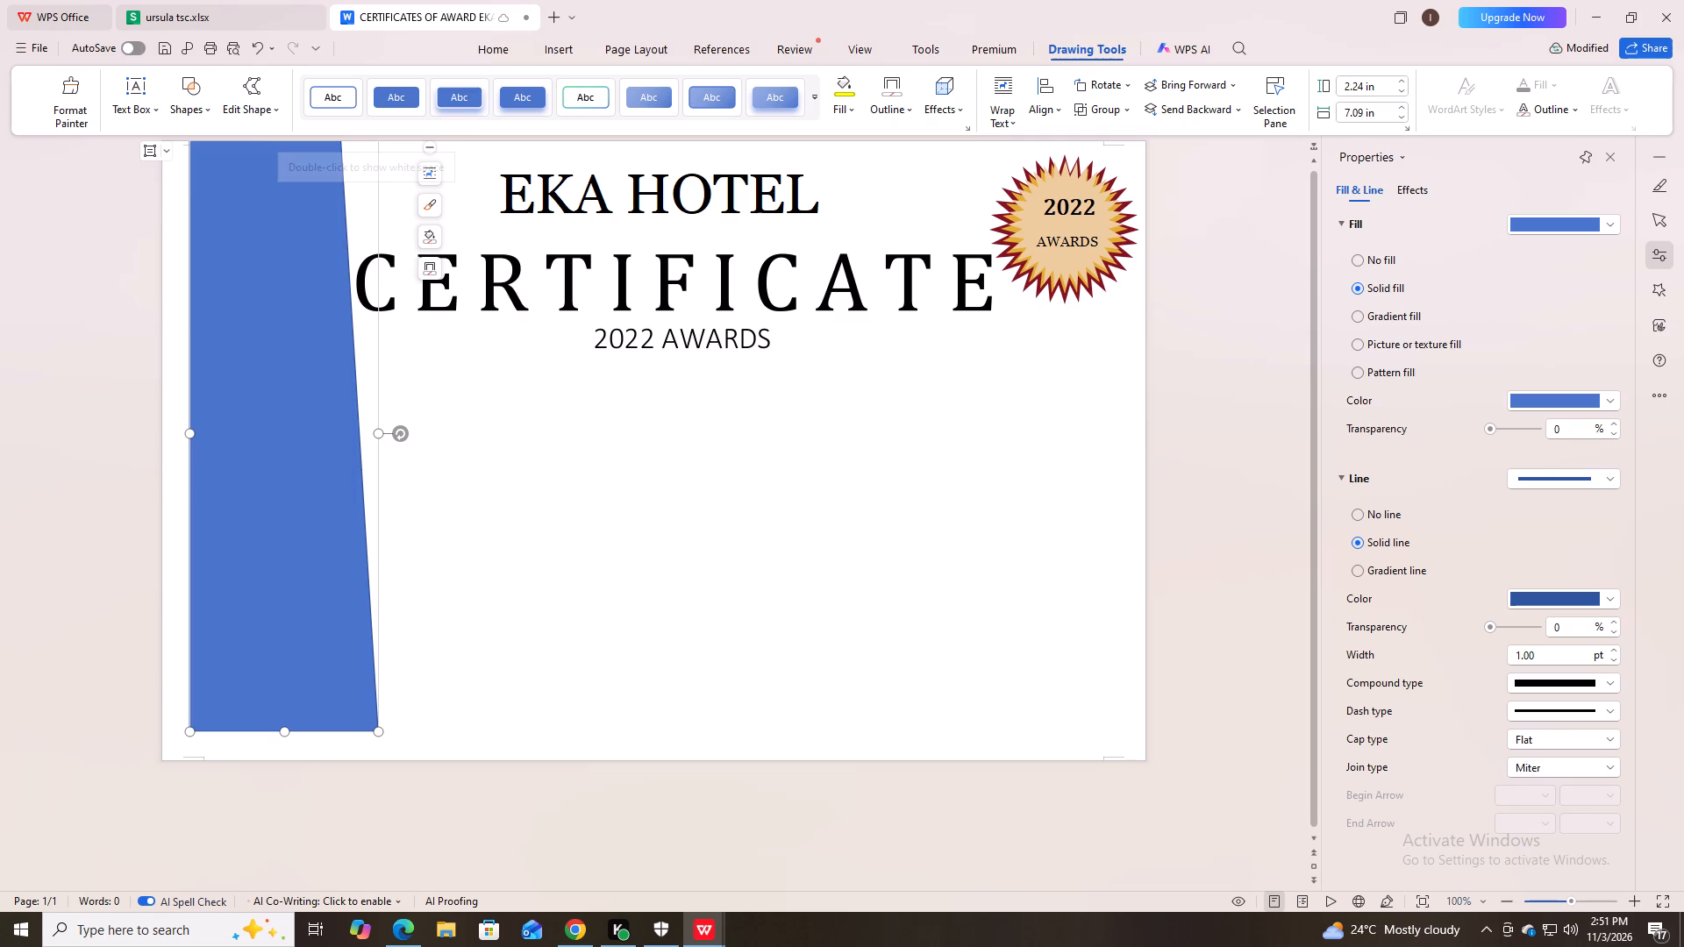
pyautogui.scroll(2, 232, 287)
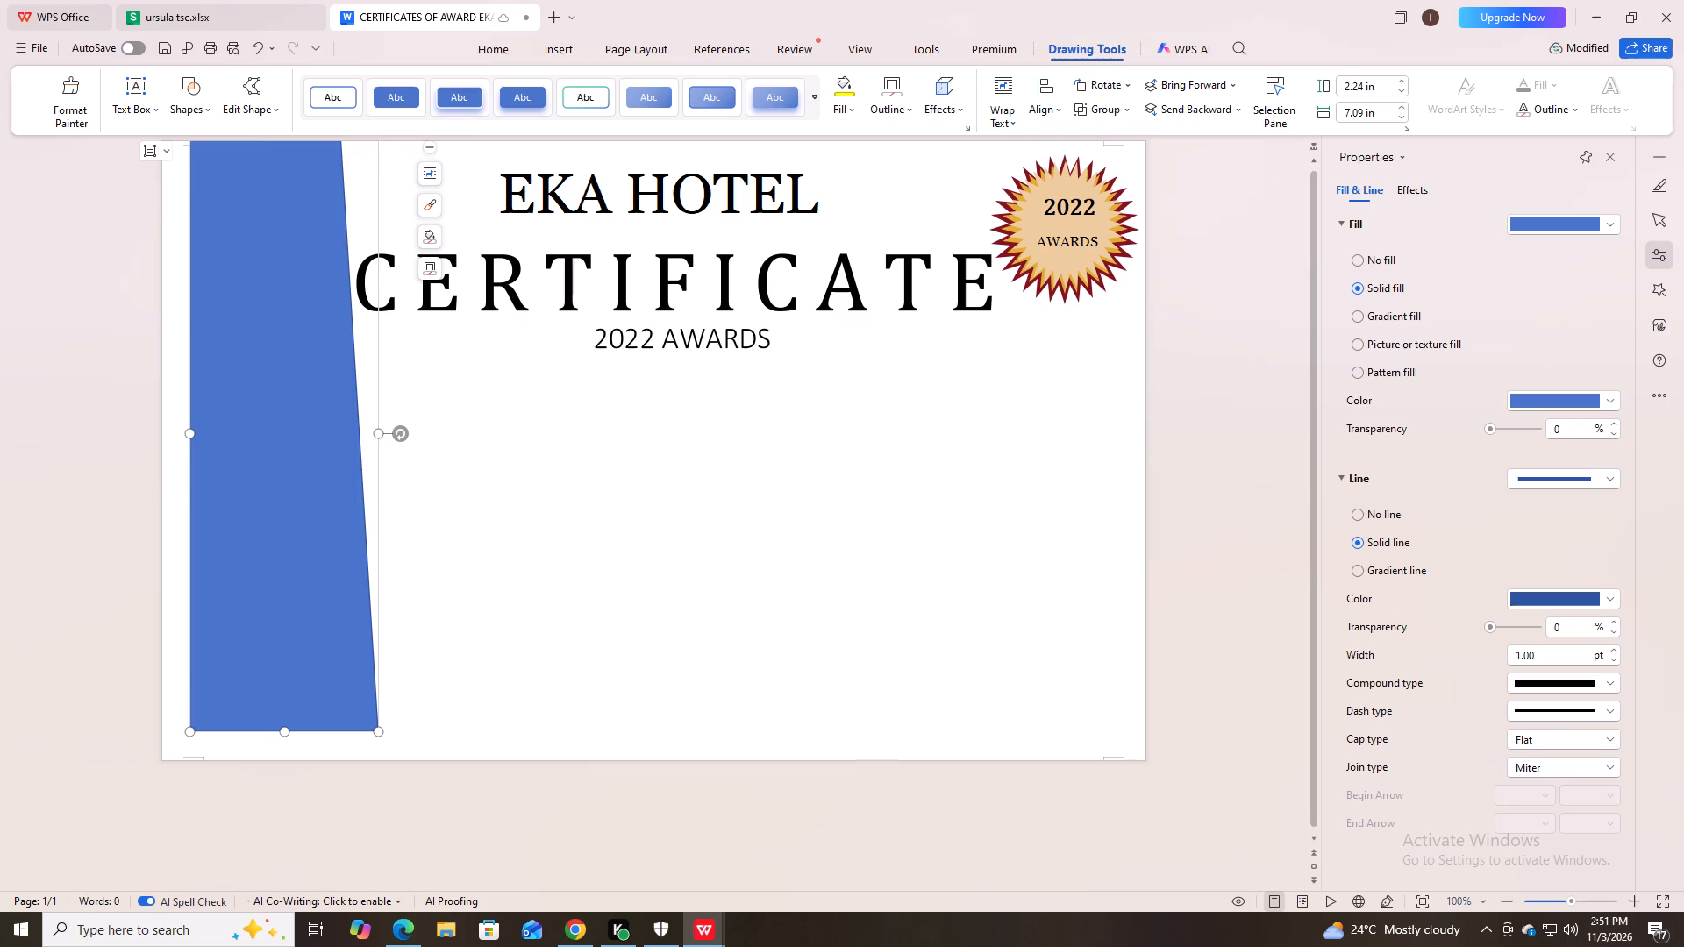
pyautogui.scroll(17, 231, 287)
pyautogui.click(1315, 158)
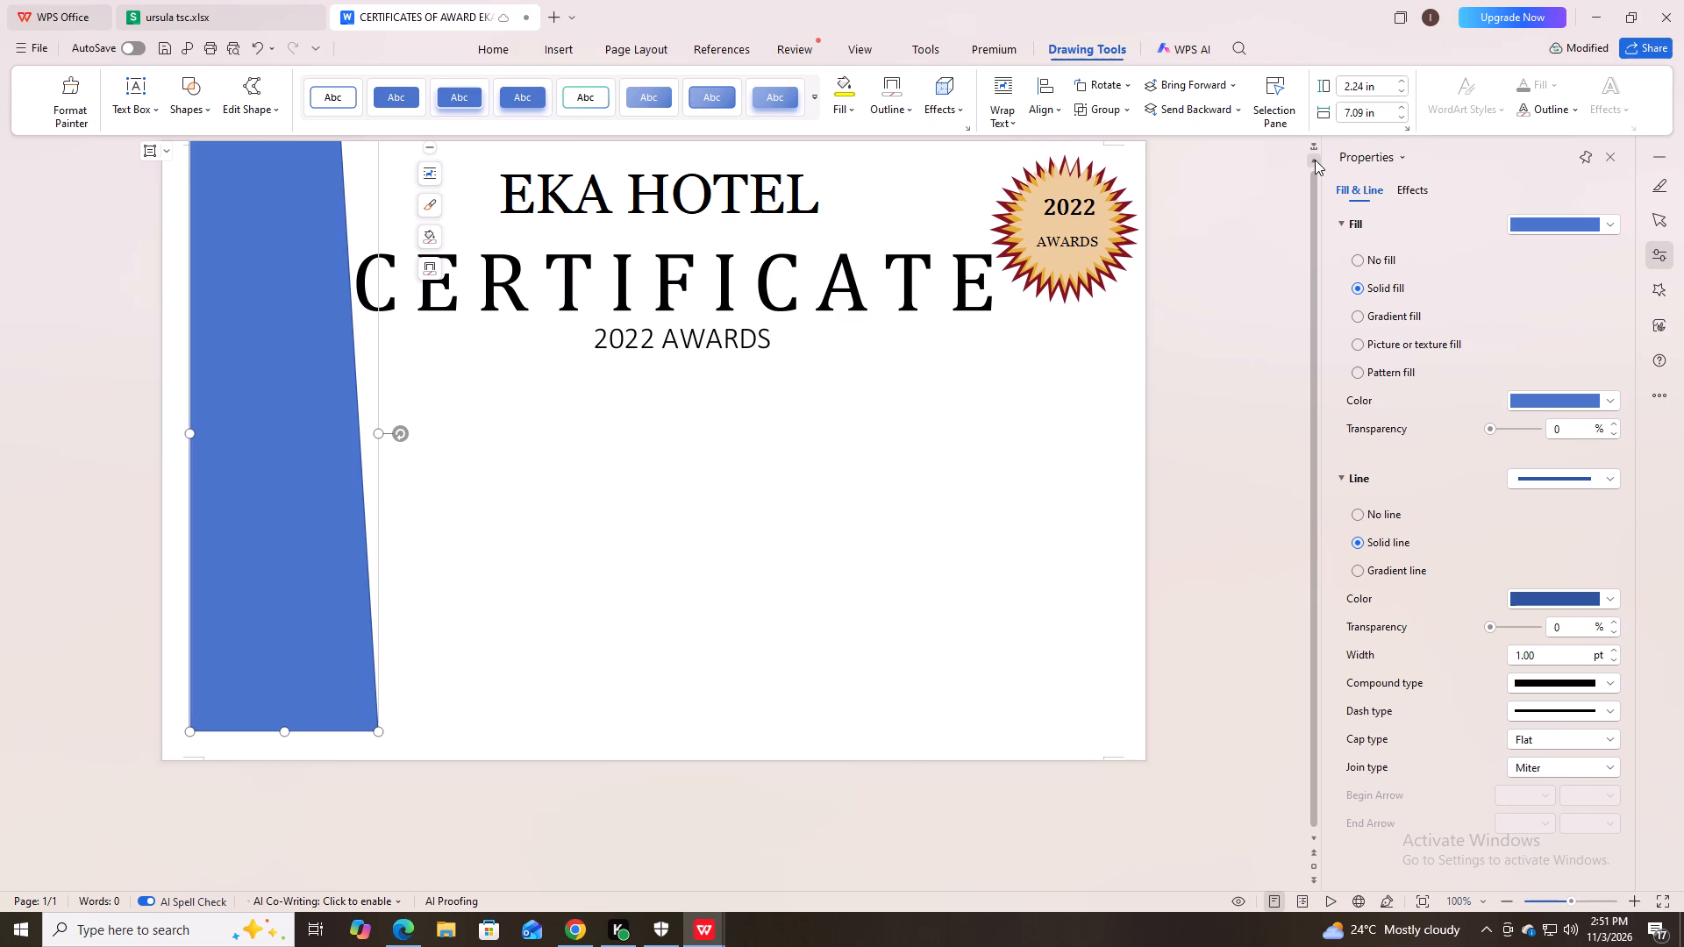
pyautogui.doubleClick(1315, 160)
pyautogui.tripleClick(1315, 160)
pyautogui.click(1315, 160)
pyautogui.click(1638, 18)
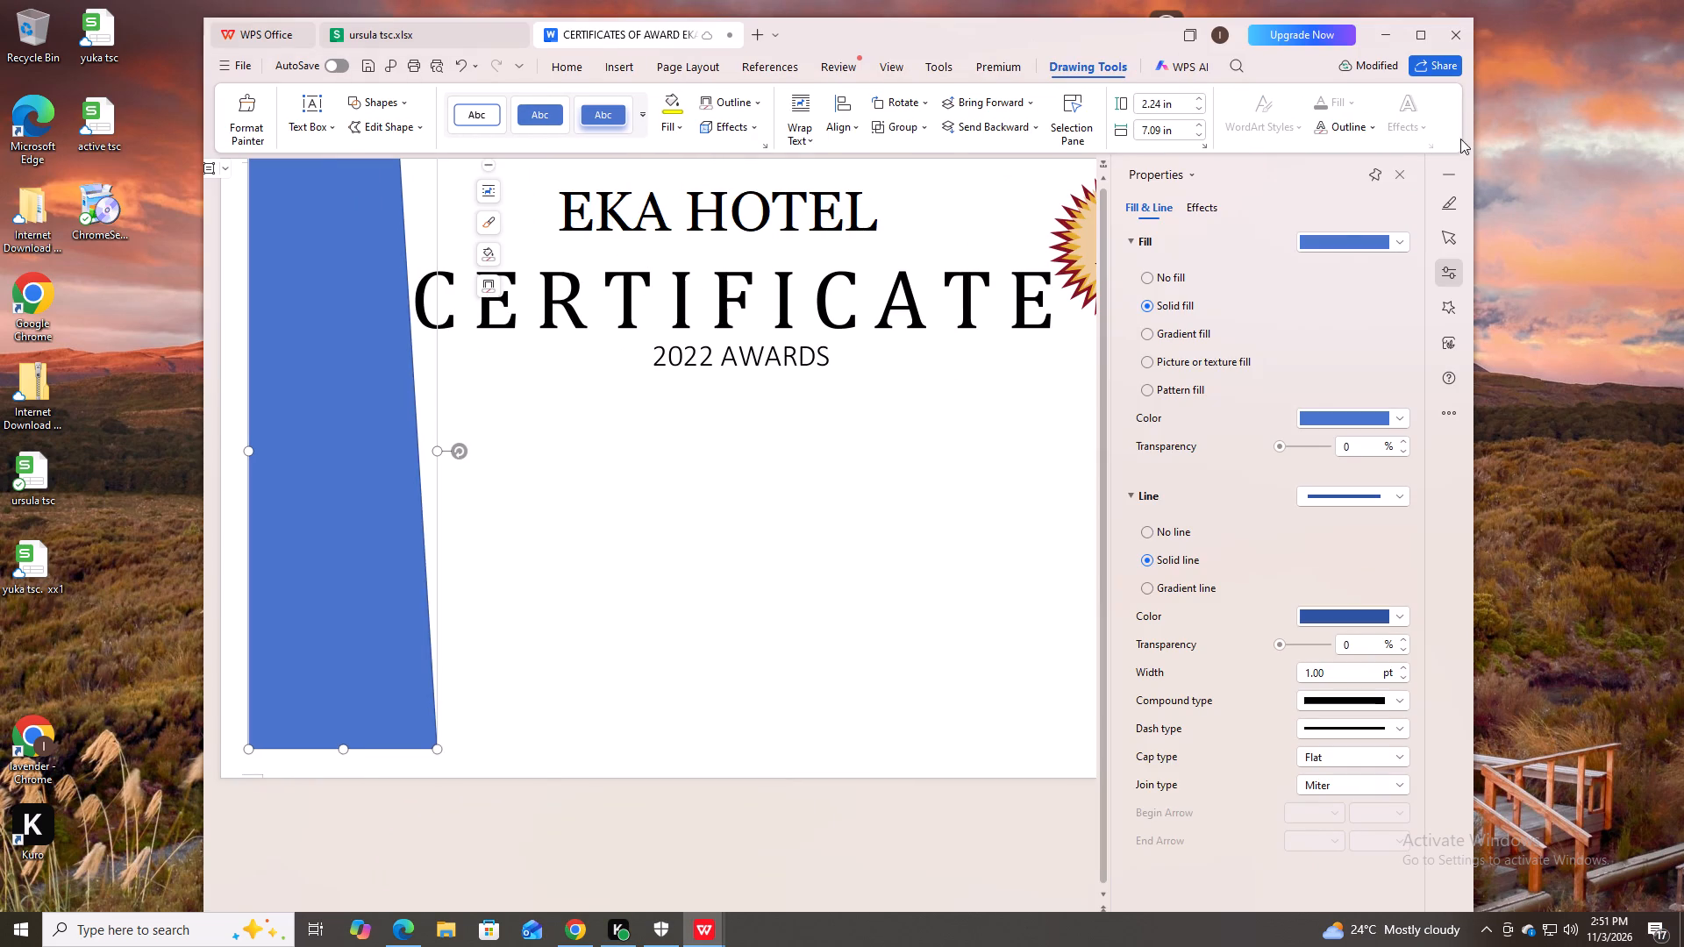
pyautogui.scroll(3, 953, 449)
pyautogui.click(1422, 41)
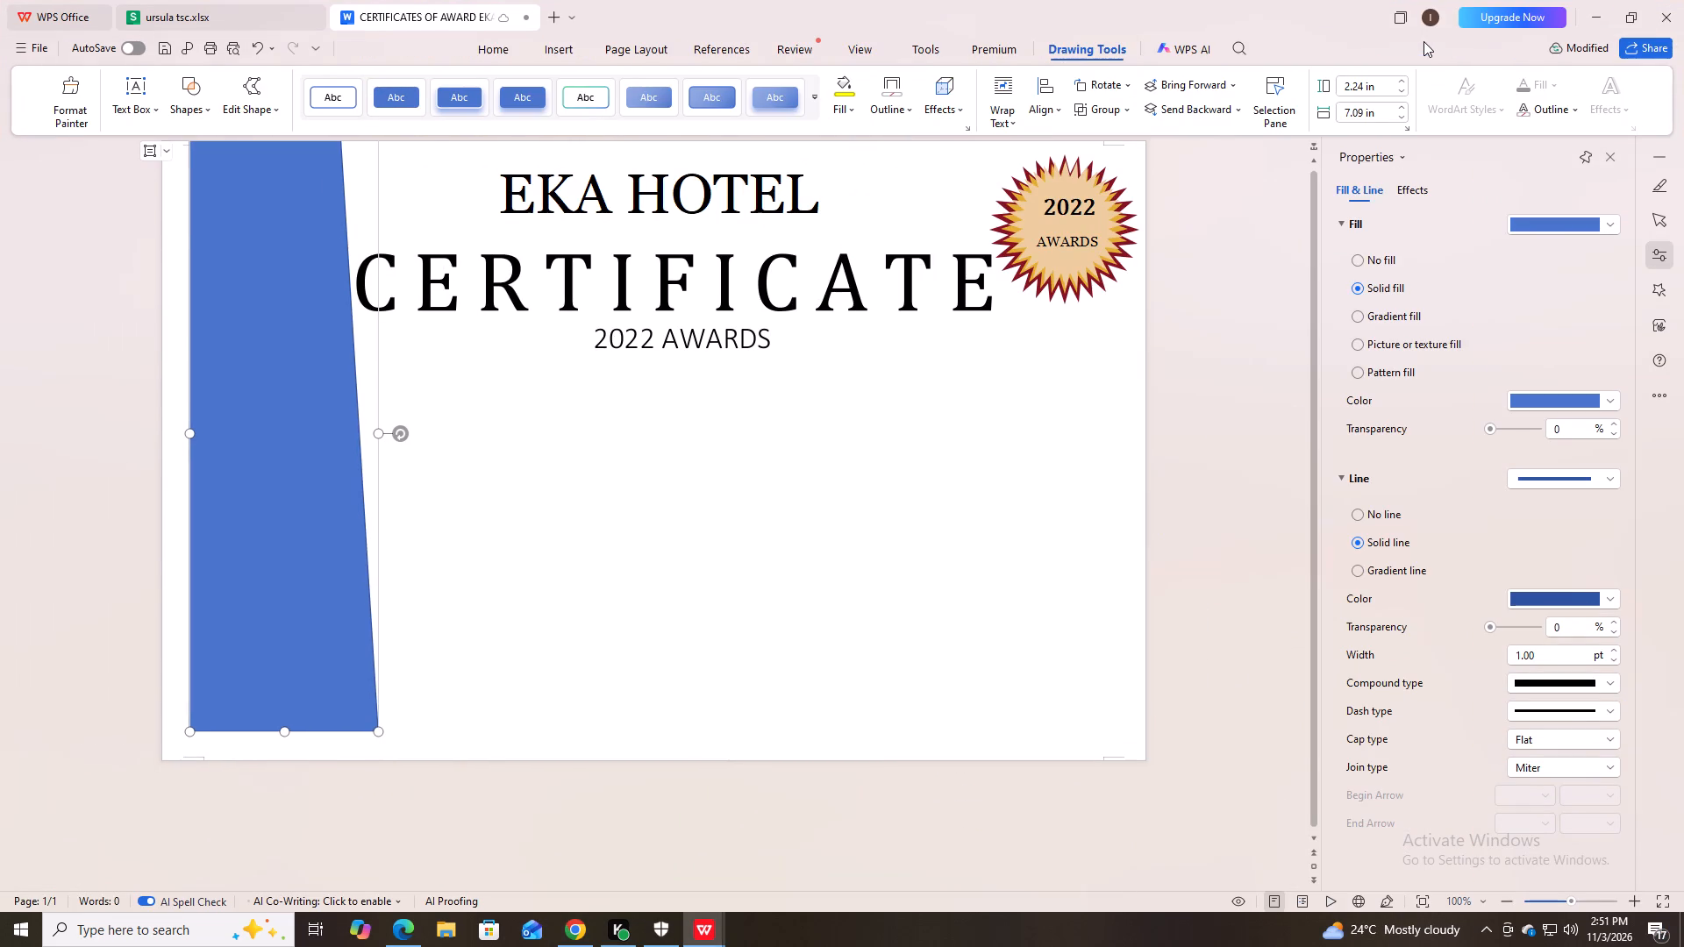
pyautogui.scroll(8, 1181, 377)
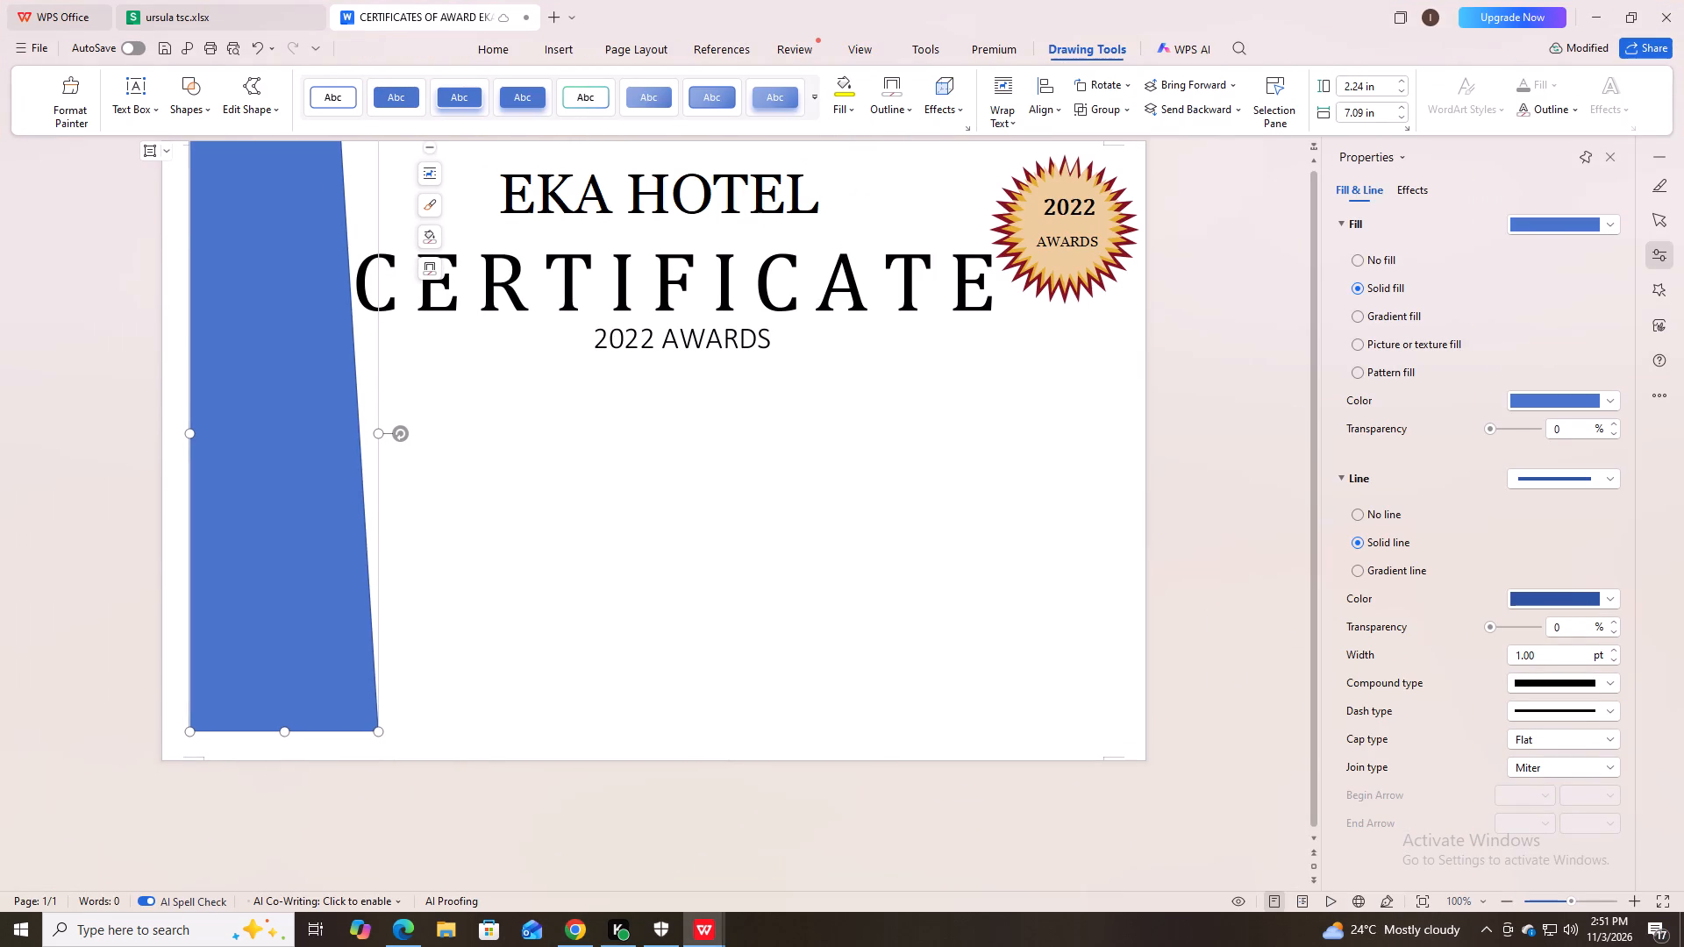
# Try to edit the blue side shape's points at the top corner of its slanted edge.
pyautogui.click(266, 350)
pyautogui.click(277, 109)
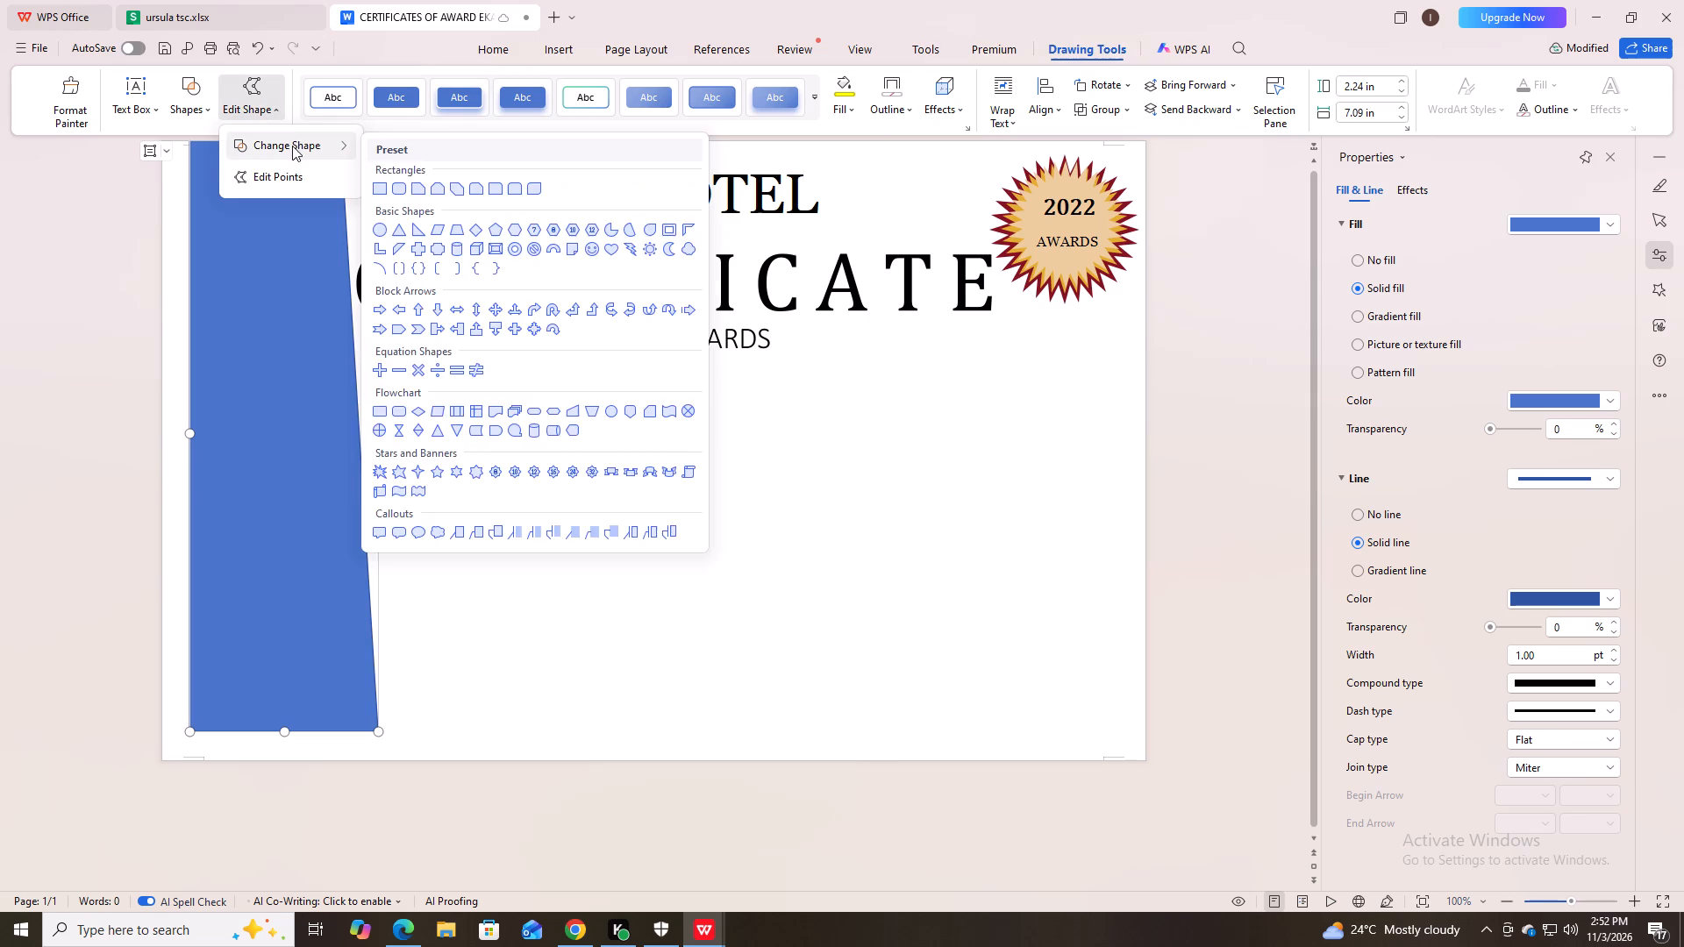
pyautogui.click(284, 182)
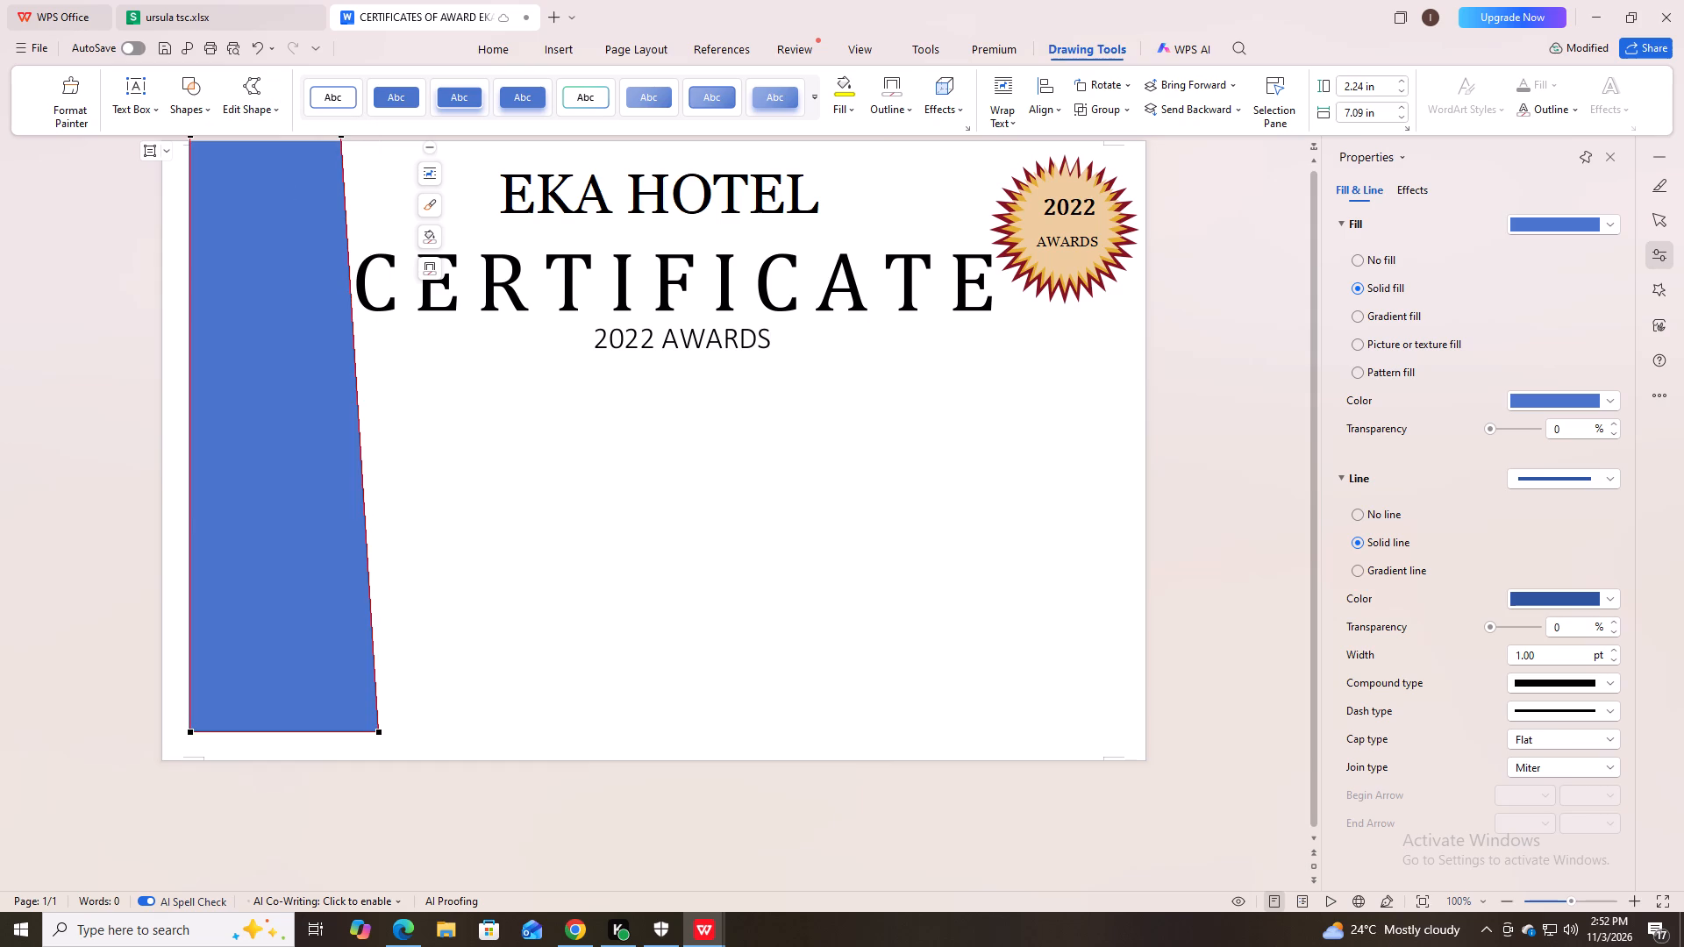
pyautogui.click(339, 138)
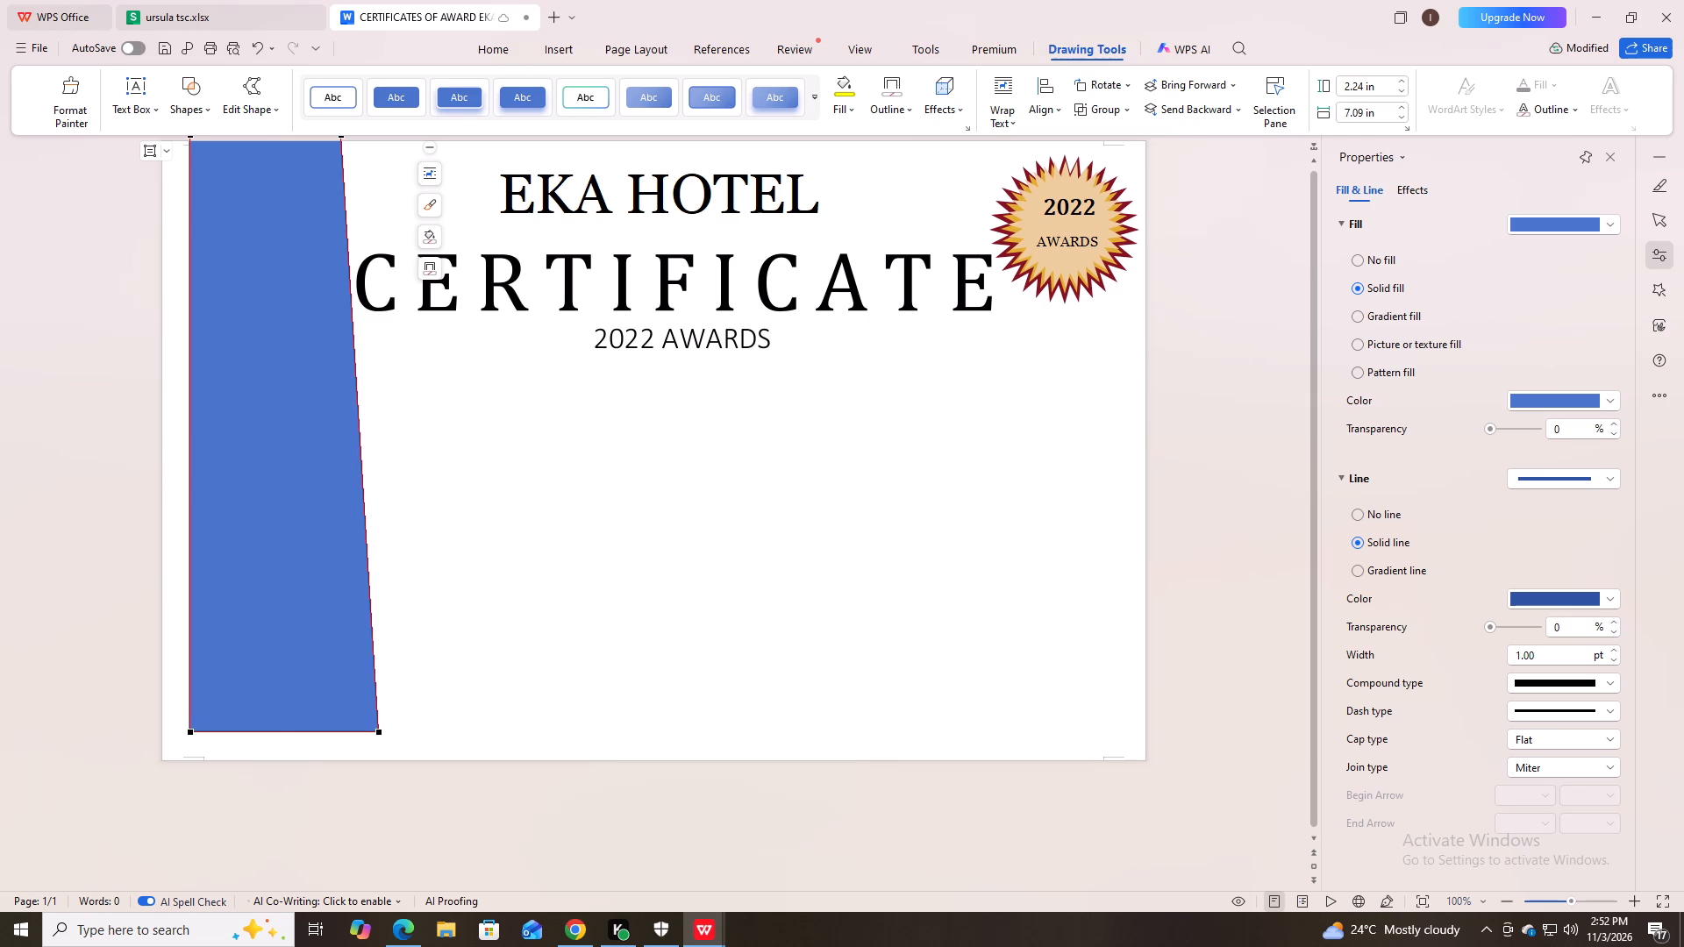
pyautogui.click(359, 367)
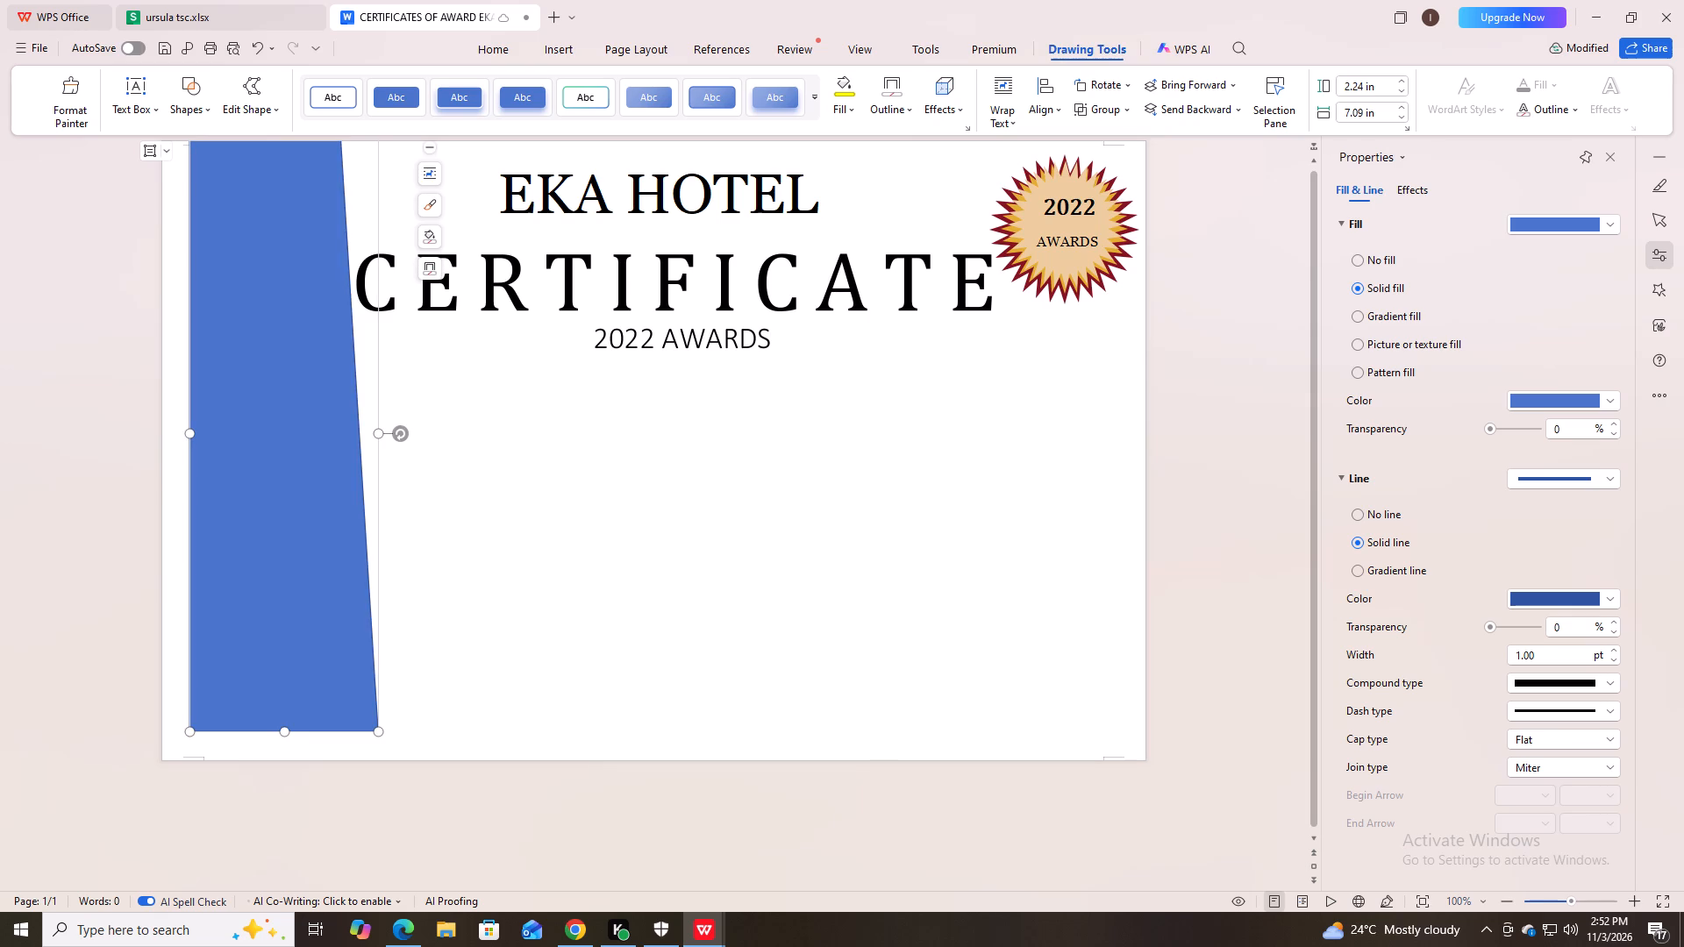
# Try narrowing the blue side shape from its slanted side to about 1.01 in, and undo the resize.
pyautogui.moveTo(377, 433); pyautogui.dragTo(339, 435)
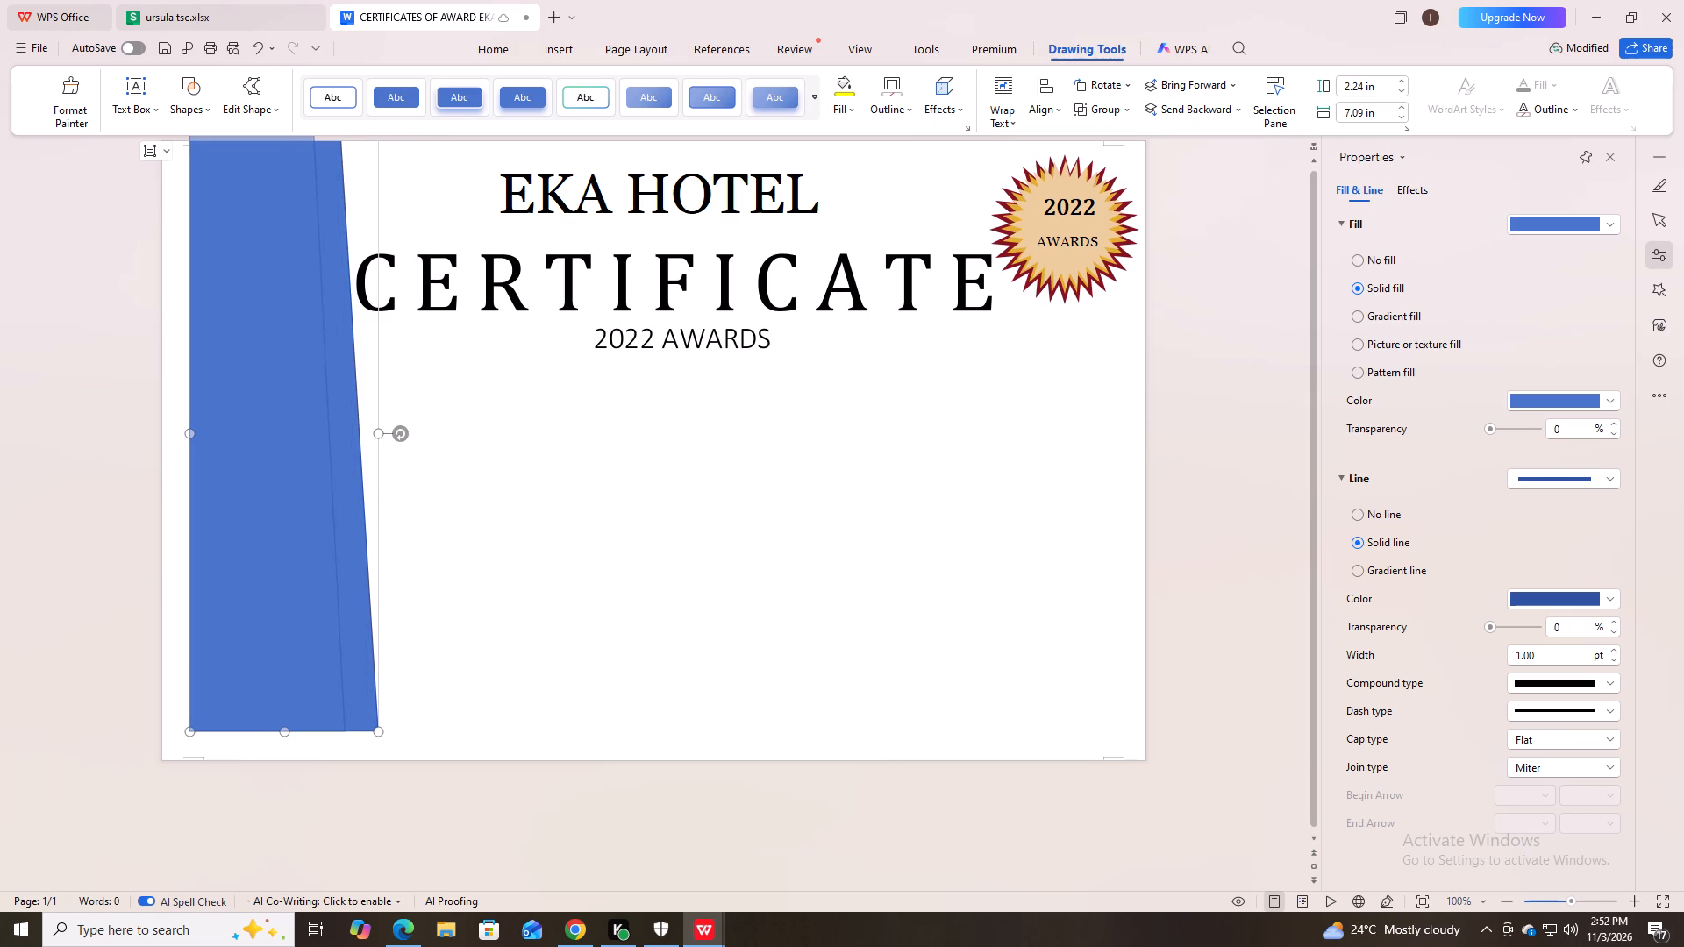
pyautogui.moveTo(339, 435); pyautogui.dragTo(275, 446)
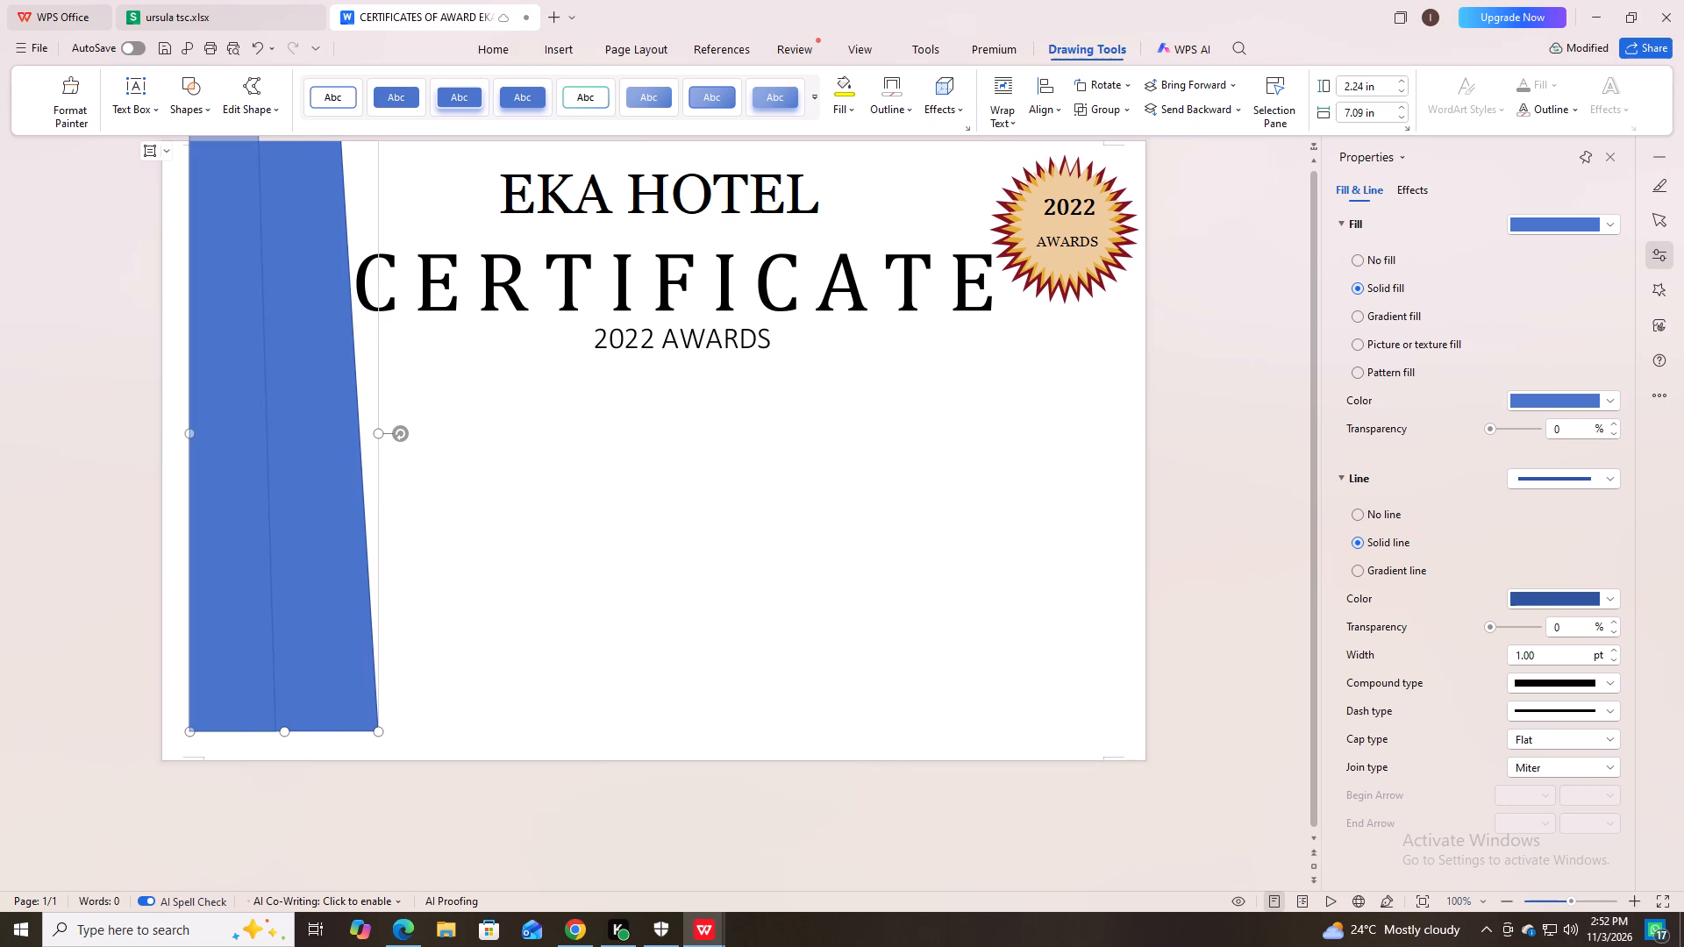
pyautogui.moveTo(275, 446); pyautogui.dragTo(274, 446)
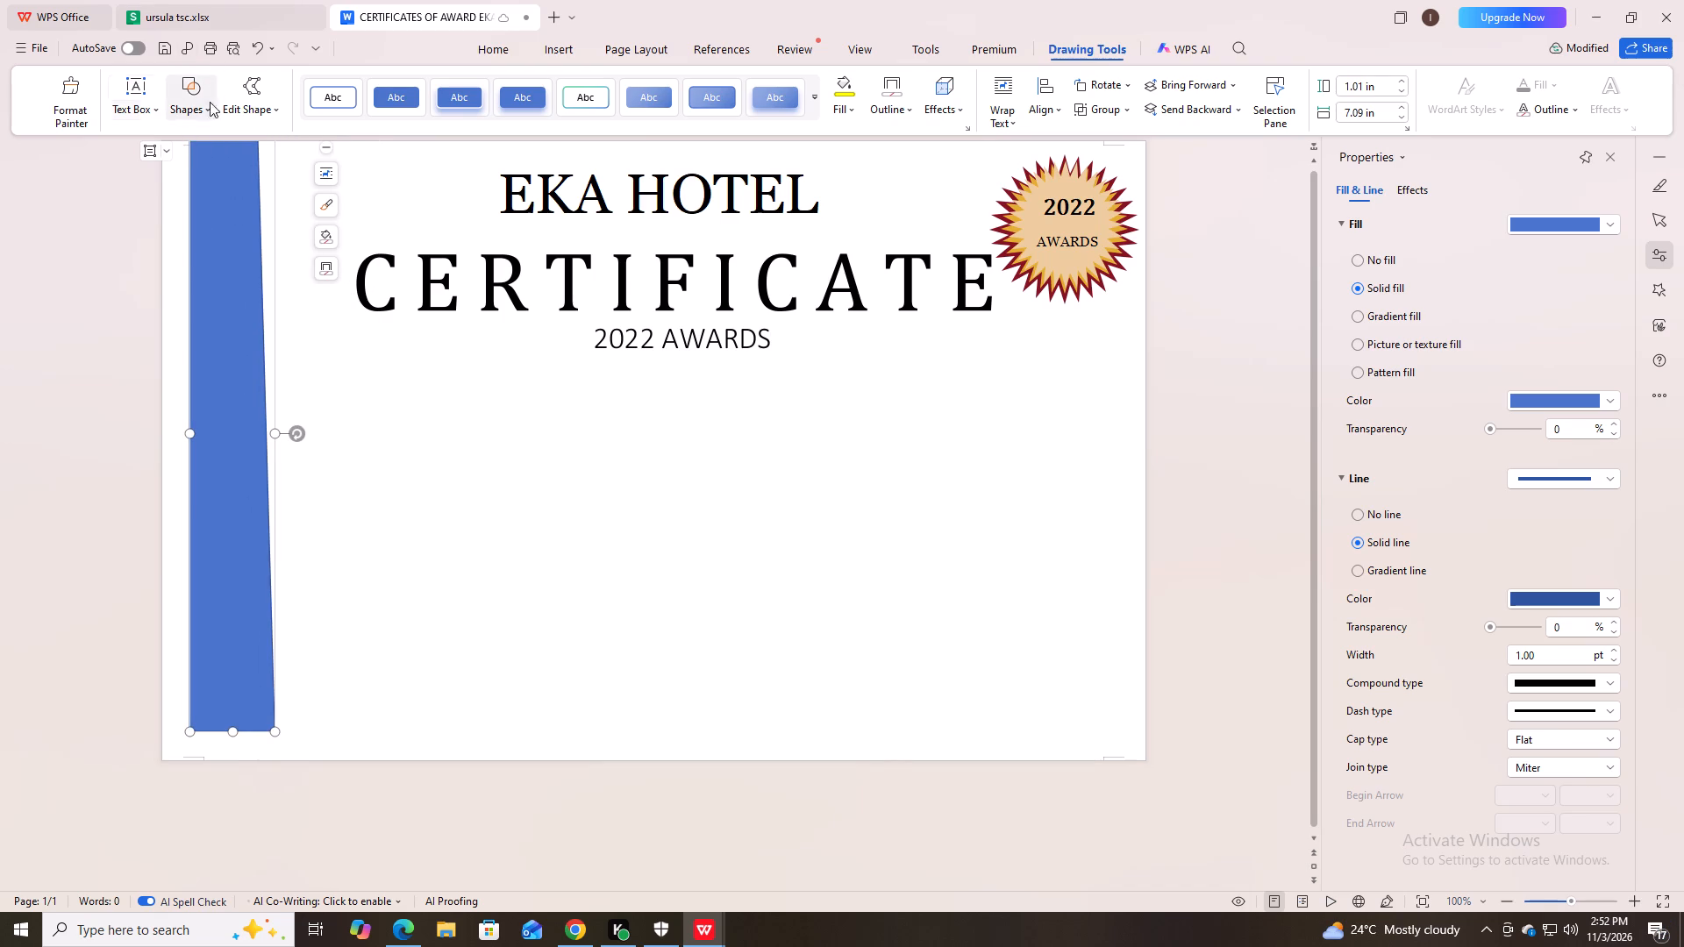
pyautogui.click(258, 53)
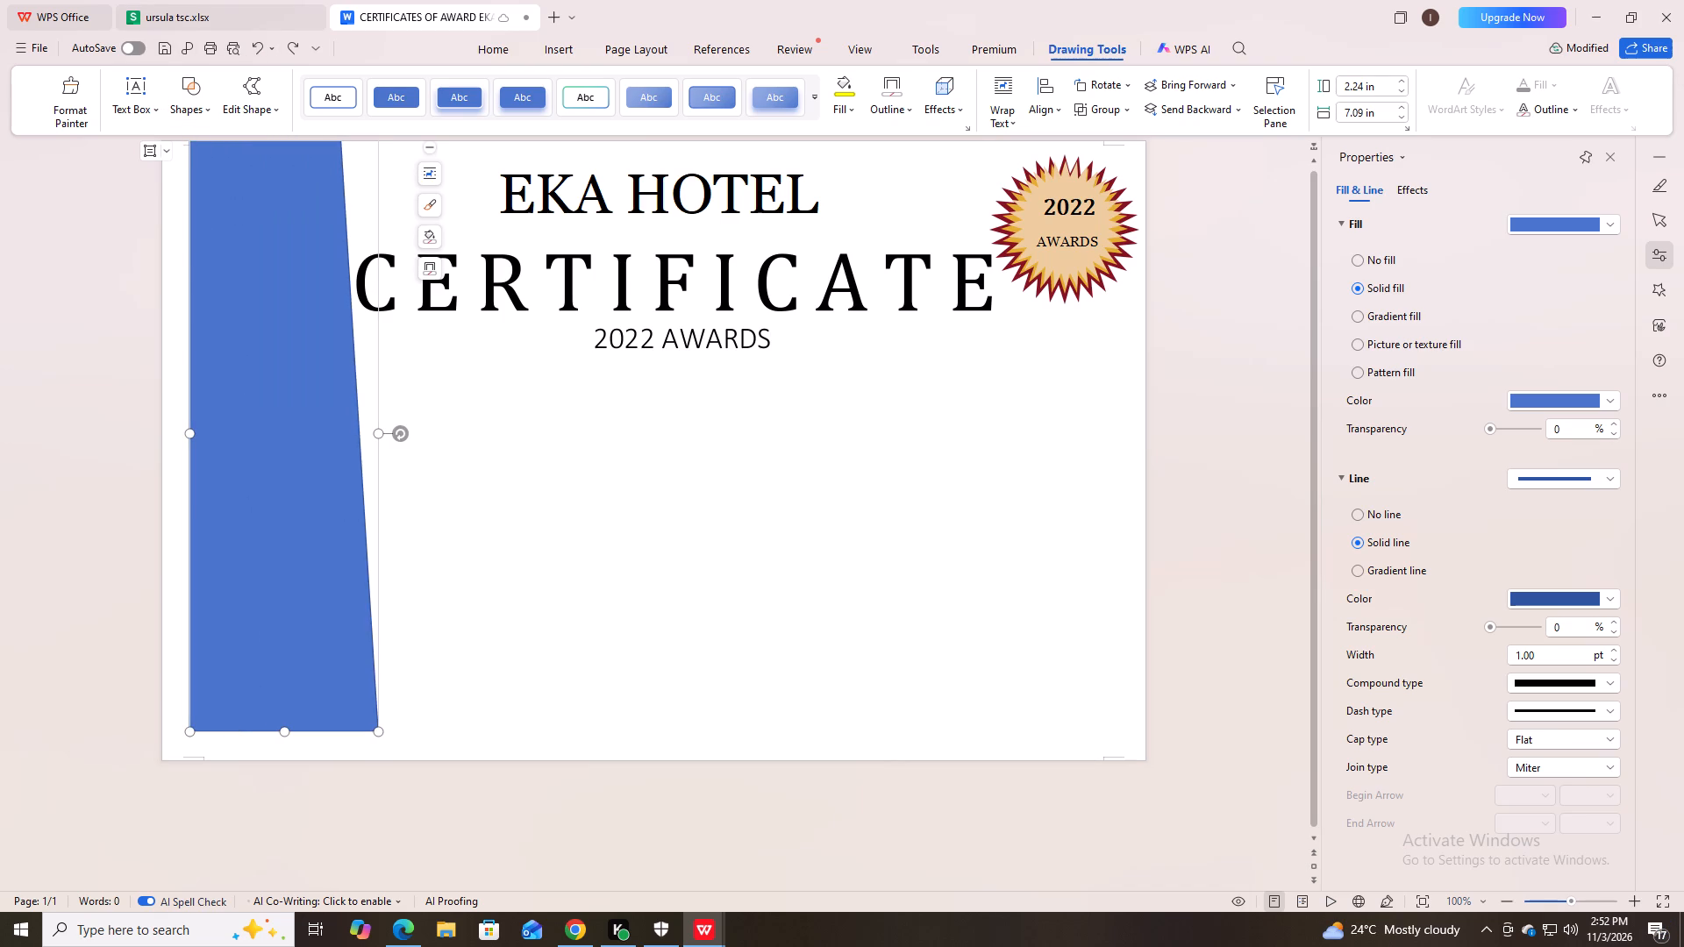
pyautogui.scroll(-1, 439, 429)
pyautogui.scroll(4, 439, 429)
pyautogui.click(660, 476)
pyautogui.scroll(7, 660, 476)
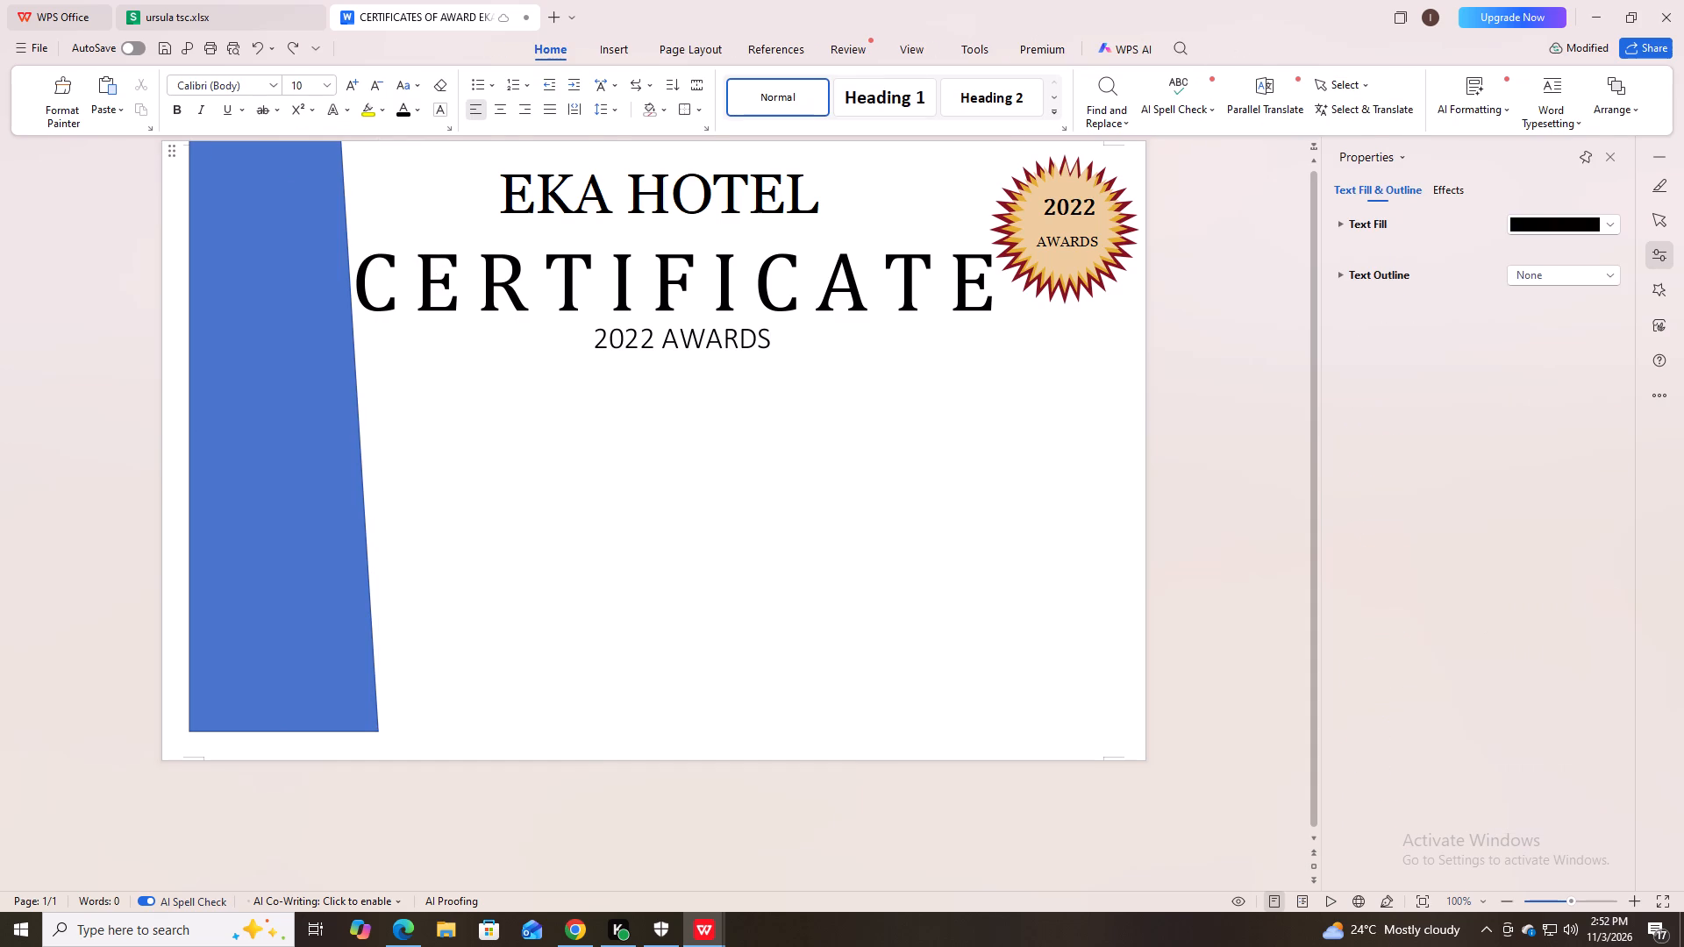
# Select the blue side shape along the certificate's left edge.
pyautogui.click(296, 445)
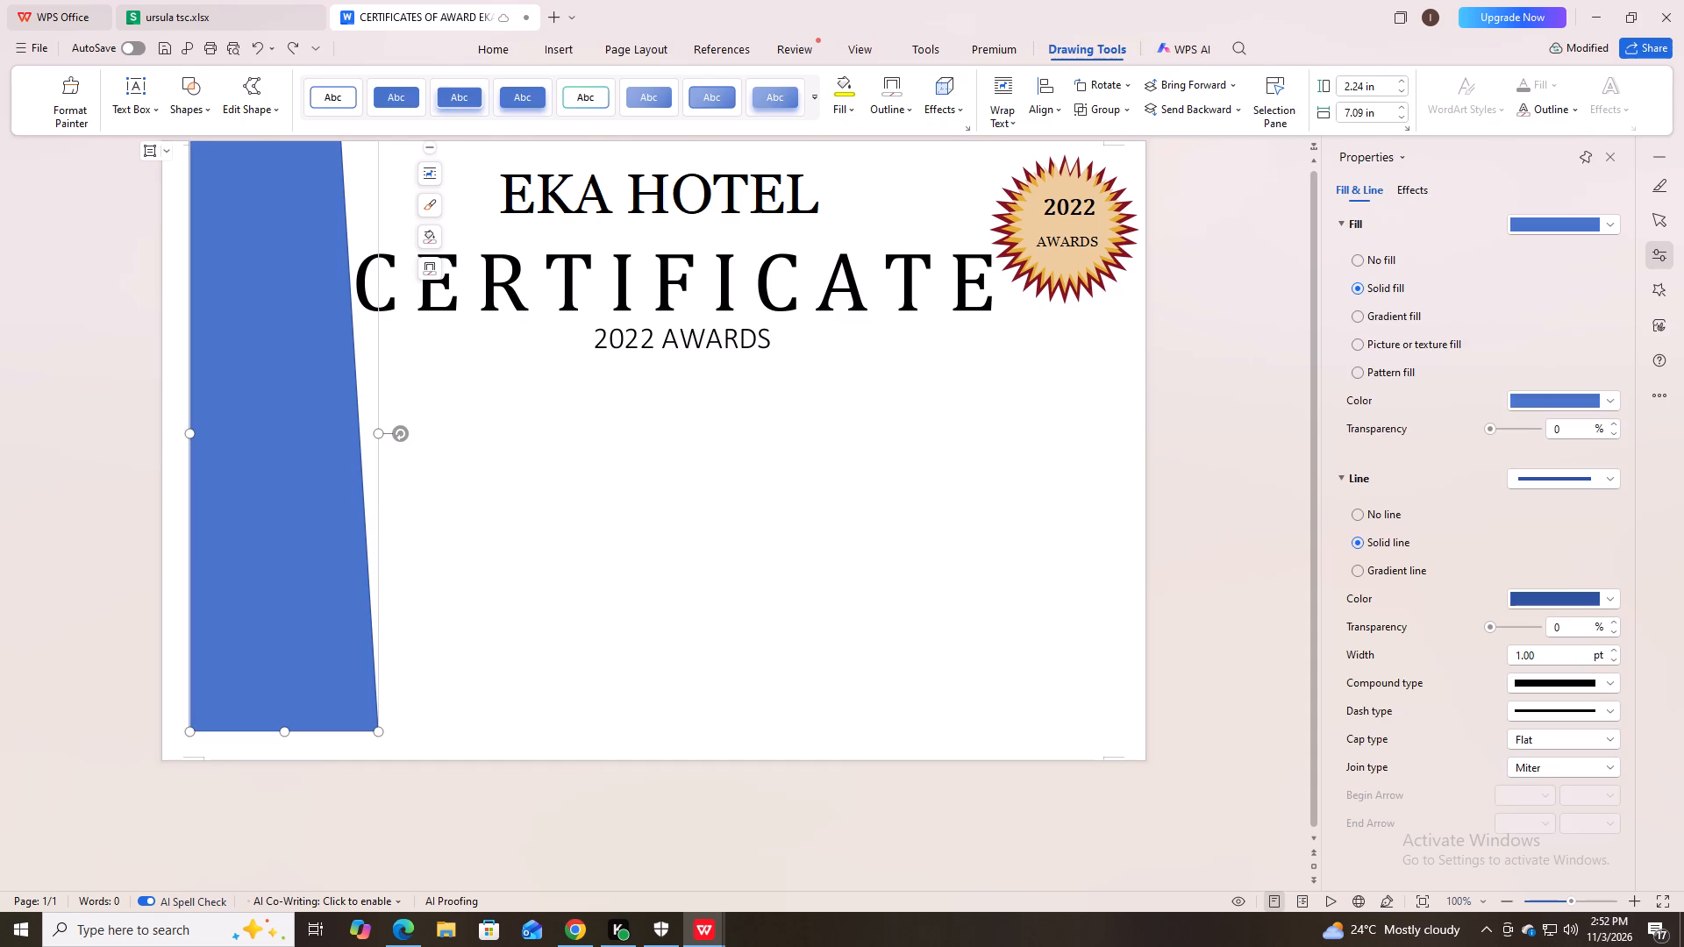